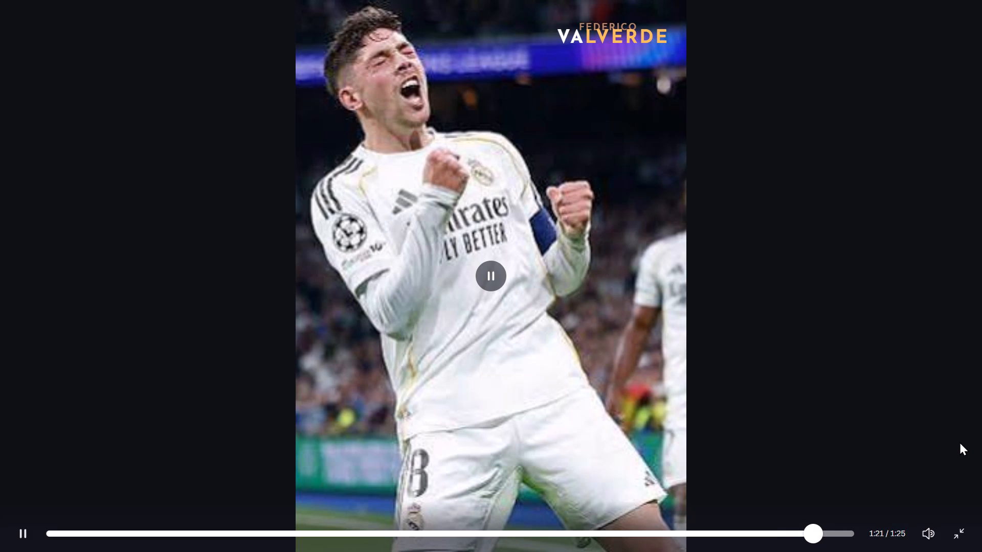
Leave the full-screen playback and look over the first pages of the Madrid legends poster design.
click(957, 532)
scroll(841, 438, down, 7)
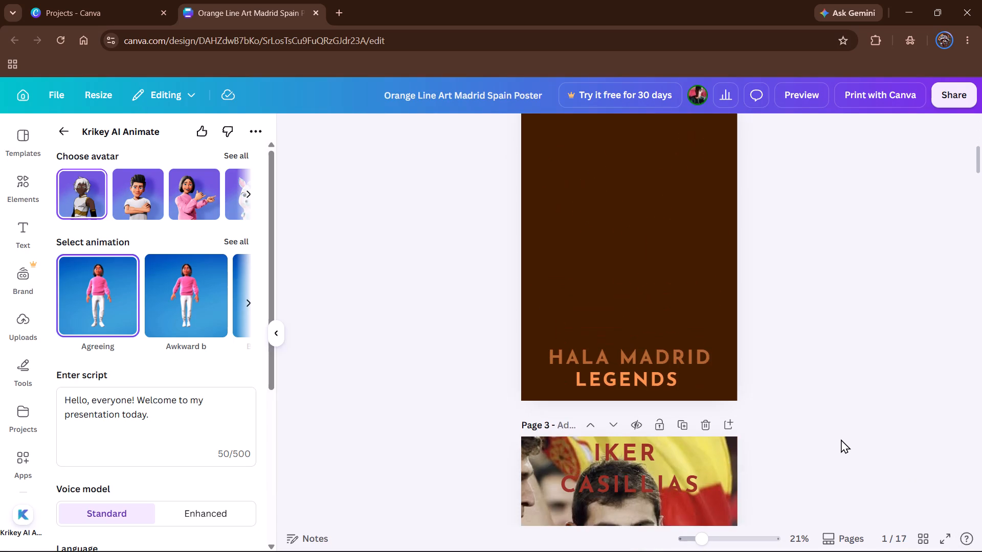
scroll(841, 439, down, 11)
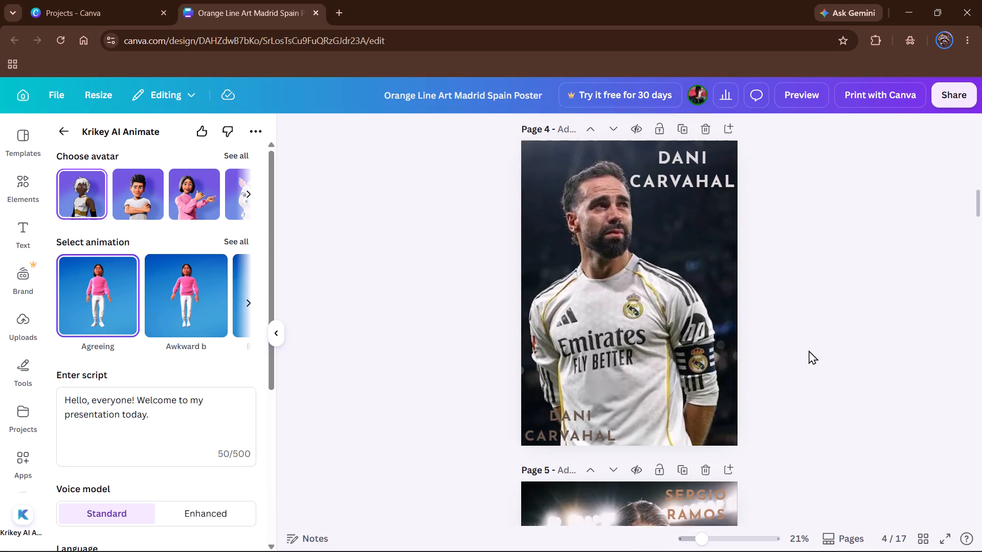
scroll(808, 348, down, 6)
scroll(808, 348, up, 3)
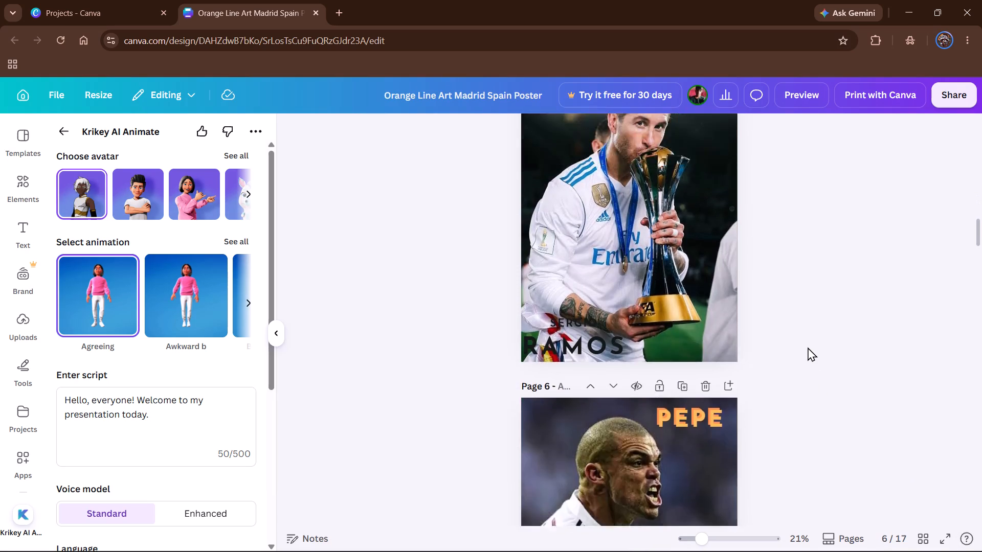
scroll(808, 347, up, 7)
scroll(19, 309, up, 3)
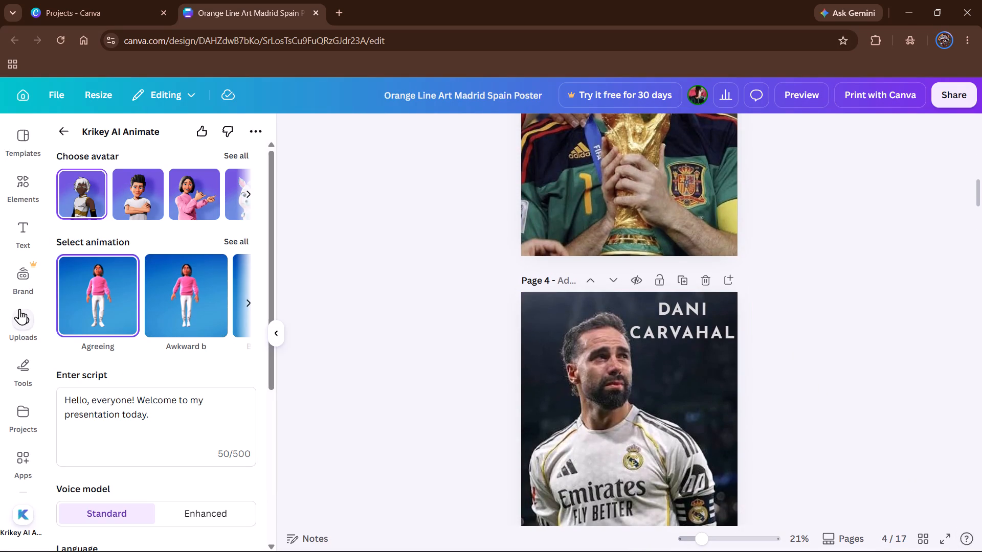
scroll(19, 309, up, 2)
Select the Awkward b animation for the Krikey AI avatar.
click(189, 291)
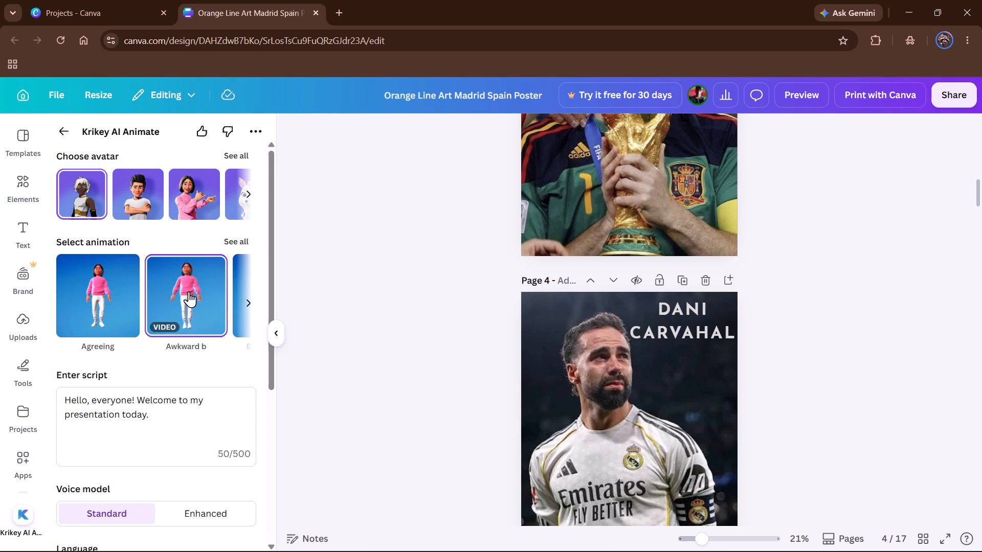
Look through the remaining player pages of the poster design, down to page 17.
scroll(829, 274, down, 6)
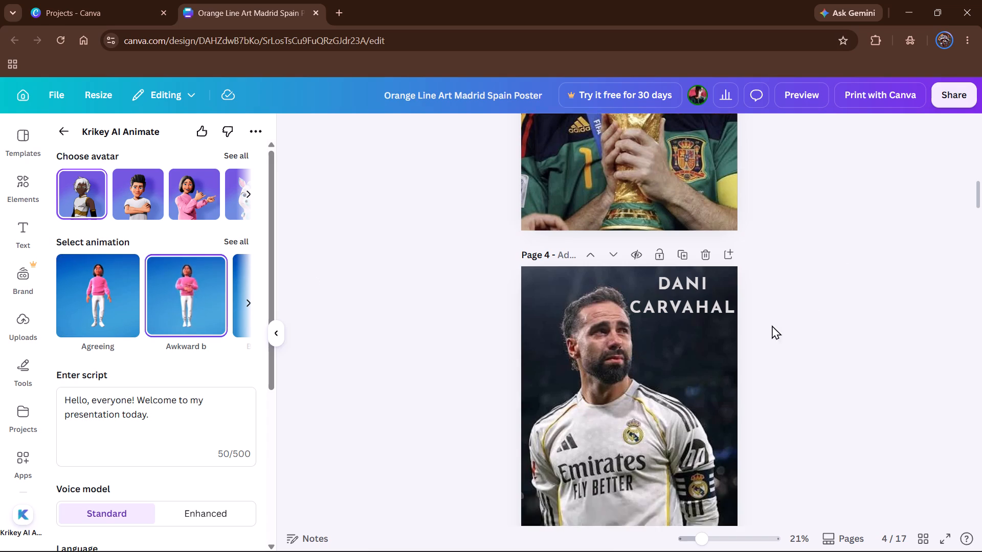
scroll(772, 325, down, 8)
scroll(728, 368, down, 8)
scroll(726, 371, down, 17)
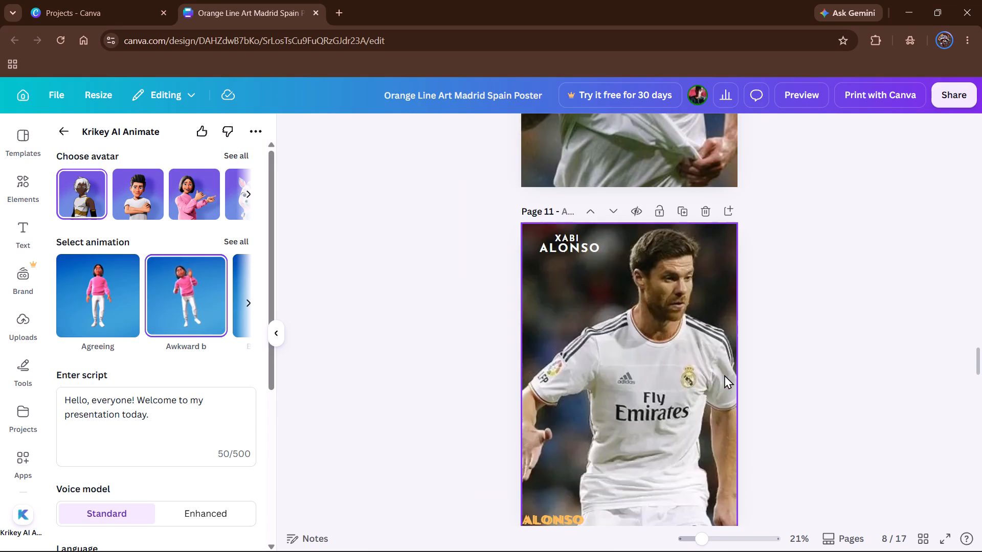
scroll(724, 375, down, 17)
scroll(710, 389, down, 19)
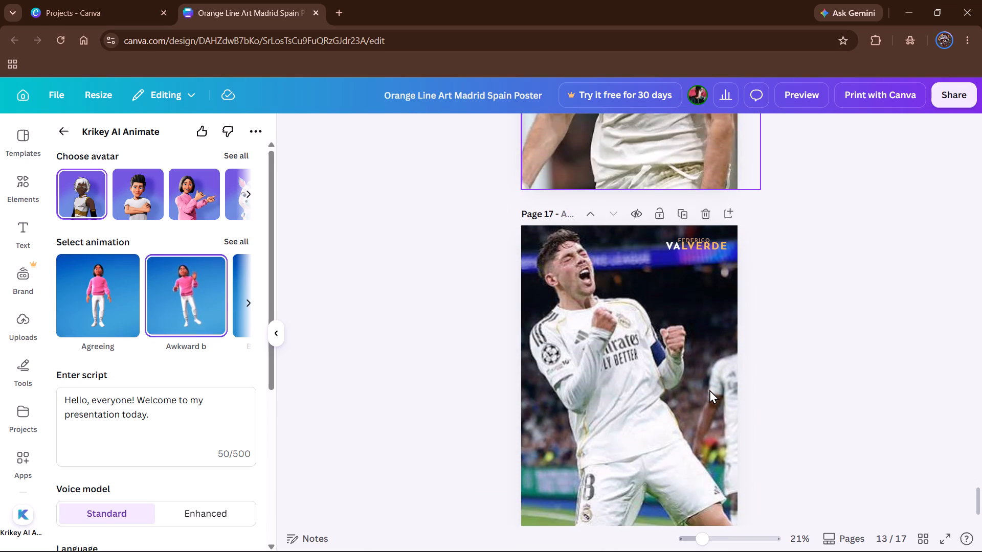
scroll(709, 389, down, 11)
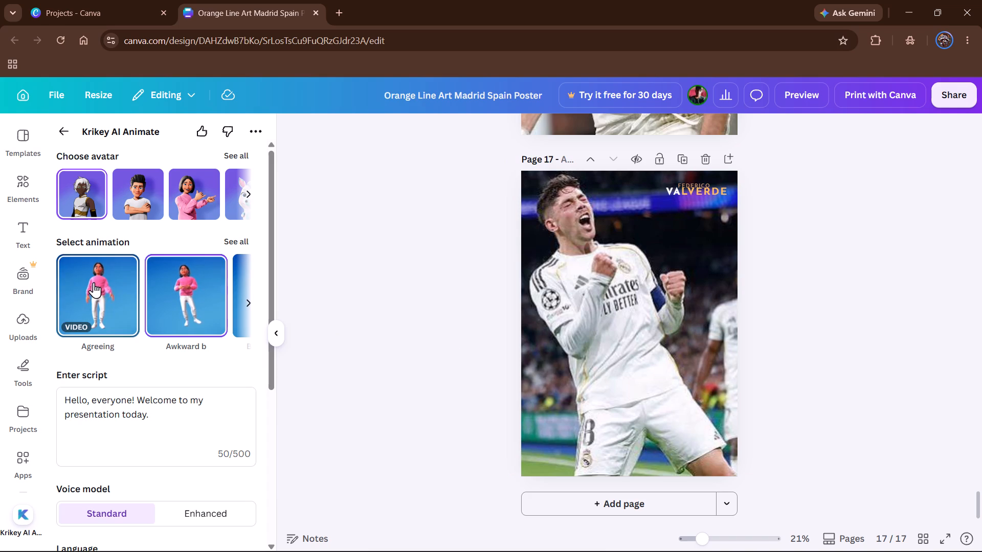
scroll(15, 218, up, 1)
Search the poster templates for barcelona and browse the designs, without adding any of them to the poster.
click(15, 175)
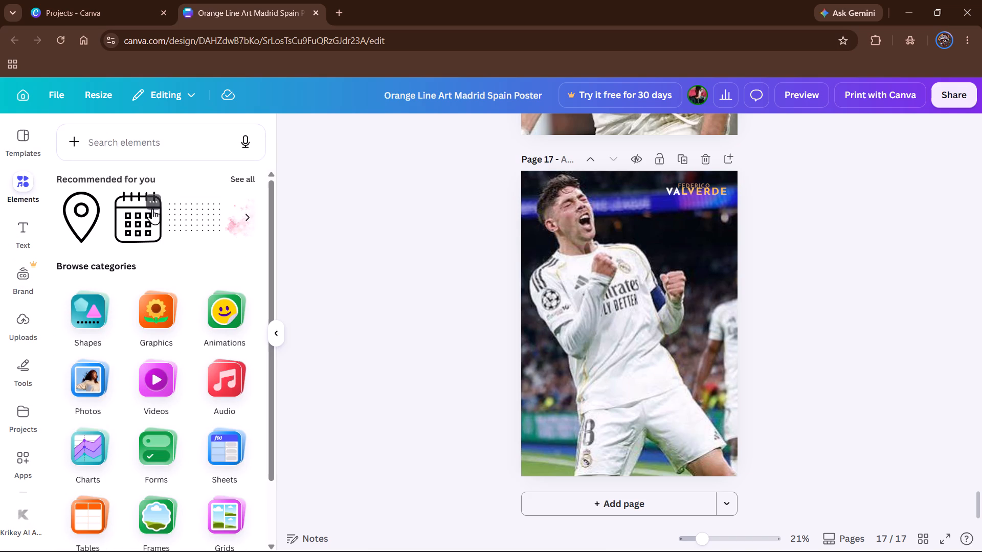
click(11, 139)
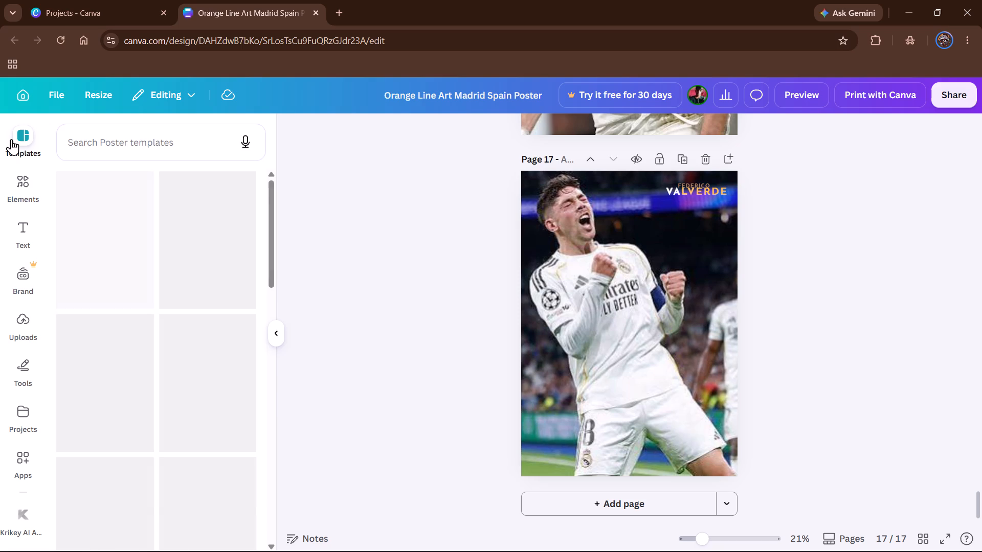
click(138, 139)
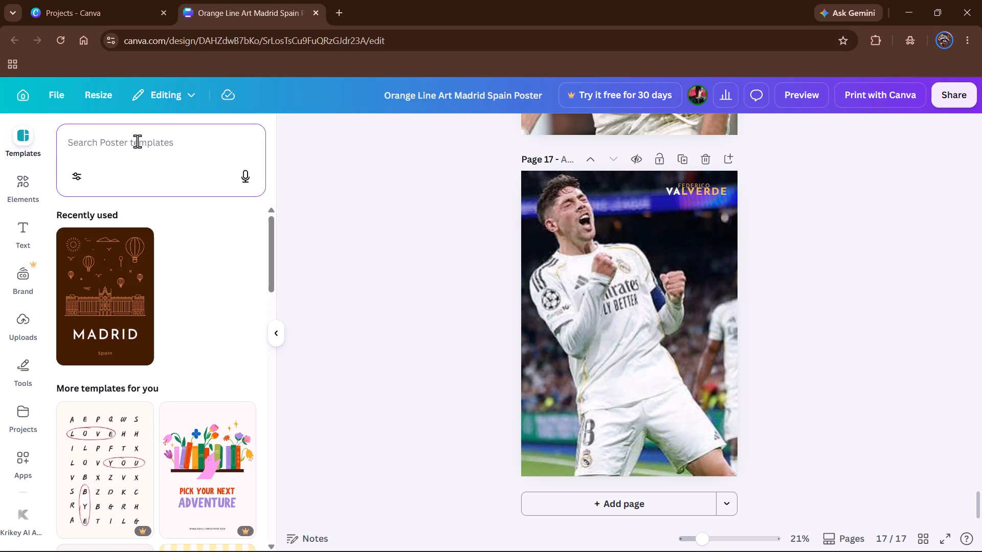
text(barcel)
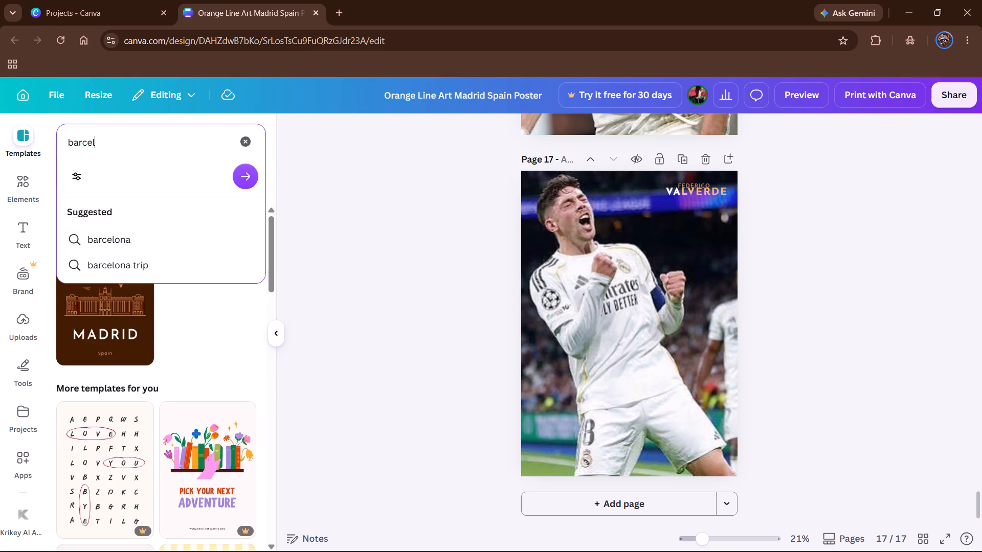
click(142, 240)
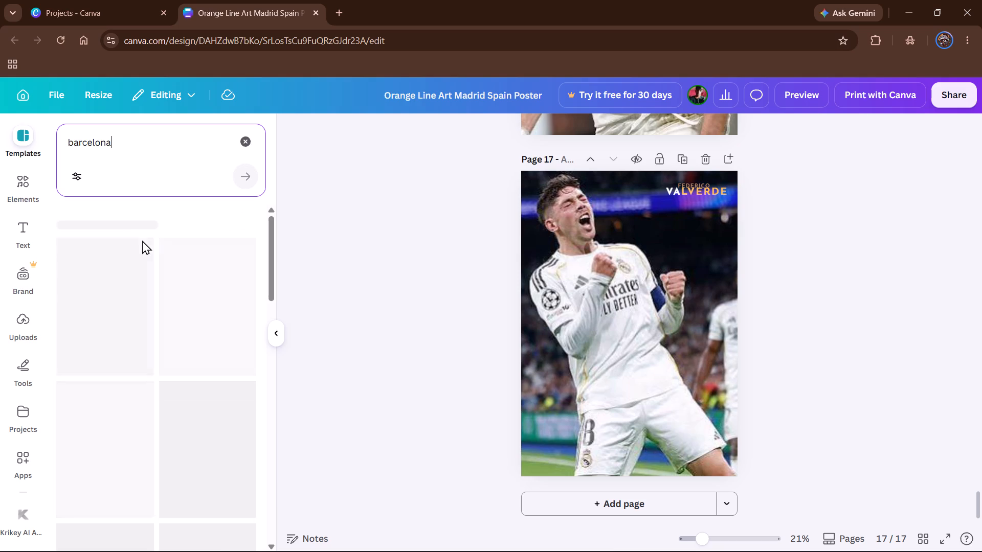
scroll(131, 301, down, 2)
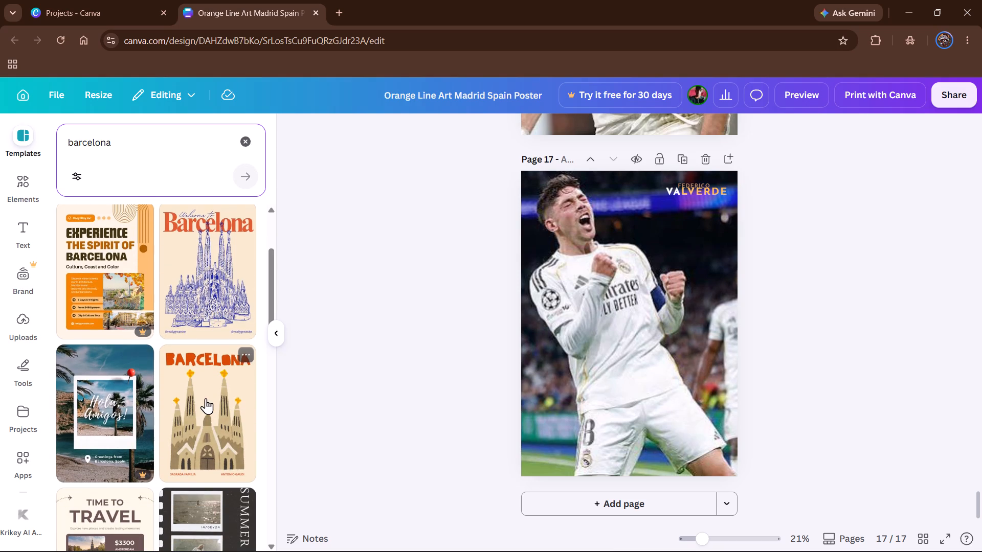
scroll(206, 398, down, 3)
scroll(206, 398, up, 1)
click(221, 277)
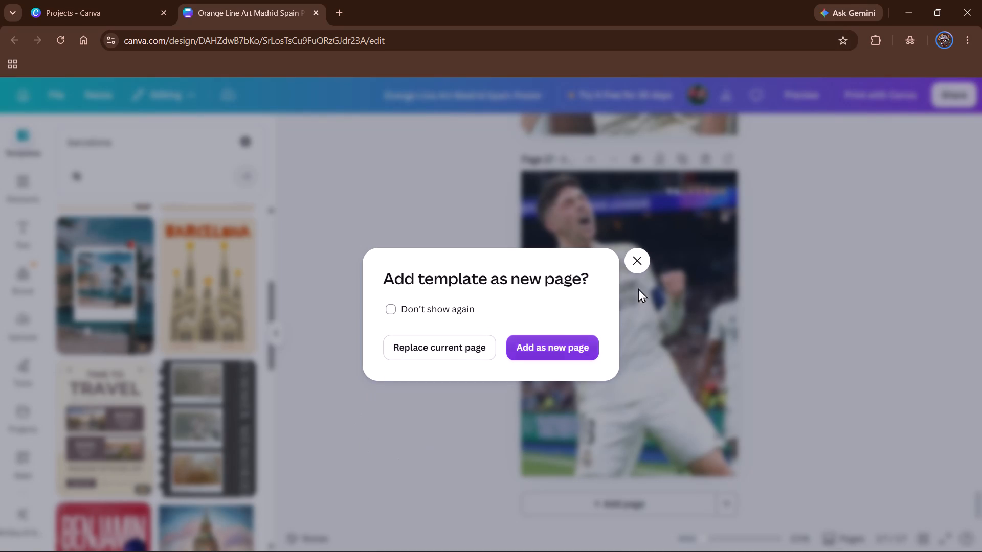
click(633, 264)
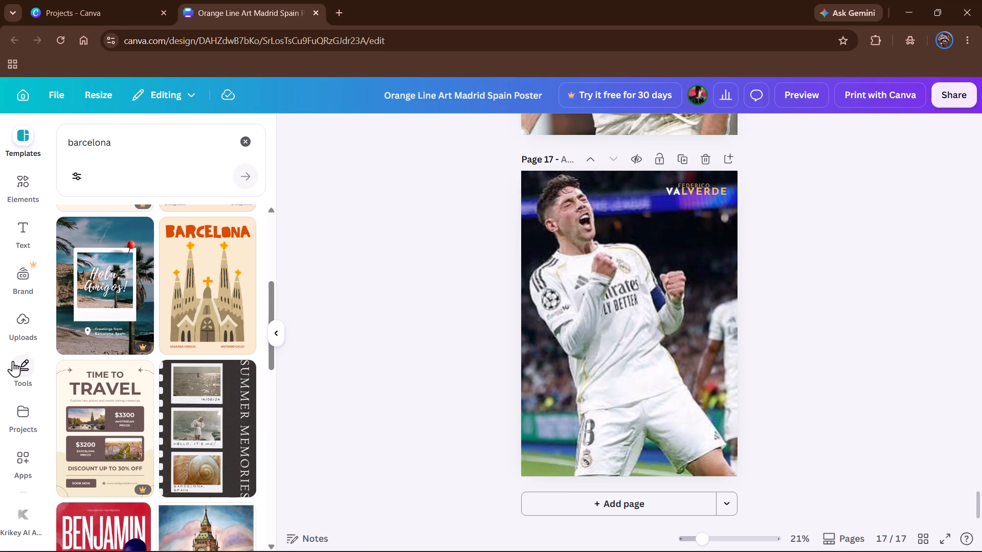
Leave the poster design for the home page and search all designs for barcelona.
click(19, 417)
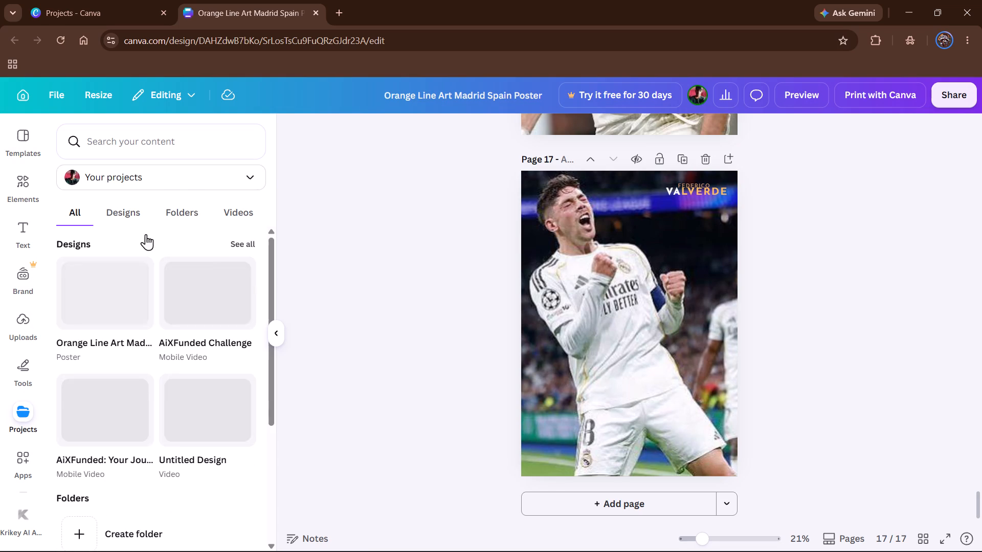
click(164, 156)
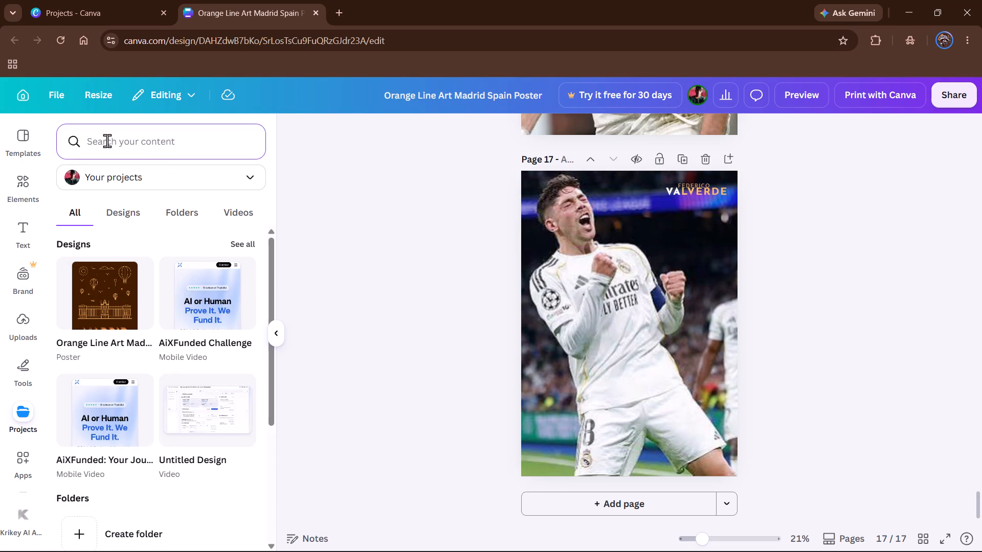
click(25, 89)
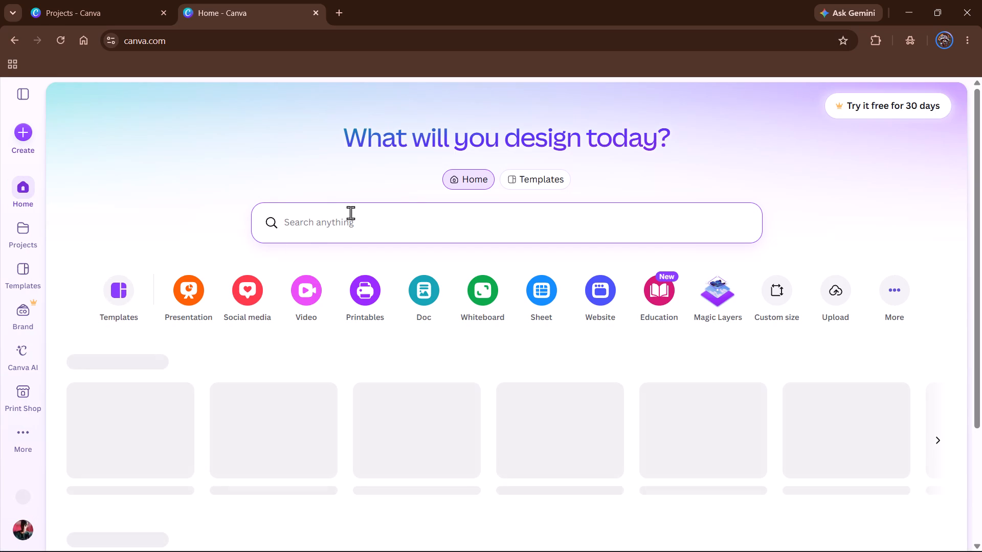
click(350, 213)
text(barcelo)
text(ns)
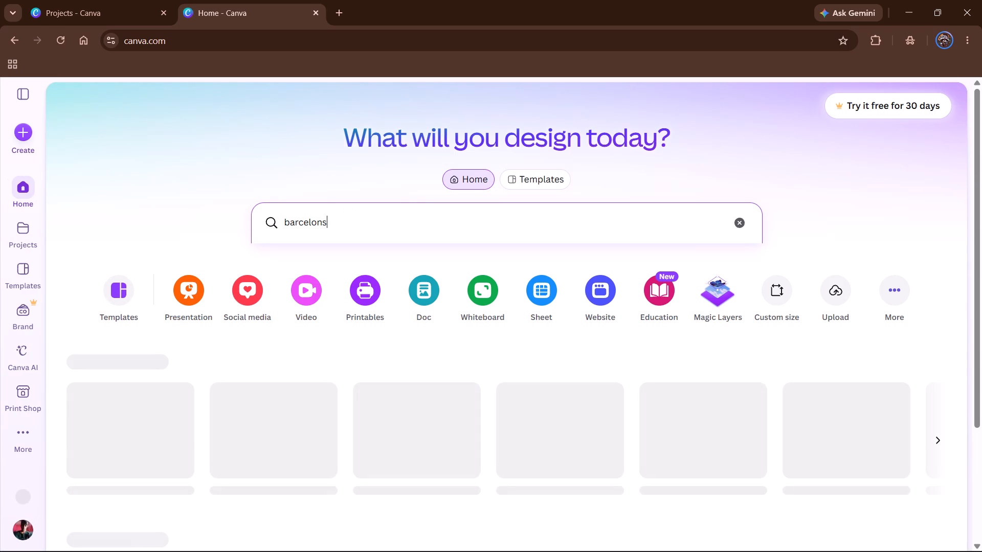
key(backslash)
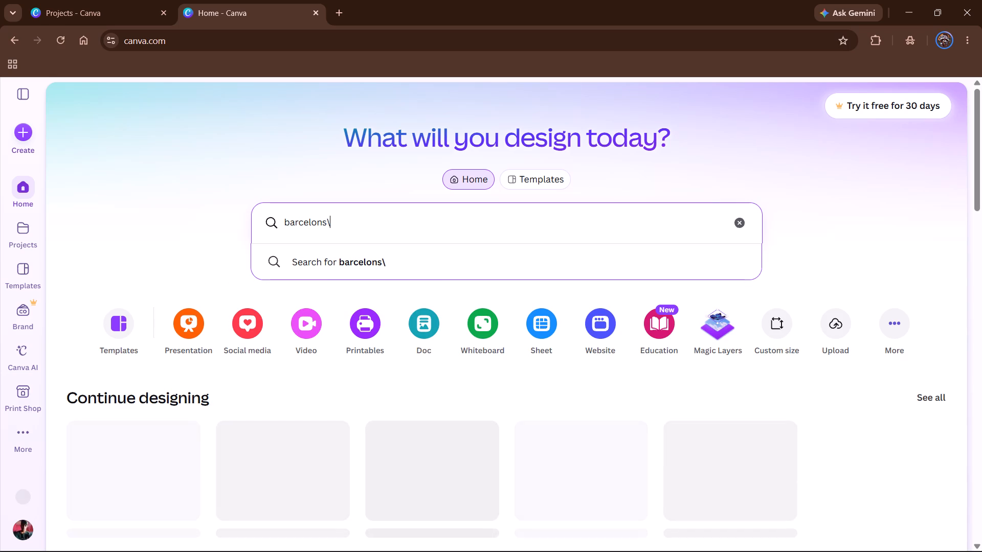
key(BackSpace)
key(BackSpace)
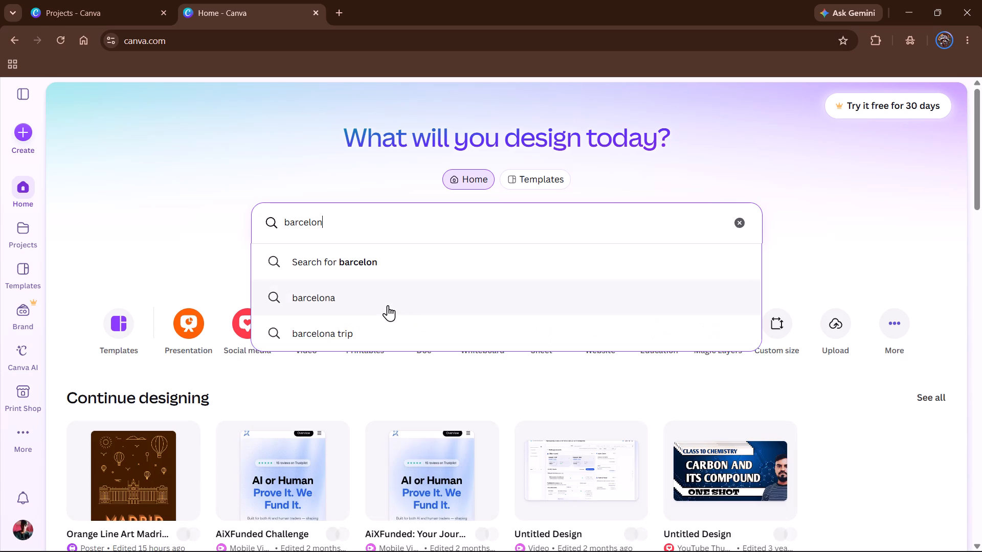
click(384, 307)
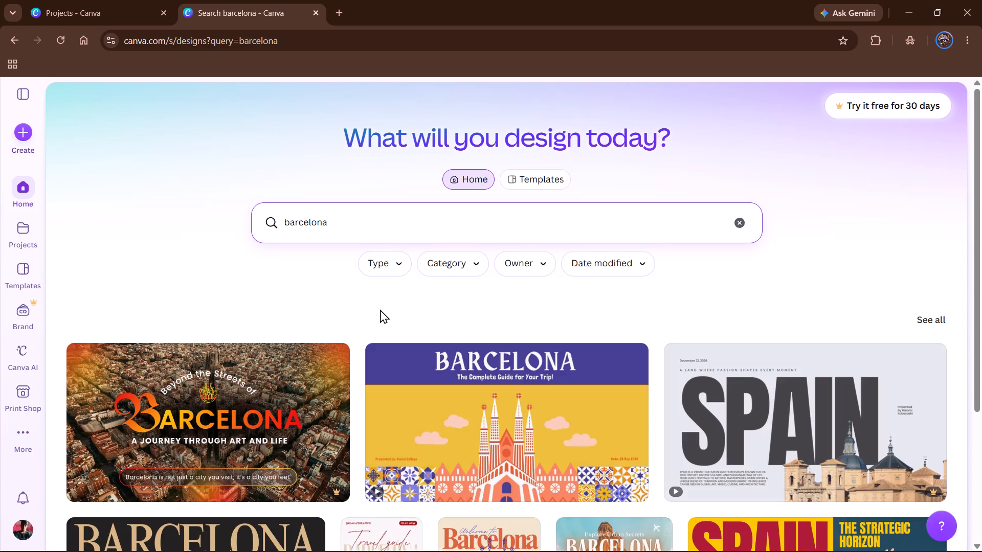
Create a new design from the Yellow Orange and Blue Illustrated Barcelona Travel Guide Presentation template.
scroll(380, 309, down, 8)
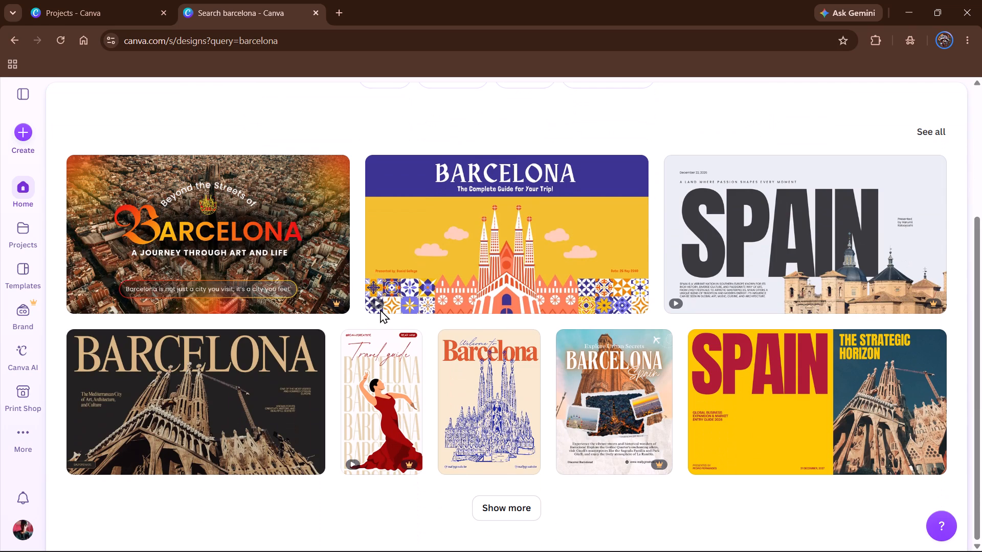
scroll(491, 274, down, 3)
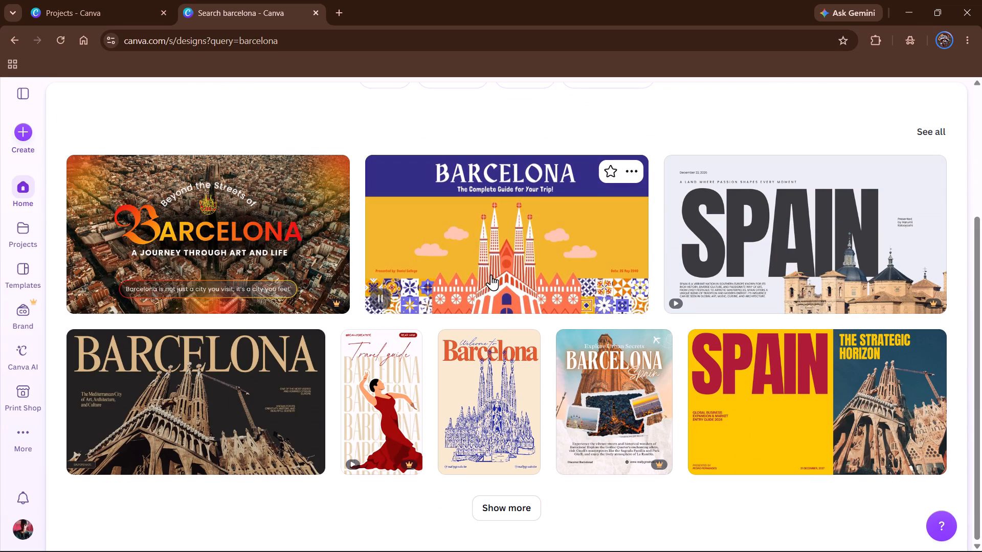
scroll(487, 279, down, 3)
scroll(313, 399, down, 2)
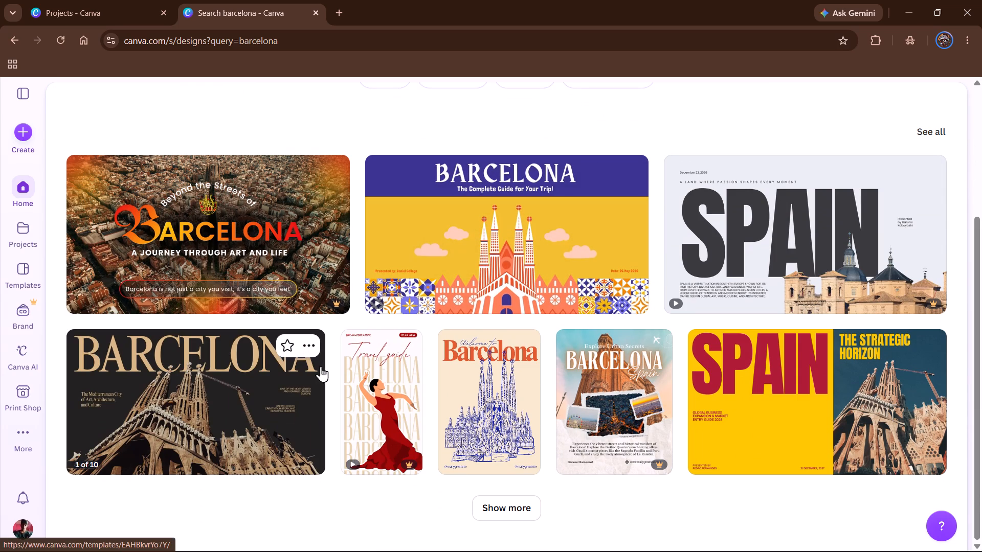
click(546, 192)
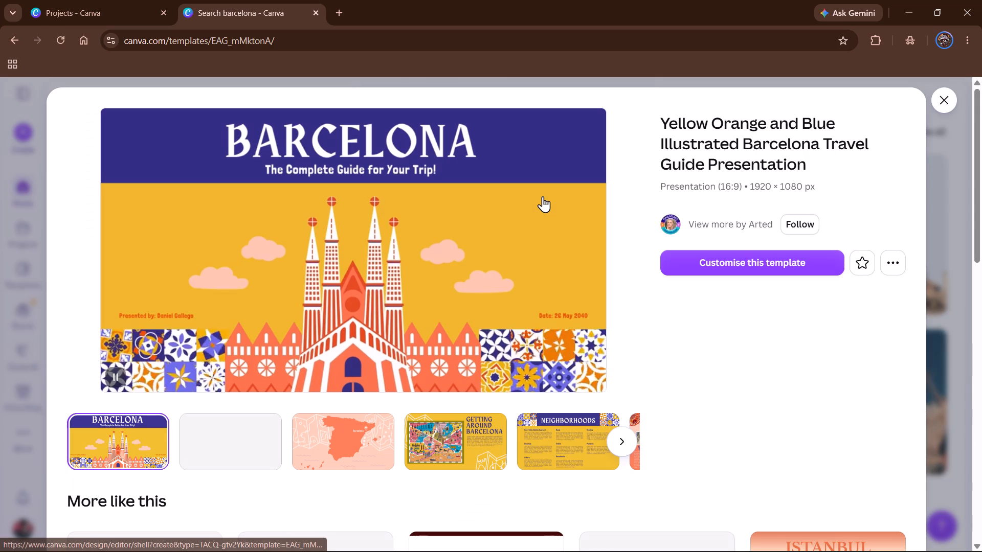
click(718, 260)
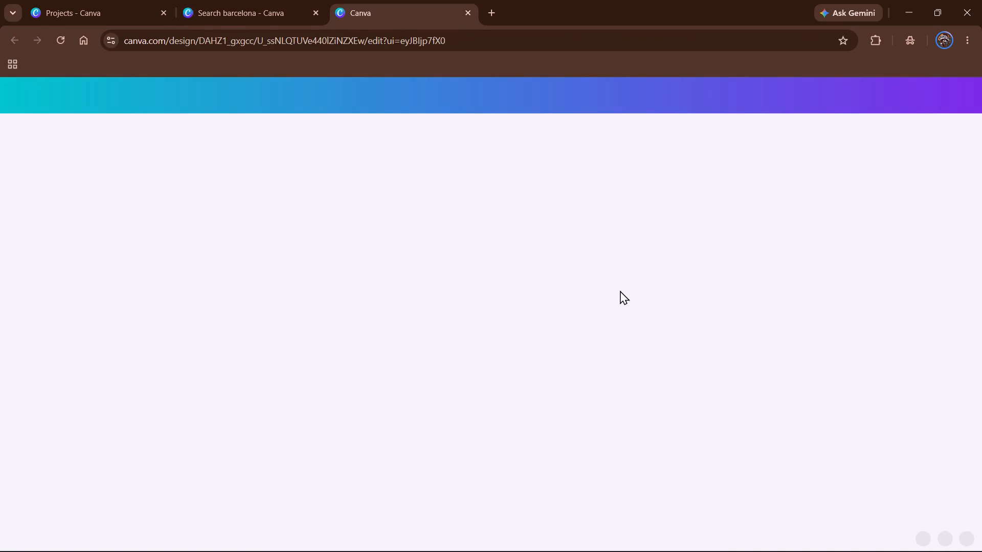
Look over the opening slides of the new Barcelona travel guide presentation.
scroll(568, 299, down, 1)
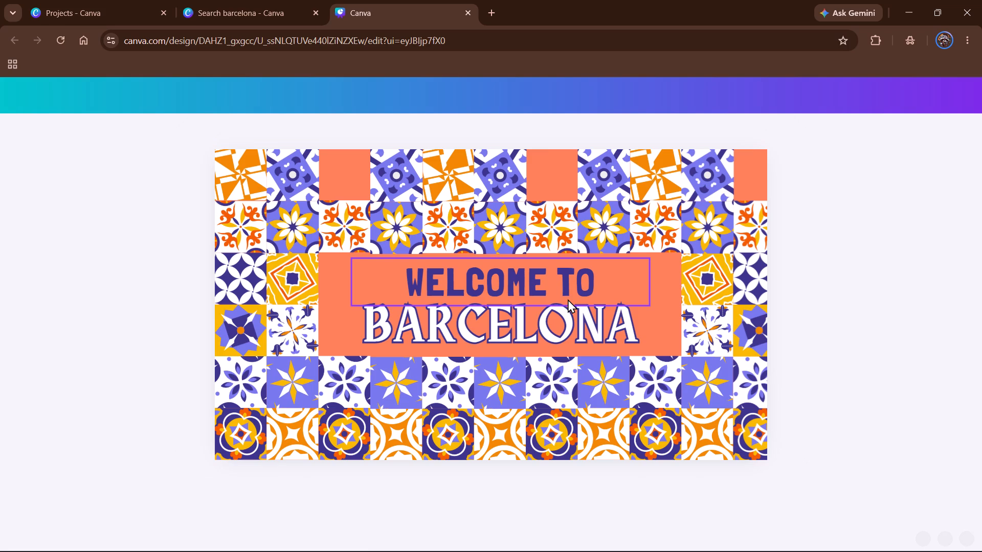
scroll(568, 299, down, 4)
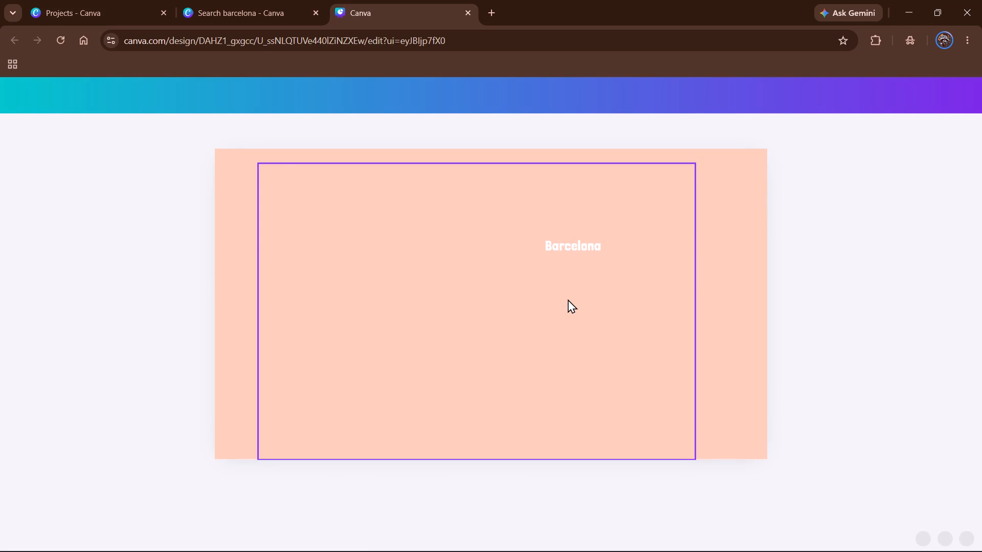
scroll(568, 299, down, 3)
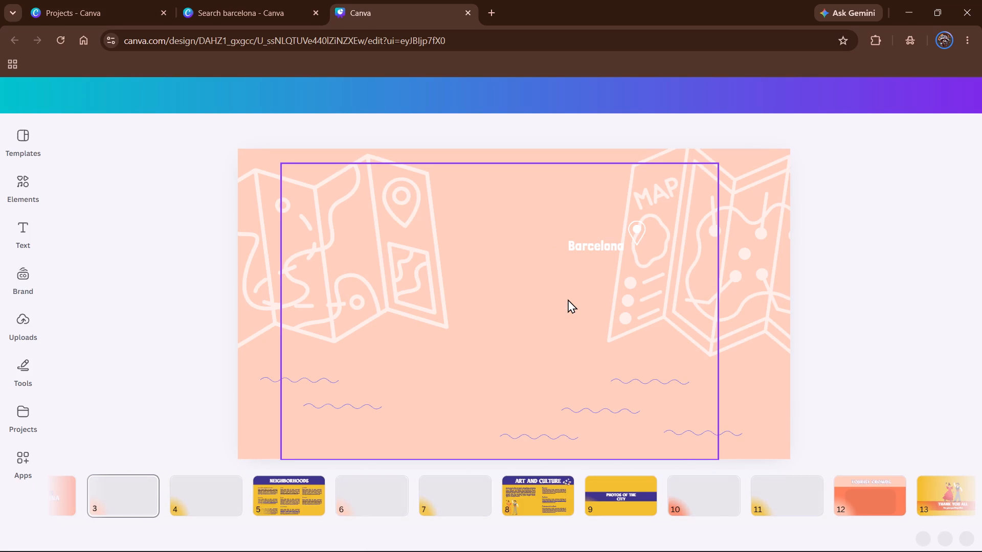
scroll(568, 299, up, 4)
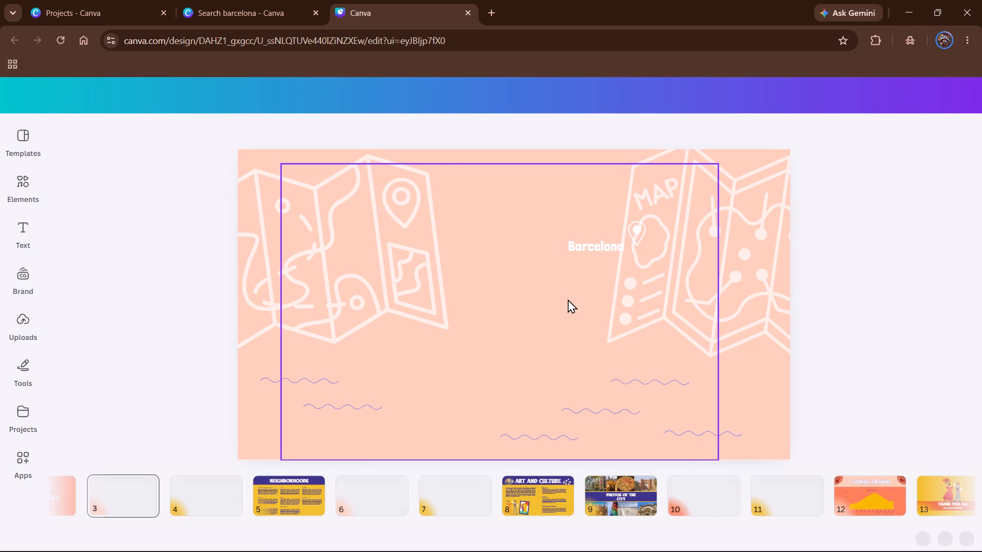
scroll(568, 299, up, 2)
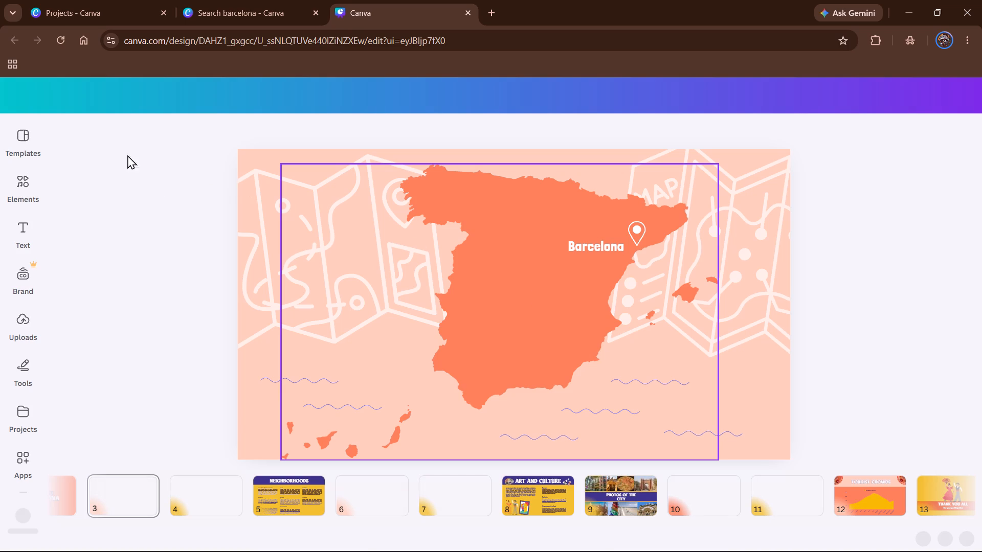
Return to the barcelona search results, load more designs, and create a design from the Orange and Cream Illustrative Barcelona Travel Poster template.
click(276, 0)
scroll(453, 306, down, 1)
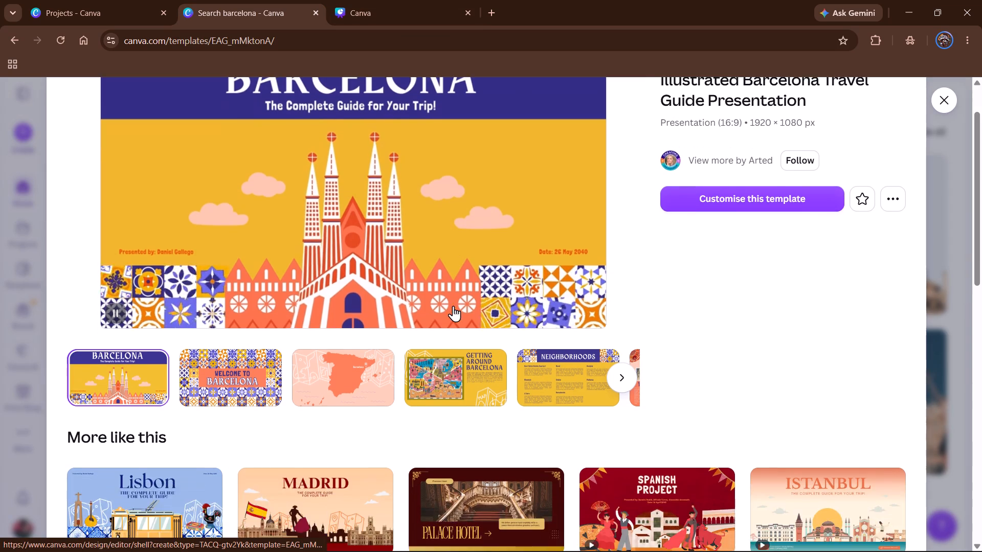
scroll(497, 336, up, 2)
click(943, 96)
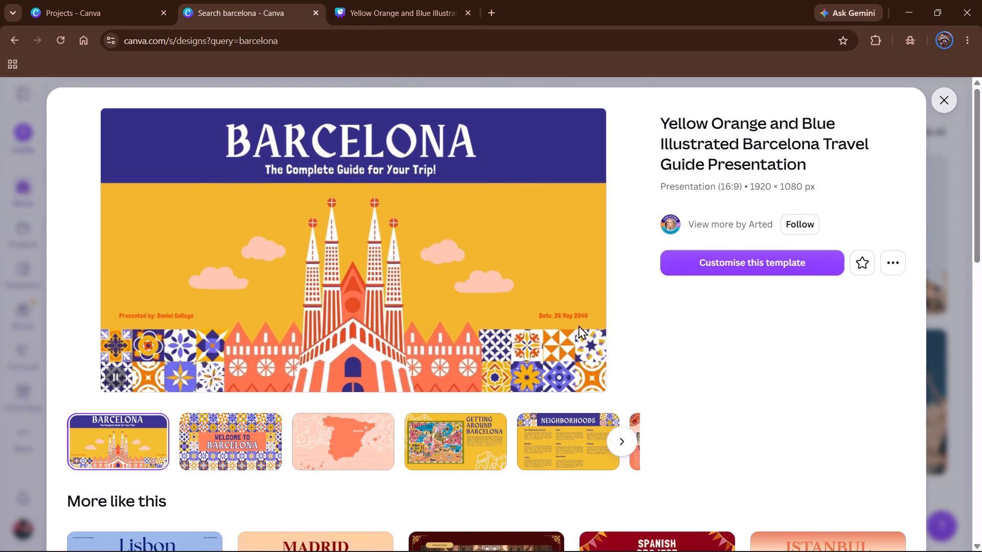
scroll(337, 377, down, 3)
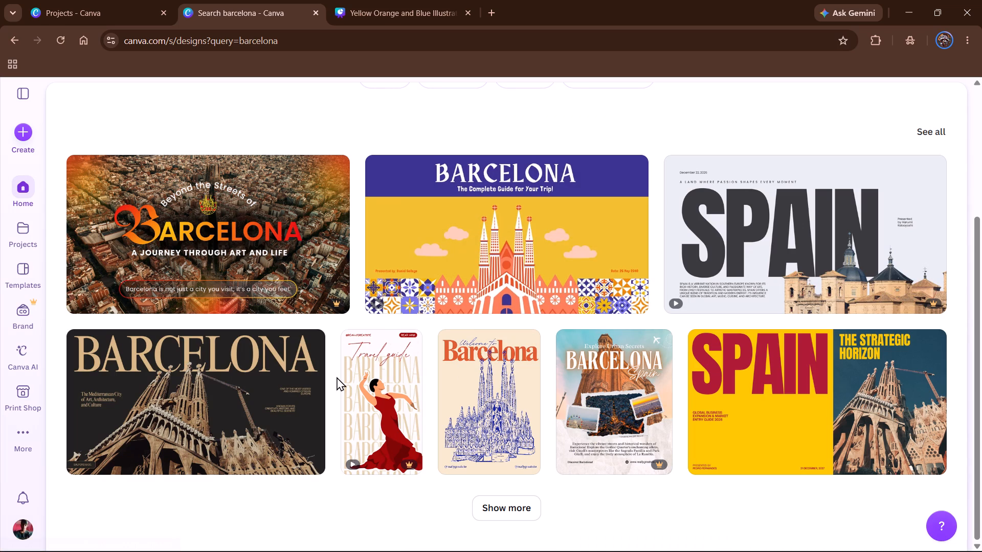
scroll(452, 236, down, 6)
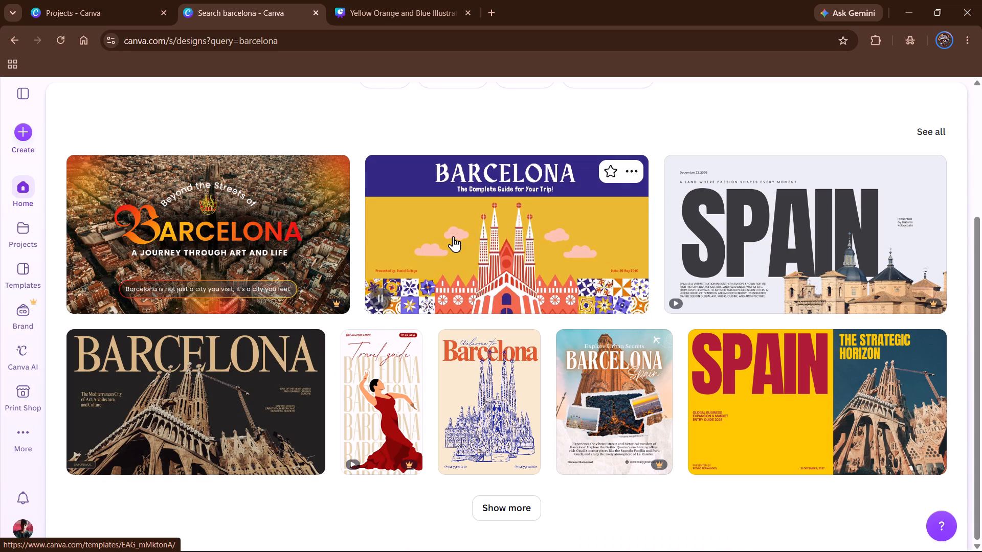
click(509, 505)
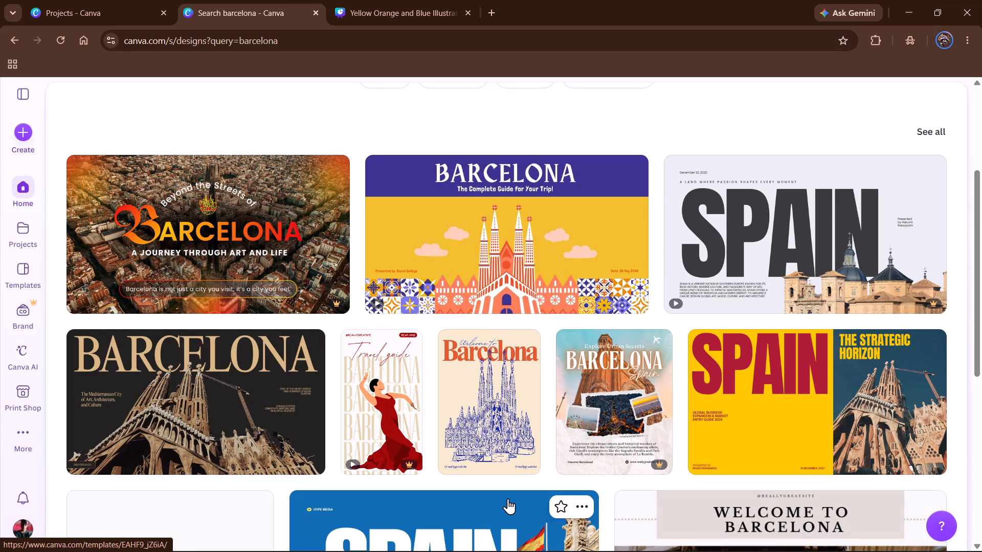
scroll(465, 384, down, 3)
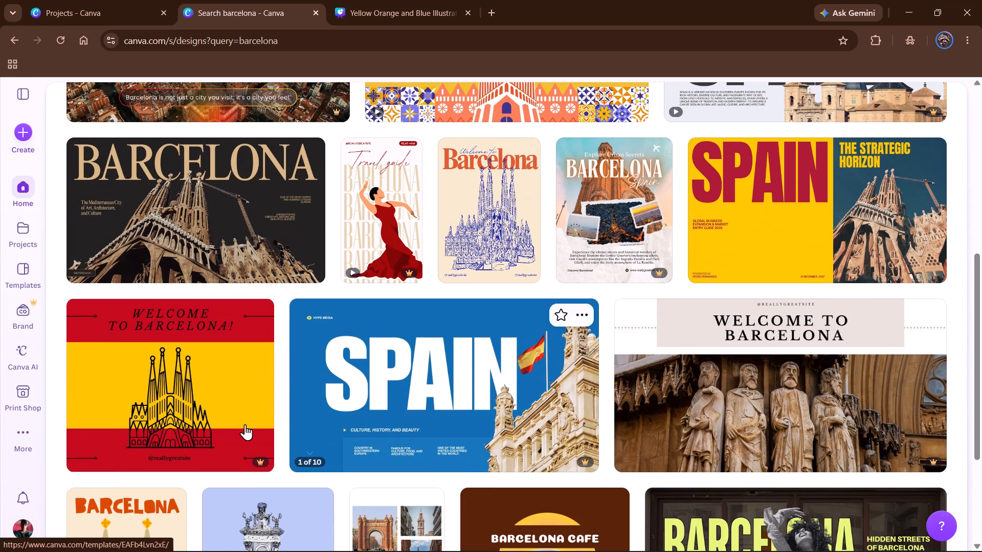
scroll(641, 335, down, 2)
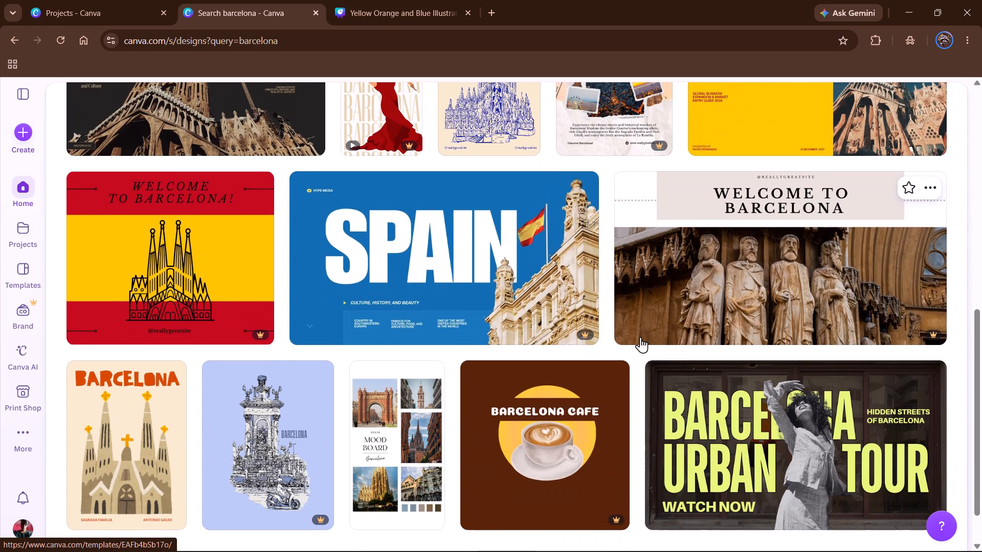
scroll(640, 337, down, 1)
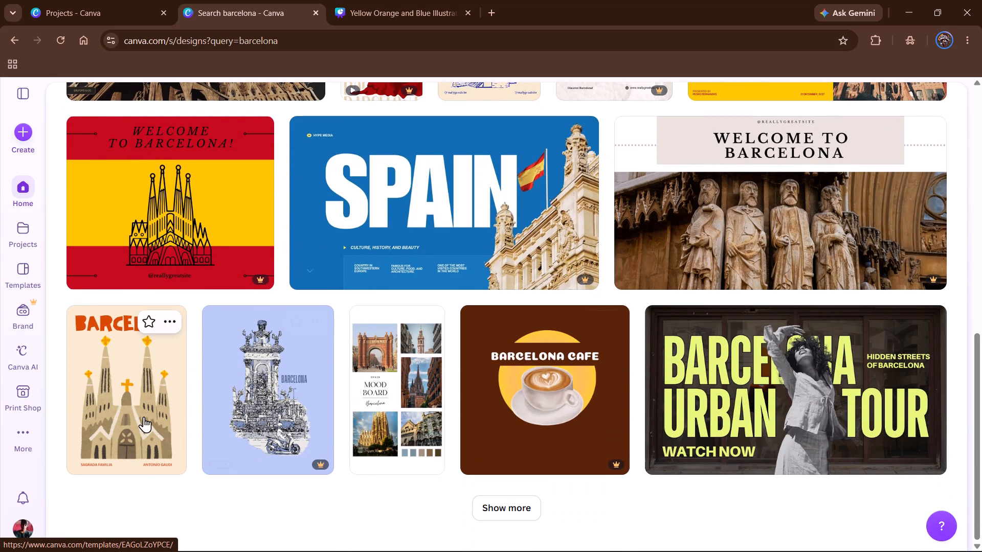
click(144, 417)
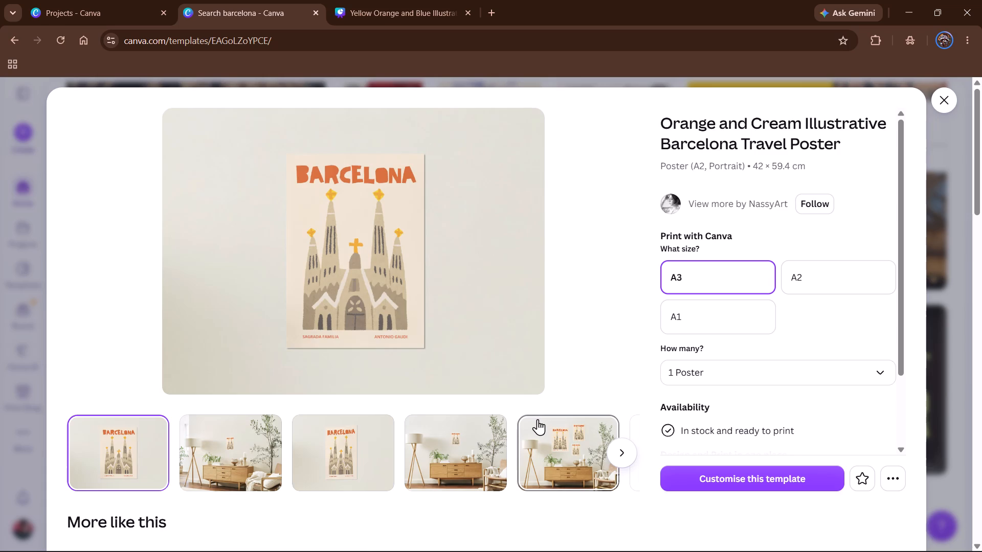
click(703, 476)
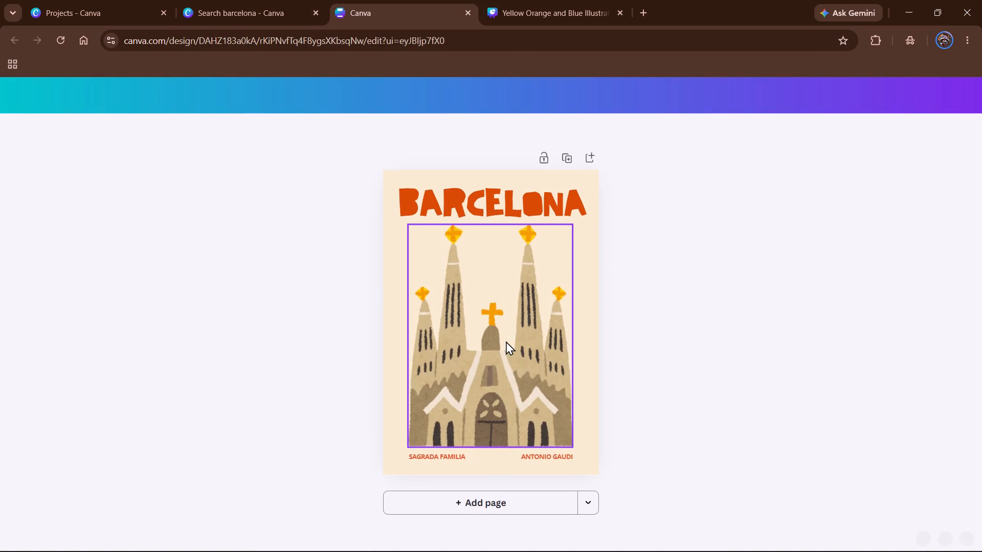
Delete the SAGRADA FAMILIA and ANTONIO GAUDI captions beneath the church illustration on the poster.
click(453, 461)
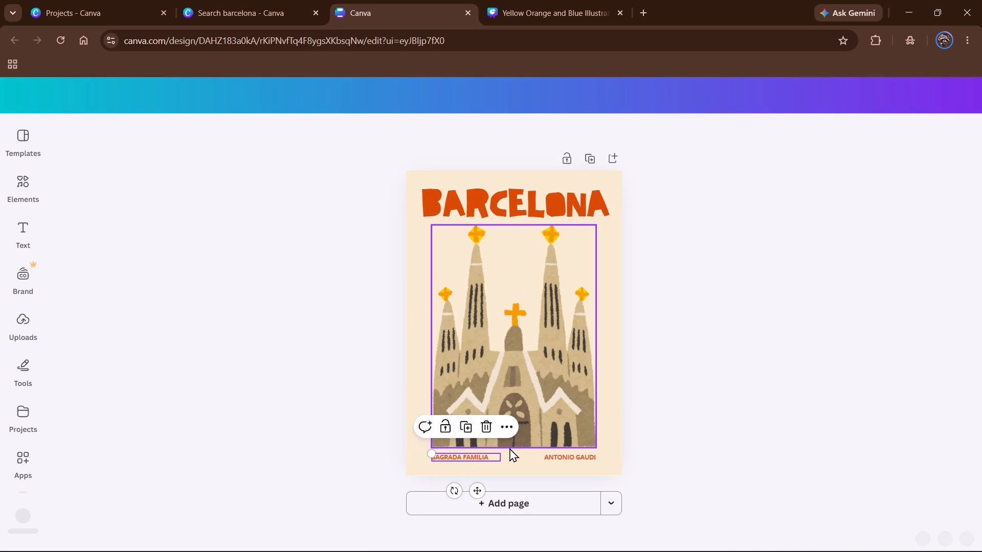
key(BackSpace)
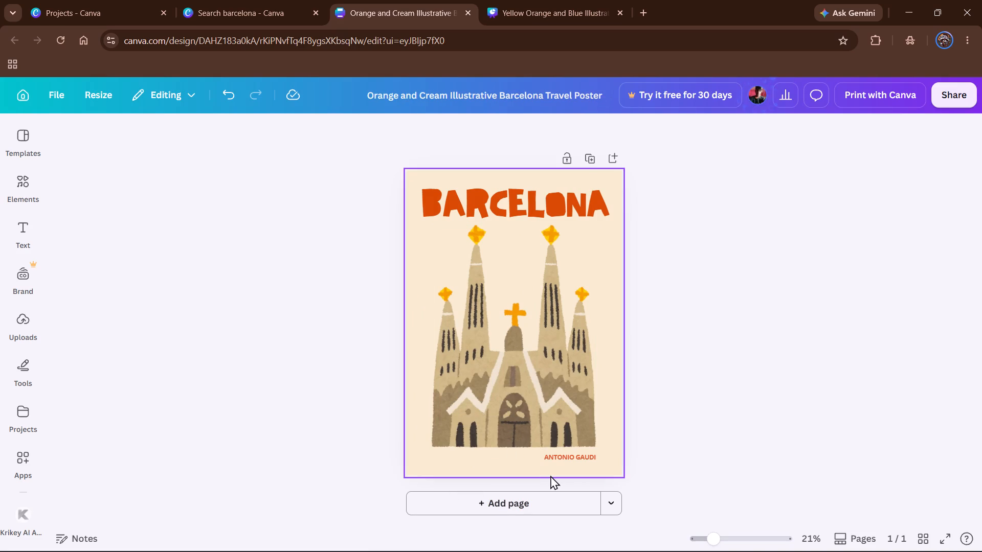
click(570, 457)
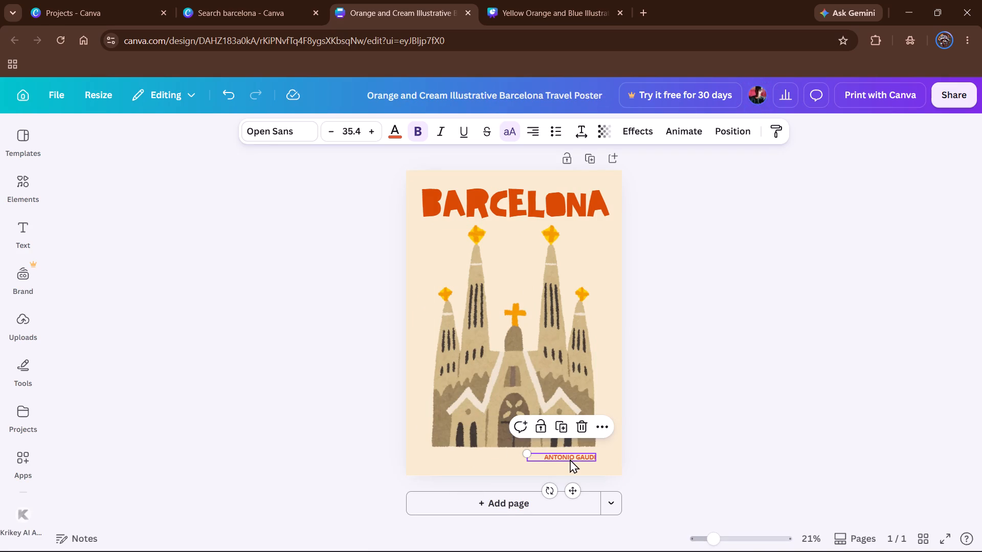
key(BackSpace)
Add a second page to the Barcelona poster design.
scroll(670, 373, down, 4)
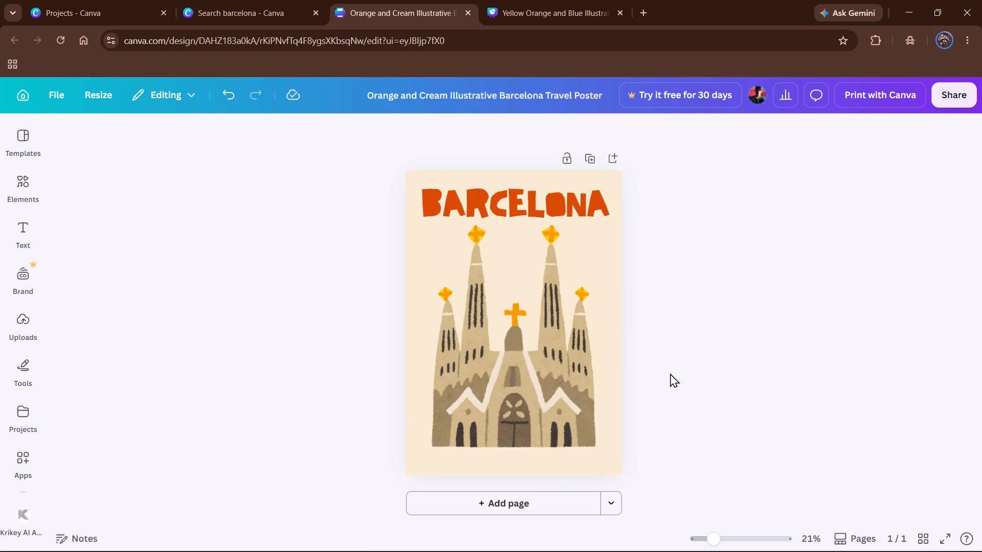
scroll(671, 373, down, 3)
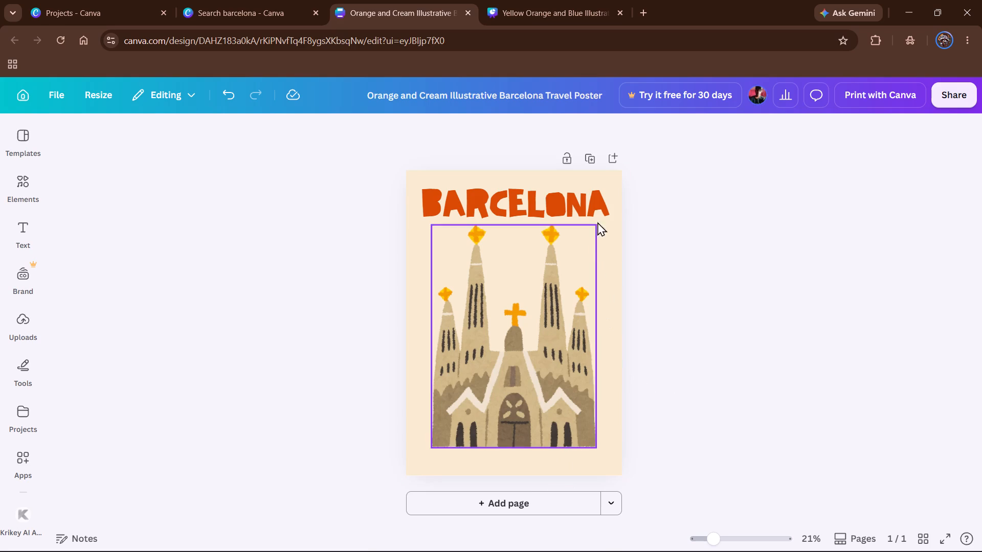
click(506, 510)
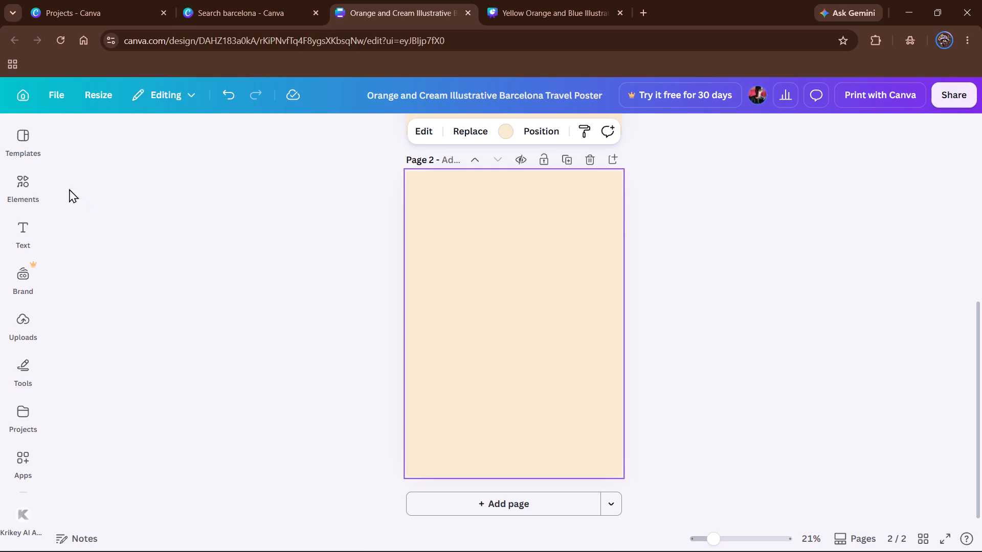
Search Google for visca barca in a new browser tab and copy the song title Visca barça from the results.
click(638, 13)
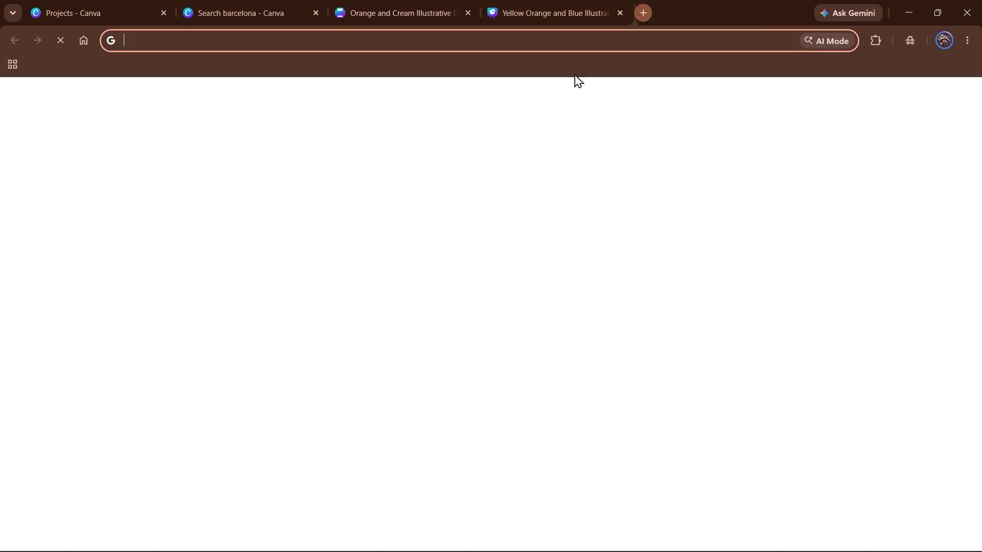
text(visca bar)
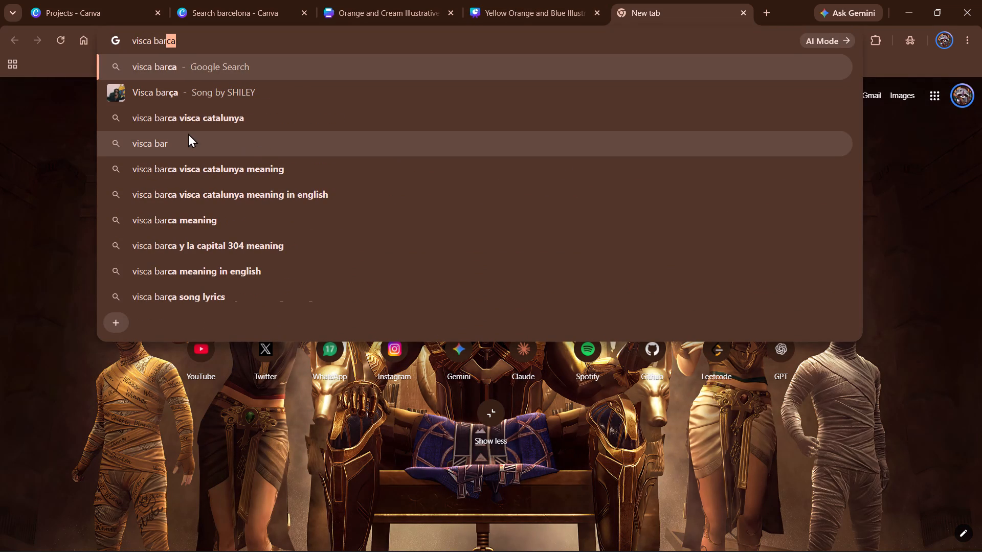
click(189, 86)
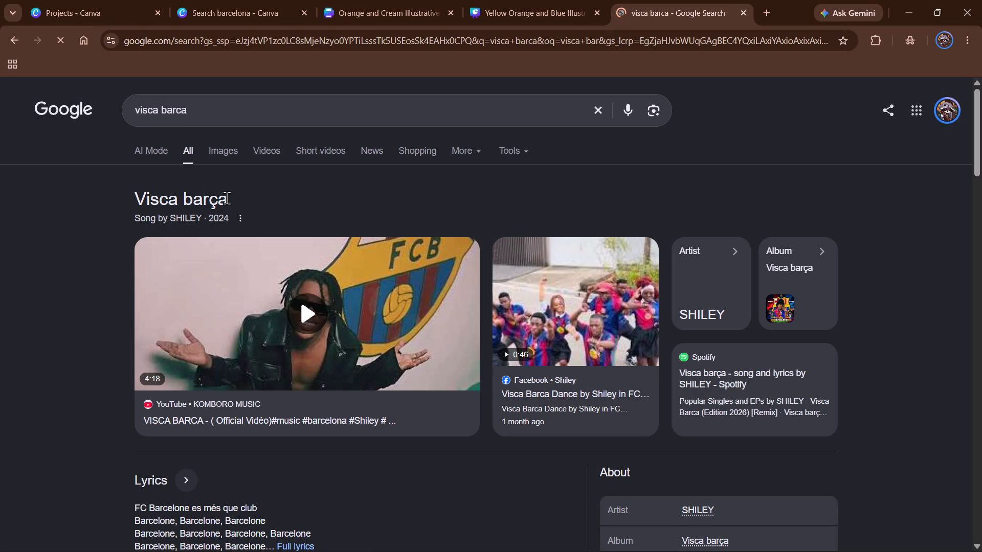
drag(230, 193, 159, 195)
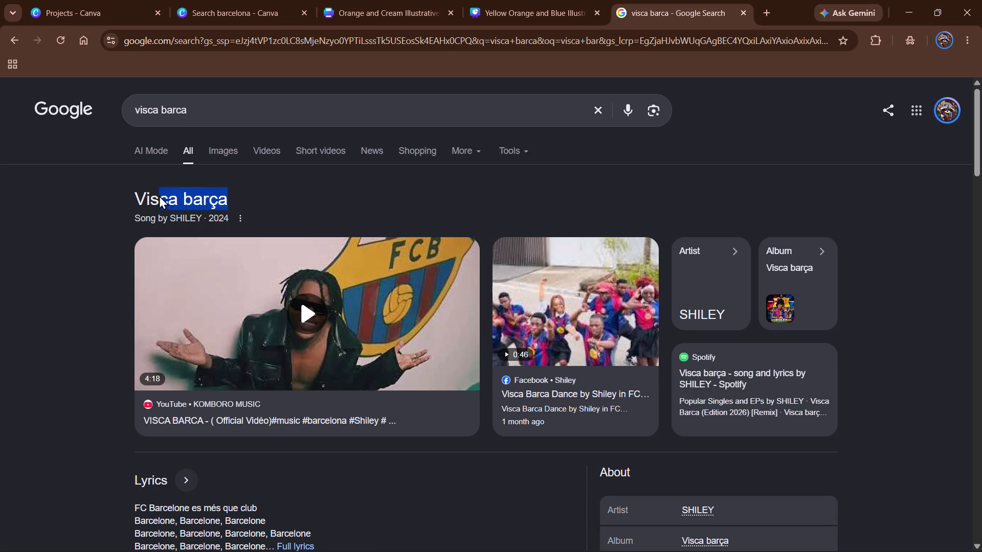
drag(159, 195, 126, 189)
key(ctrl+c)
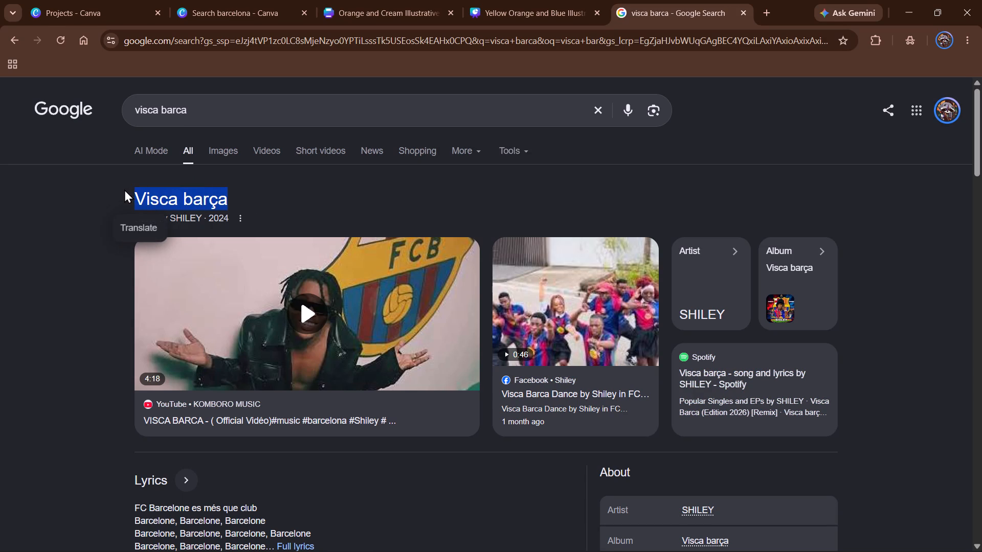
Close the browser tab holding the Yellow Orange and Blue Illustrated Barcelona Travel Guide presentation.
click(519, 0)
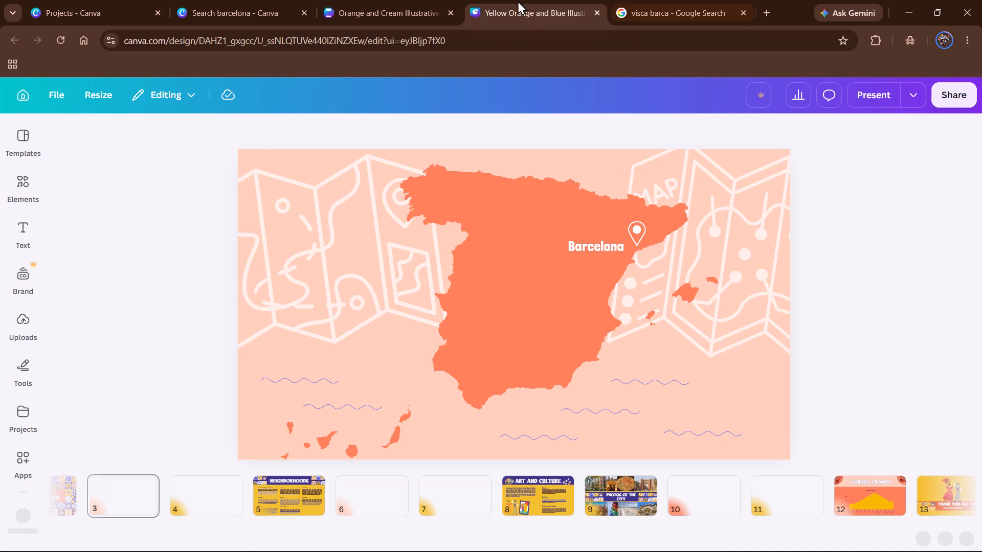
click(597, 14)
Add a text box to page 2 of the Barcelona poster and paste the copied Visca barça into it.
click(427, 0)
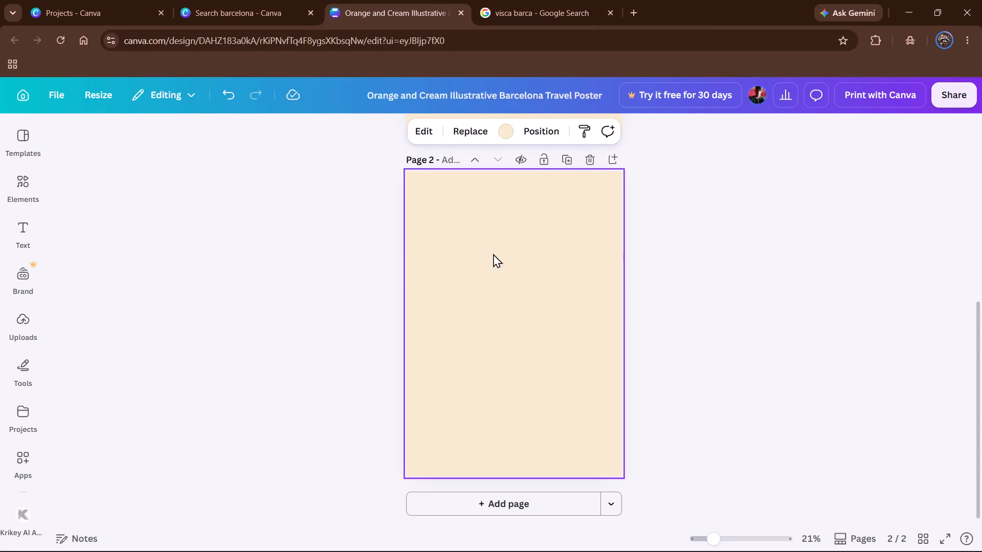
click(6, 229)
click(157, 189)
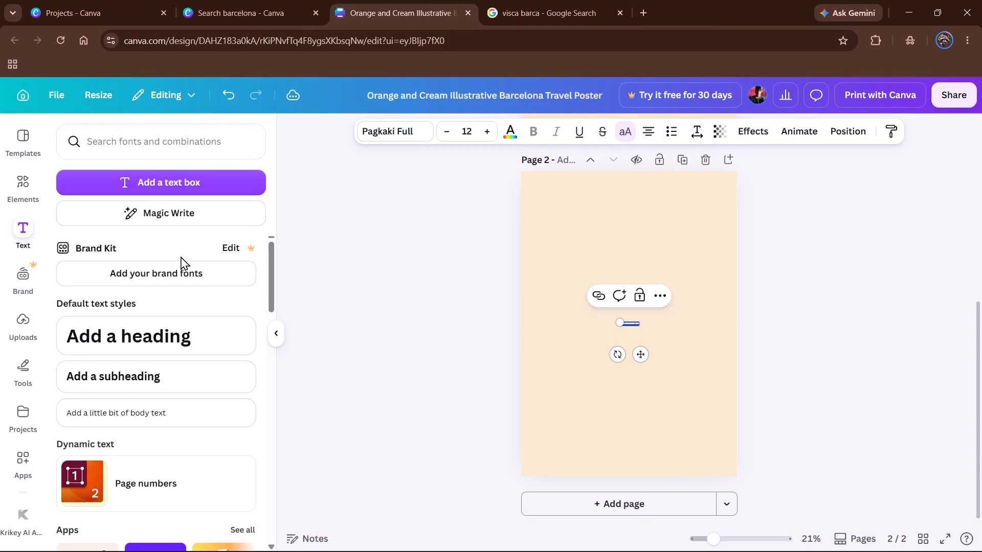
key(ctrl+v)
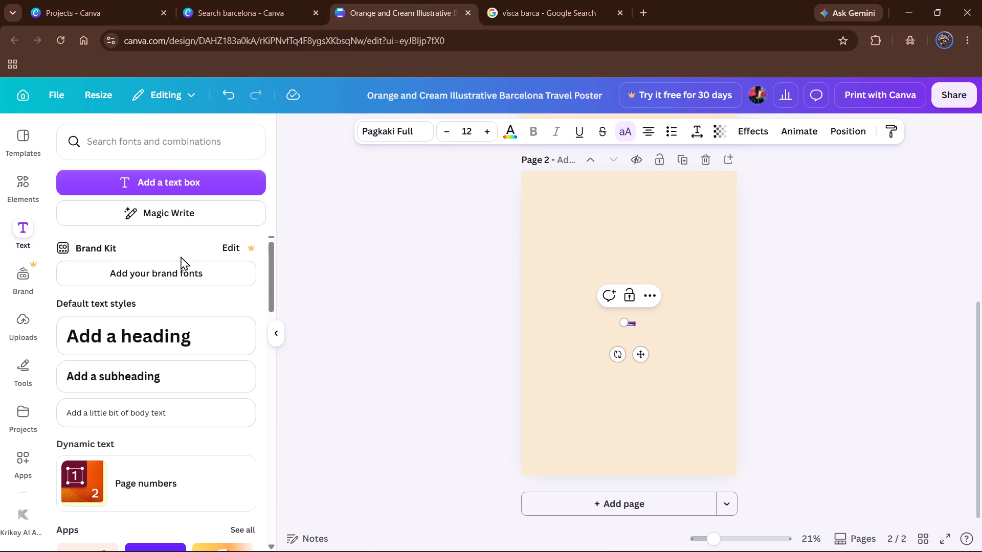
Increase the font size of the Visca barça text to 228.
triple_click(489, 127)
triple_click(489, 127)
triple_click(489, 127)
triple_click(489, 127)
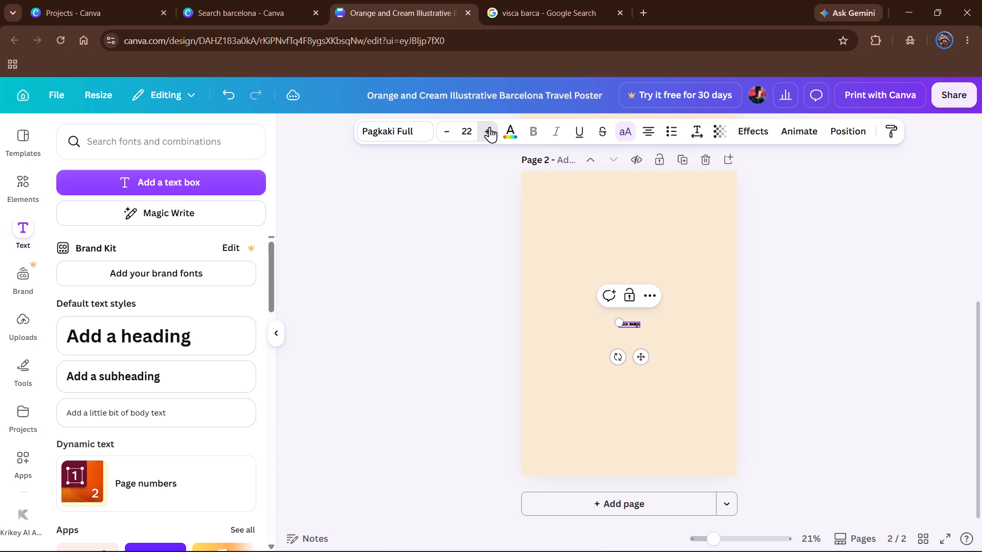
click(489, 127)
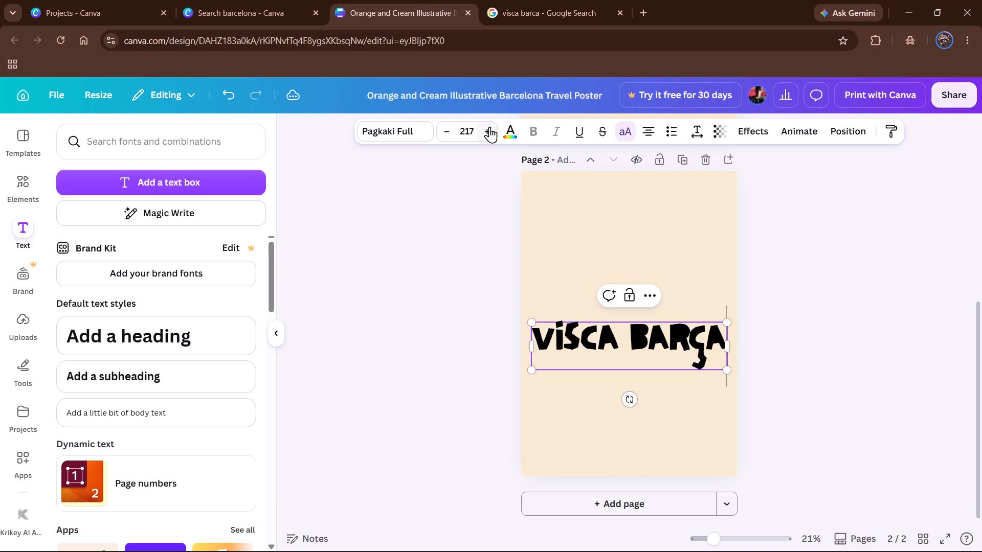
click(489, 127)
double_click(489, 127)
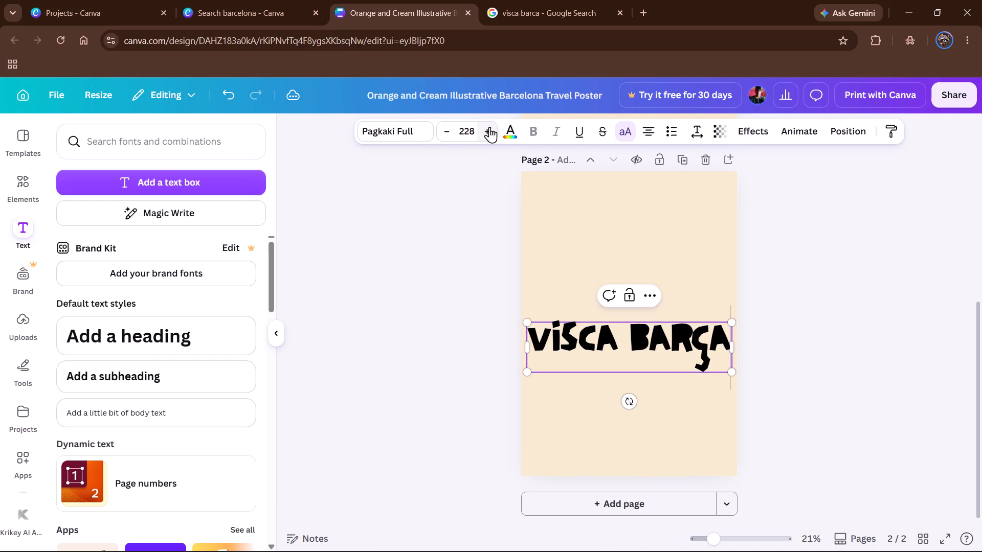
Try the Pagkaki font on the Visca barça text, and set the whole text in Barrio instead.
click(378, 131)
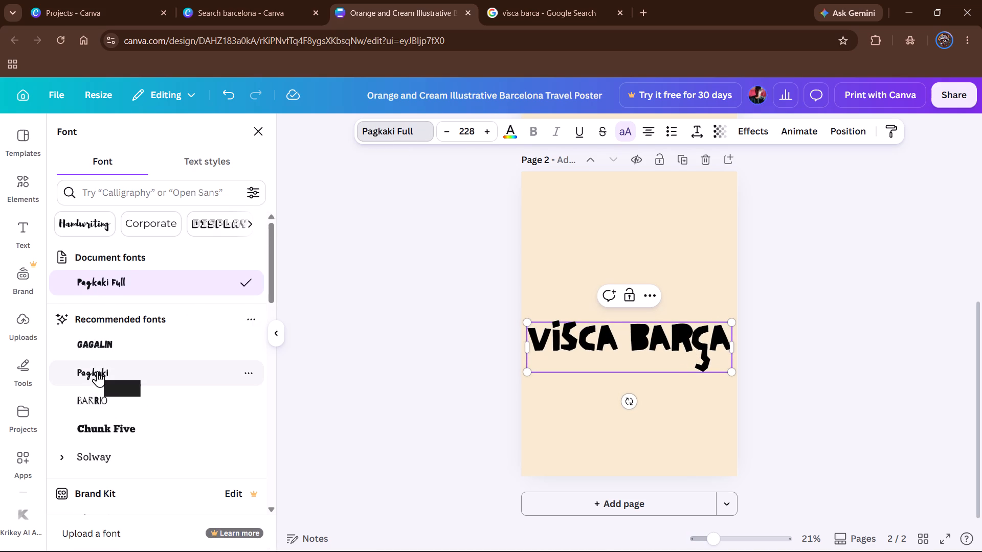
click(97, 371)
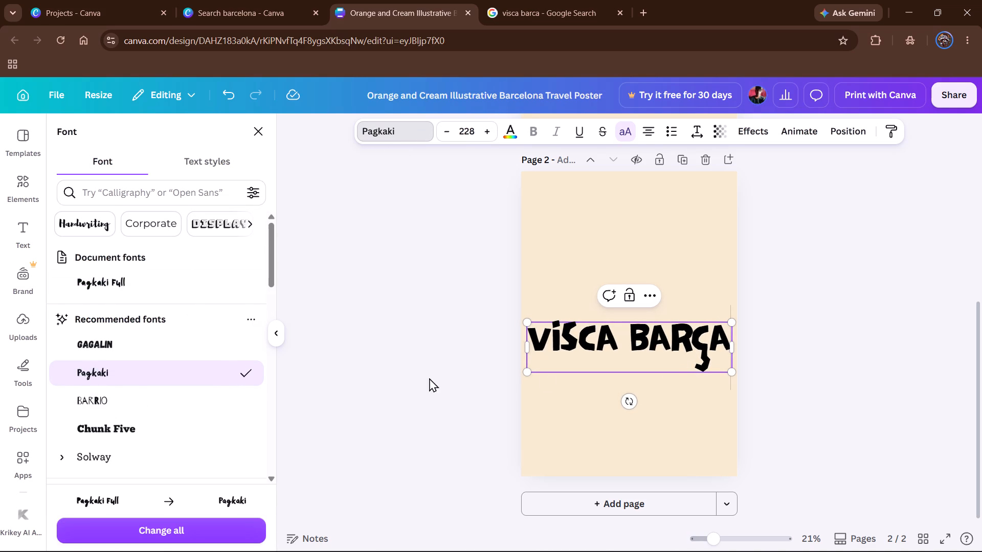
drag(724, 344, 584, 337)
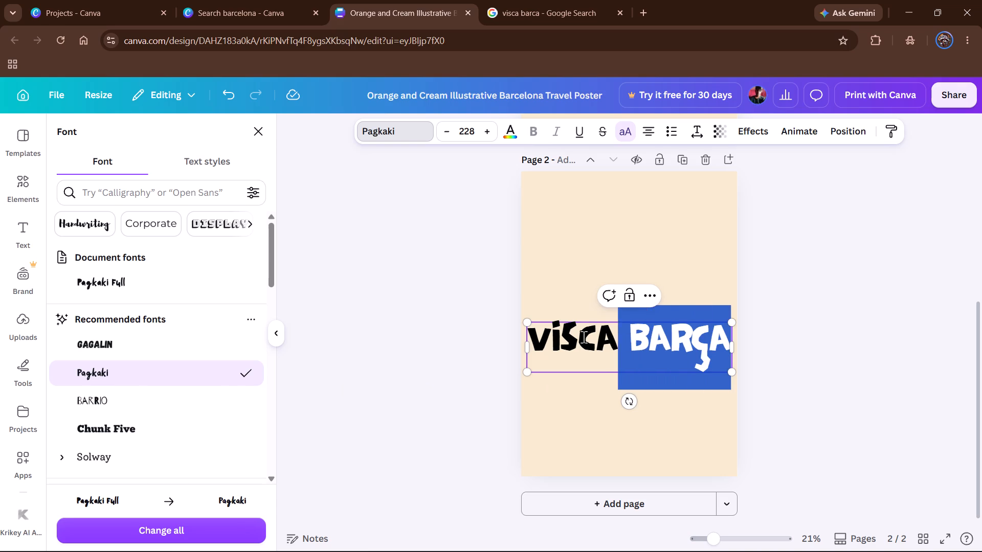
drag(584, 337, 533, 331)
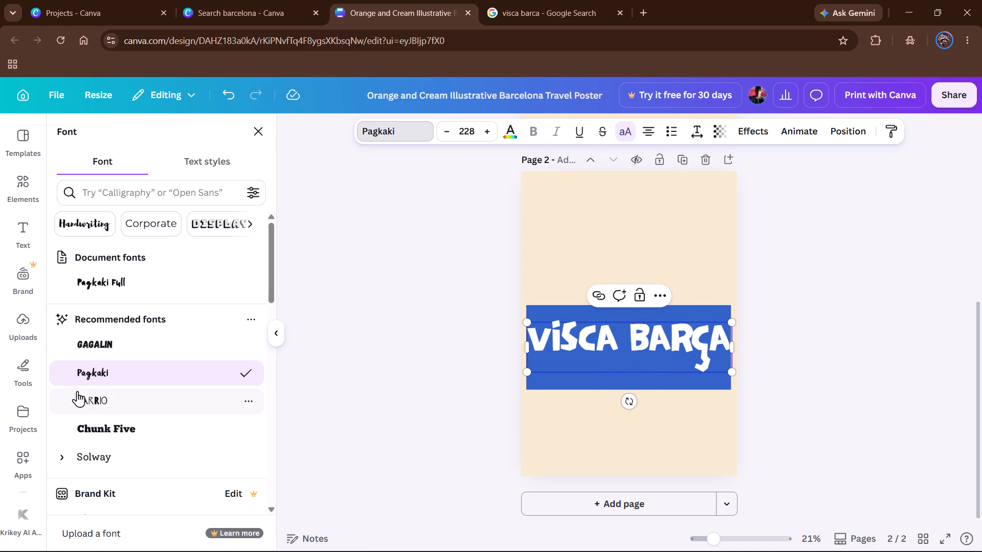
click(78, 395)
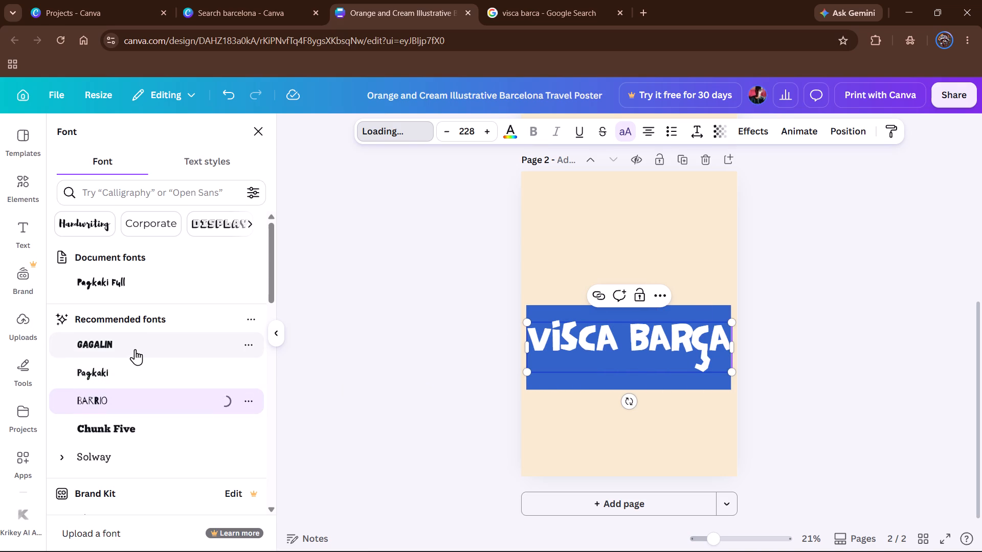
scroll(135, 349, down, 1)
click(882, 325)
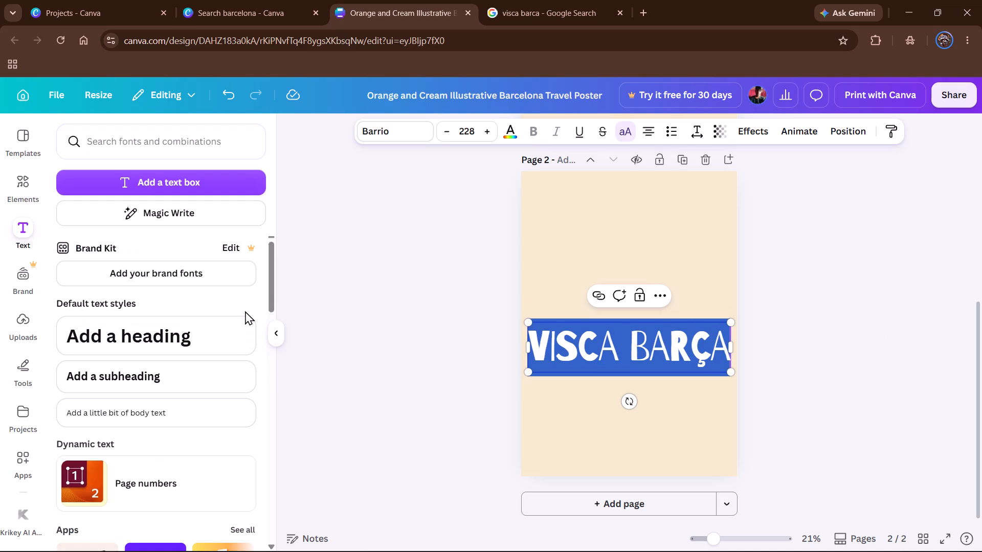
Colour the whole Visca barça title on page 2 in the dark orange already used in the poster.
click(511, 133)
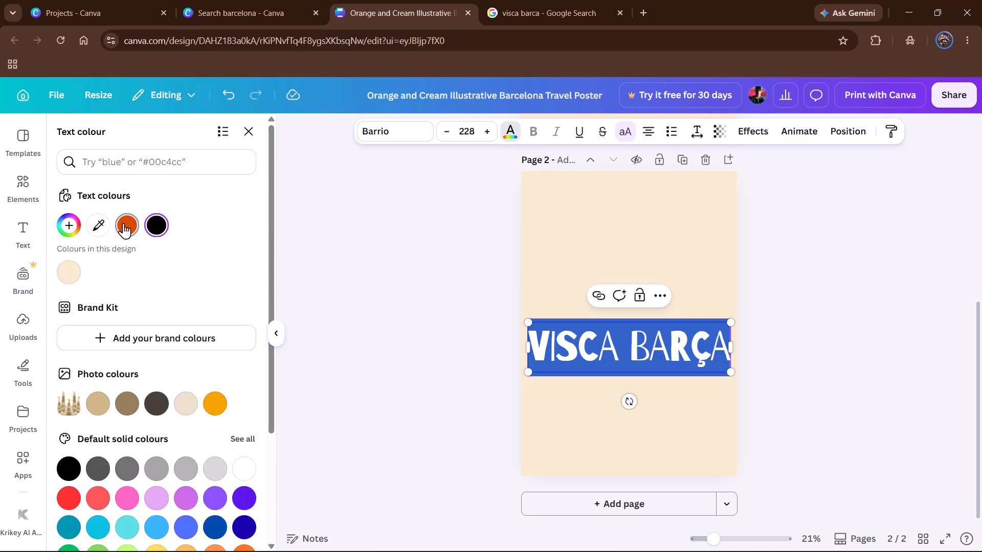
click(123, 223)
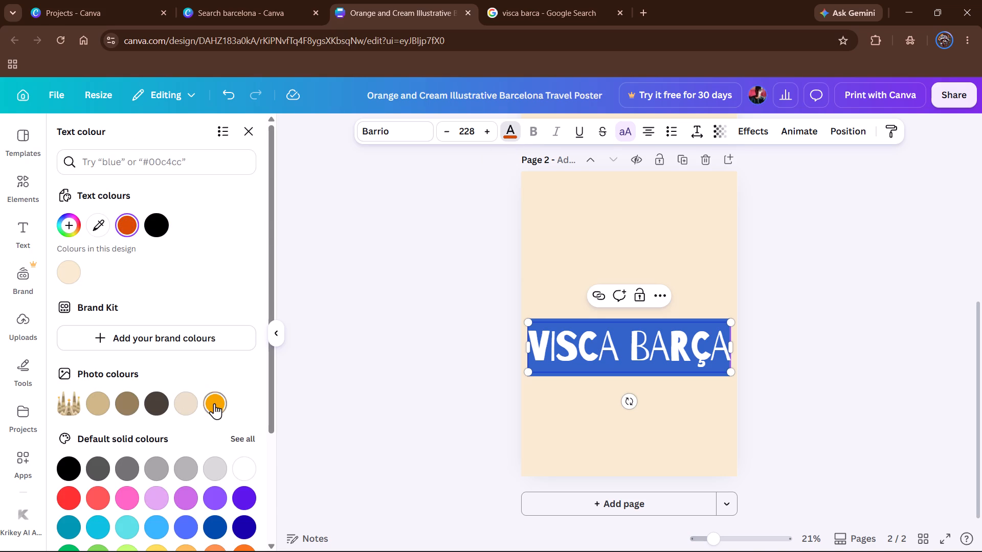
click(579, 352)
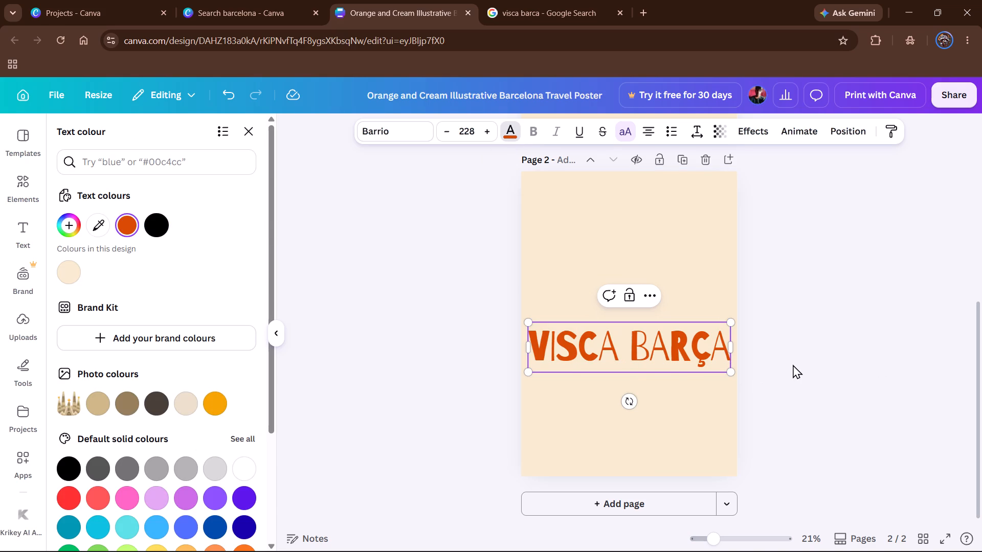
Recolour only the word barça in the title with the yellow-orange from the photo colours.
drag(624, 349, 663, 349)
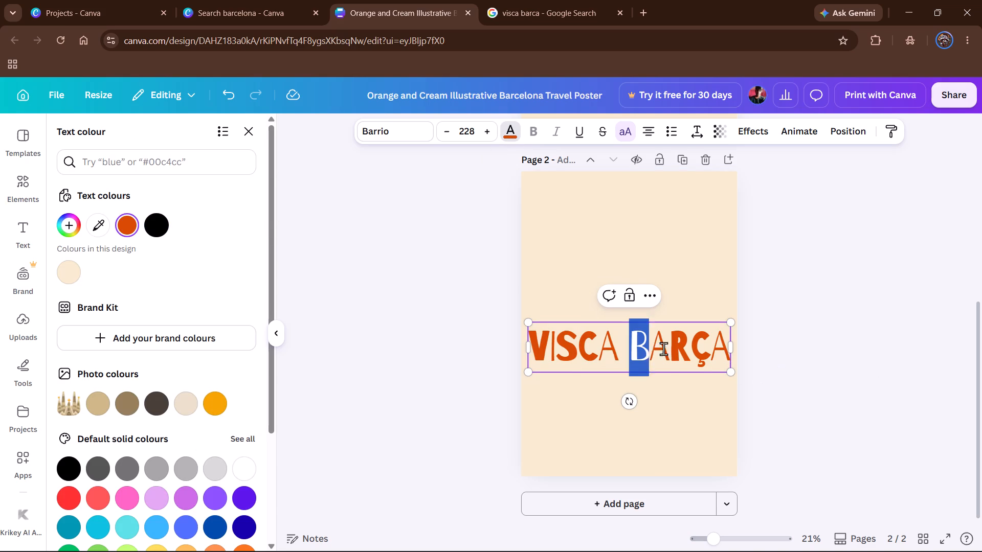
drag(663, 349, 730, 356)
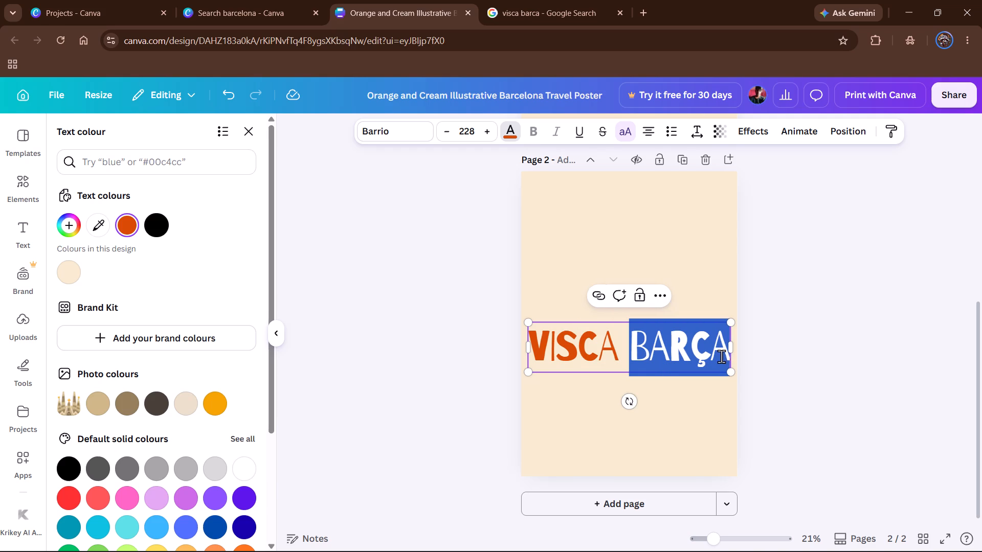
click(221, 400)
click(833, 323)
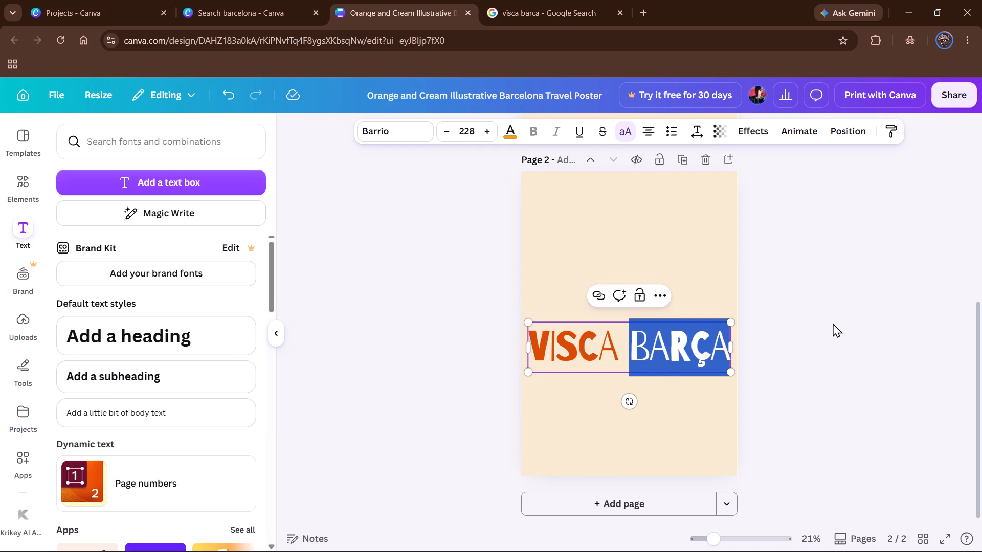
click(658, 401)
click(794, 332)
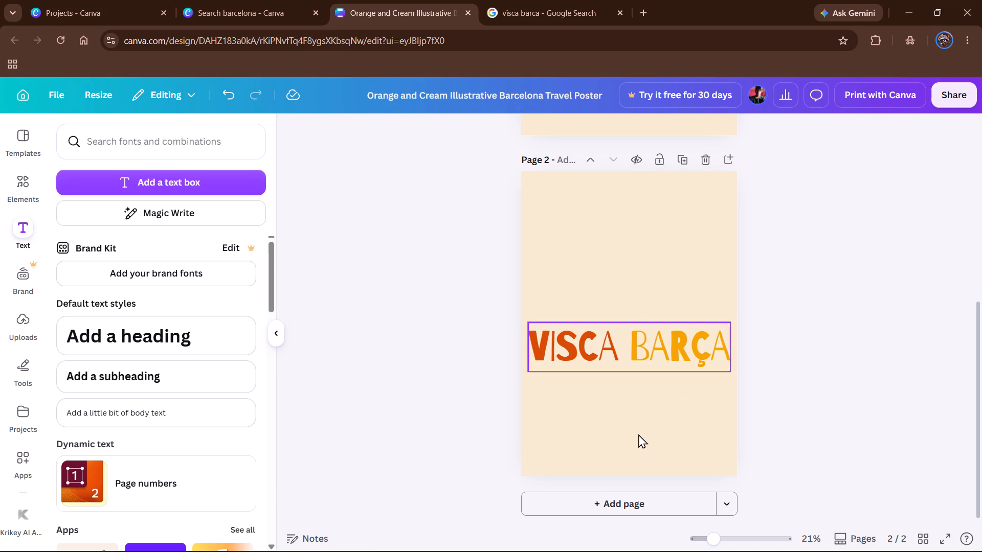
Add a third page to the poster after the Visca barça page.
scroll(310, 168, down, 2)
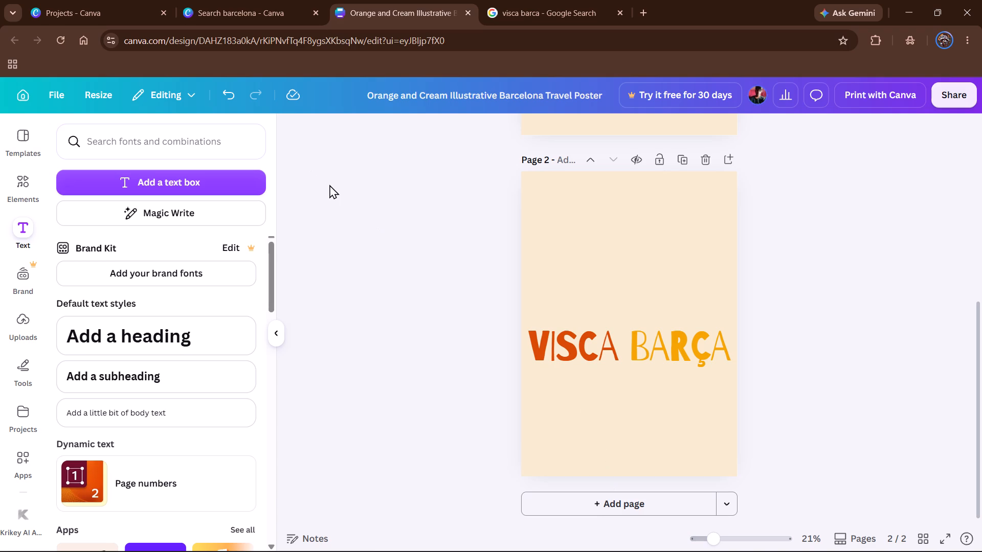
scroll(329, 185, down, 1)
scroll(637, 476, up, 3)
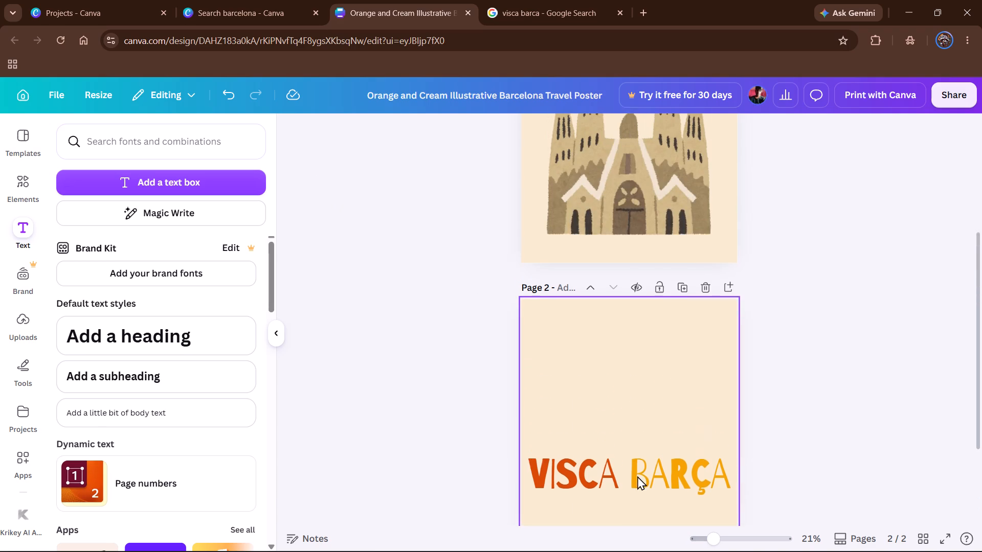
scroll(637, 476, up, 4)
scroll(635, 479, down, 3)
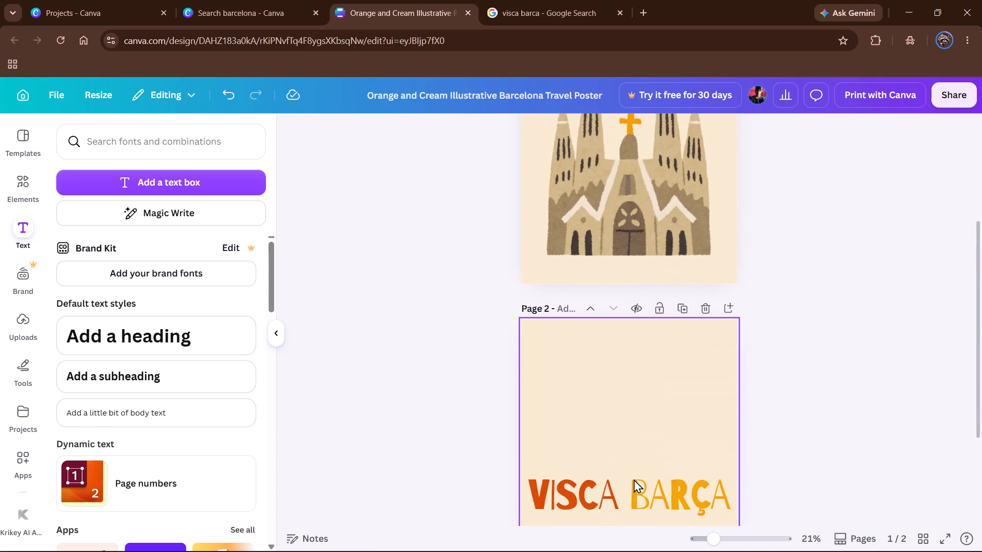
scroll(633, 479, down, 4)
click(614, 505)
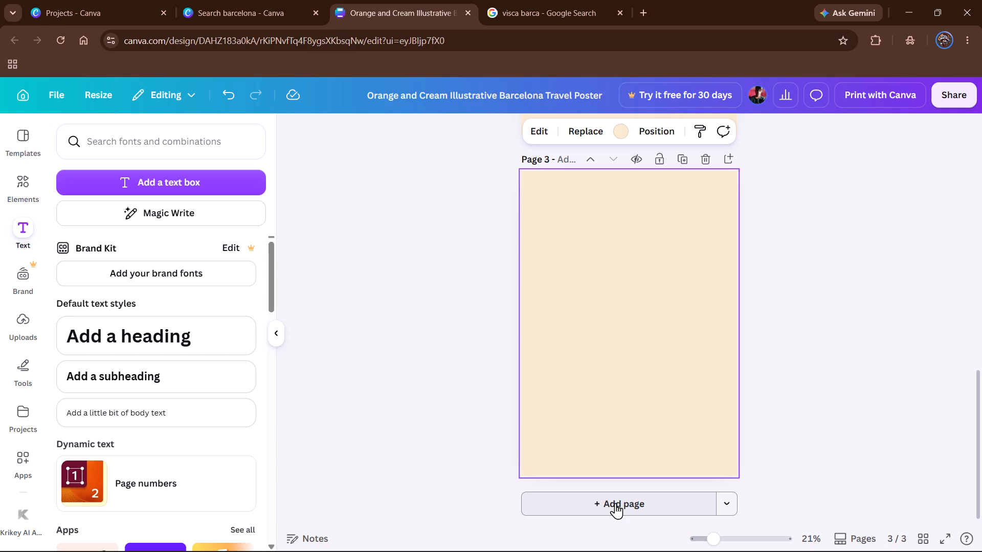
Switch to the Google results, search for best 11 barcelona all time, and expand the AI Overview lineup.
click(589, 7)
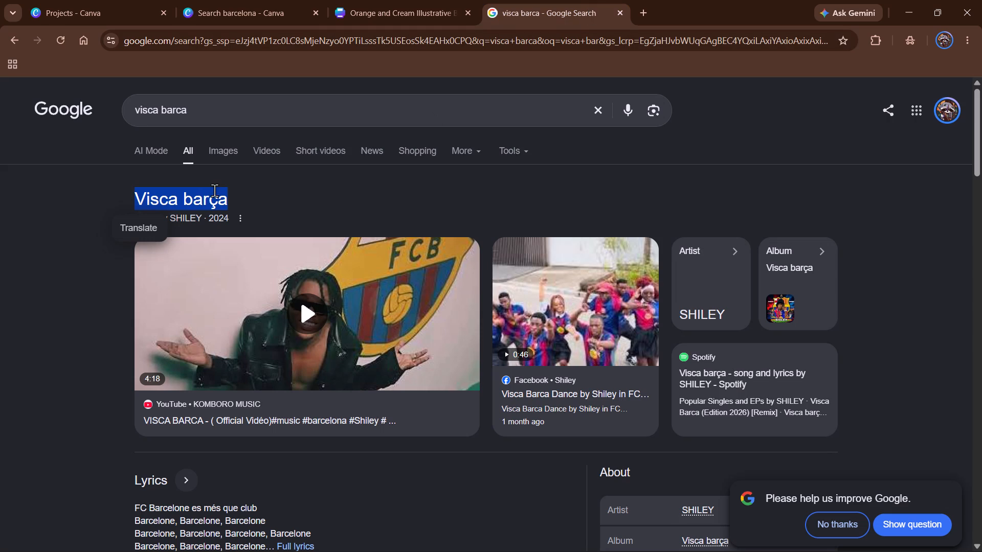
drag(213, 114, 126, 114)
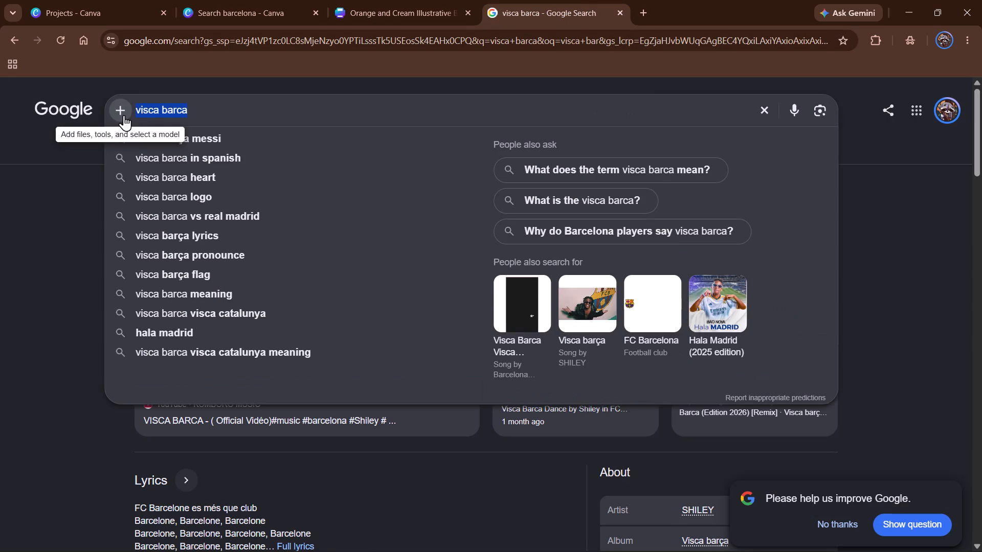
key(BackSpace)
text(best 11)
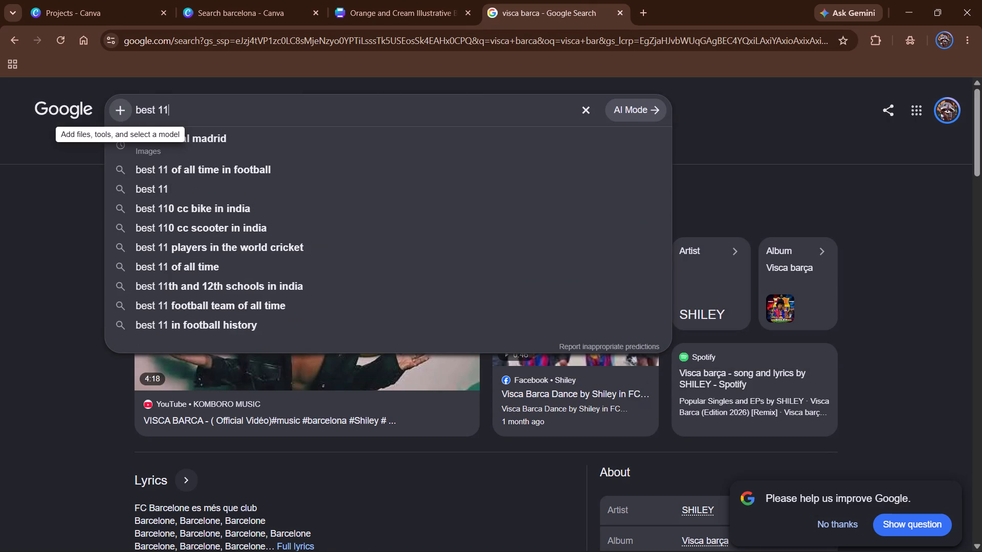
key(space)
text(for b)
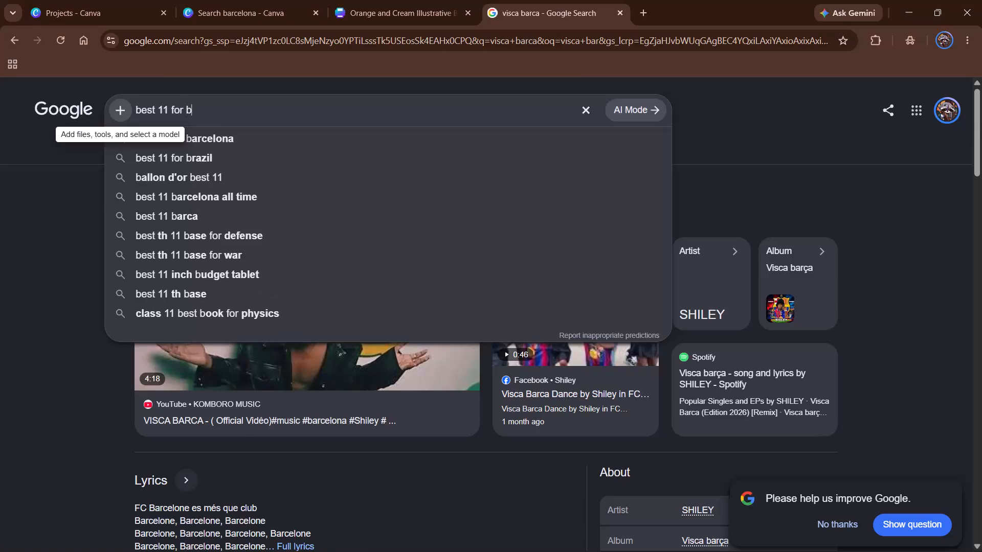
click(200, 197)
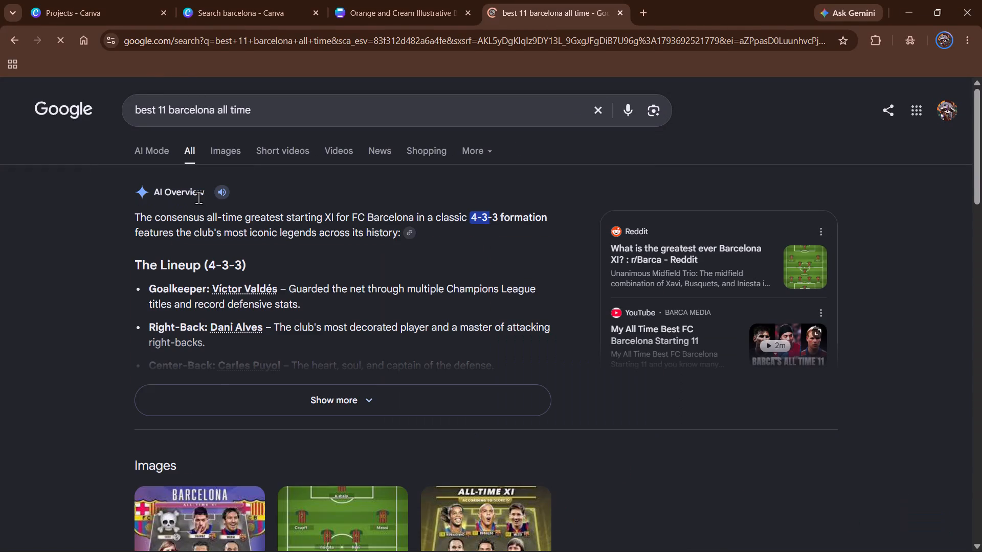
click(210, 399)
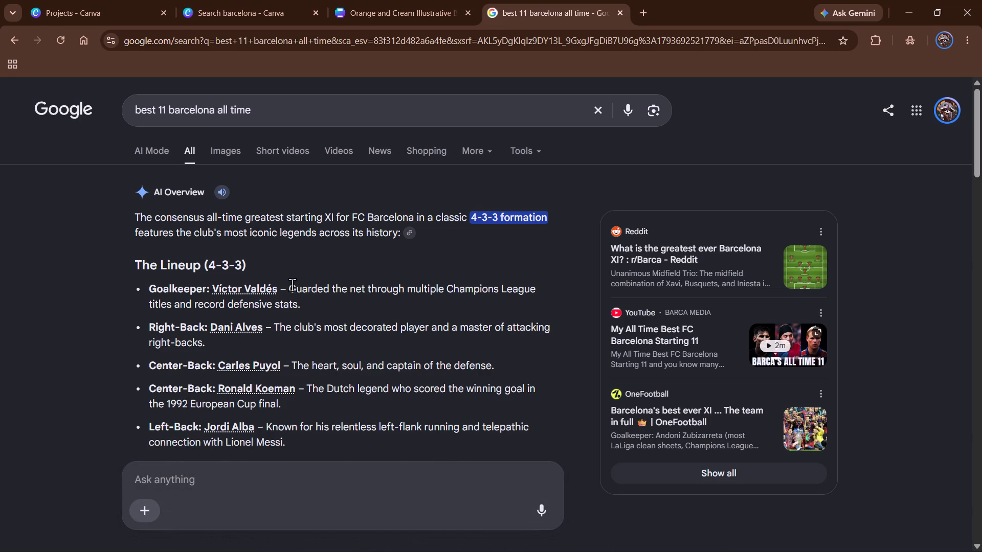
Open the details of goalkeeper Víctor Valdés from the lineup and browse his photos for a full-length Barcelona shot.
click(275, 293)
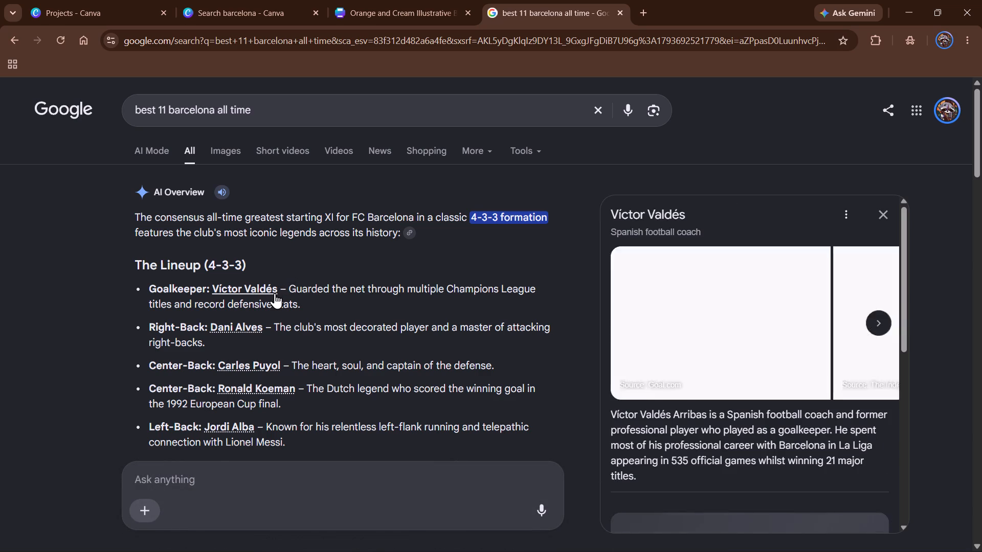
click(879, 318)
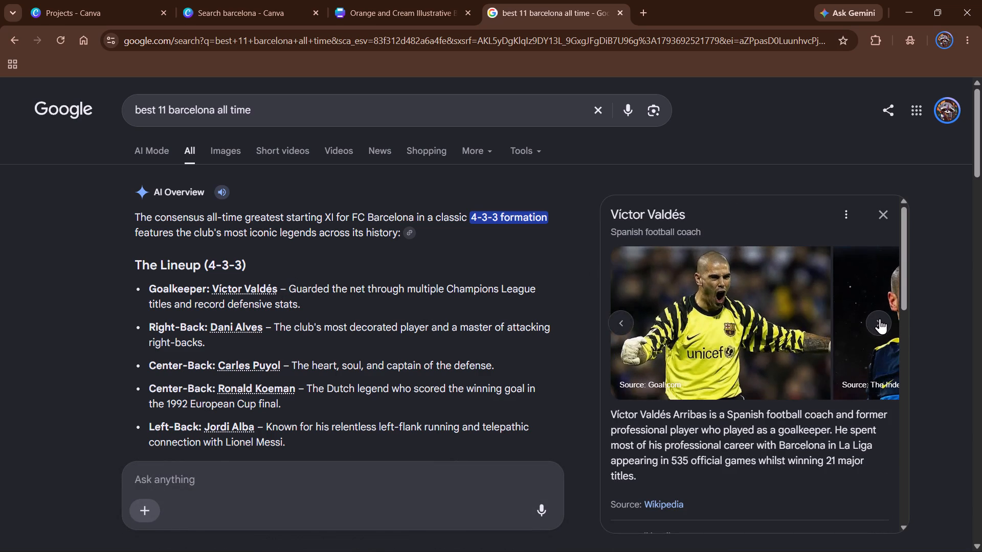
click(880, 318)
click(880, 318)
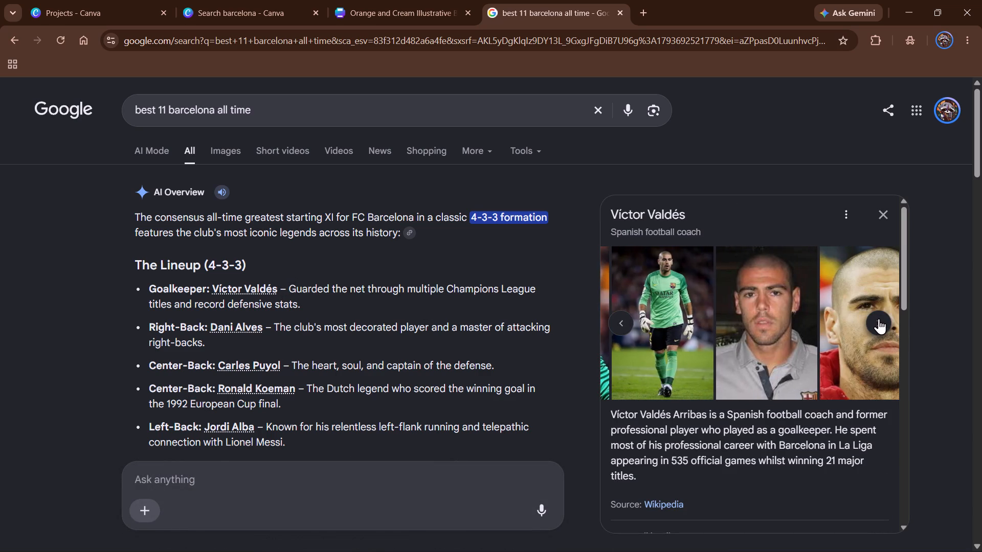
click(879, 318)
click(879, 318)
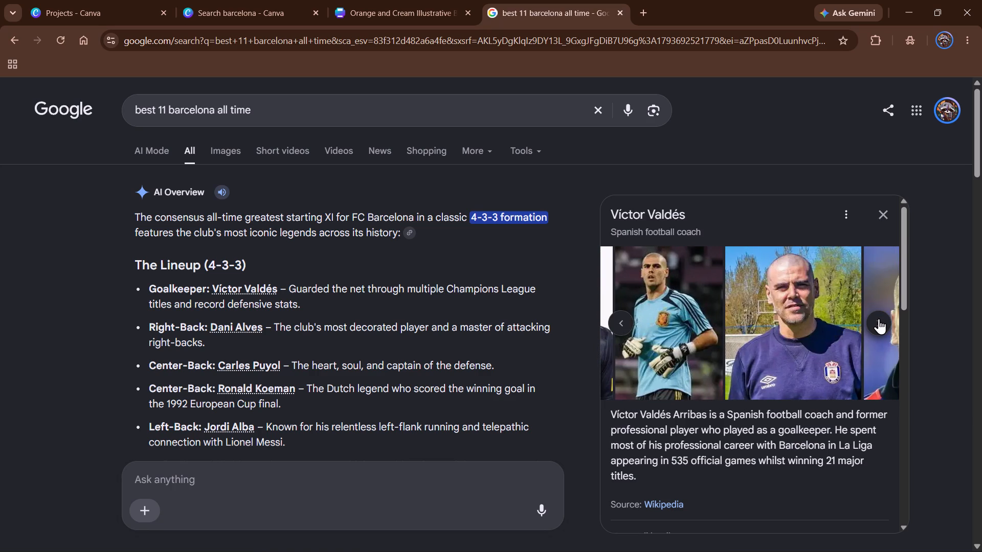
click(879, 318)
click(879, 318)
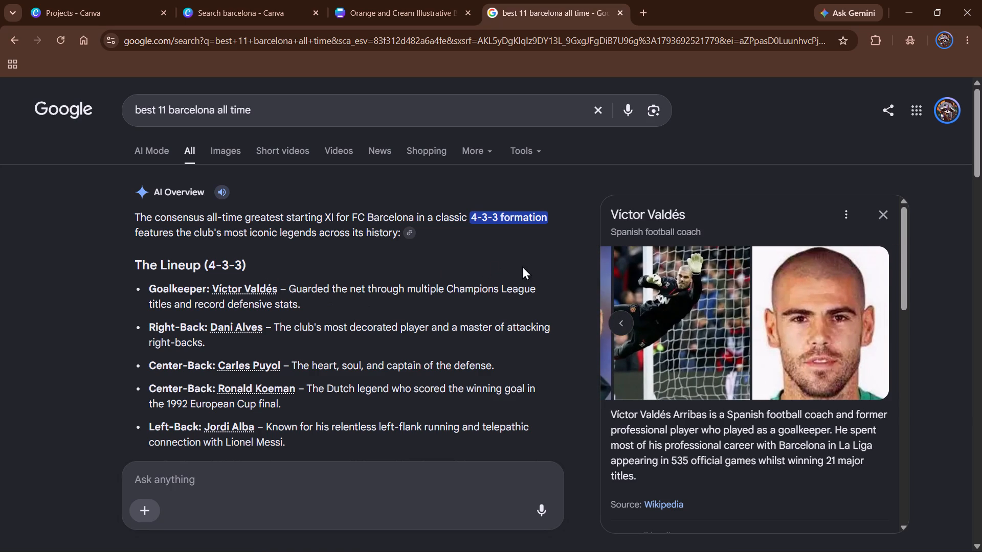
click(841, 211)
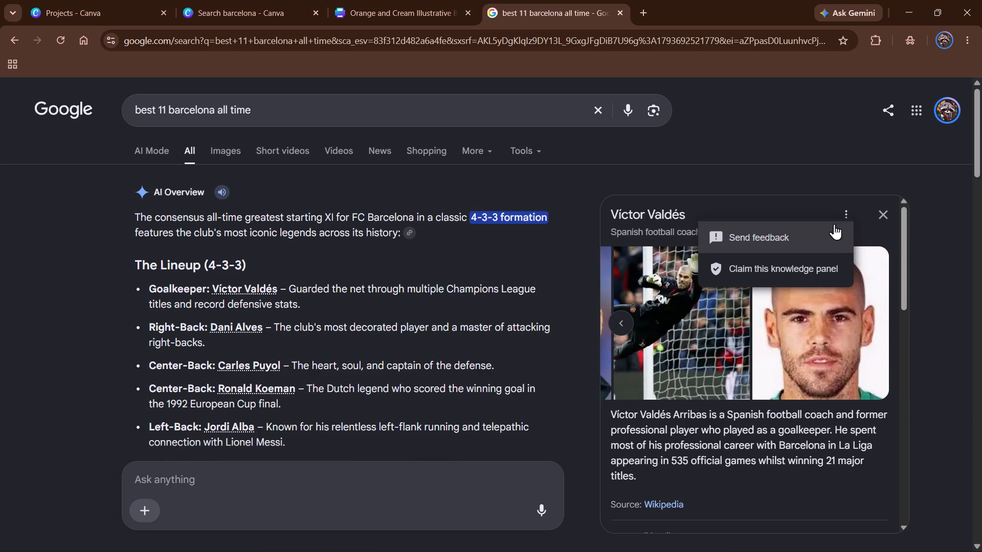
click(914, 306)
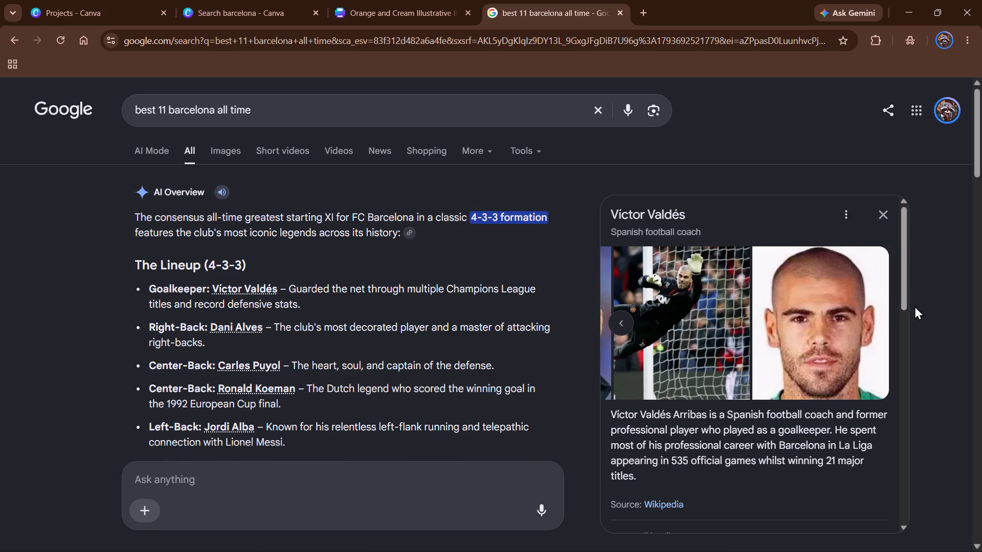
click(624, 323)
double_click(624, 324)
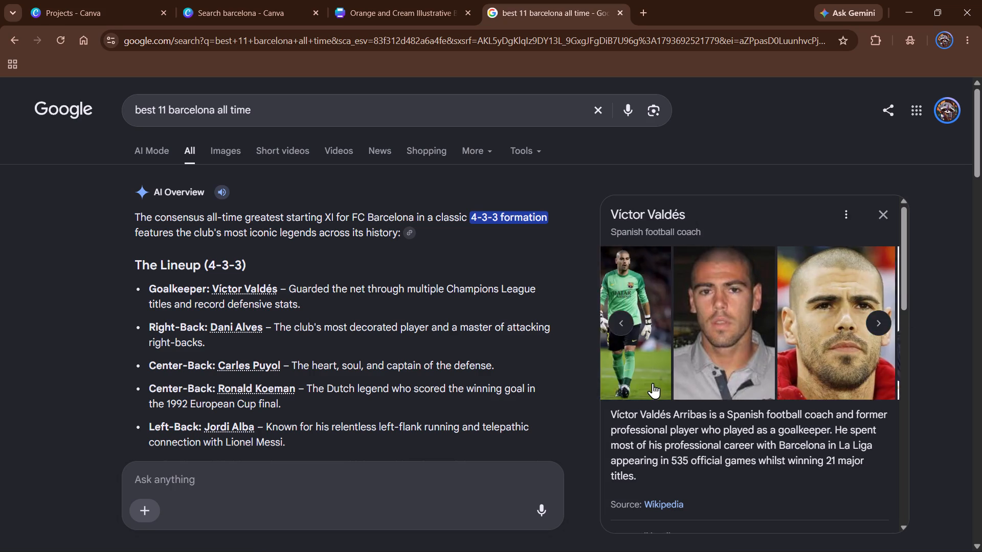
scroll(653, 383, down, 2)
scroll(628, 294, up, 4)
click(621, 338)
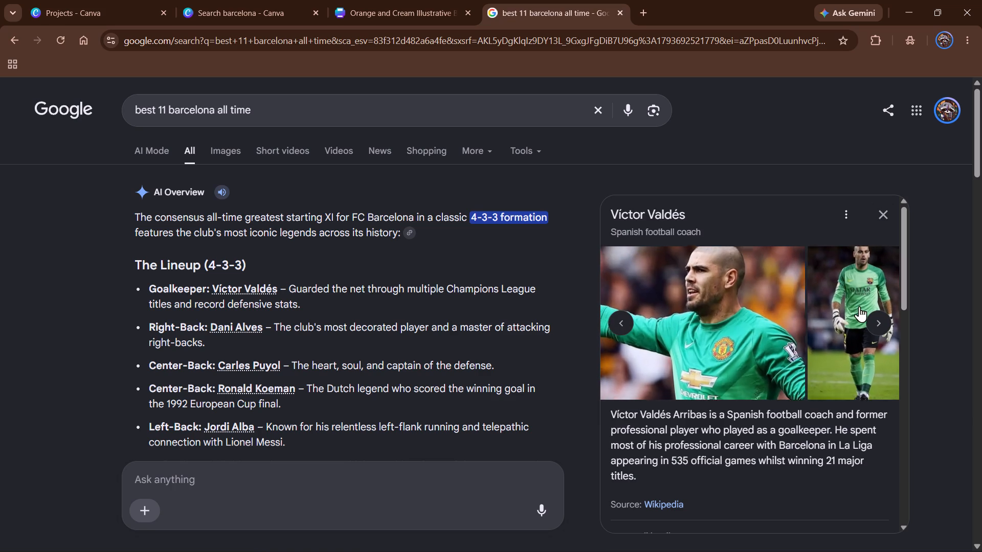
Save the full-length IMDb photo of Víctor Valdés in the green kit as images.webp in the Desktop Certificates folder.
click(843, 290)
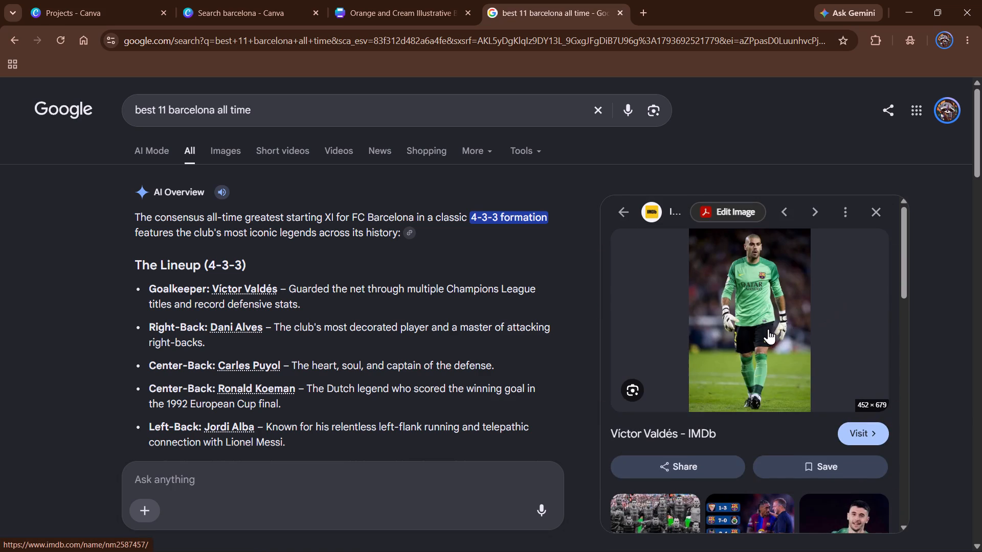
right_click(765, 329)
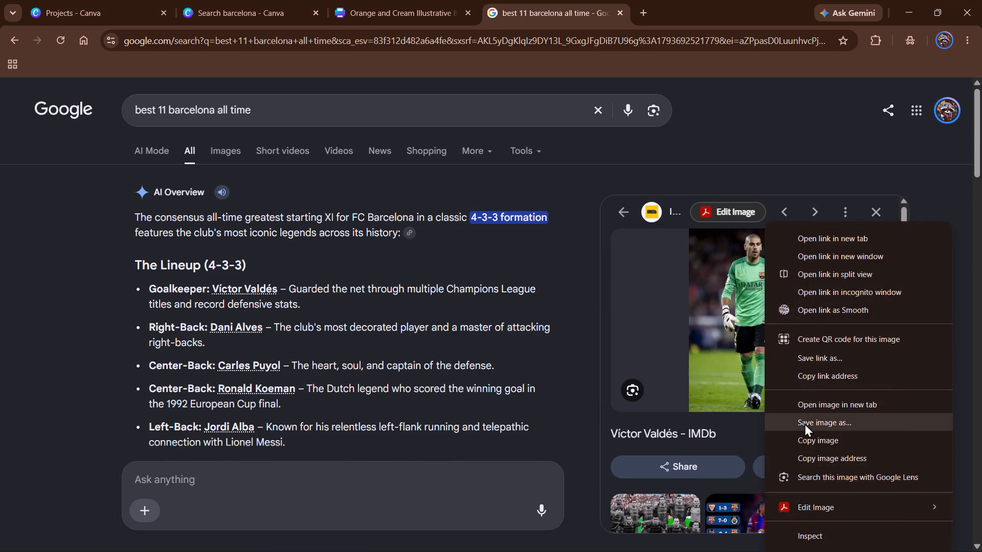
click(808, 422)
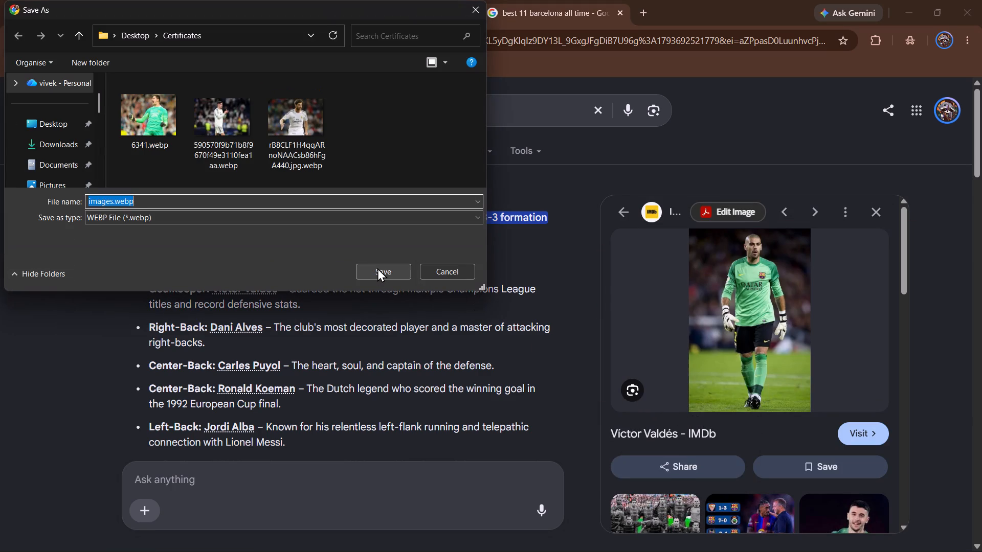
click(377, 268)
Return to the Barcelona poster and upload images.webp from the Certificates folder to the design's uploads.
click(411, 0)
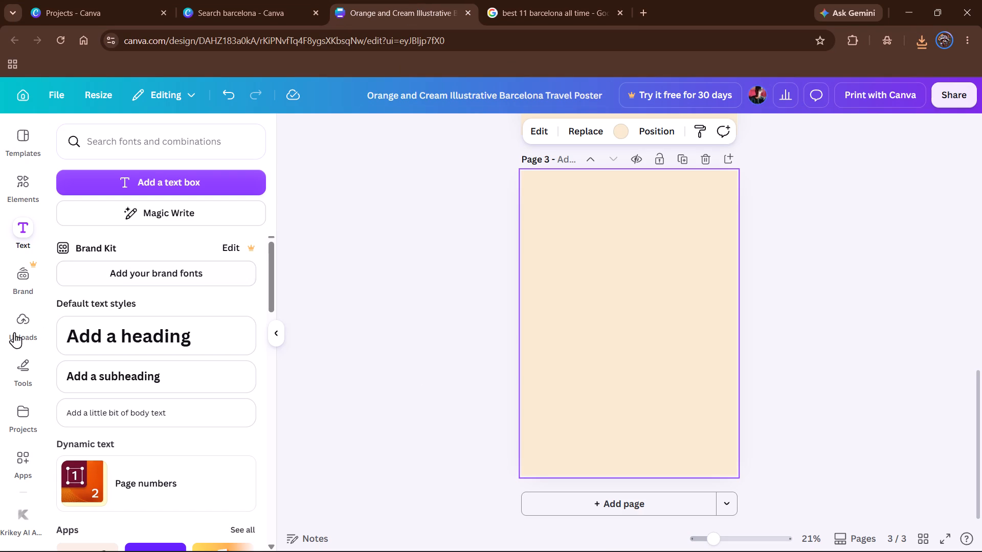
click(6, 323)
click(152, 180)
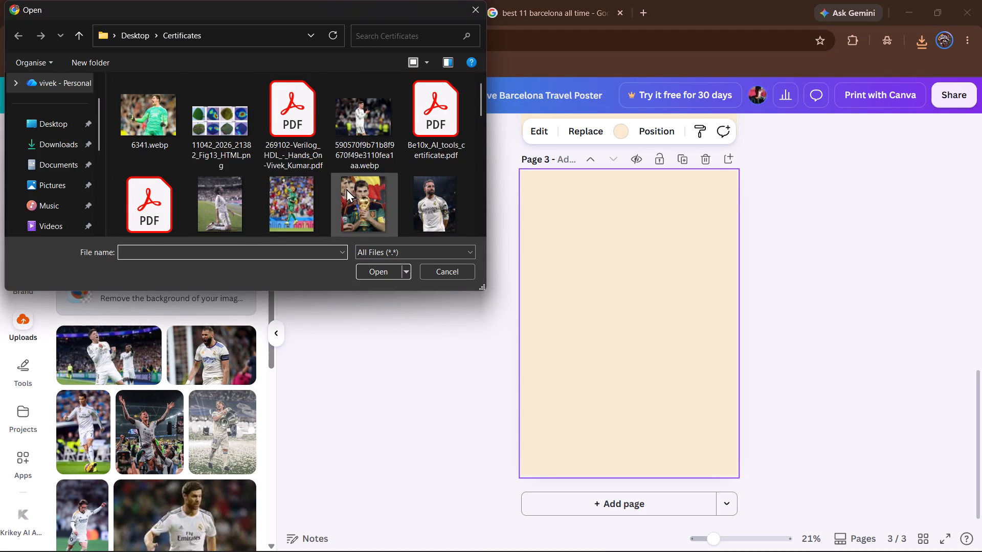
scroll(346, 189, down, 4)
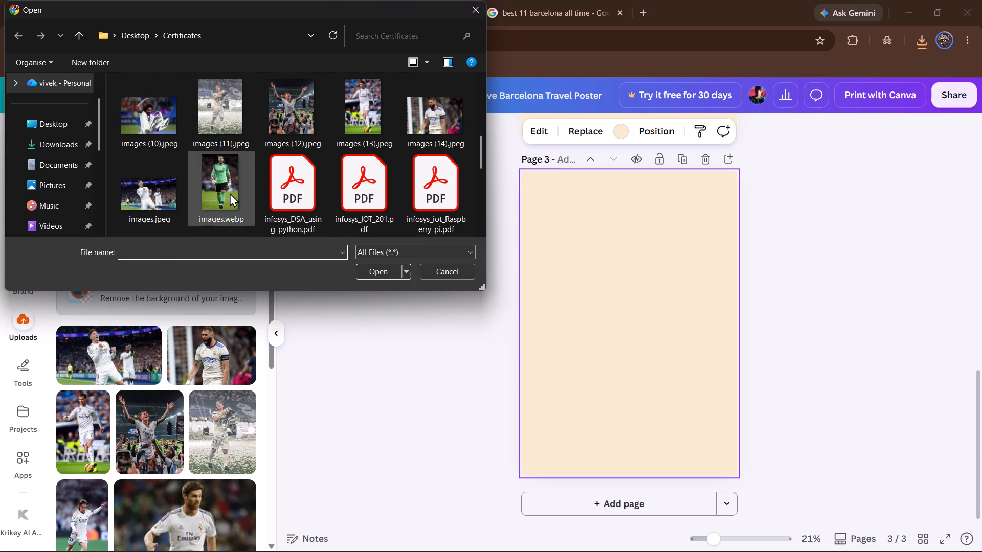
click(230, 193)
click(391, 274)
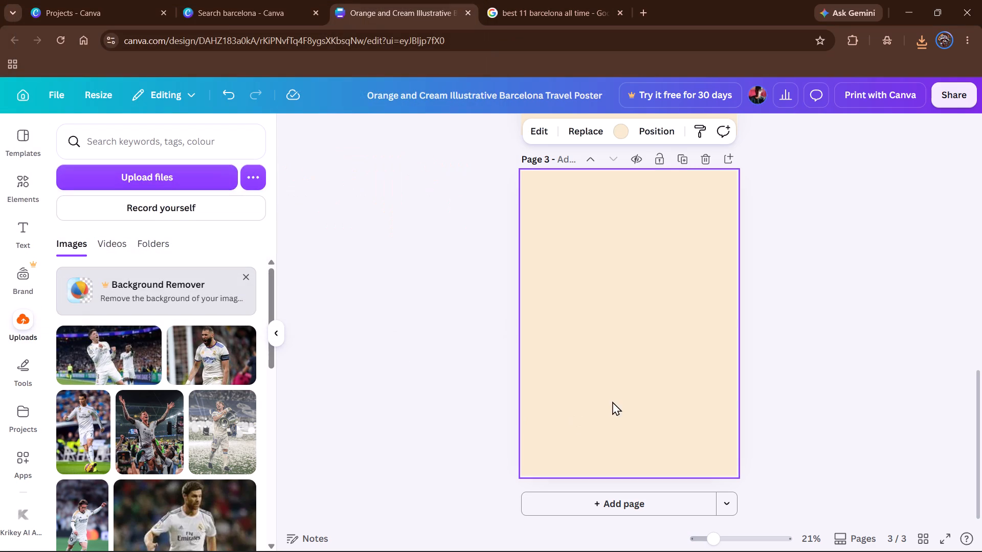
Place the uploaded Víctor Valdés photo on page 3, in the page's lower-left corner.
click(78, 344)
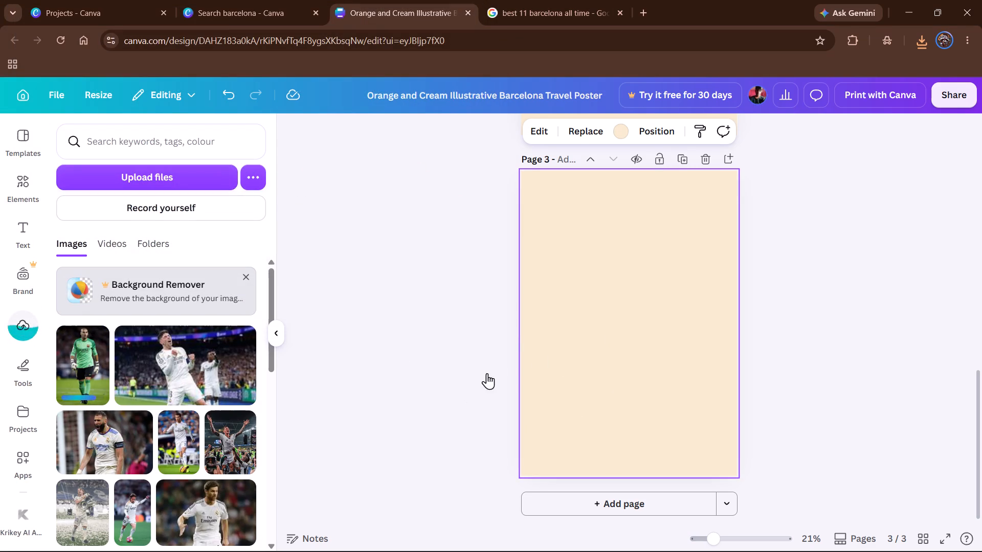
drag(623, 302, 571, 368)
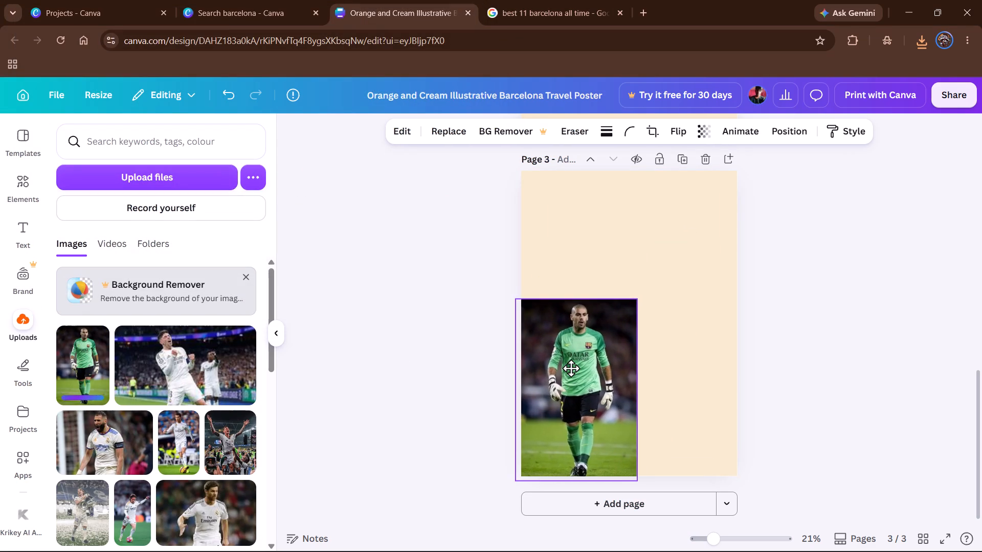
Align the Víctor Valdés photo with page 3's lower-left corner and enlarge it to cover about four-fifths of the page.
drag(571, 368, 572, 368)
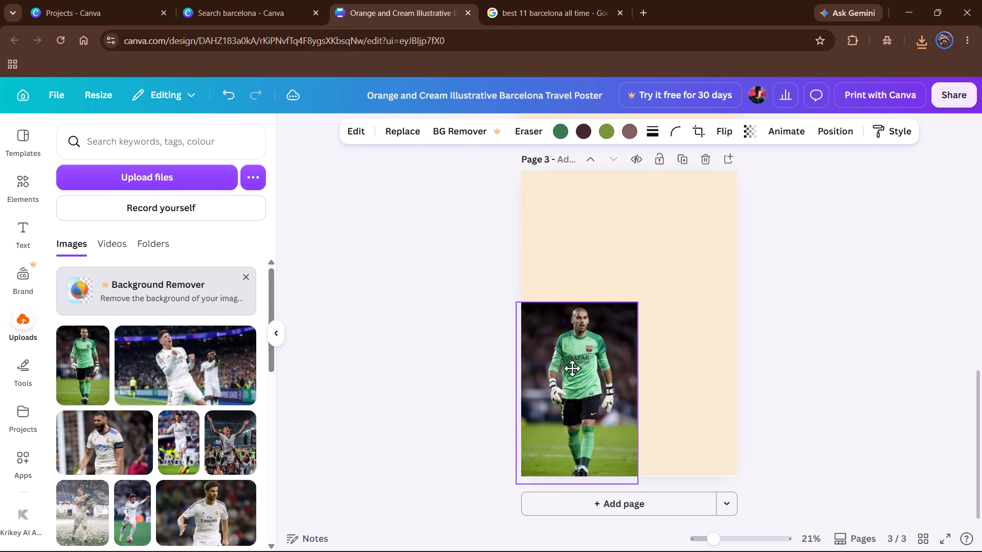
drag(572, 368, 575, 366)
drag(641, 294, 649, 284)
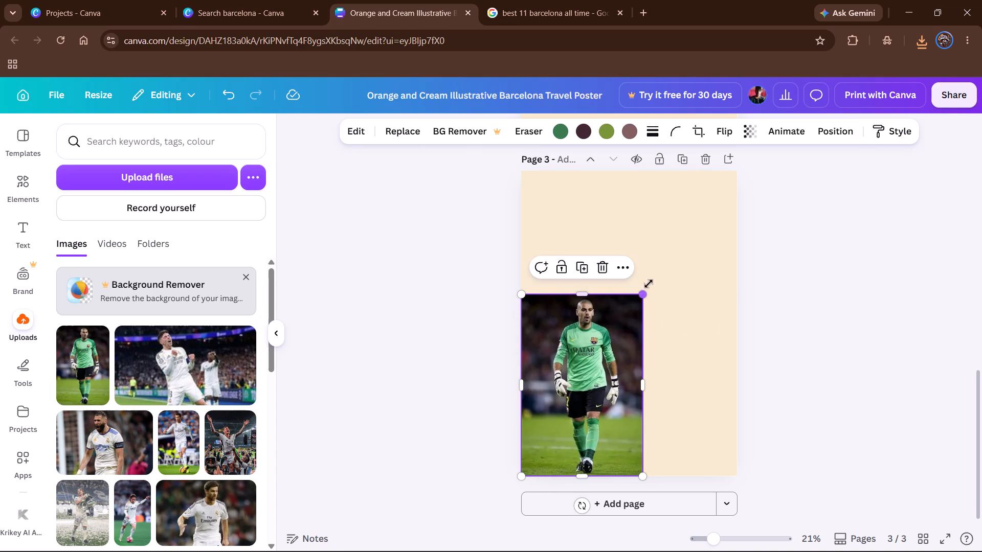
drag(649, 284, 694, 226)
click(823, 333)
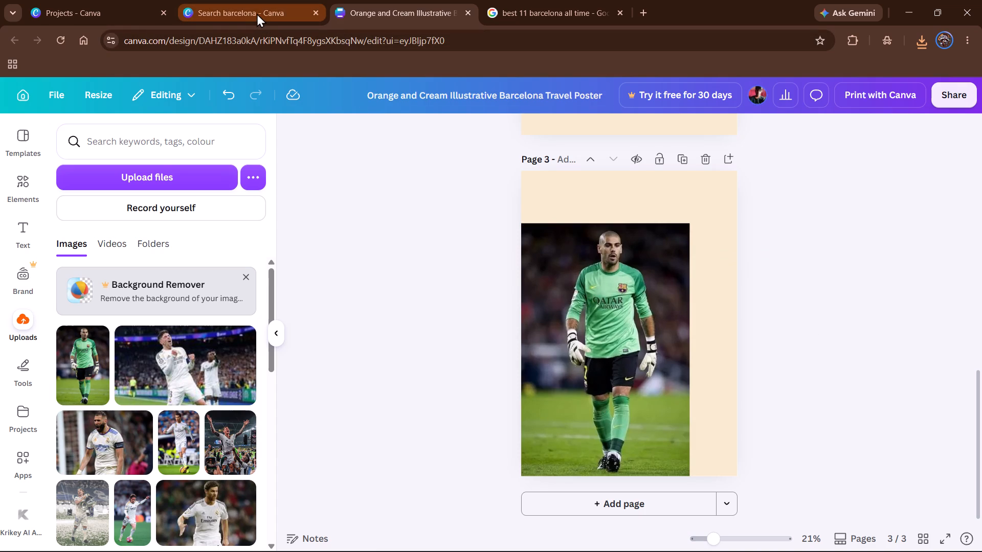
Switch to the Google results for the all-time Barcelona eleven and copy the goalkeeper's name, Víctor Valdés, from the lineup.
click(572, 0)
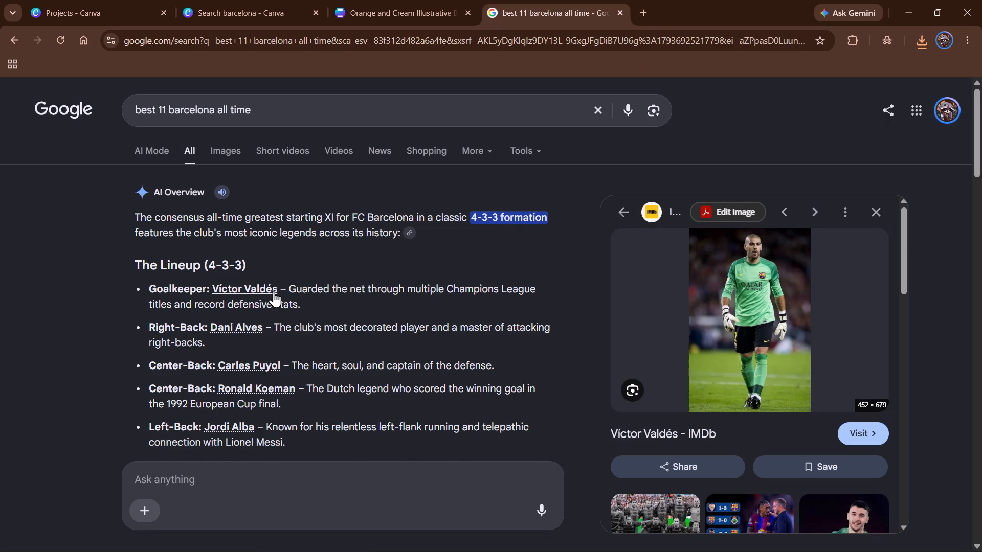
drag(280, 283, 207, 273)
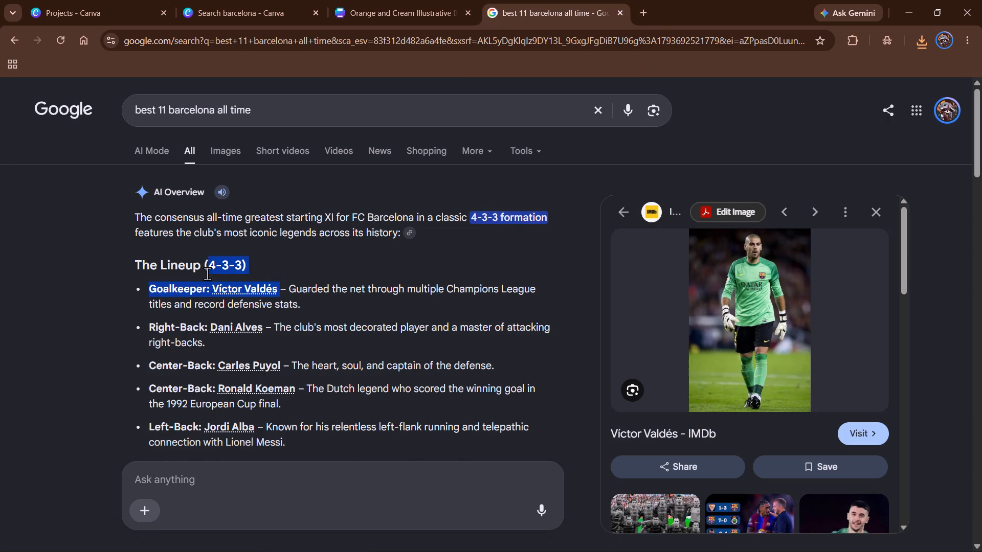
drag(207, 273, 212, 287)
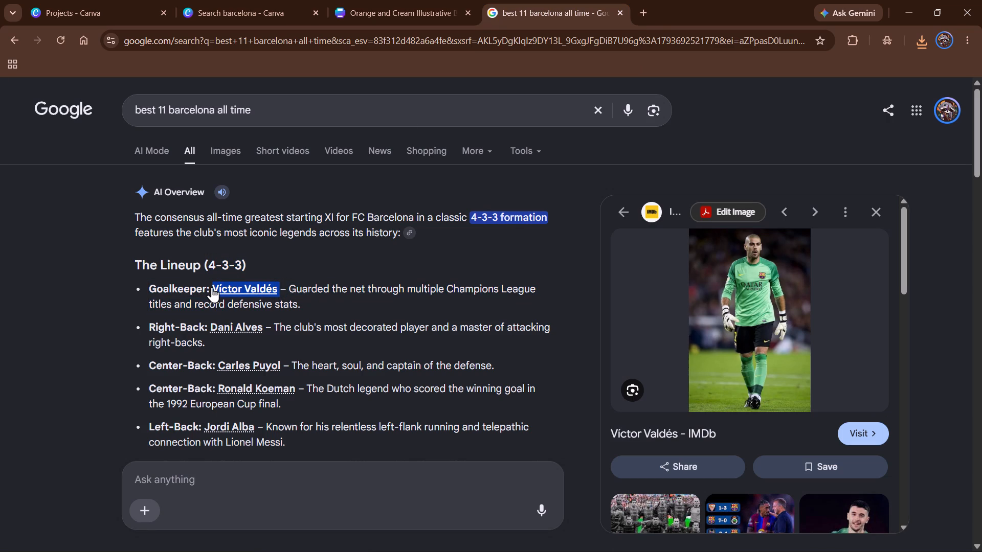
key(ctrl+c)
scroll(212, 287, down, 1)
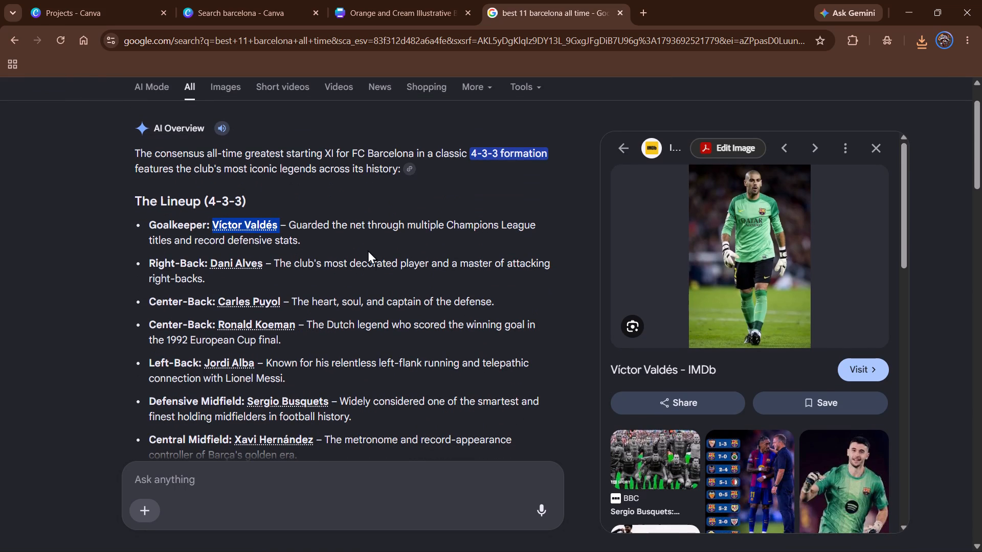
Return to the Barcelona poster and add a text box reading Victor on page 3.
click(397, 0)
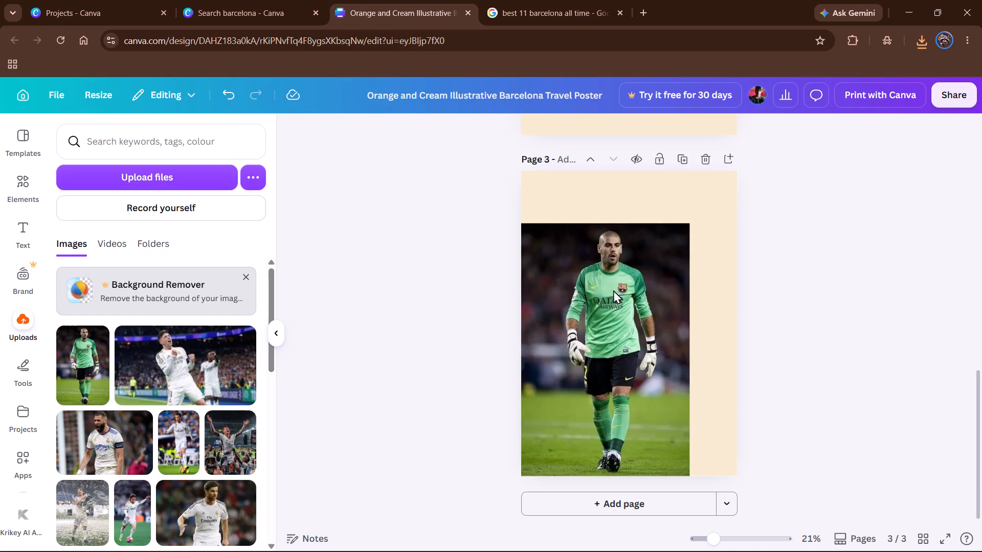
click(14, 231)
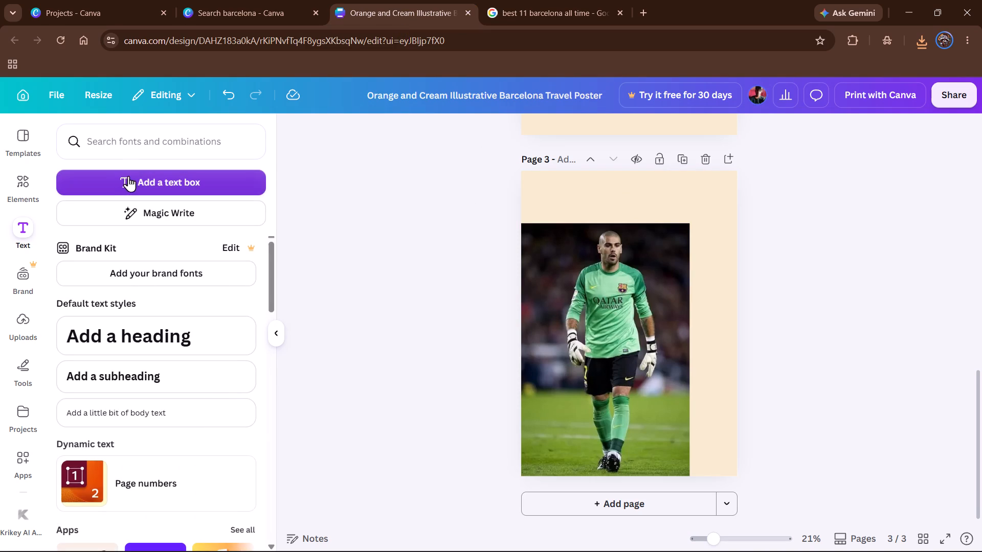
click(130, 178)
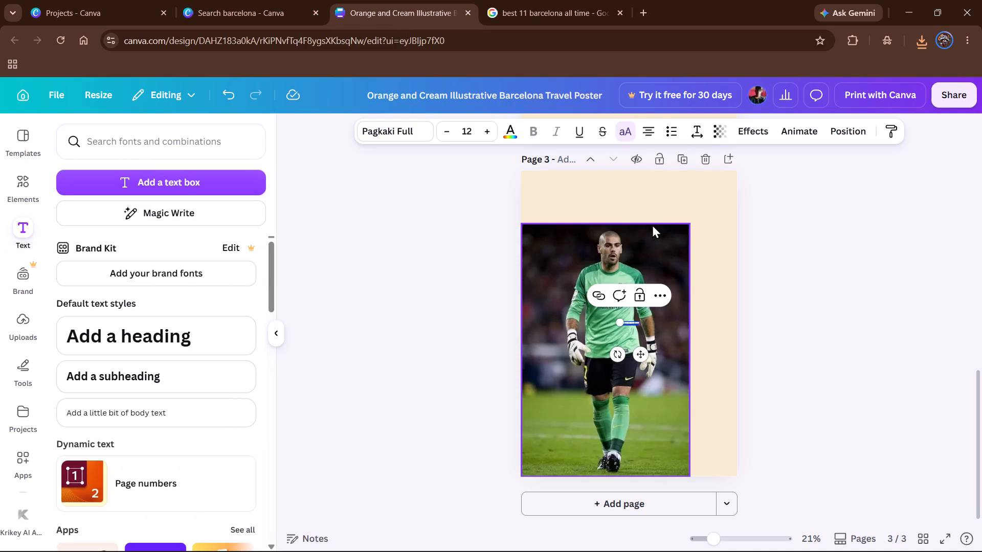
key(shift+v)
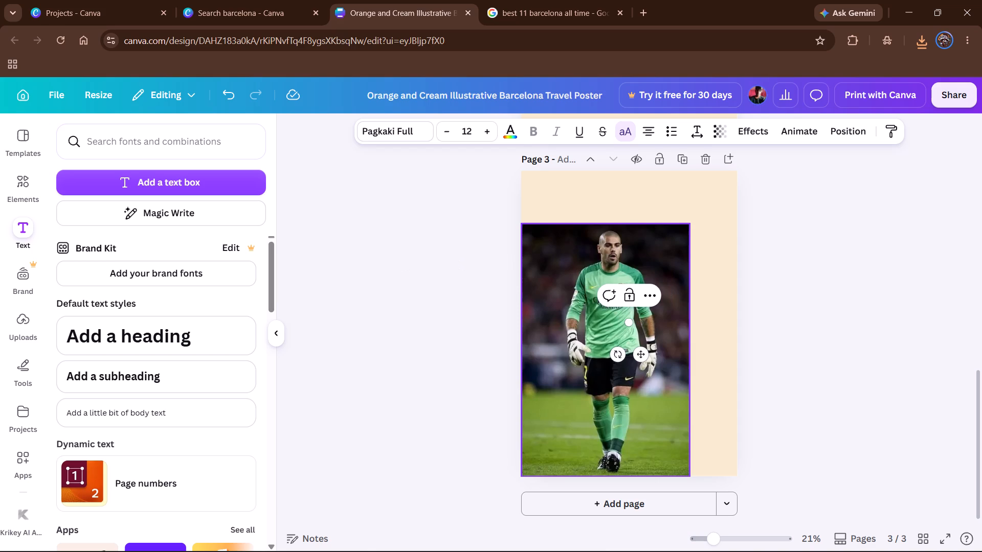
key(Return)
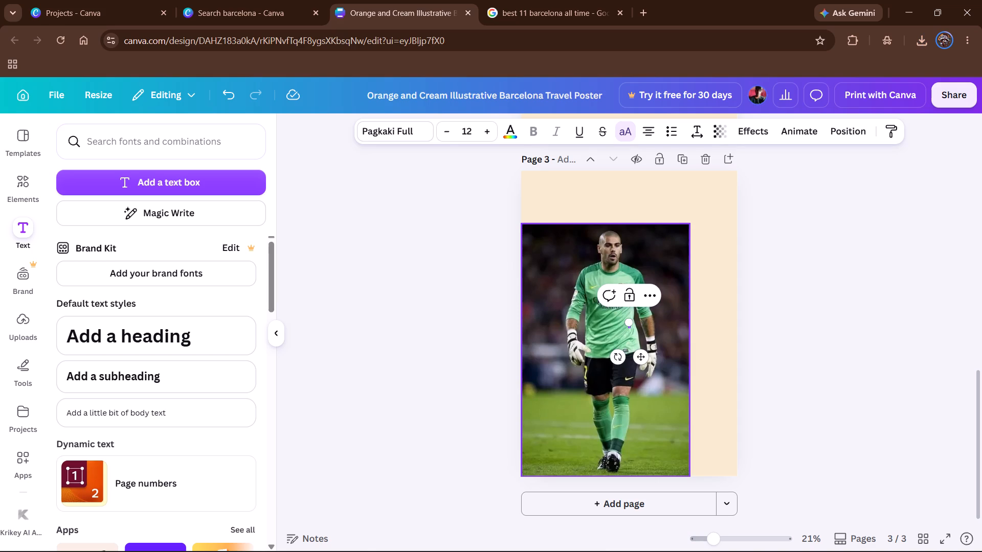
key(BackSpace)
key(BackSpace)
key(BackSpace)
key(BackSpace)
key(shift+v)
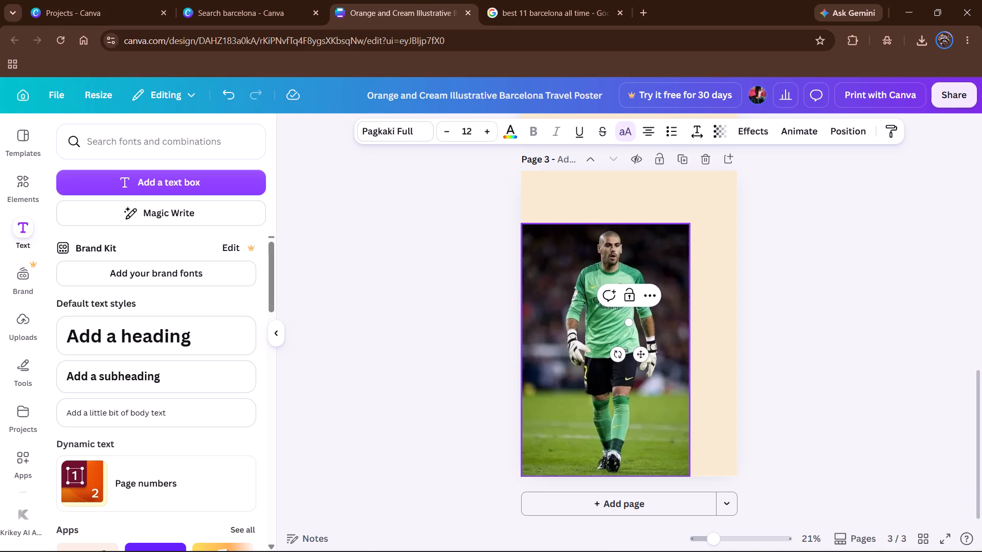
text(ic)
text(tor)
Set the Victor text's font to Pagkaki and its size to 216.
click(485, 133)
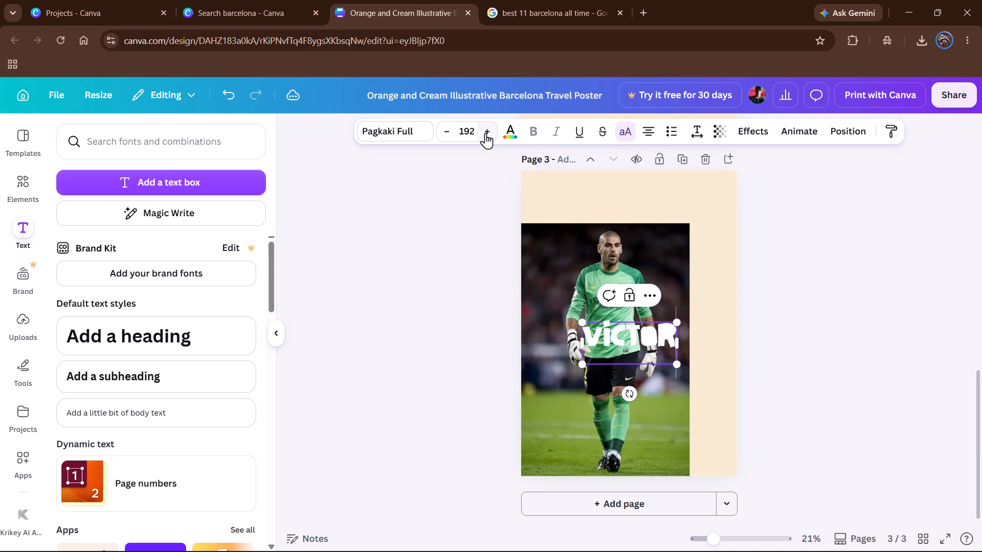
key(ctrl+a)
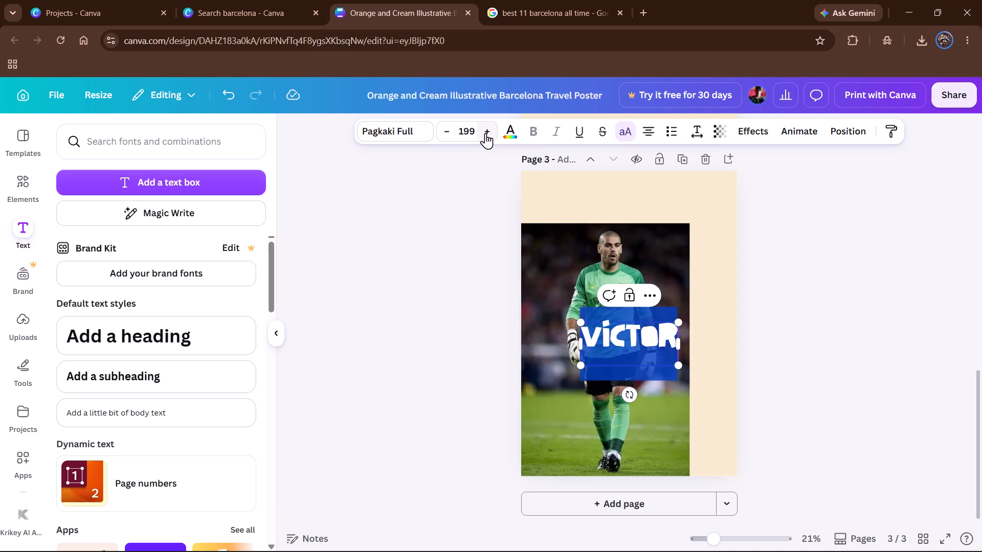
click(400, 126)
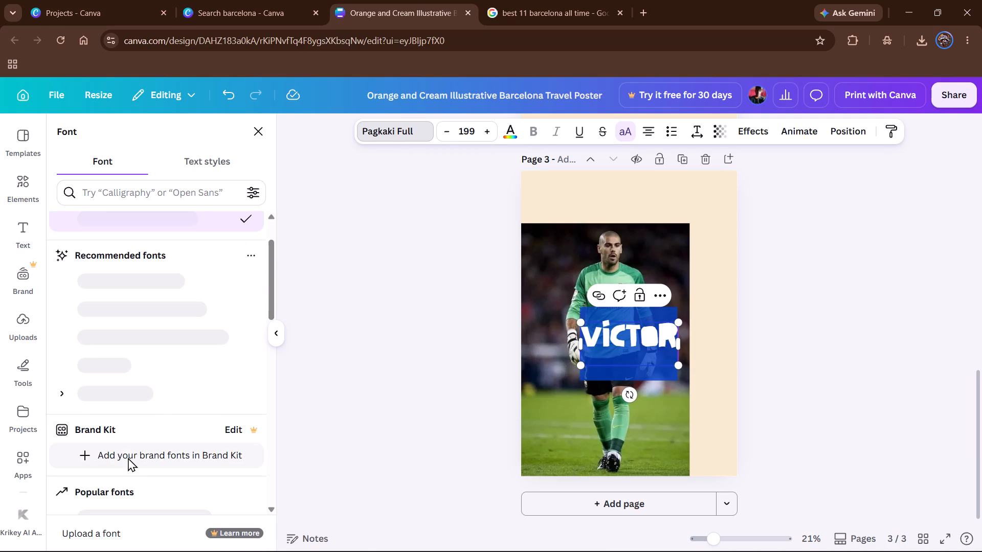
click(138, 312)
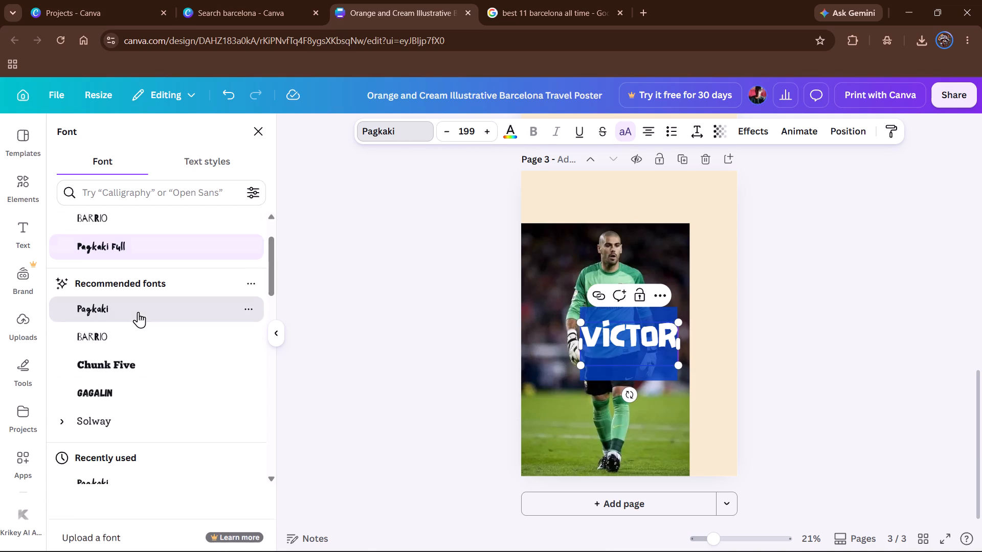
click(493, 133)
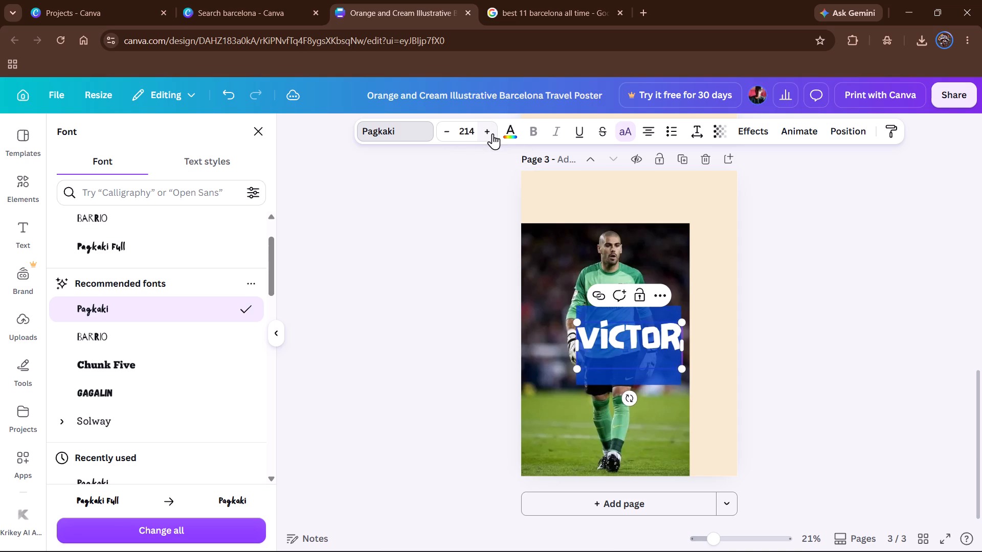
Move the Victor text off the photo into the cream strip at the top of page 3.
drag(633, 352, 627, 333)
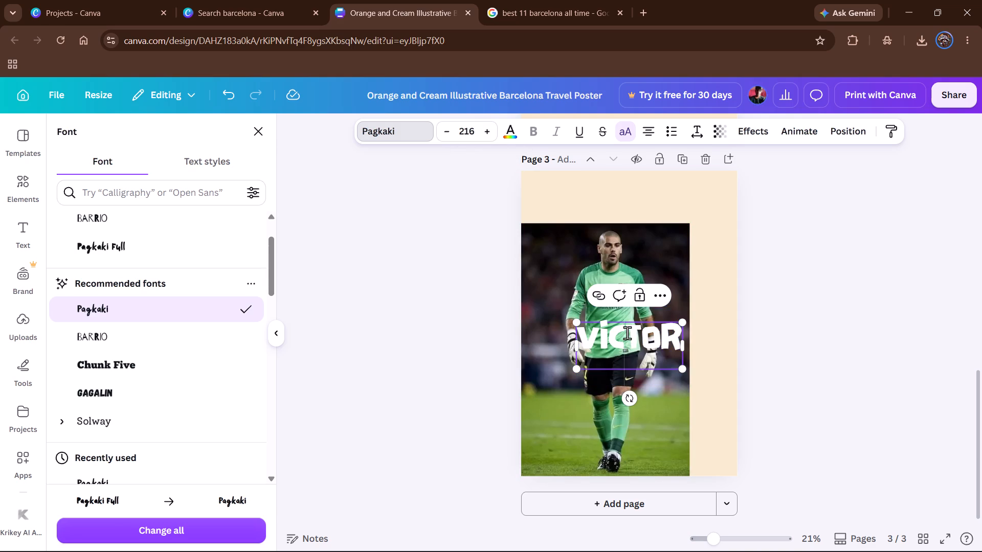
drag(627, 333, 627, 331)
drag(649, 360, 635, 333)
click(772, 357)
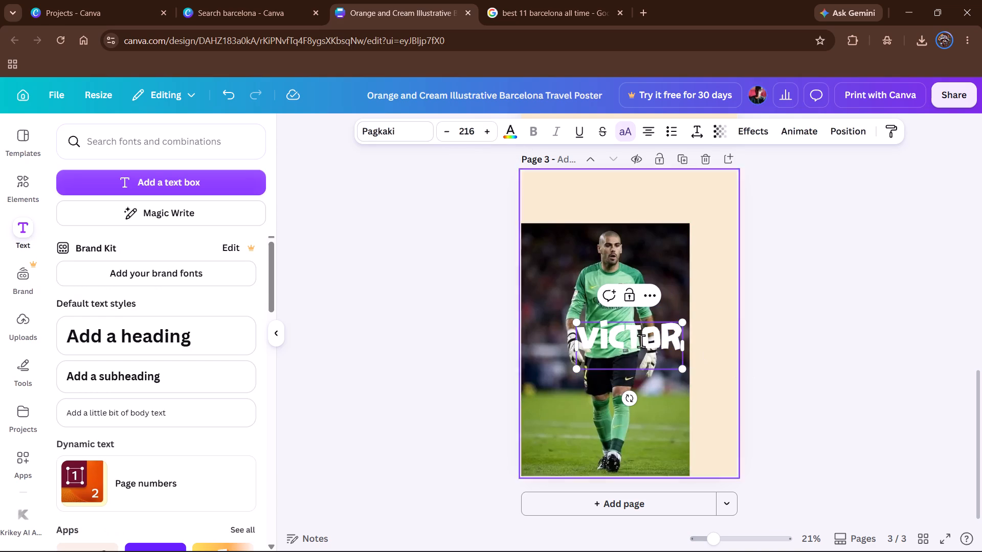
drag(640, 341, 633, 313)
click(663, 399)
drag(649, 351, 627, 210)
click(659, 206)
click(664, 198)
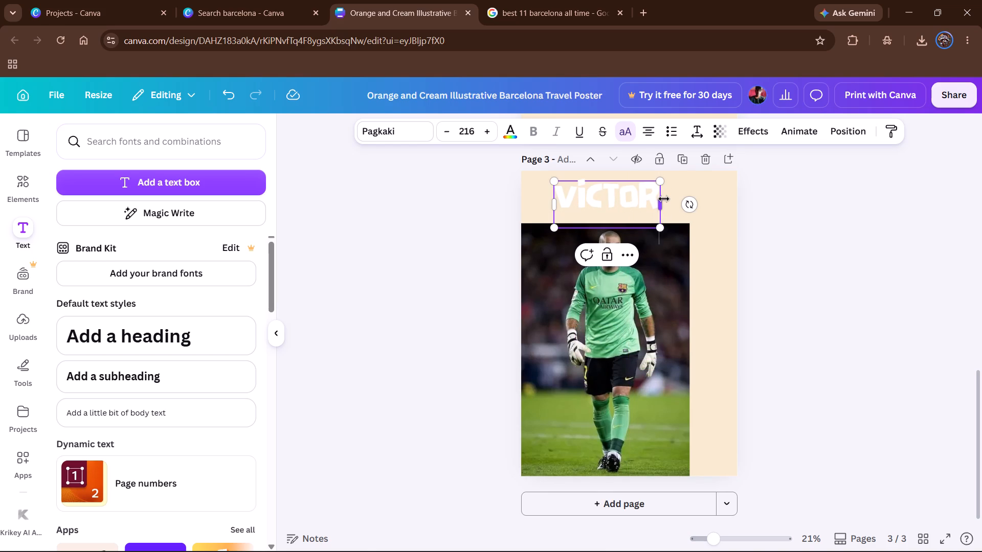
Set the Victor text to size 326, widen its box to fit one line, and position it just above the photo.
drag(664, 199, 712, 207)
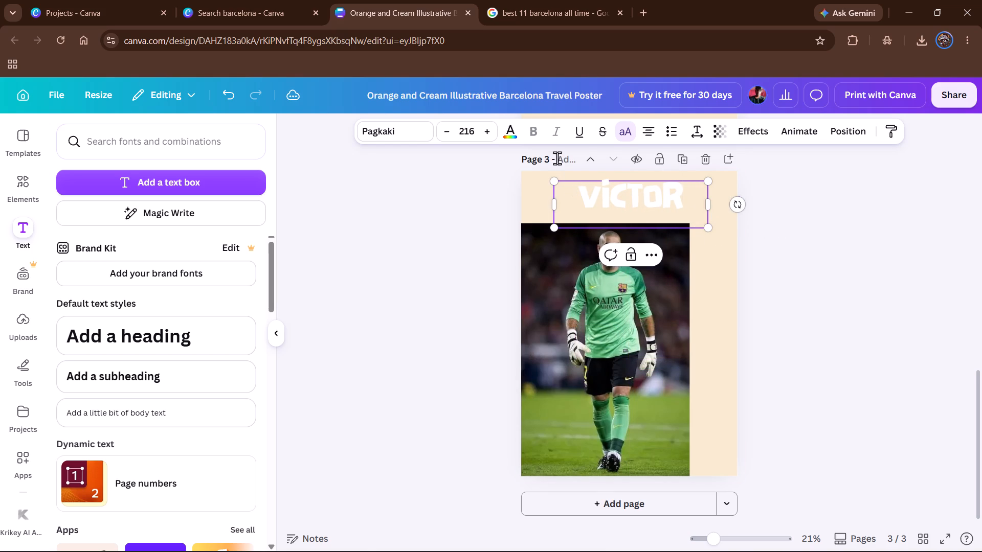
click(489, 135)
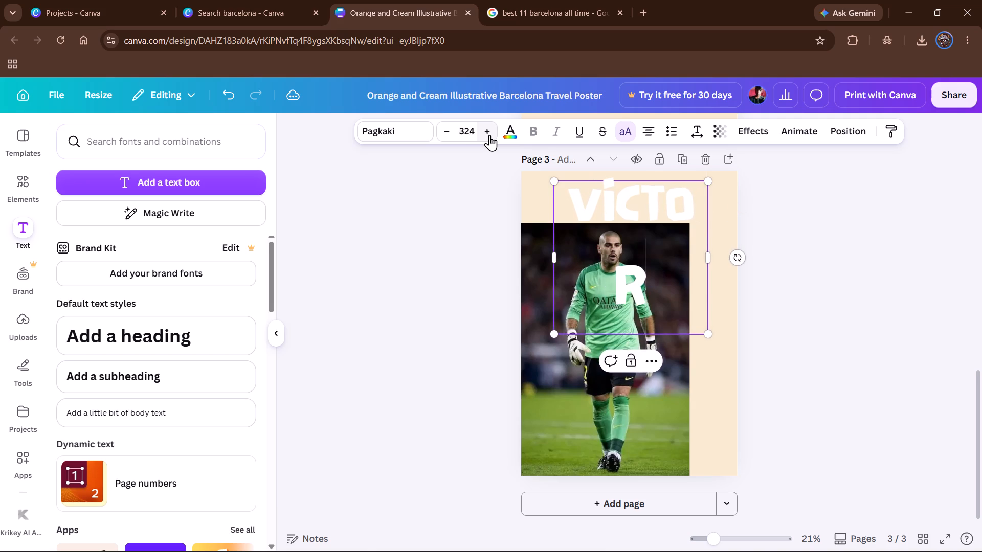
drag(553, 258, 544, 257)
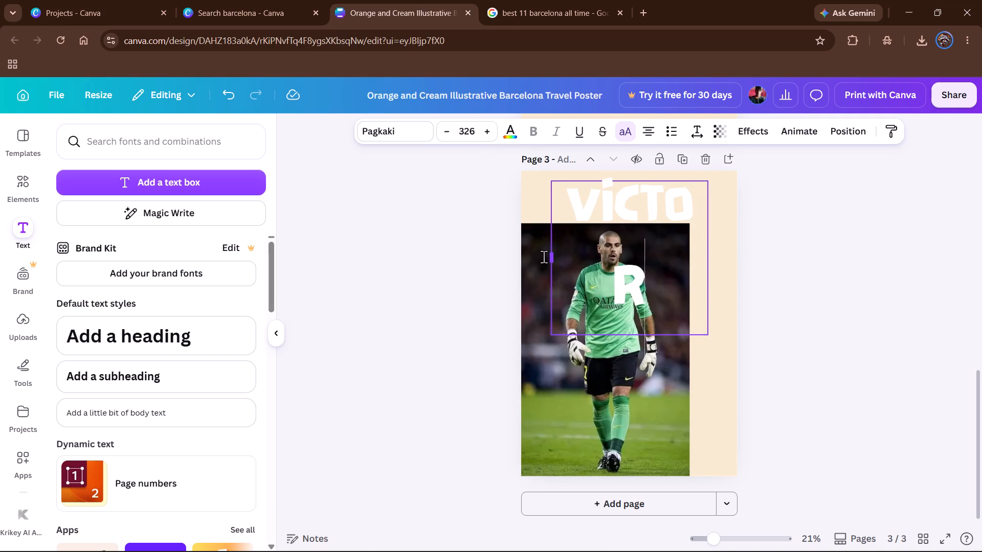
drag(544, 257, 539, 256)
drag(674, 242, 669, 234)
click(772, 273)
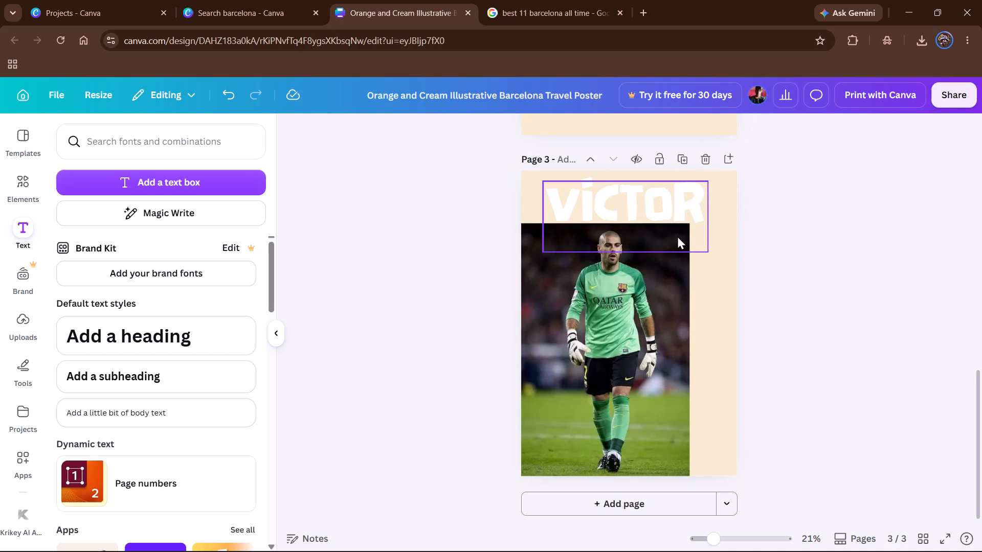
click(699, 304)
drag(666, 234, 663, 222)
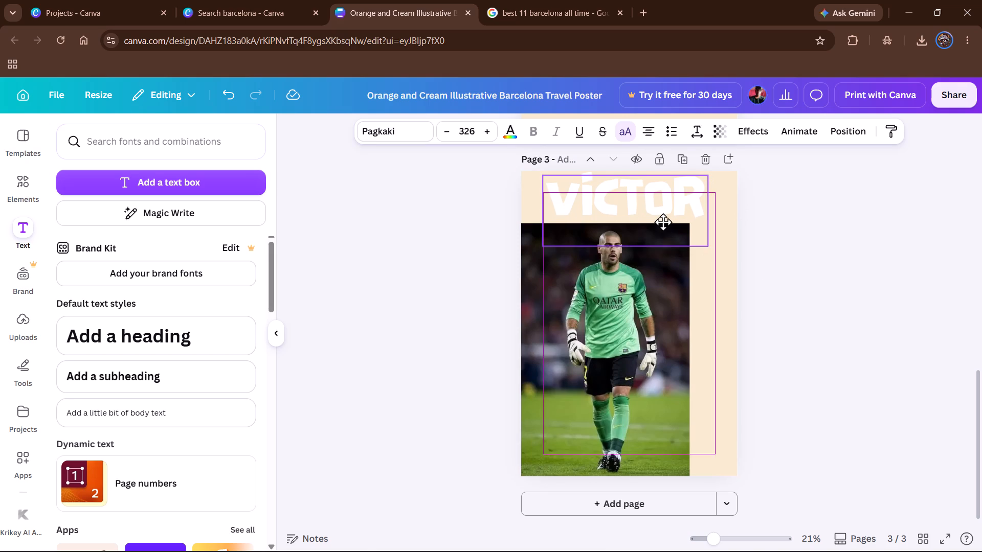
drag(663, 222, 661, 228)
Colour the Victor text vivid orange, #d94a04.
click(517, 140)
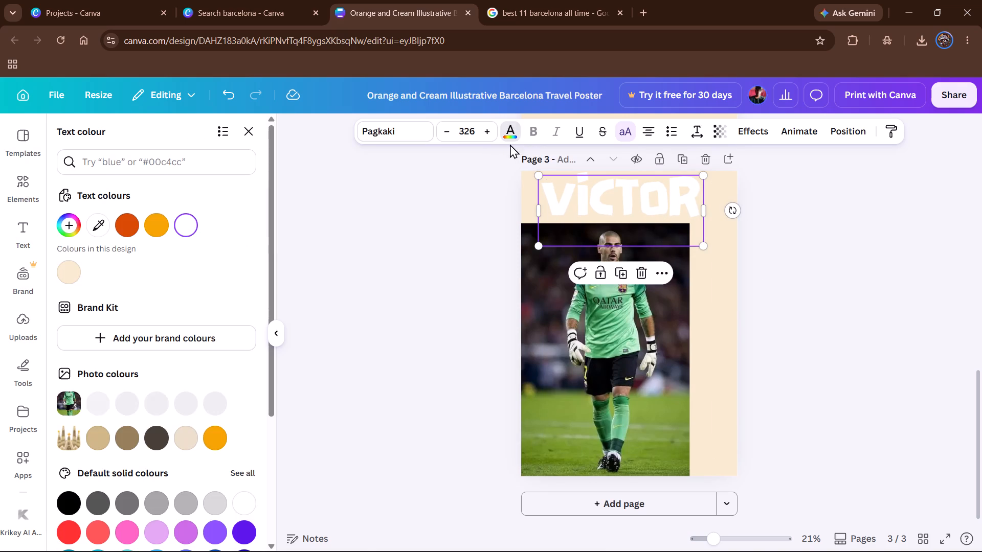
click(119, 225)
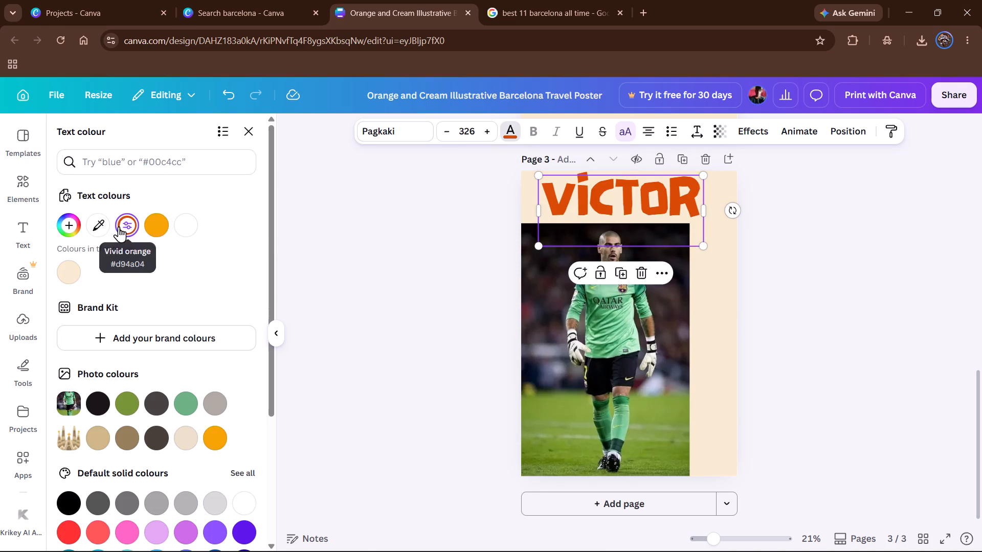
click(887, 255)
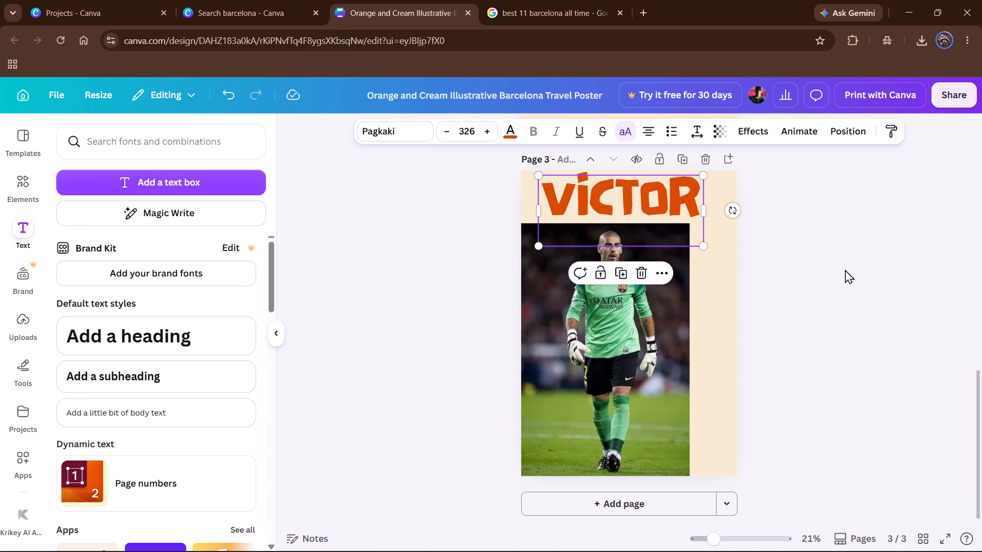
Add a text box to page 3 containing VALDES written vertically, one letter per line.
click(105, 188)
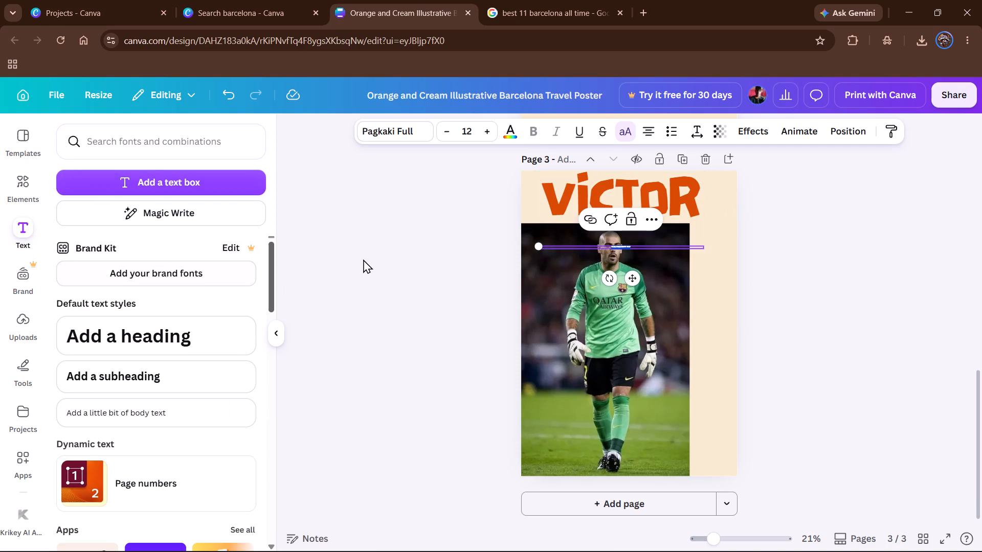
text(va)
text(ldes)
key(BackSpace)
key(BackSpace)
key(BackSpace)
key(BackSpace)
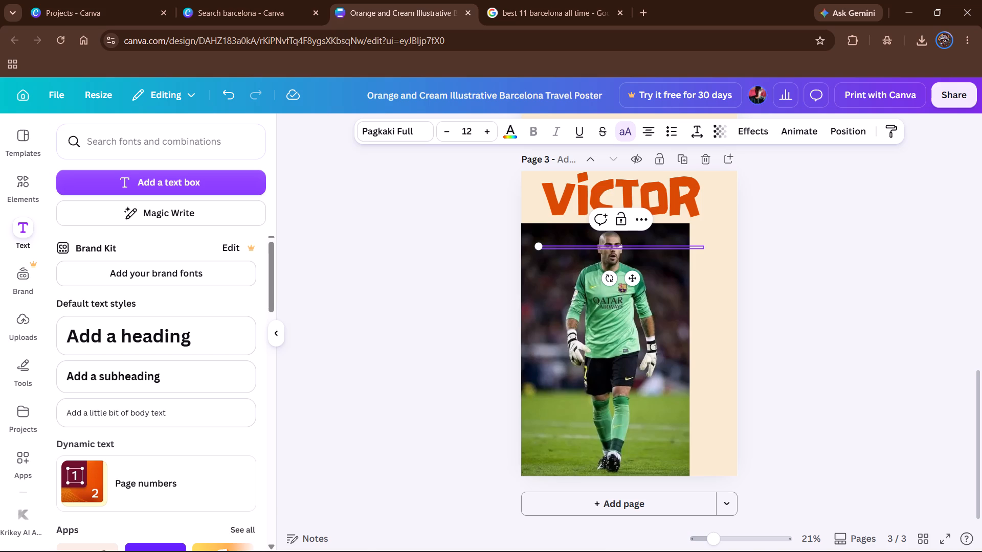
key(BackSpace)
key(BackSpace)
key(BackSpace)
key(v)
key(Return)
key(a)
key(Return)
key(l)
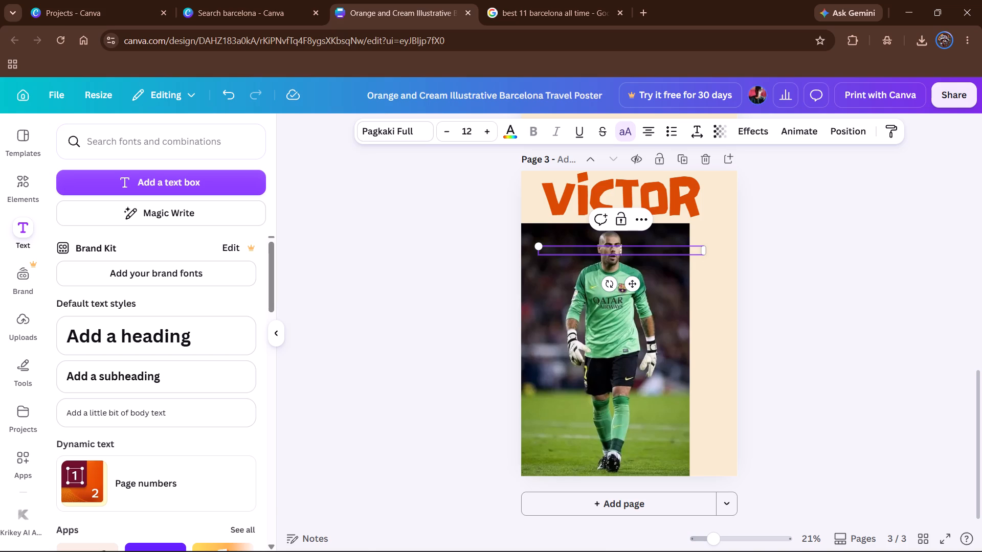
key(Return)
key(d)
key(Return)
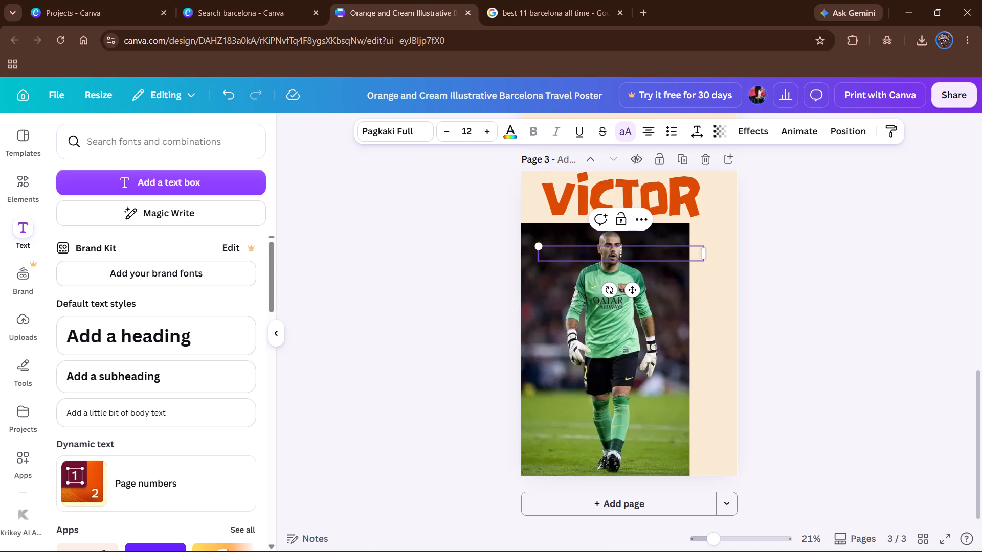
key(e)
key(Return)
key(s)
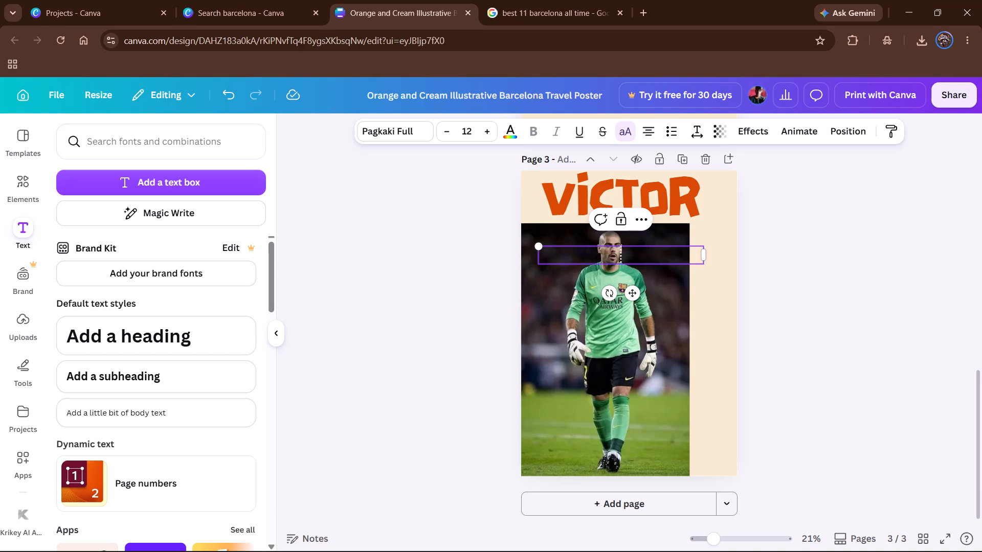
Enlarge all of the Valdes text until it spans most of the photo's height and set its font to Pagkaki.
click(484, 130)
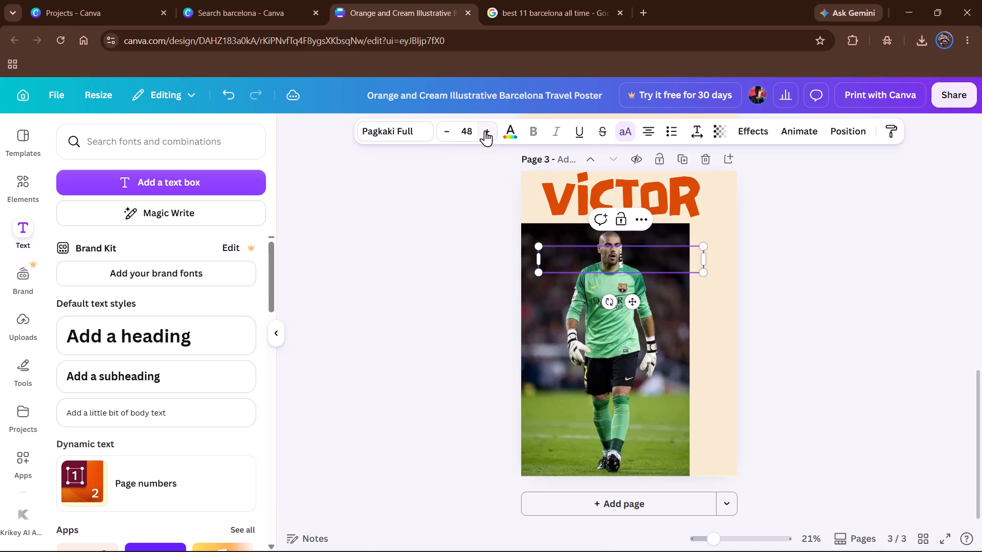
key(ctrl+a)
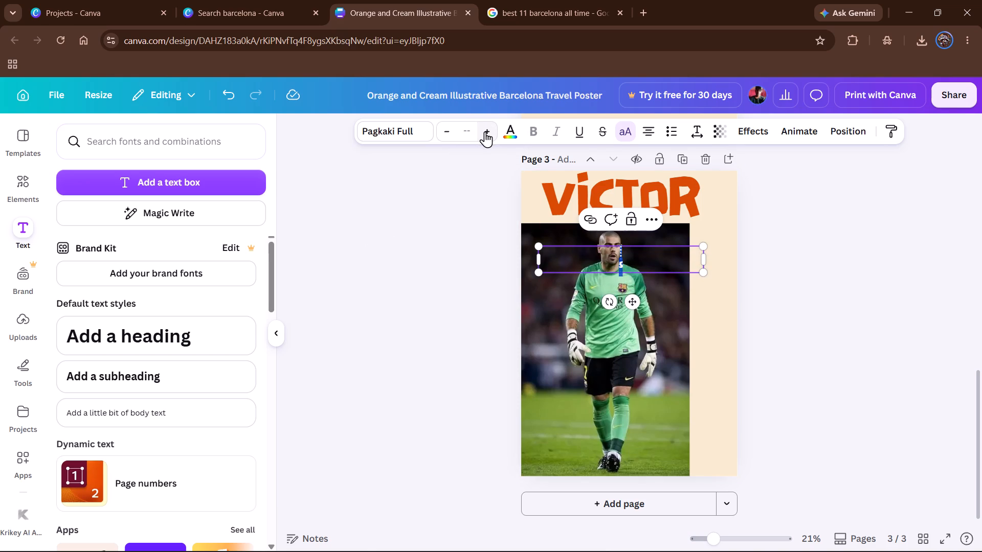
click(486, 137)
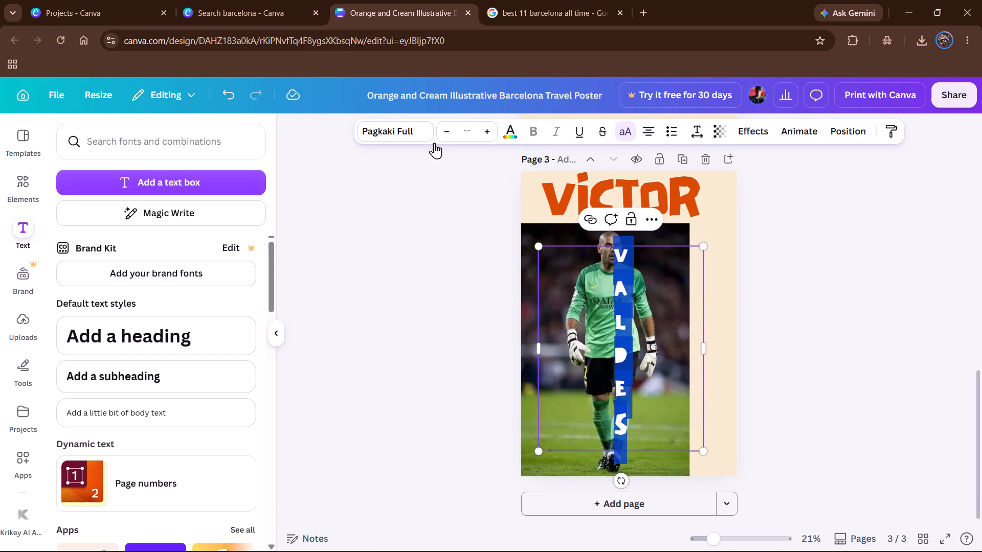
click(393, 130)
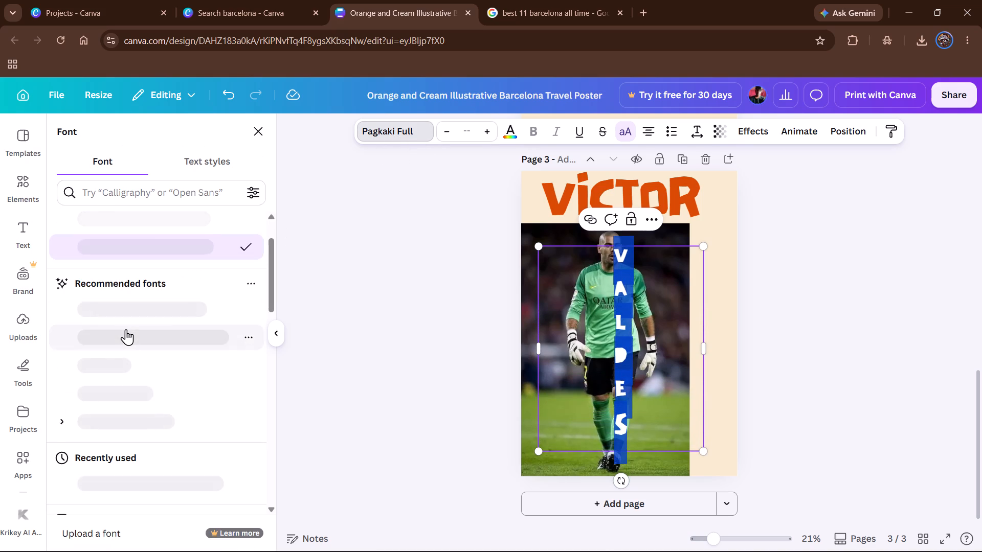
click(118, 248)
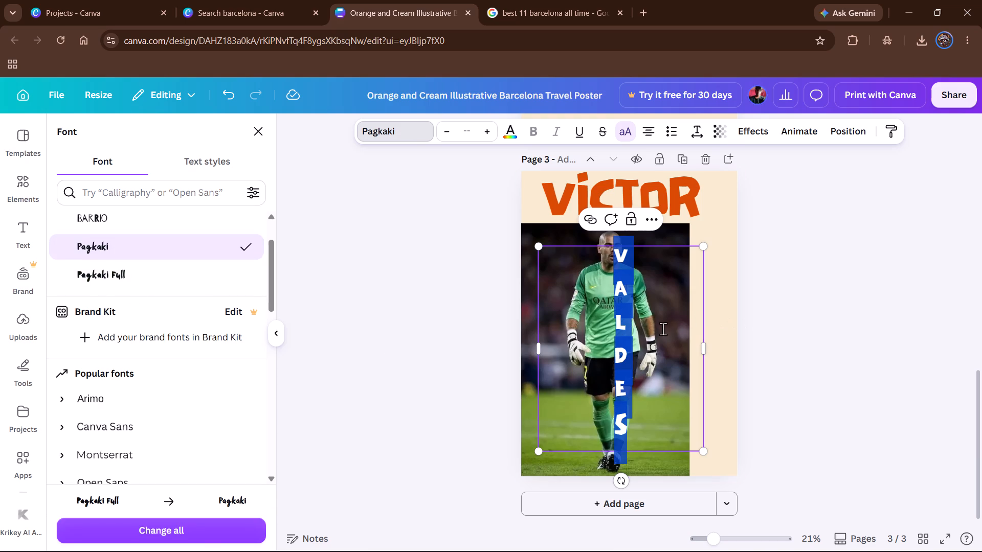
click(809, 314)
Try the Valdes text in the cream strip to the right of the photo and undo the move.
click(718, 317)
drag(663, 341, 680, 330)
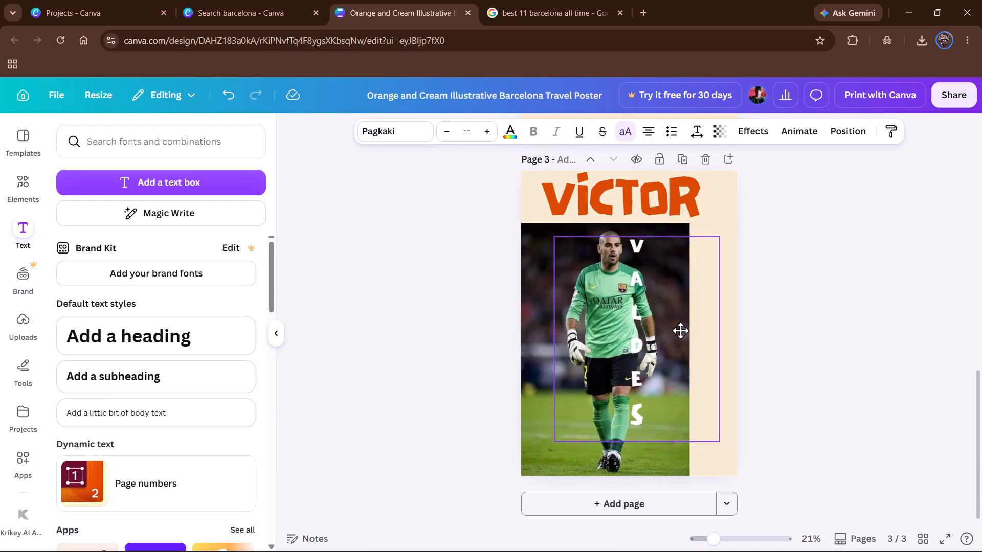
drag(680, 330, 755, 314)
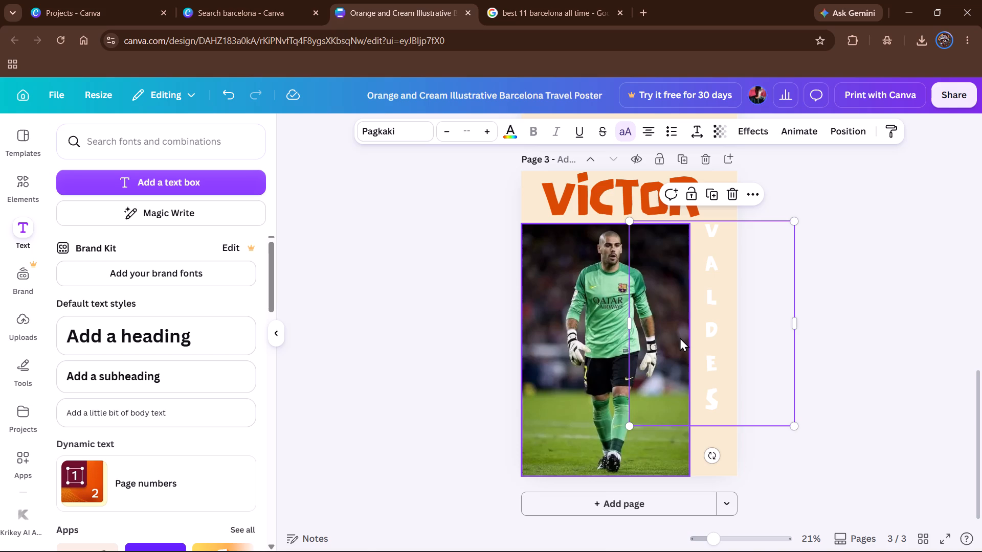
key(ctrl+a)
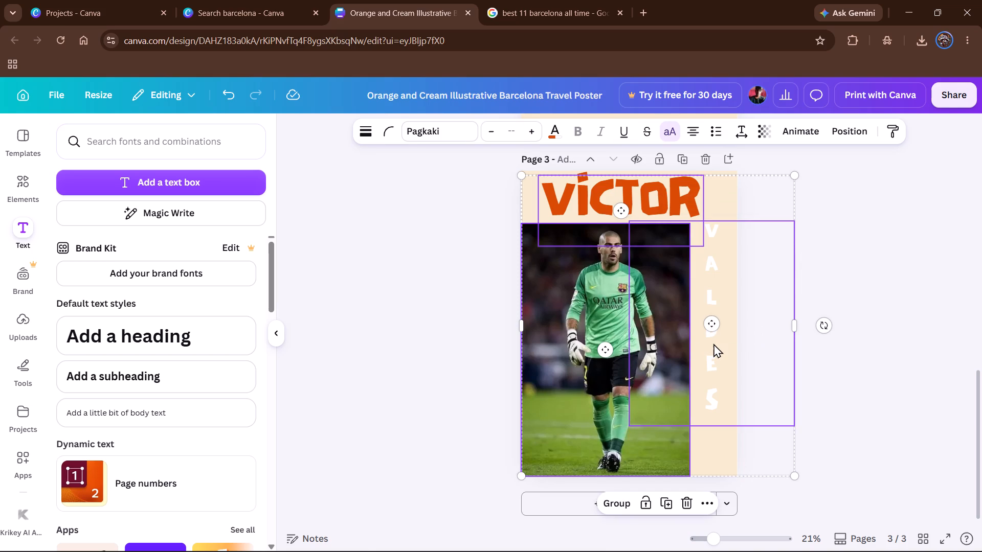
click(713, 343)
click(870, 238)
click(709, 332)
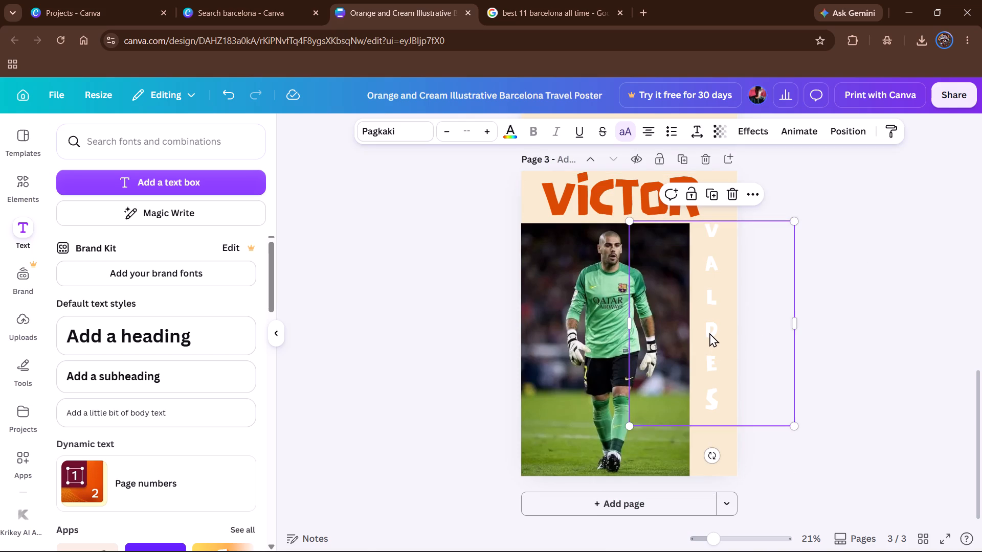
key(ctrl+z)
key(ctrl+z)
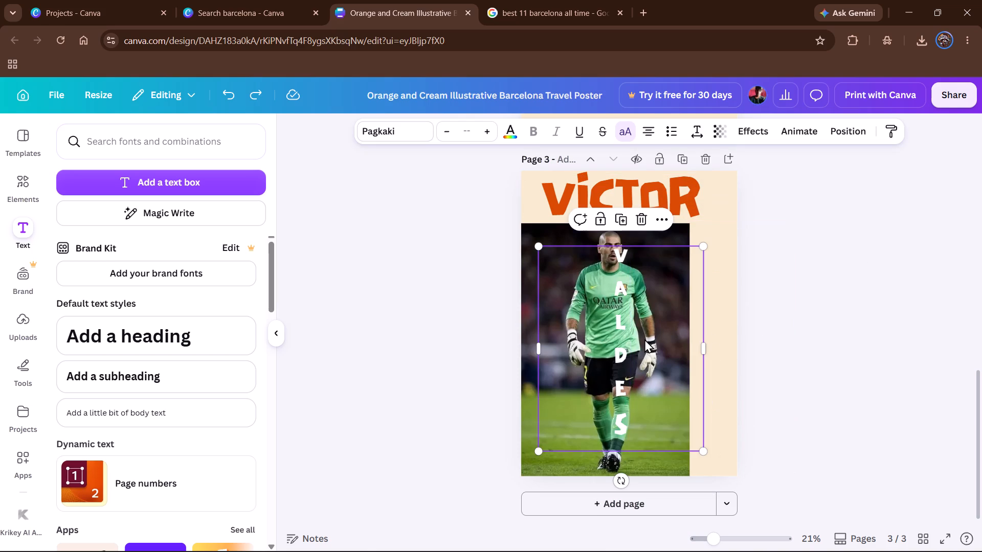
Move the vertical Valdes text off the photo into the cream strip to its right.
key(ctrl+a)
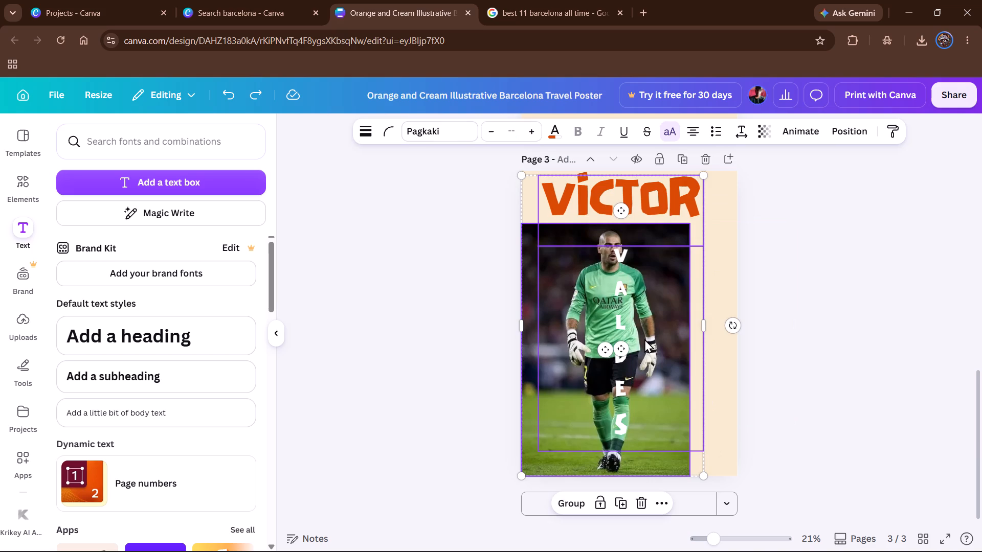
click(796, 273)
click(646, 321)
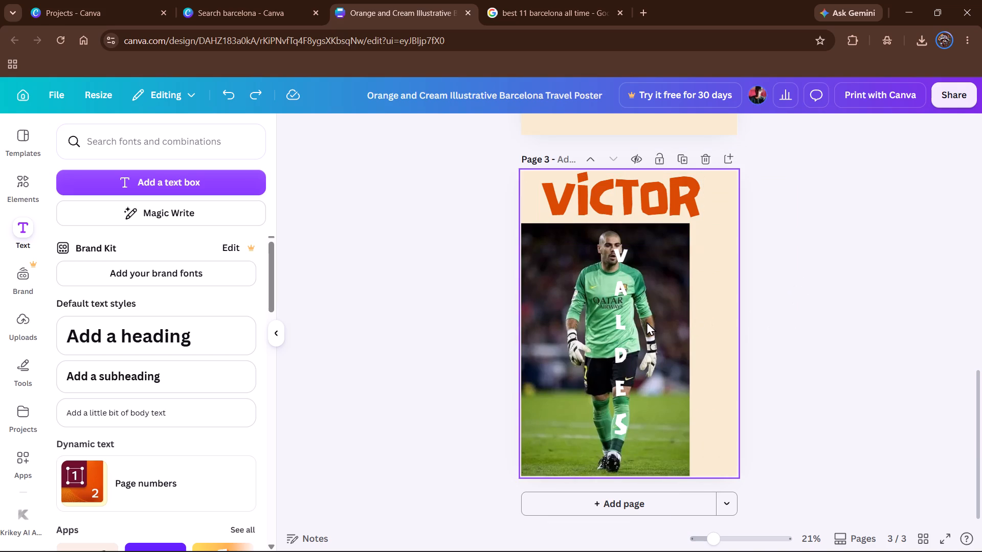
drag(627, 423, 708, 401)
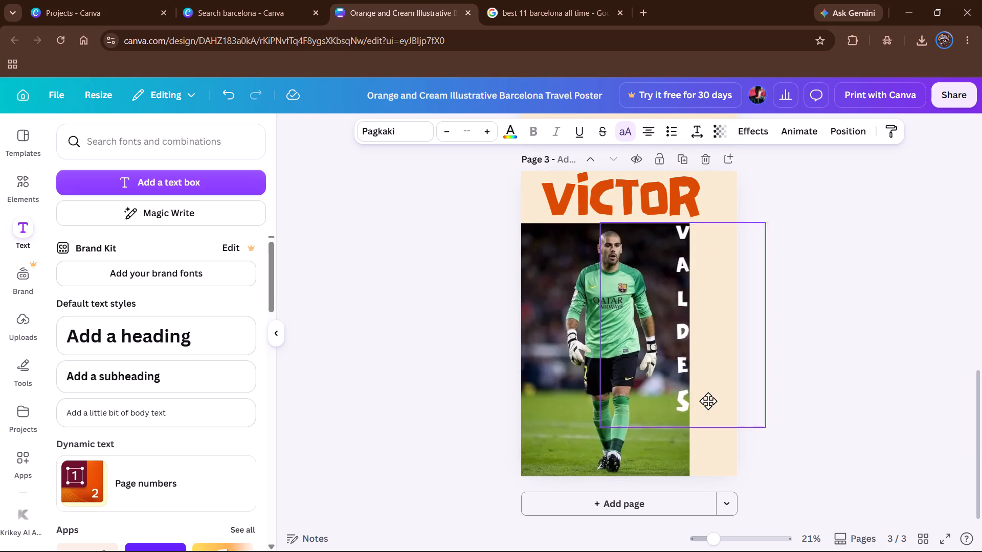
drag(708, 401, 712, 401)
Enlarge the Valdes text to run the full height of the photo and centre it in the cream strip beside it.
click(489, 131)
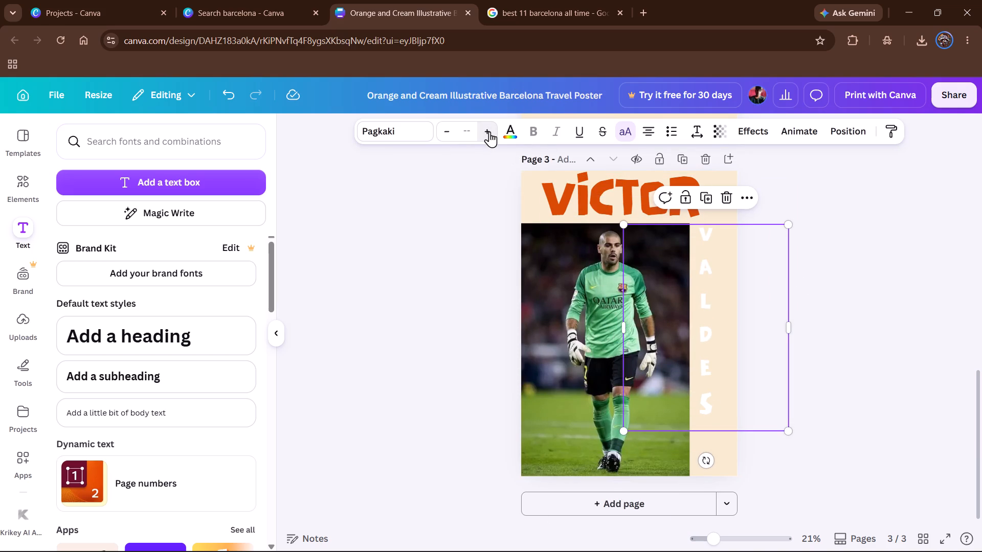
triple_click(489, 131)
triple_click(489, 131)
triple_click(489, 131)
triple_click(489, 131)
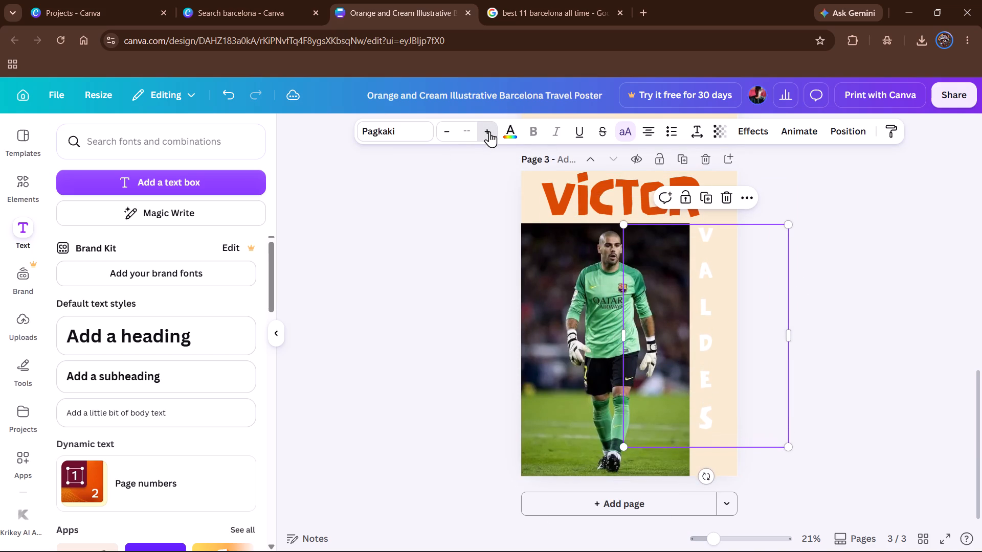
triple_click(489, 131)
triple_click(489, 131)
triple_click(489, 131)
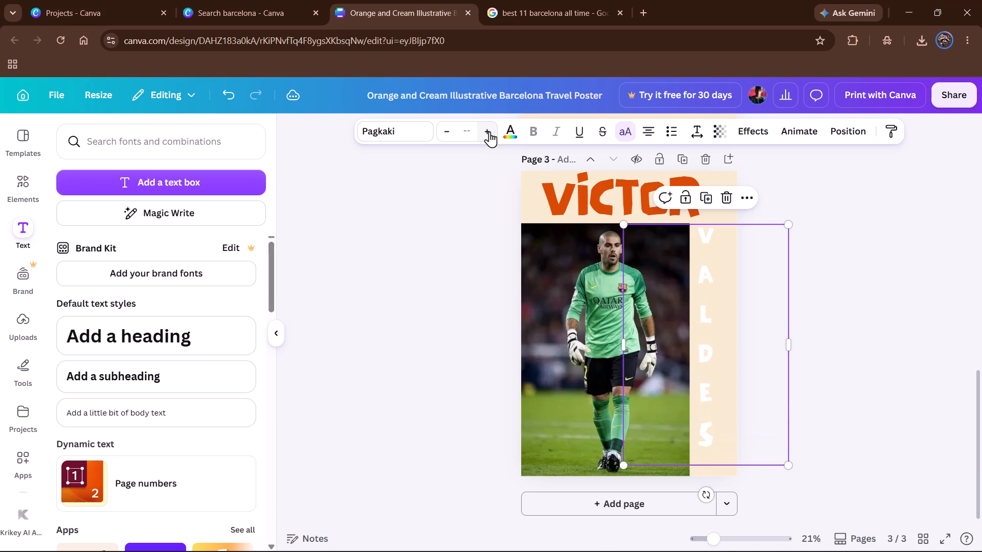
drag(646, 311, 649, 311)
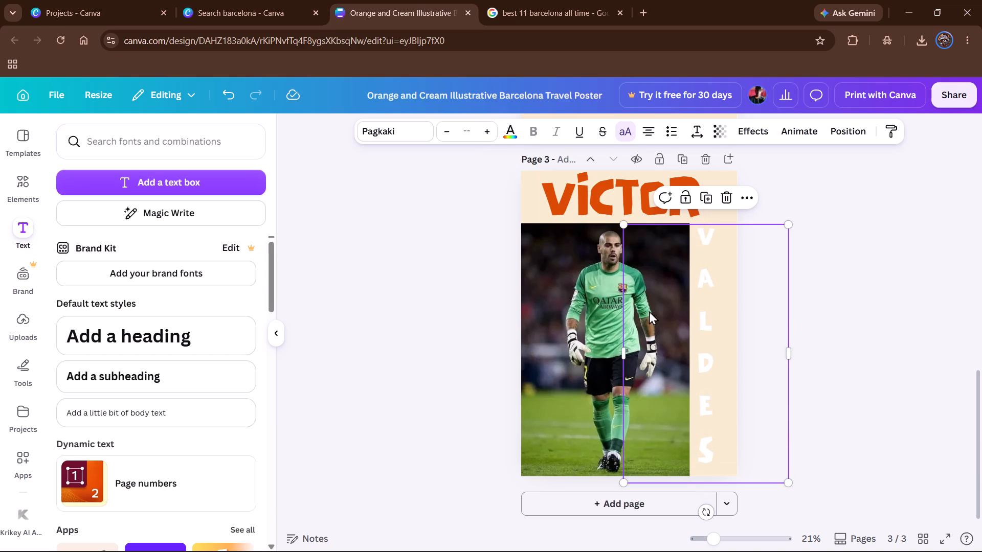
drag(649, 311, 651, 302)
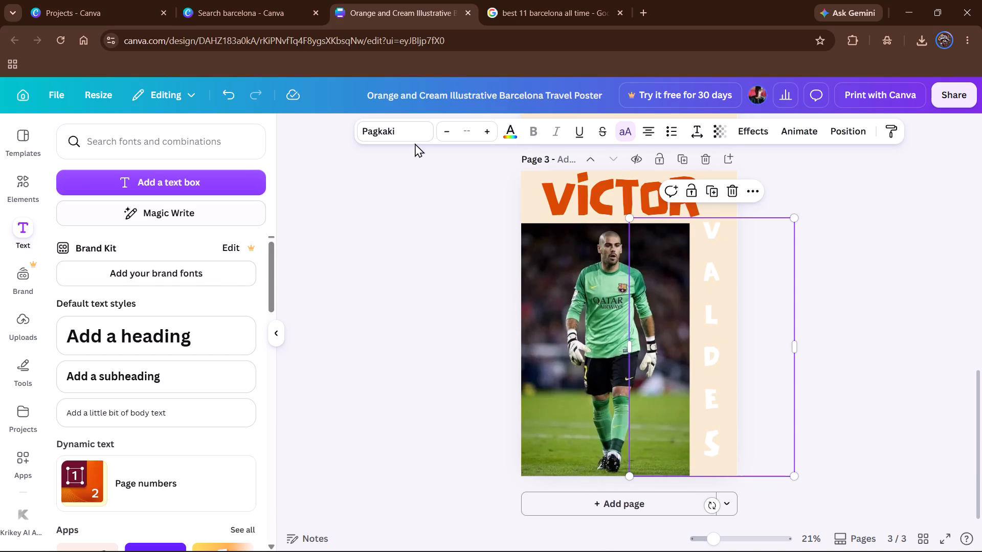
Colour the Valdes text the same yellow-orange as the word Barça on page 2.
click(405, 133)
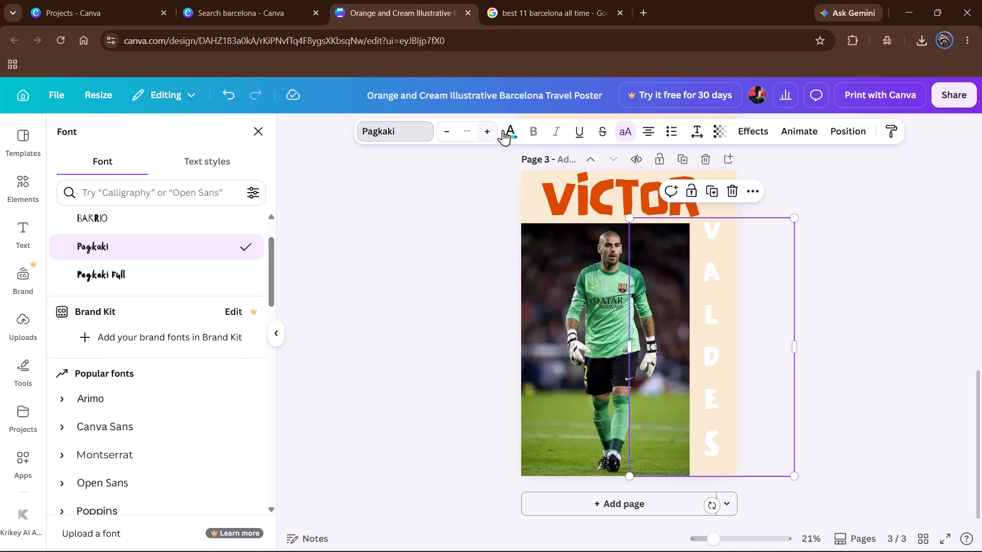
click(519, 131)
click(159, 215)
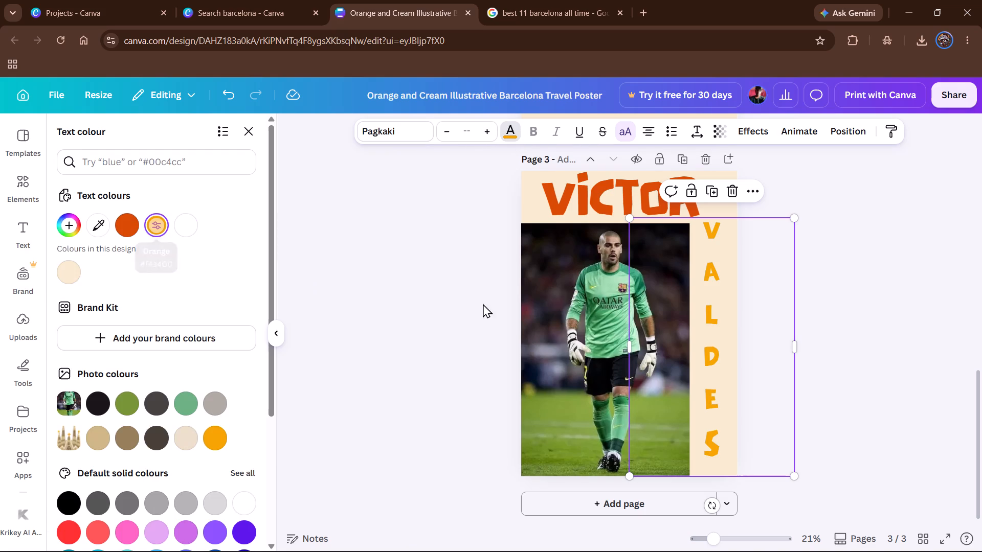
click(885, 284)
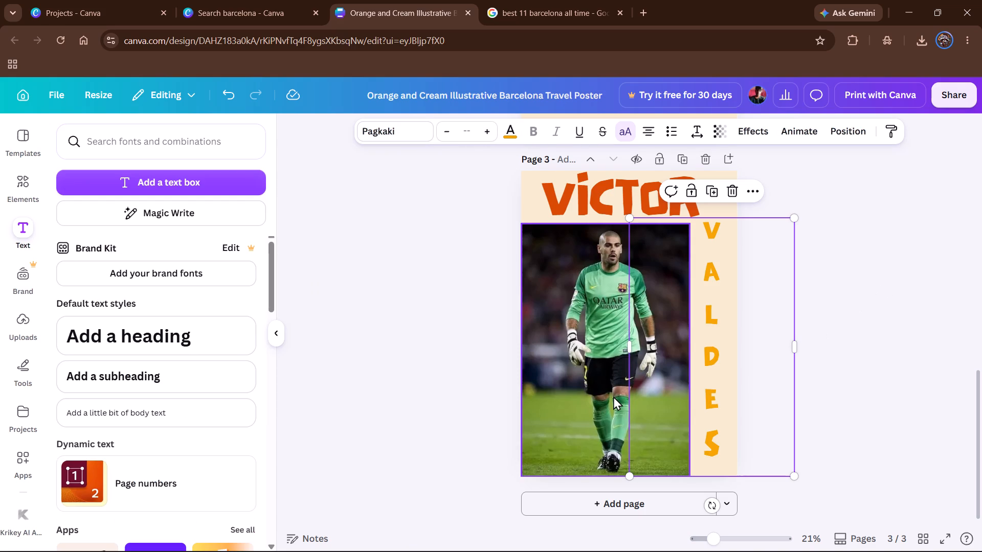
click(542, 391)
click(433, 365)
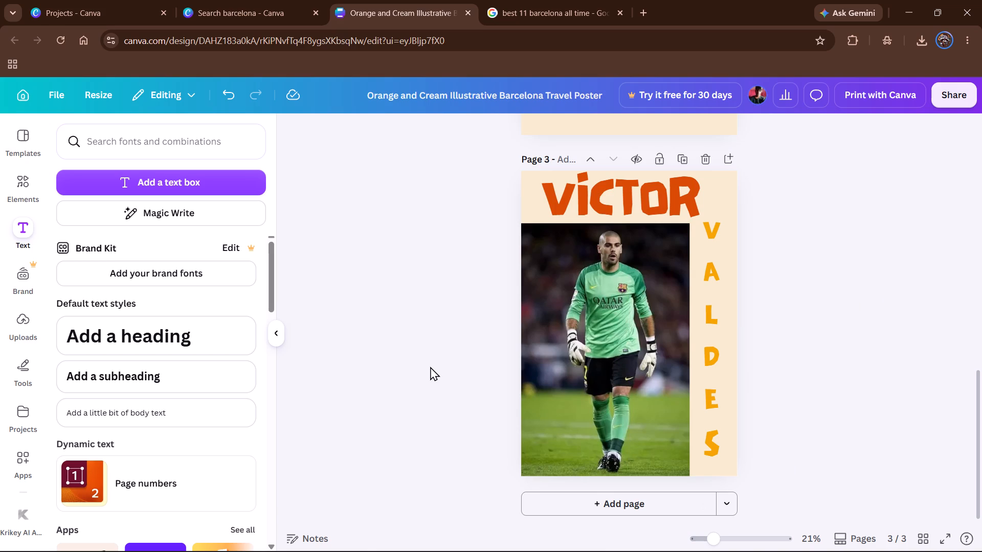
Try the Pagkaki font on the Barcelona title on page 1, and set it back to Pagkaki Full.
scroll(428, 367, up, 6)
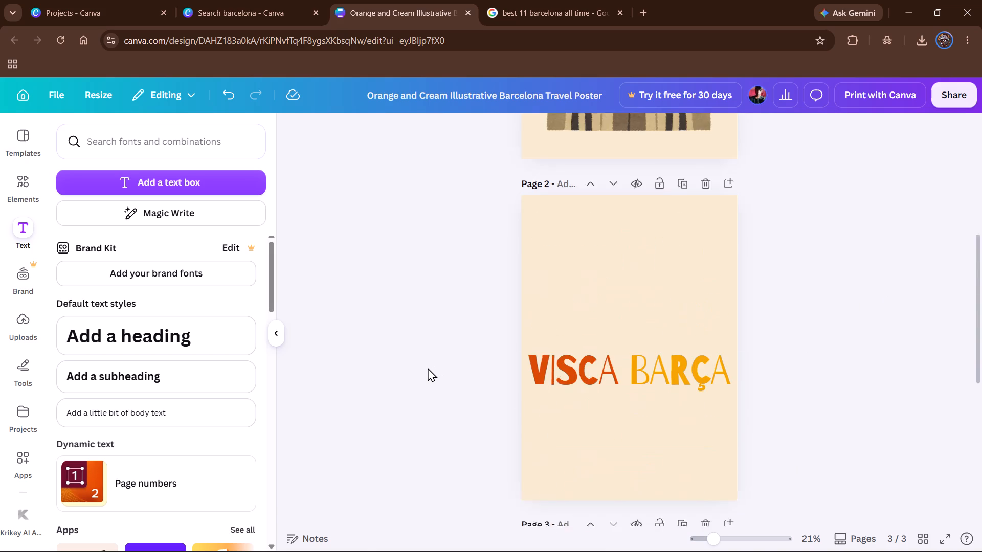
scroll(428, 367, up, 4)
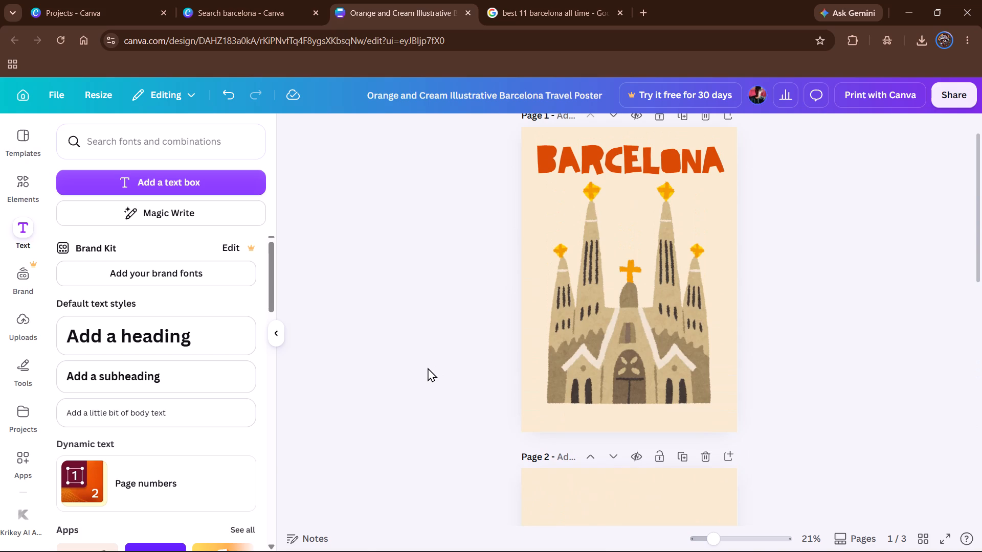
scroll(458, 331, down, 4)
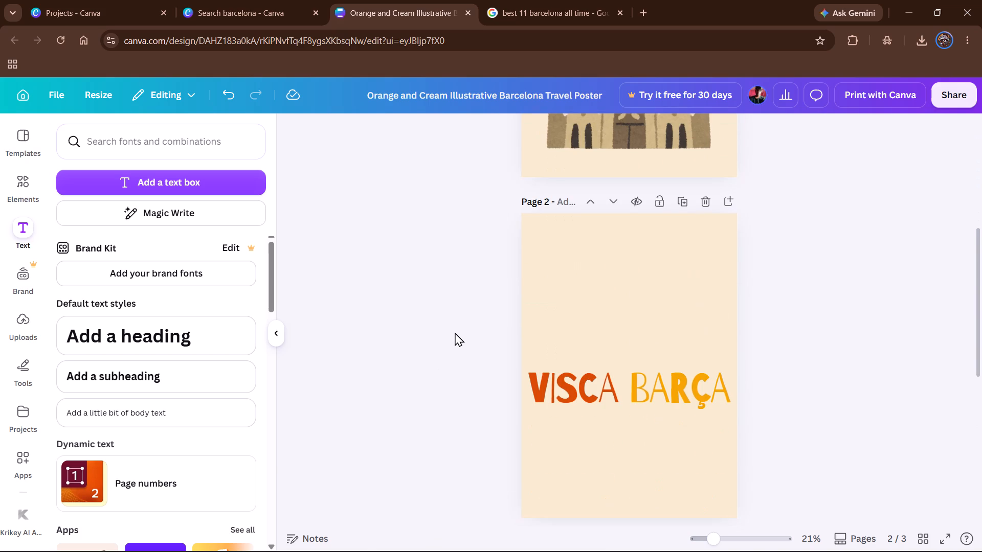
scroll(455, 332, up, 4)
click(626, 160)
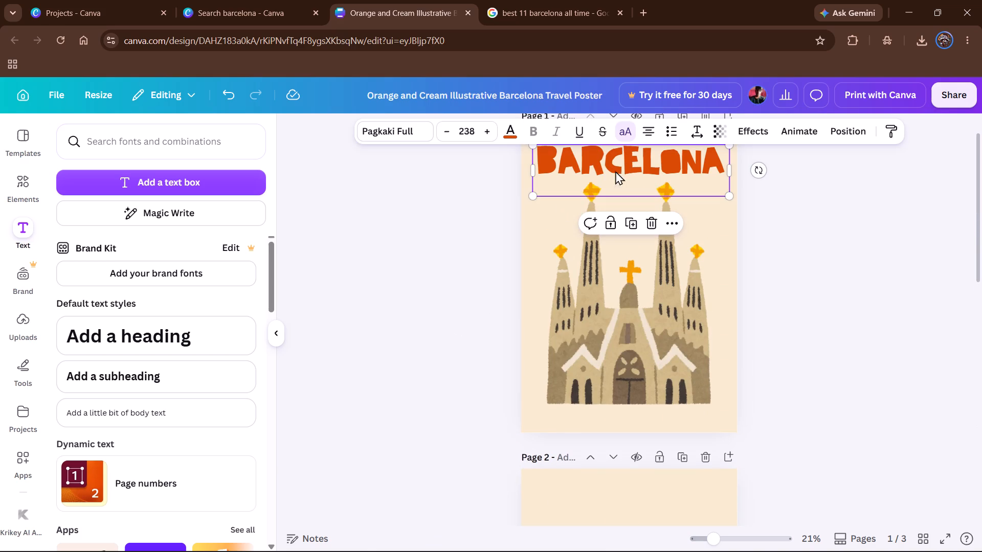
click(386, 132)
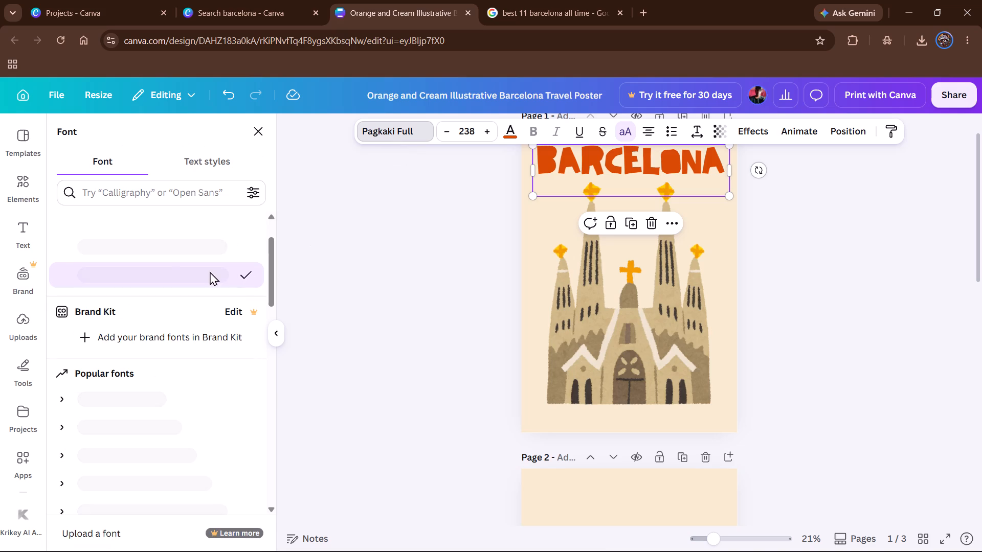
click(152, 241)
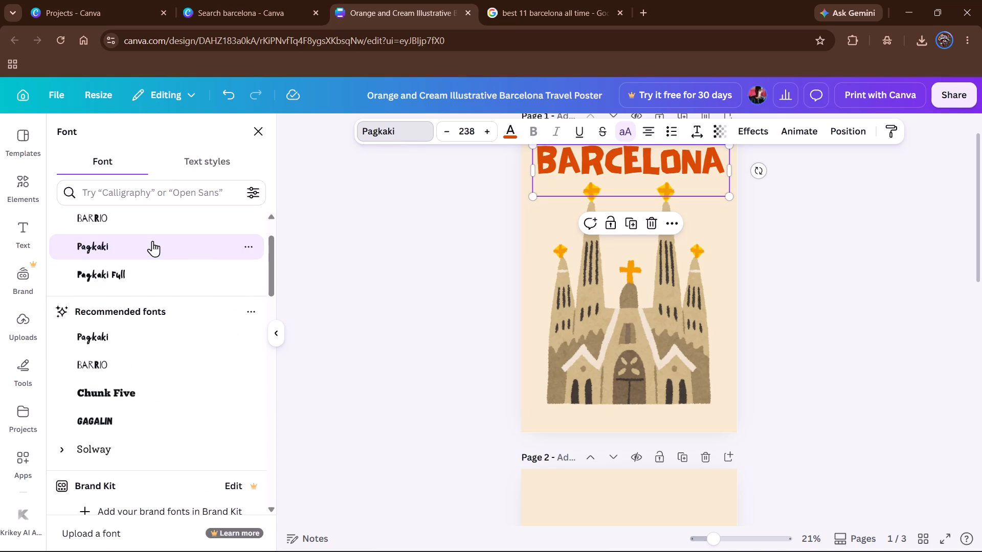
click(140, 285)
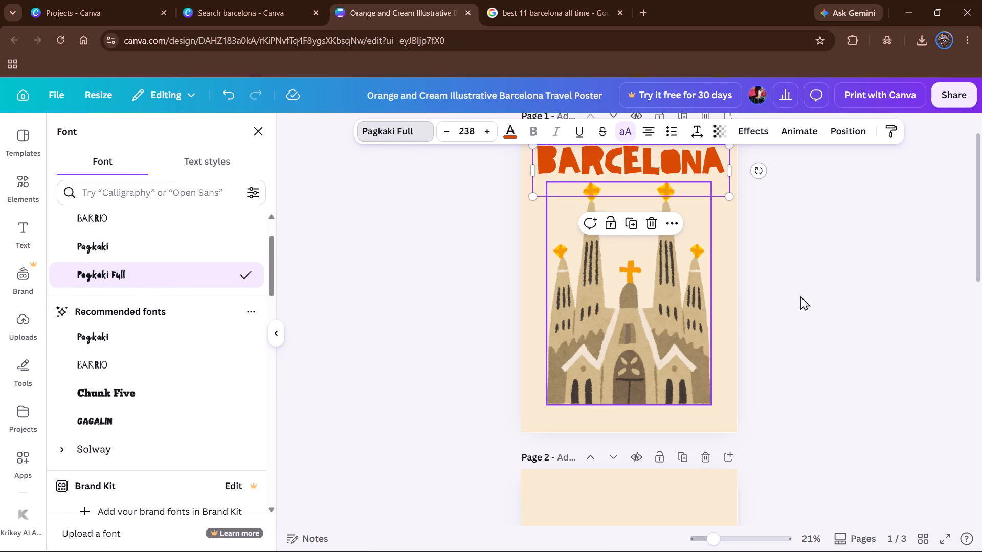
Add a fourth page to the poster, below the Victor Valdes page.
click(839, 289)
scroll(834, 300, down, 11)
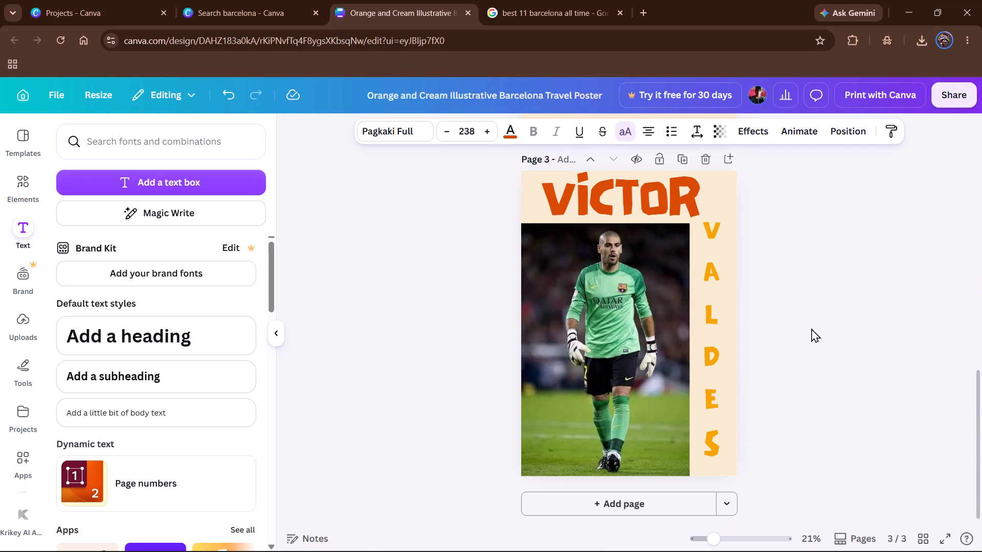
scroll(811, 328, down, 1)
click(597, 505)
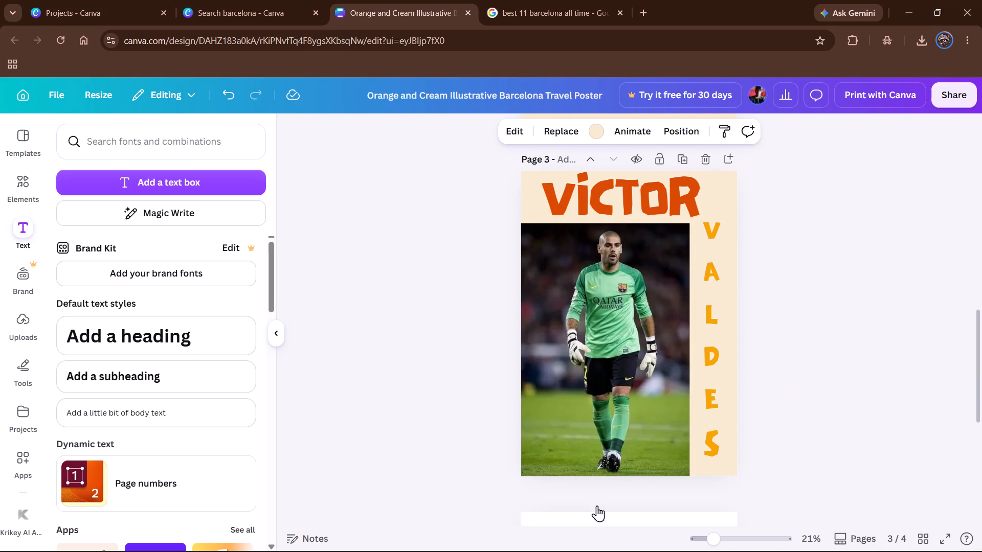
Check the next player in the best 11 Barcelona list and search Google Images for dani alves in a new tab.
click(512, 0)
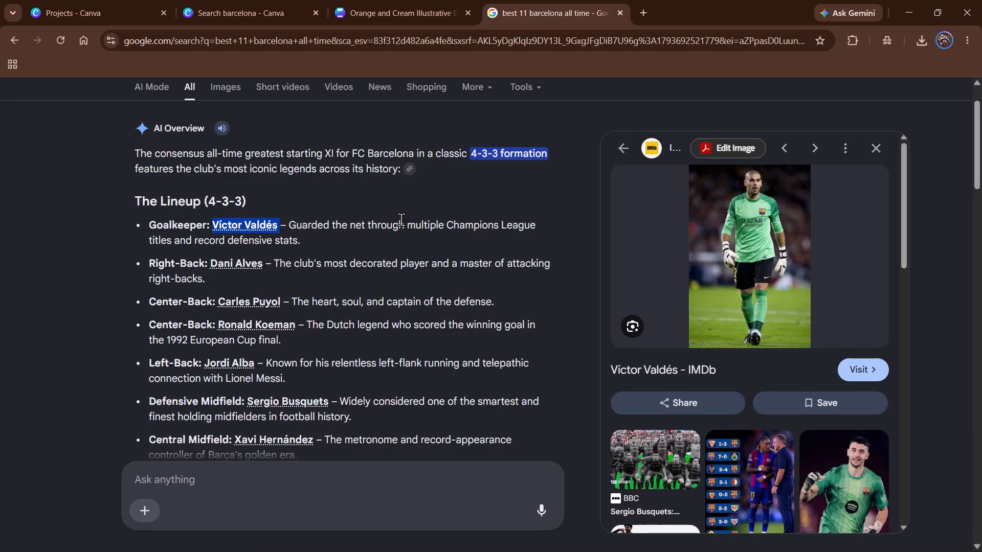
scroll(401, 219, up, 5)
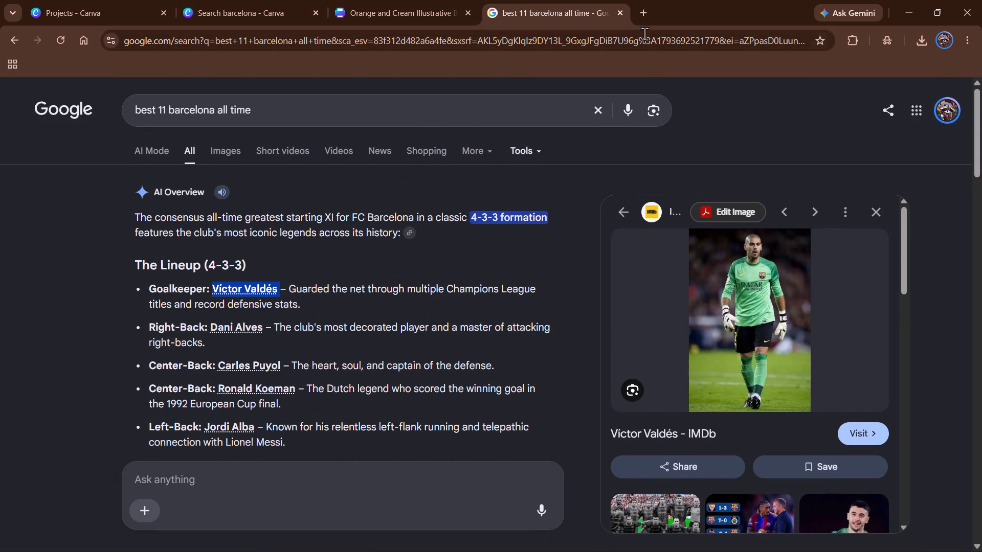
click(636, 6)
click(338, 234)
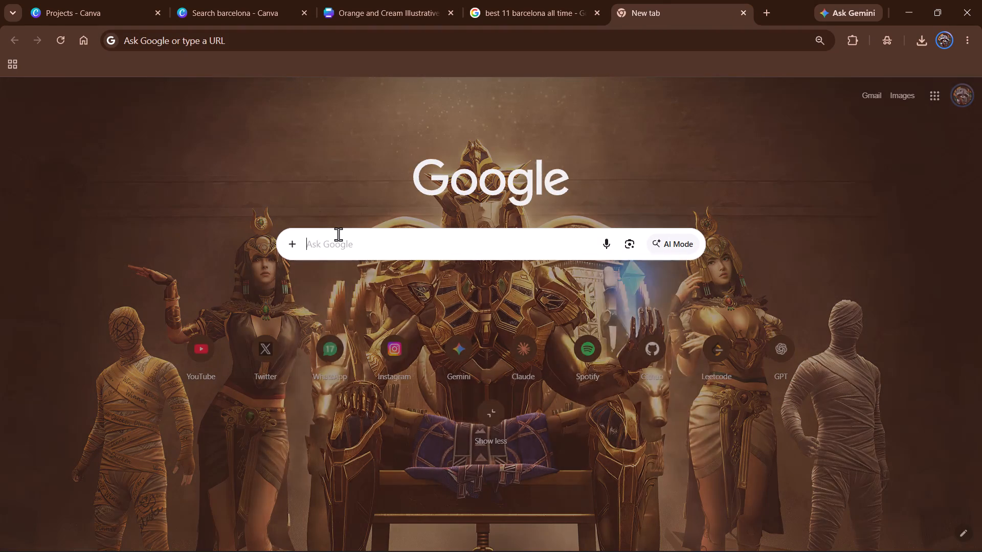
text(dani al)
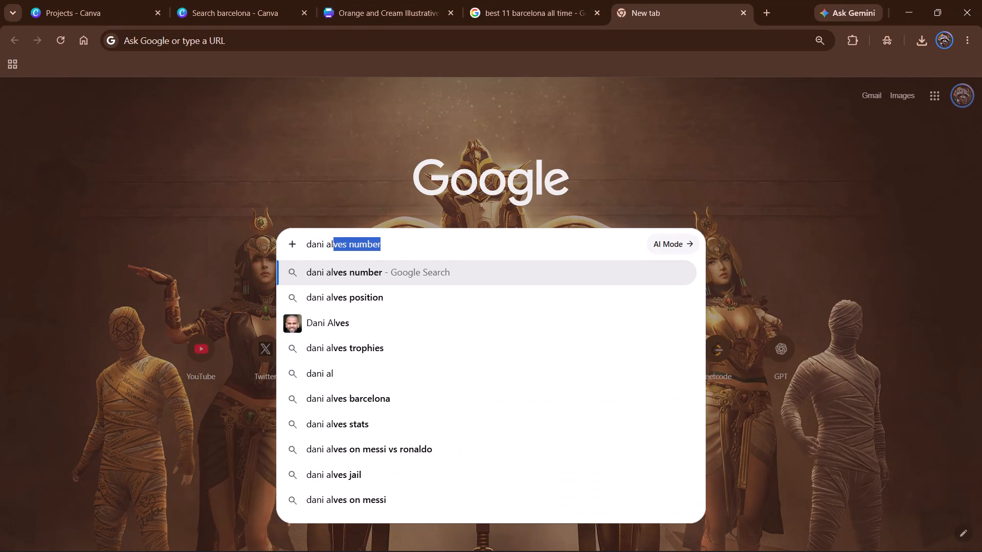
text(ves)
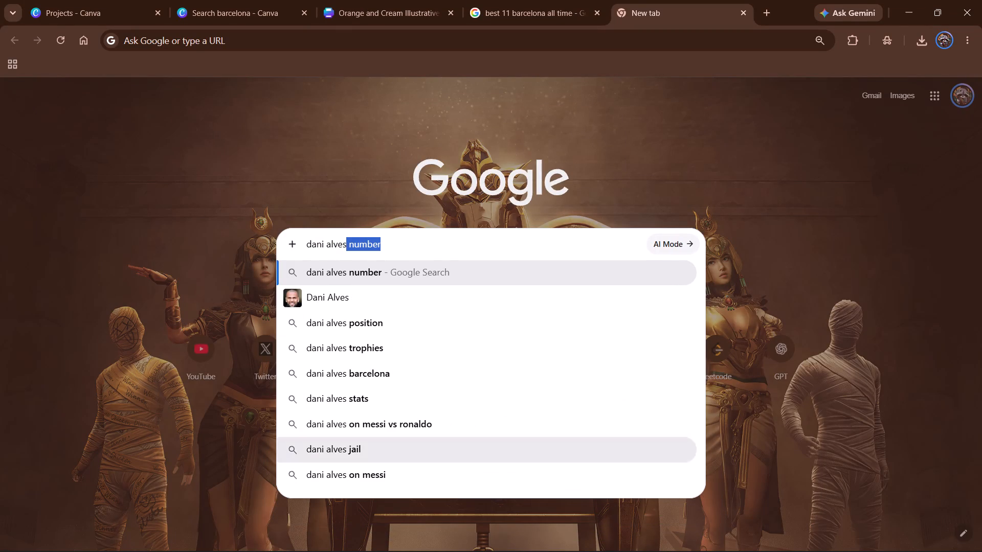
key(Return)
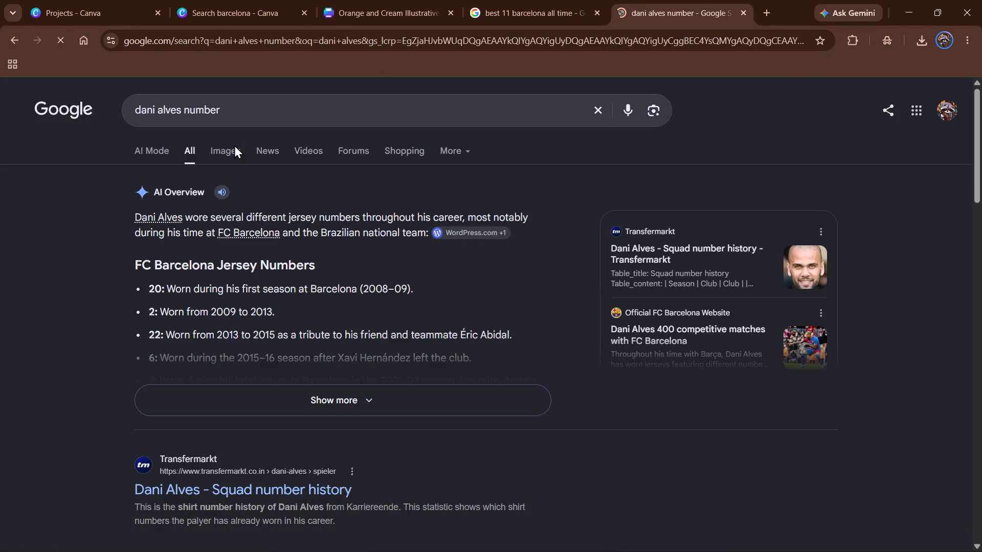
click(234, 145)
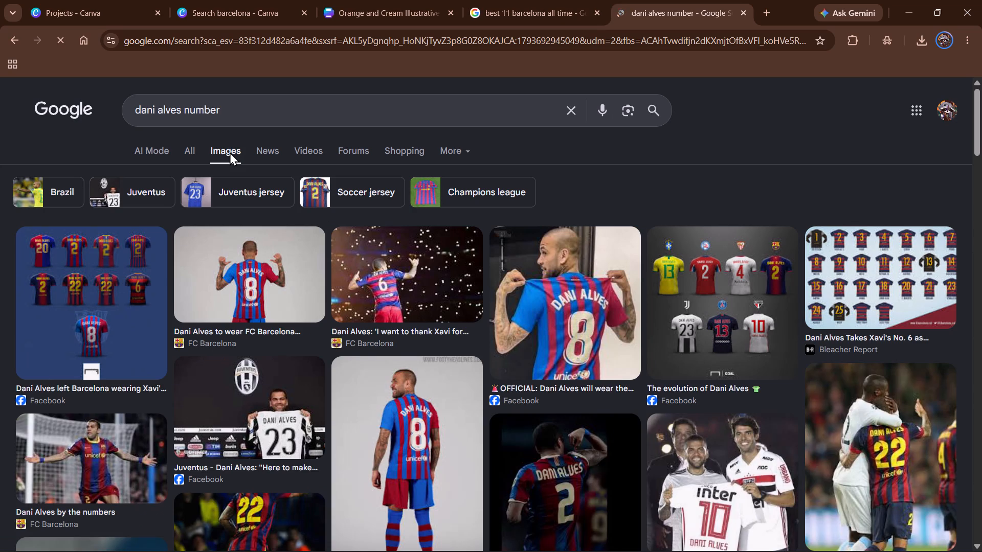
drag(250, 112, 176, 109)
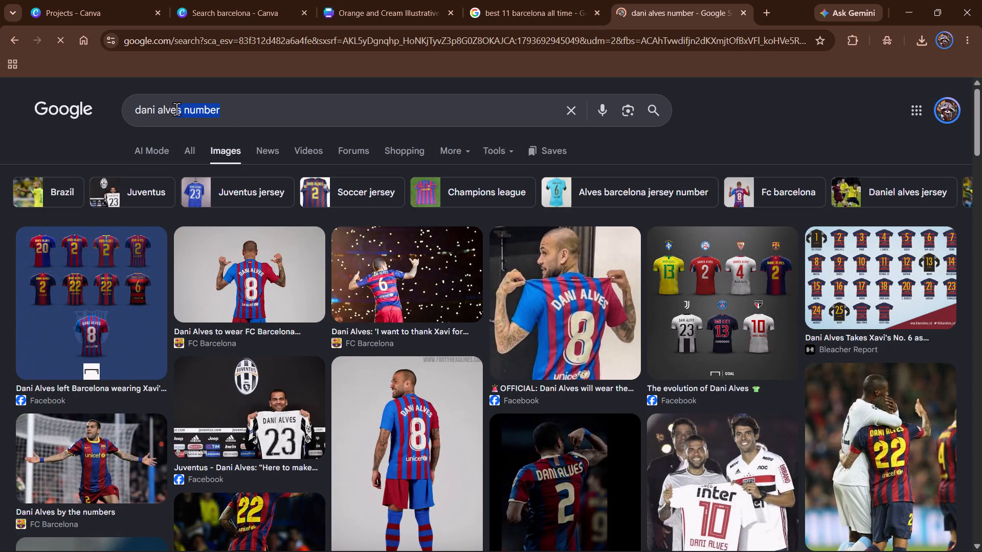
drag(176, 109, 184, 113)
key(BackSpace)
key(Return)
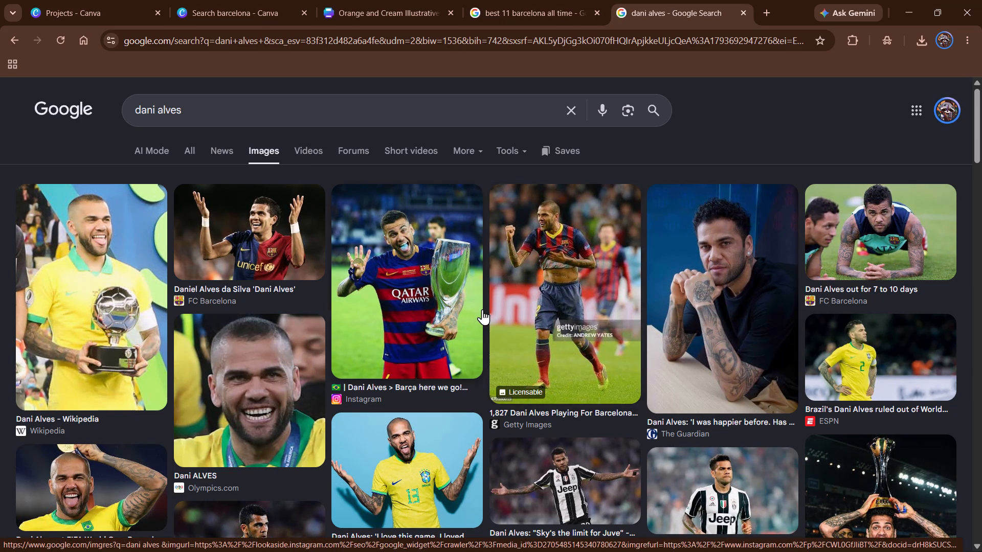
Narrow the image search to dani alves barca and browse the photos for a suitable one.
click(336, 108)
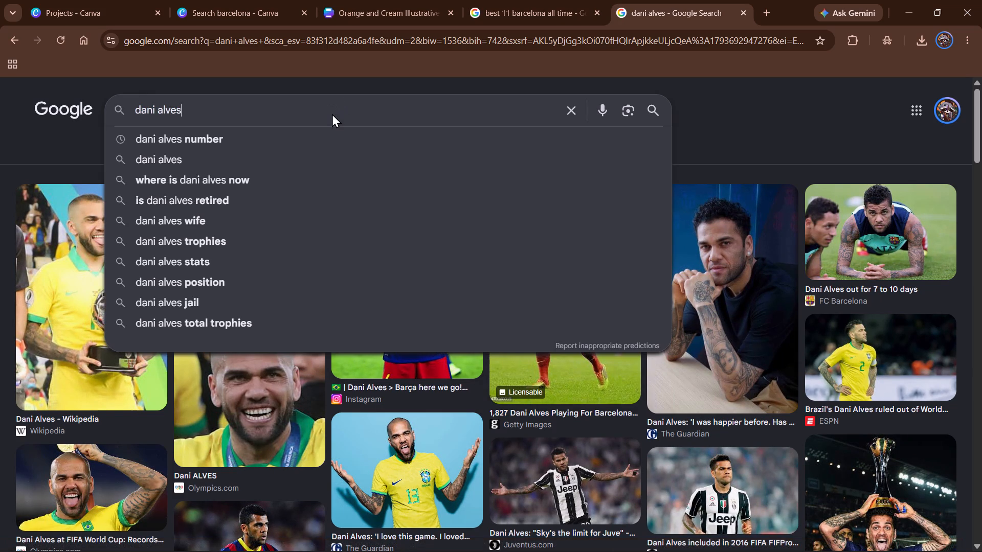
key(space)
text(b)
text(arca)
key(Return)
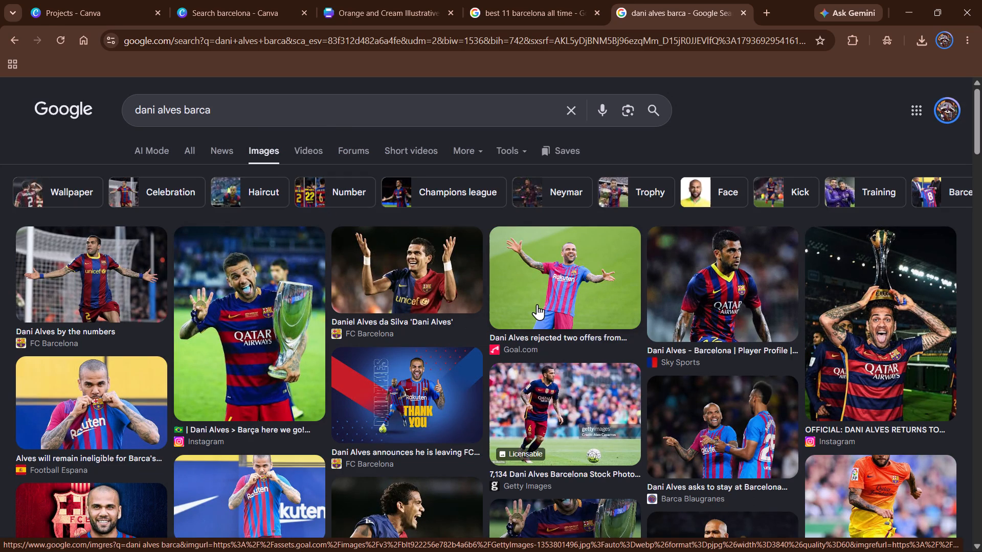
scroll(537, 303, down, 3)
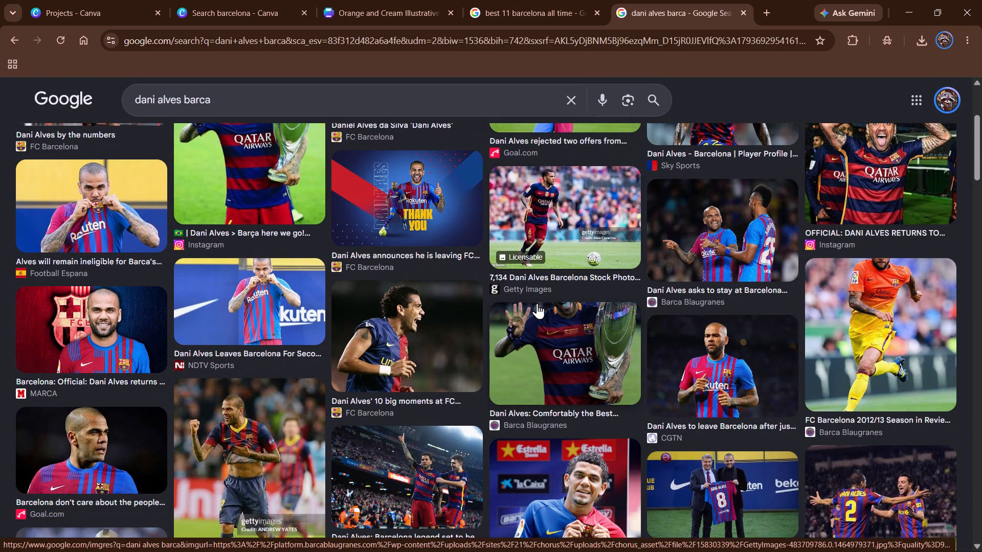
Look through the dani alves barca image results for a photo that suits the poster's fourth page.
scroll(537, 303, down, 3)
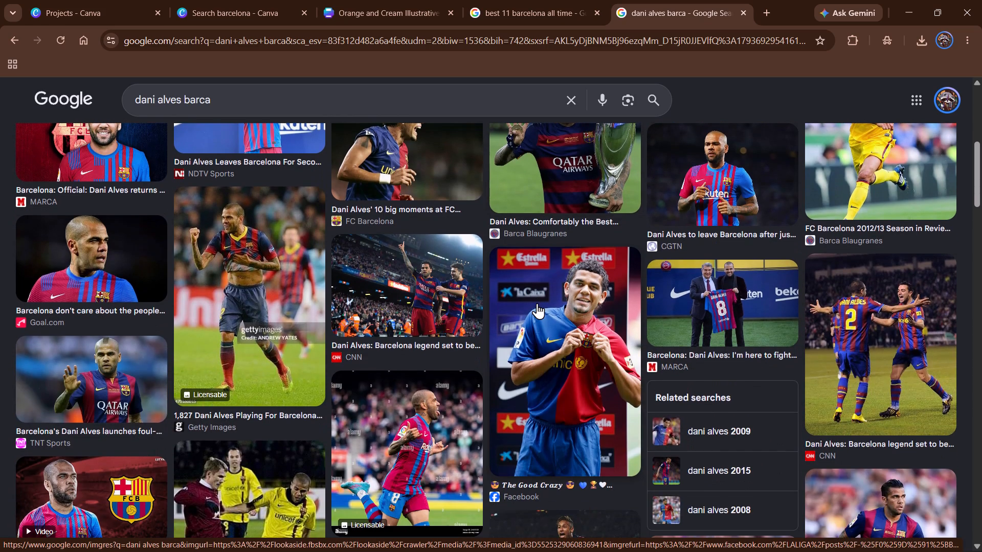
scroll(537, 303, down, 2)
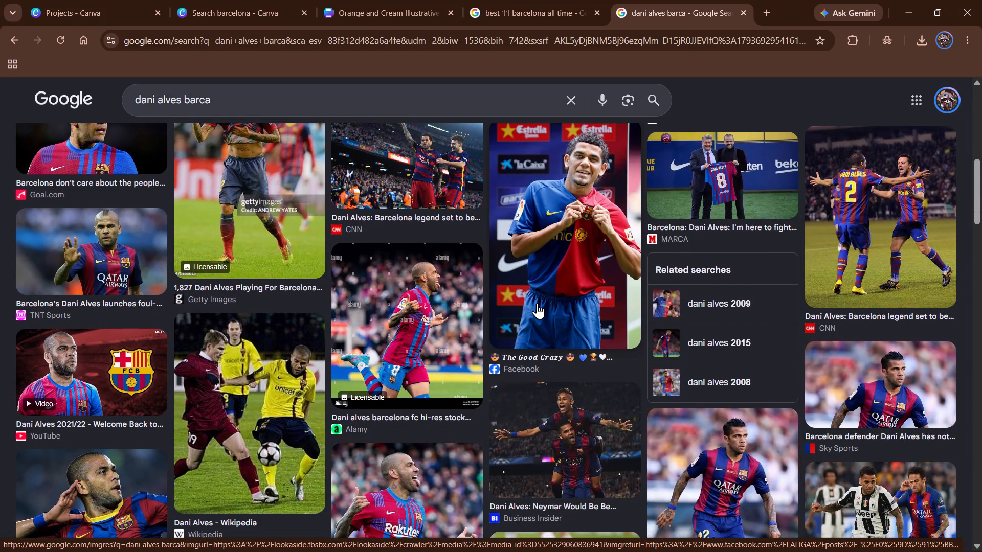
scroll(537, 303, down, 2)
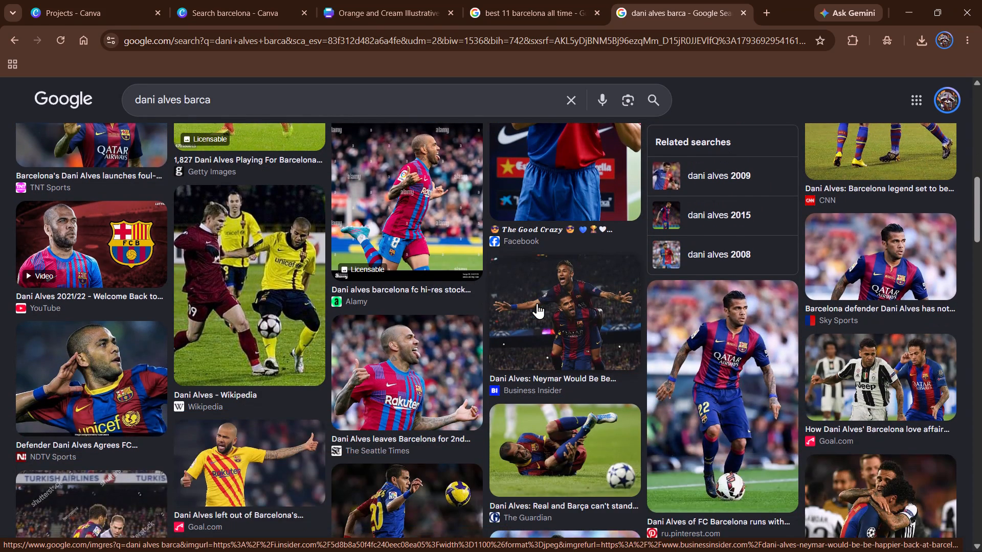
scroll(537, 303, down, 4)
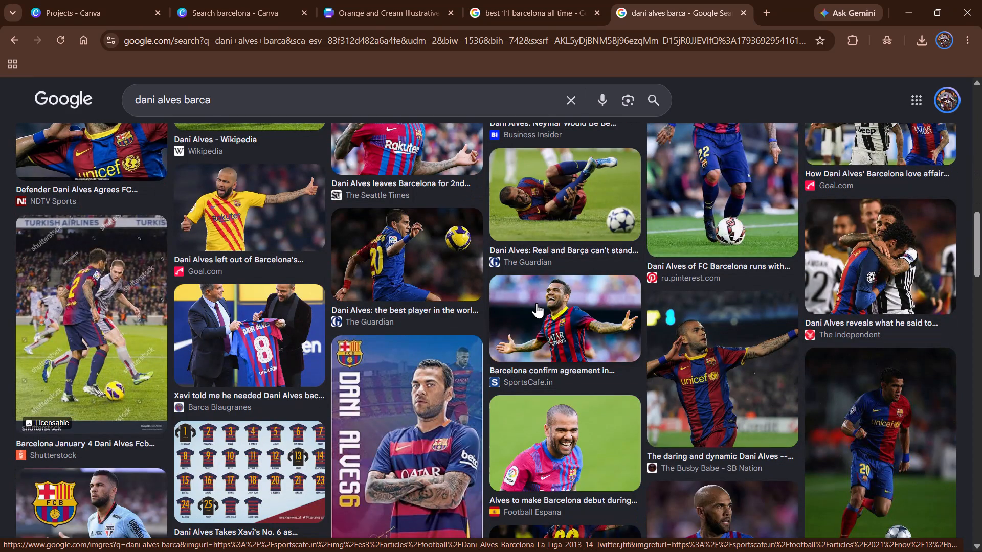
scroll(534, 303, down, 3)
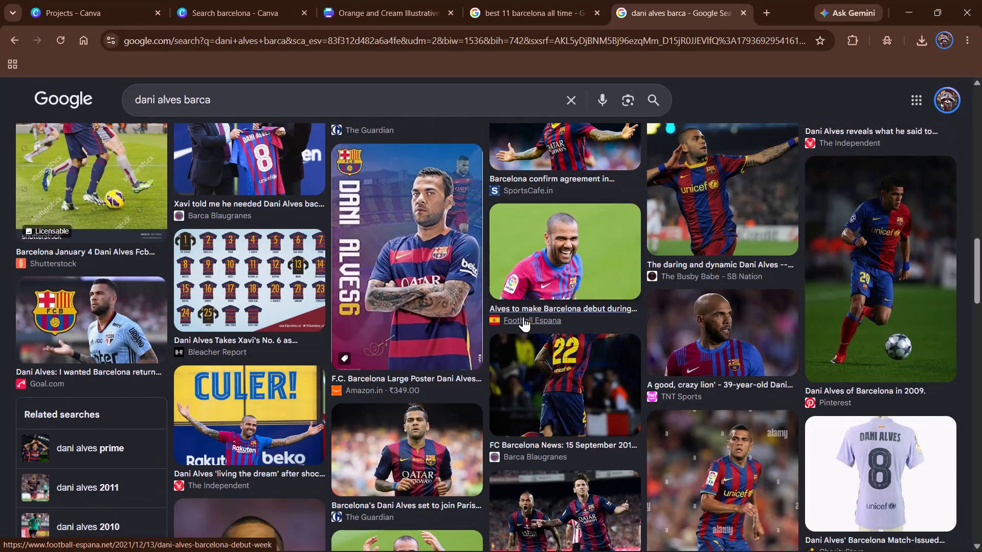
scroll(523, 316, down, 5)
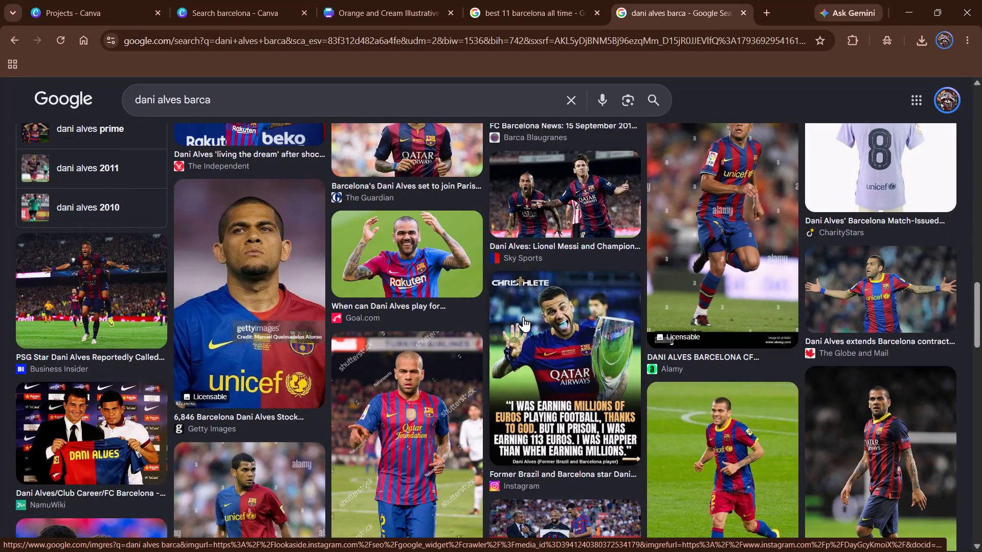
scroll(522, 316, down, 3)
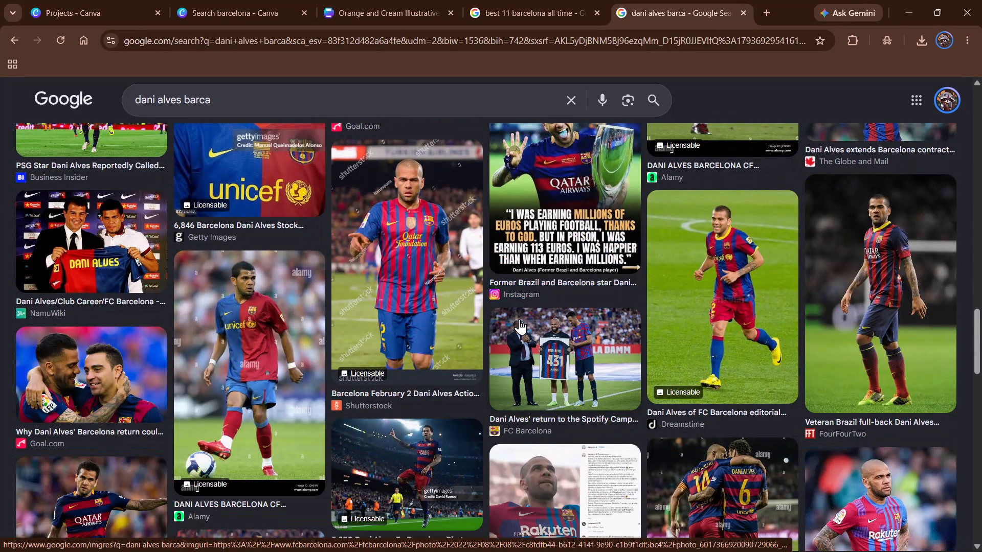
scroll(519, 319, up, 19)
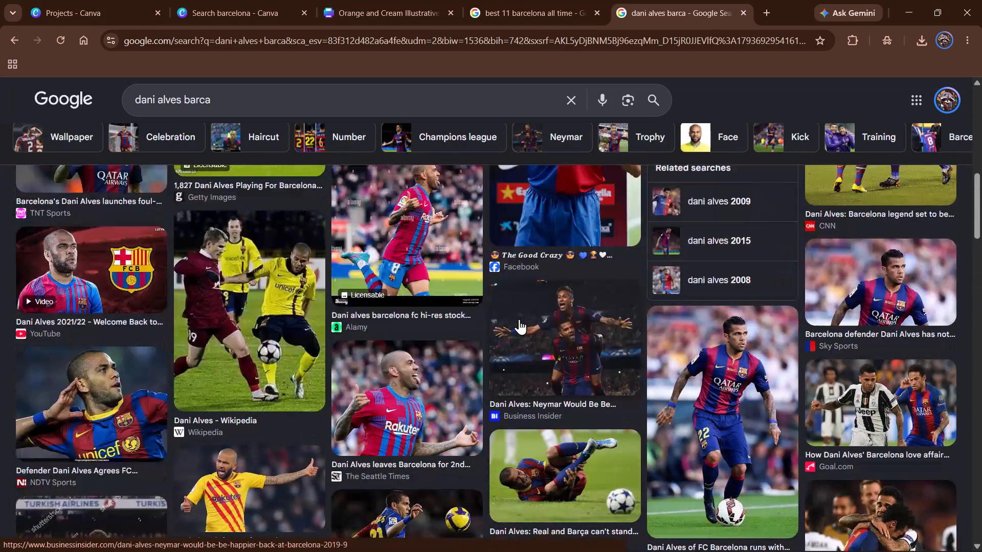
scroll(519, 319, up, 7)
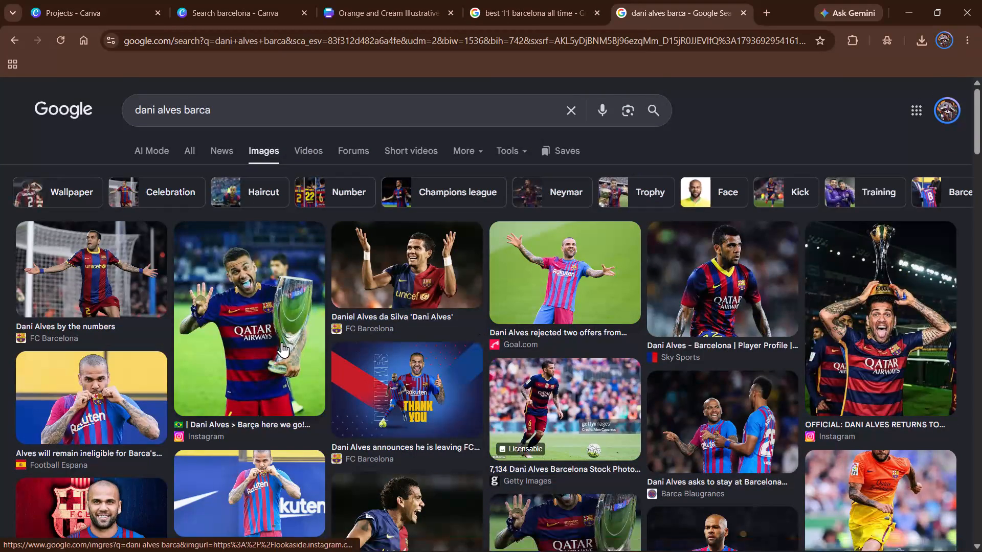
Open the Instagram photo of Dani Alves holding the trophy on the pitch and save the image to the computer.
click(280, 342)
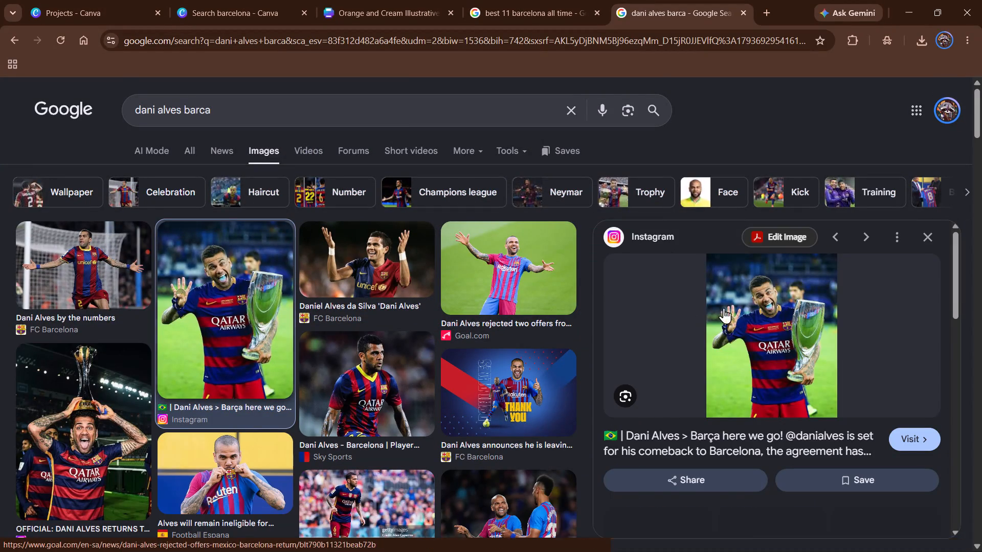
right_click(804, 290)
click(651, 419)
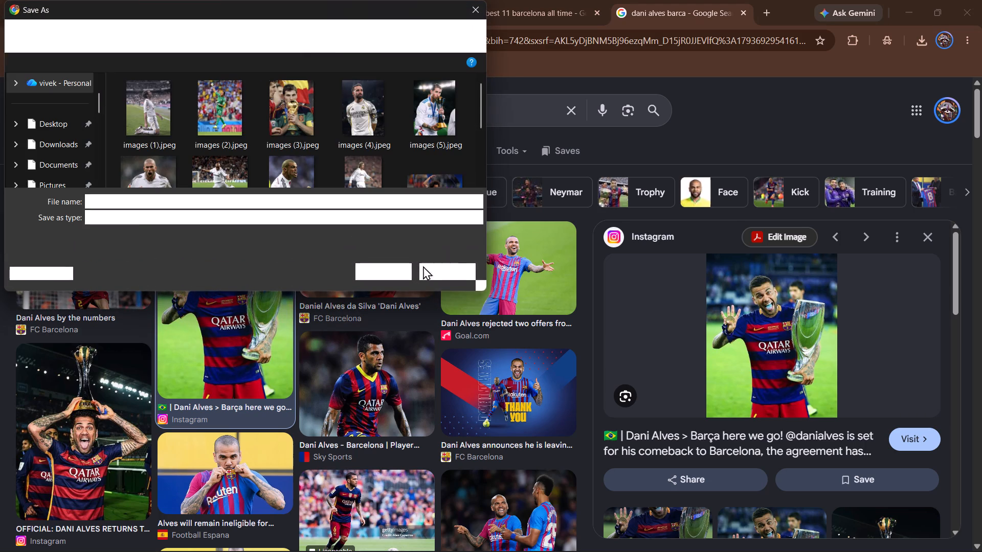
click(387, 272)
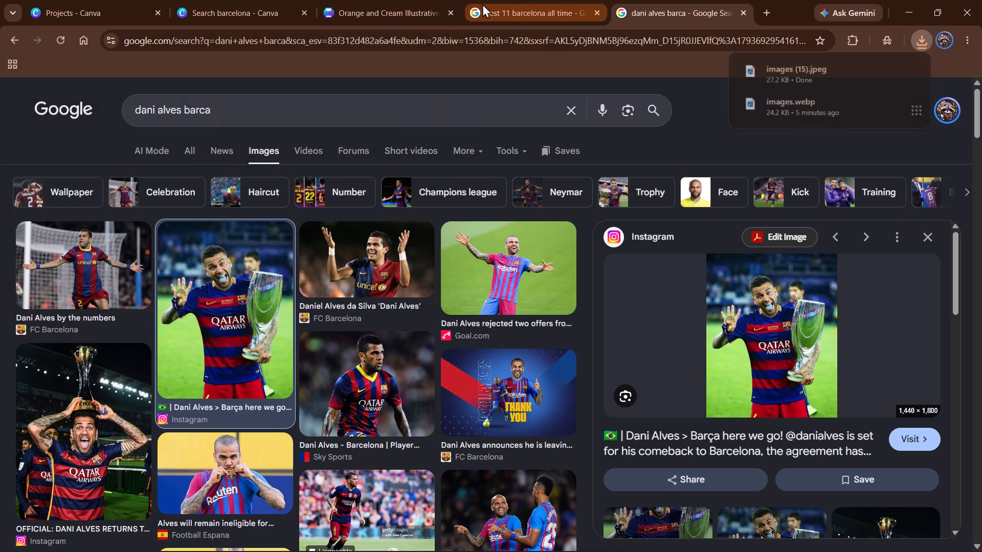
Return to the Barcelona poster in Canva and upload the saved Dani Alves trophy photo to the design's uploads.
click(426, 2)
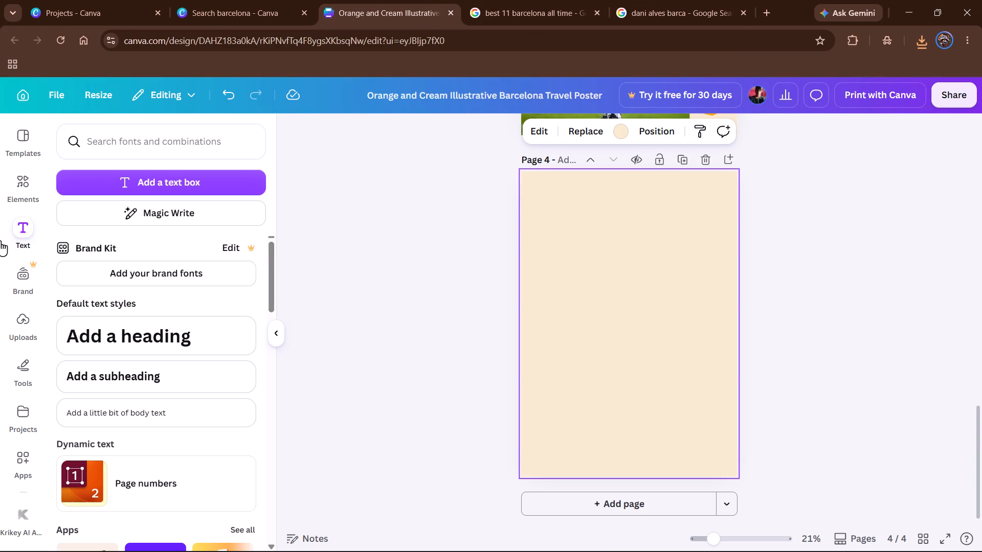
click(15, 335)
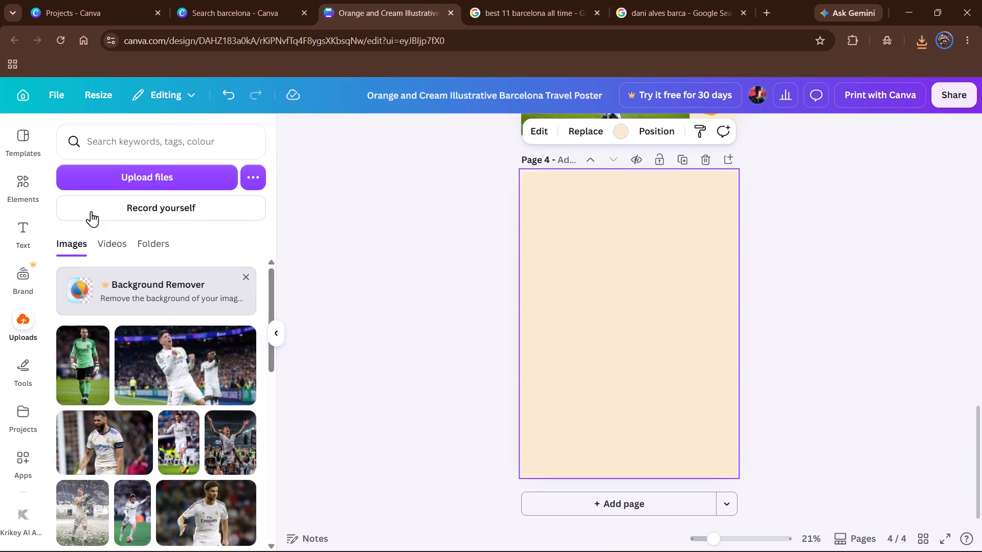
click(122, 170)
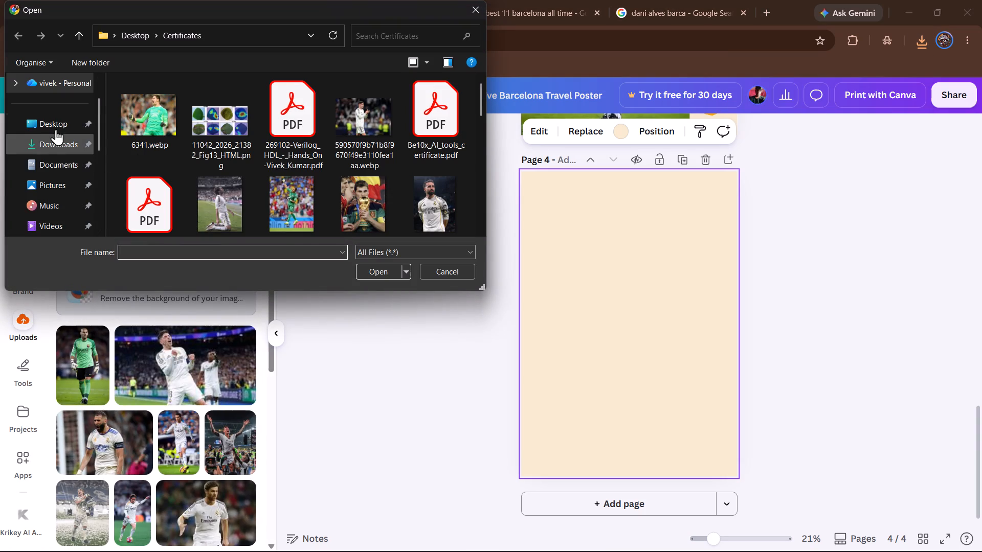
Upload the Dani Alves trophy photo, images (15).jpeg, from the Certificates folder to the Canva design.
scroll(152, 162, down, 3)
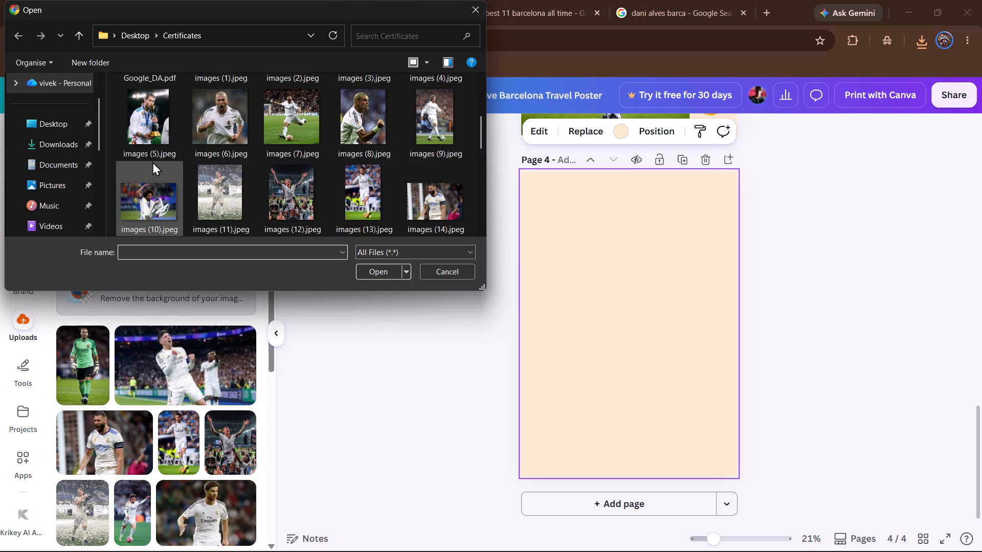
scroll(152, 162, down, 1)
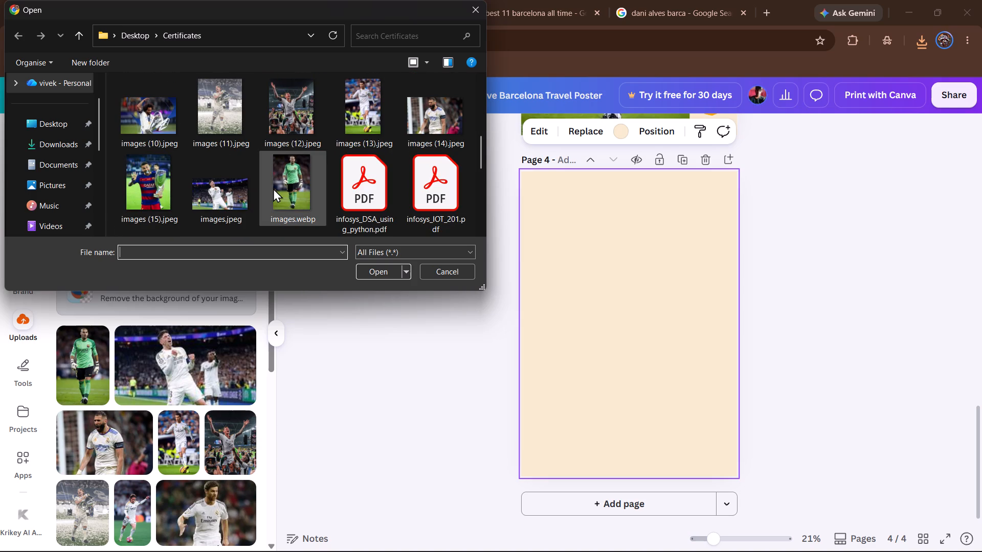
click(165, 191)
click(372, 271)
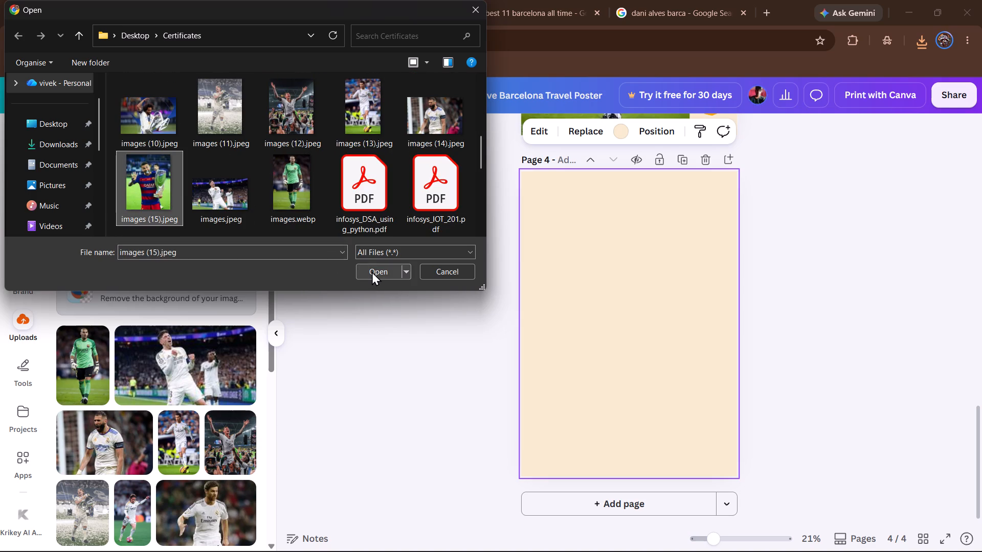
Place the uploaded Dani Alves photo on page 4, snapped into the page's bottom-left corner.
click(70, 356)
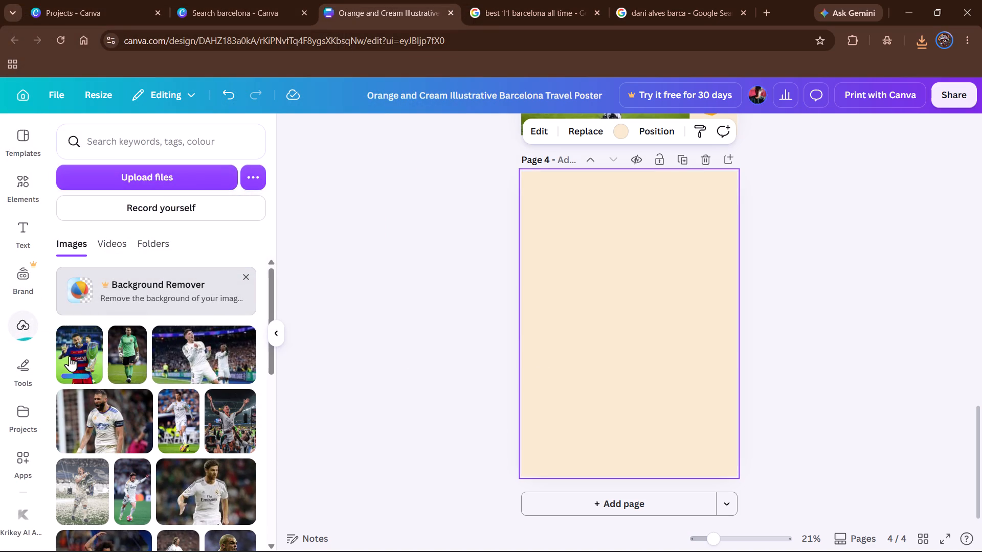
drag(597, 353, 547, 451)
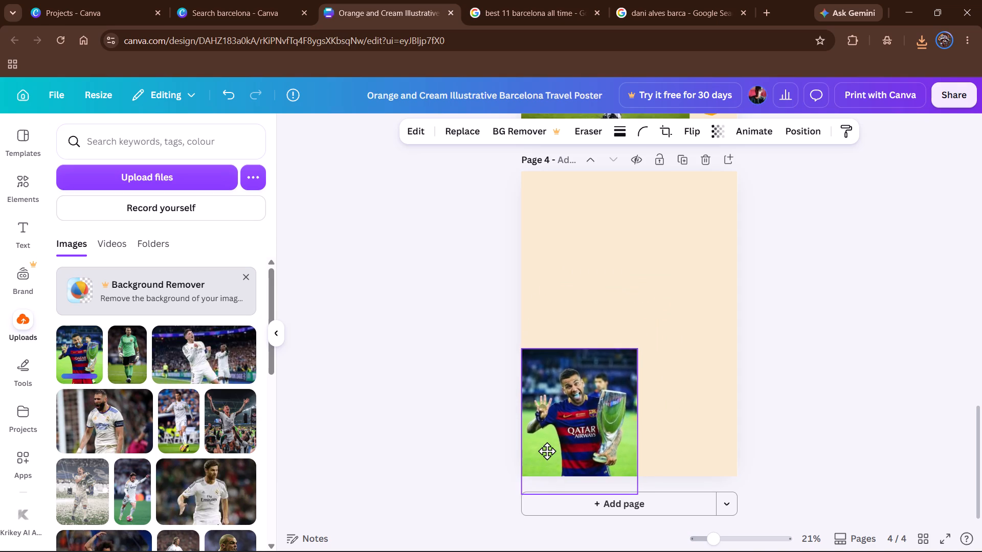
drag(547, 451, 549, 431)
Enlarge the Dani Alves photo to about 33.2 by 49, leaving cream strips above it and along its right side.
drag(573, 330, 573, 330)
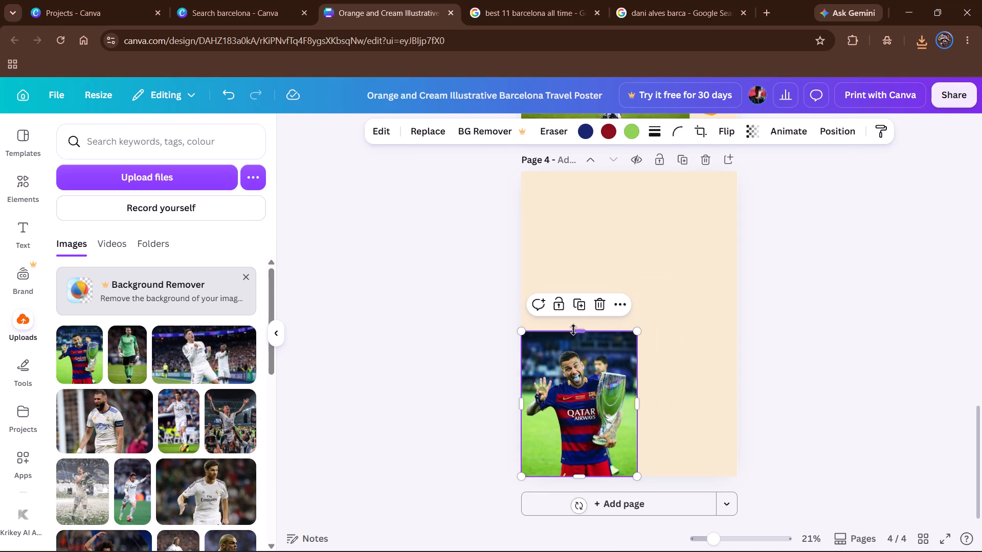
drag(573, 330, 589, 263)
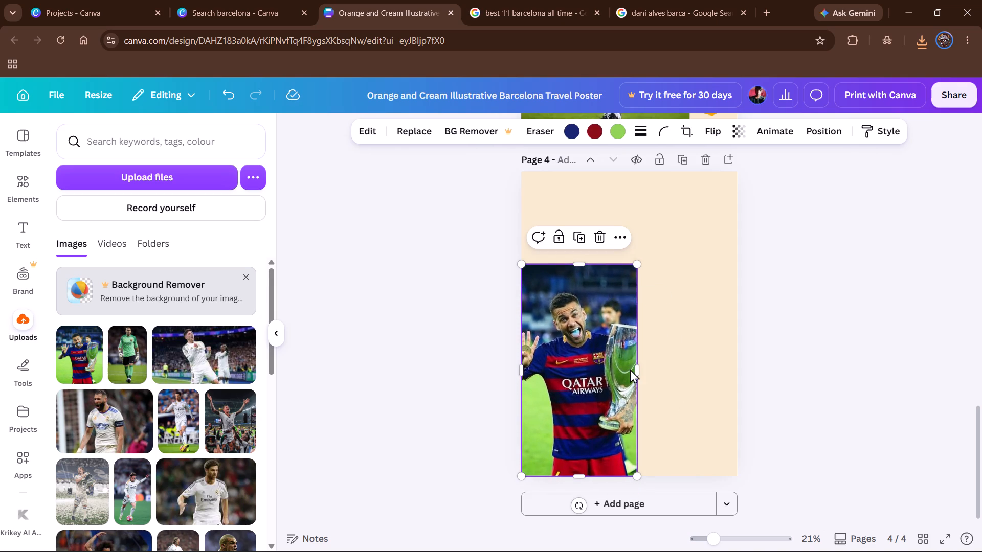
drag(635, 362, 683, 373)
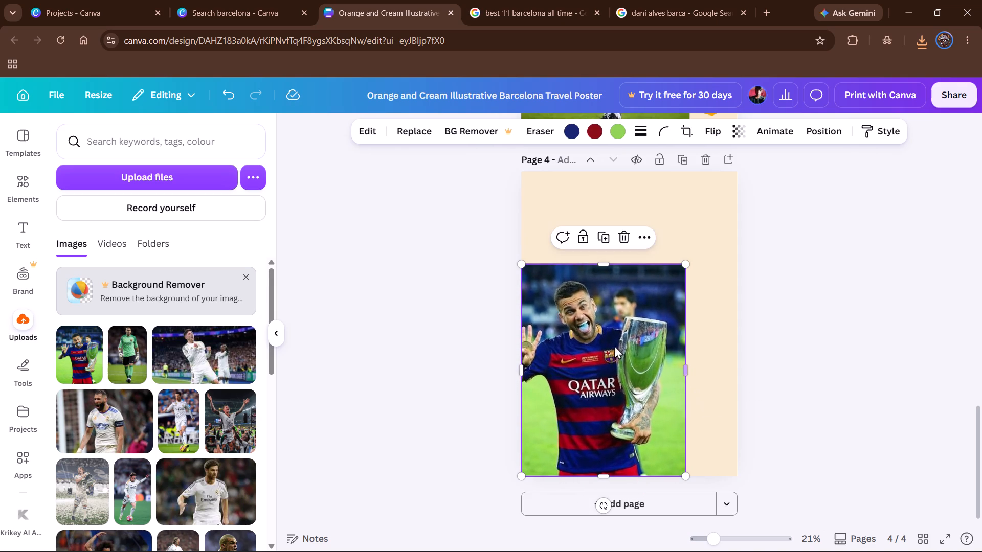
drag(605, 262, 613, 222)
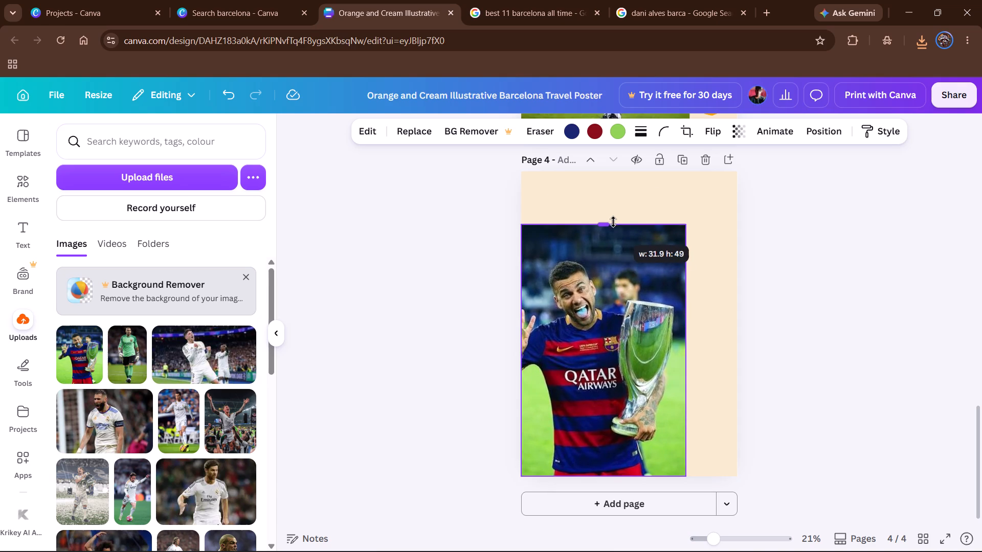
drag(581, 304, 597, 305)
drag(539, 346, 524, 348)
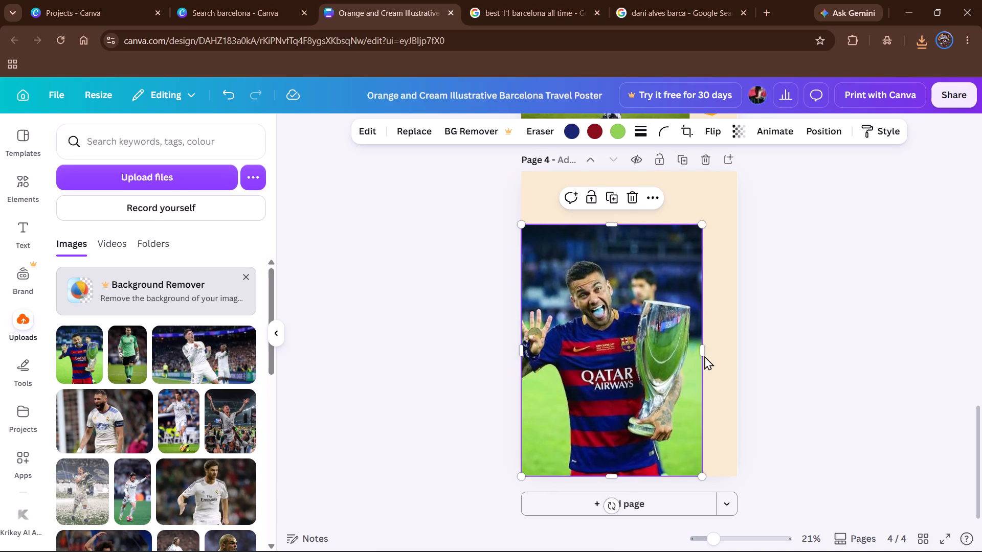
drag(701, 348, 691, 351)
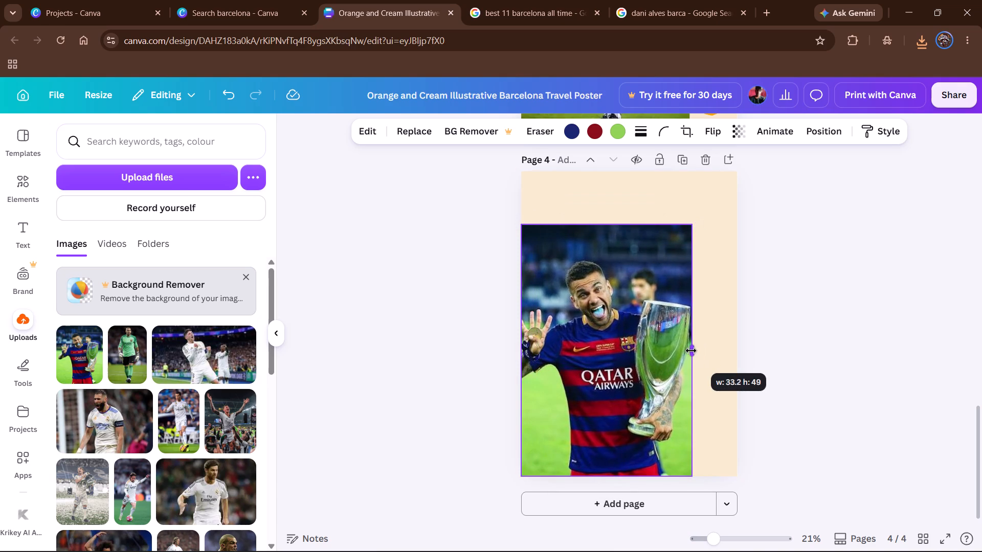
drag(691, 351, 691, 350)
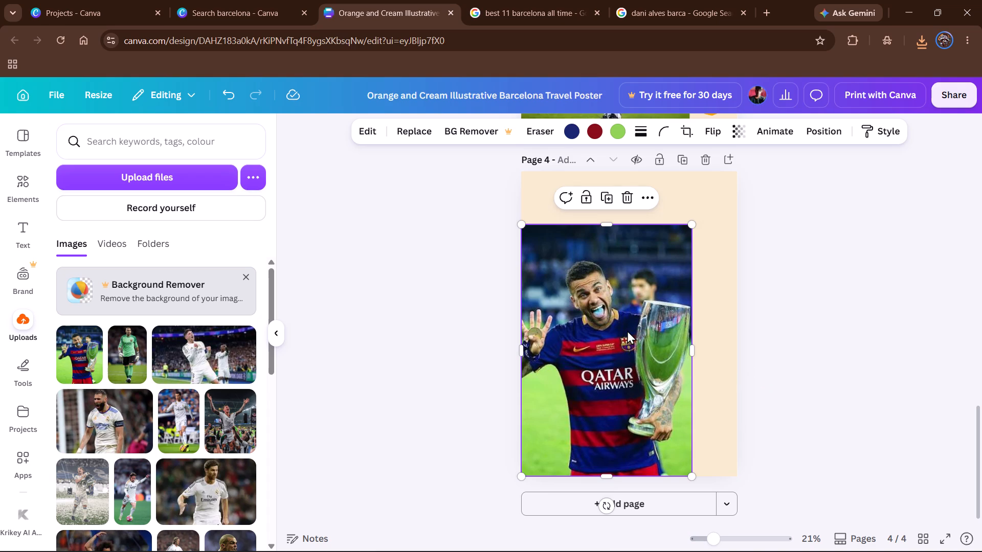
click(808, 310)
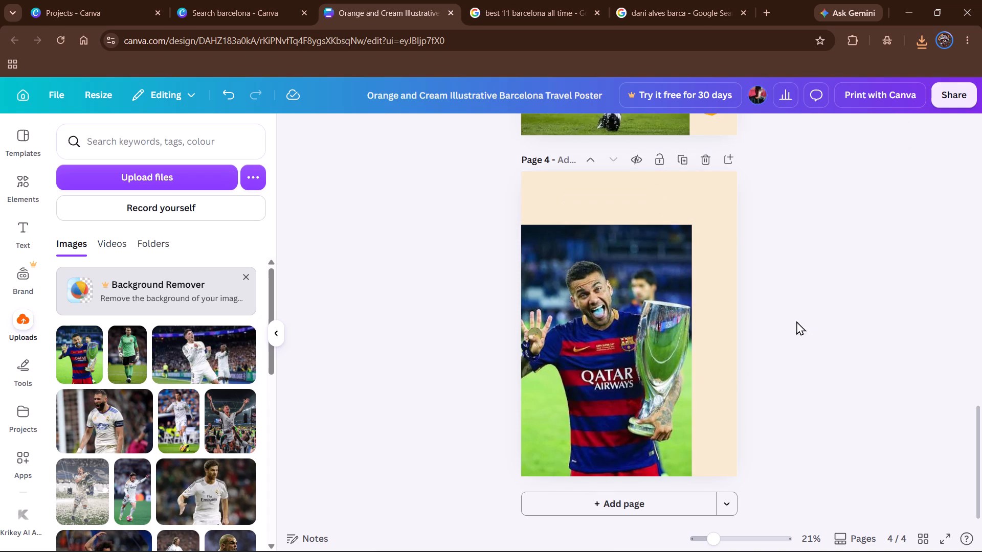
Add a text box reading dani on page 4 and raise its font size to 226.
click(21, 251)
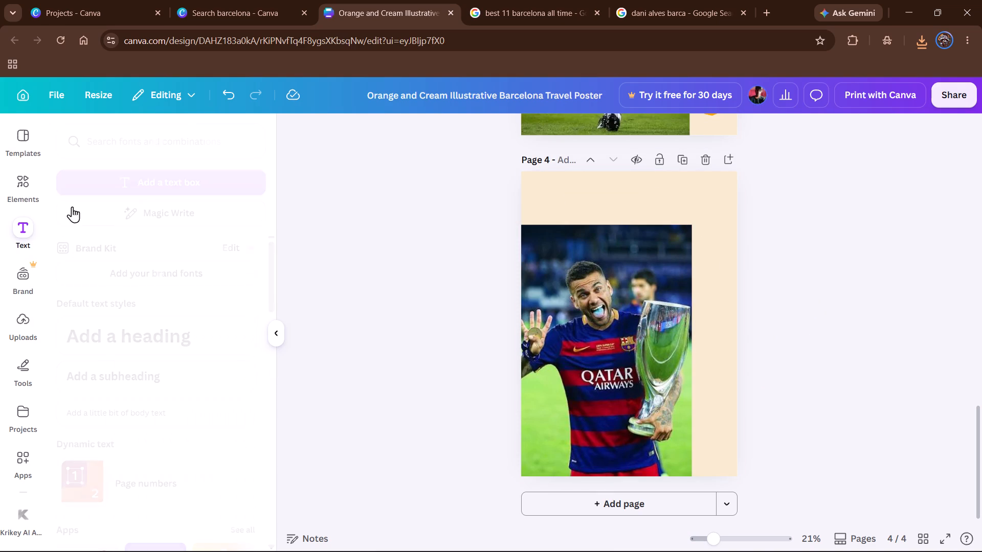
click(154, 182)
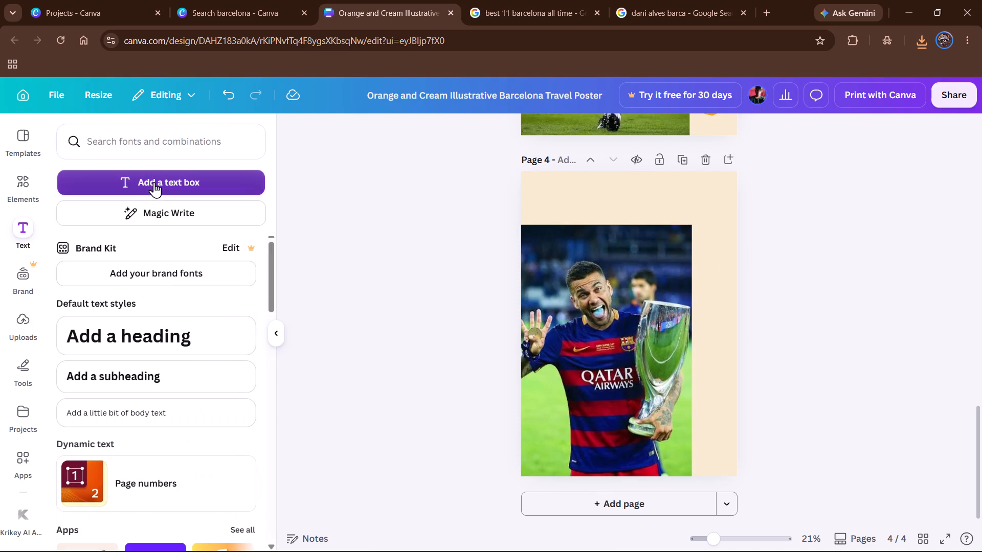
text(dani)
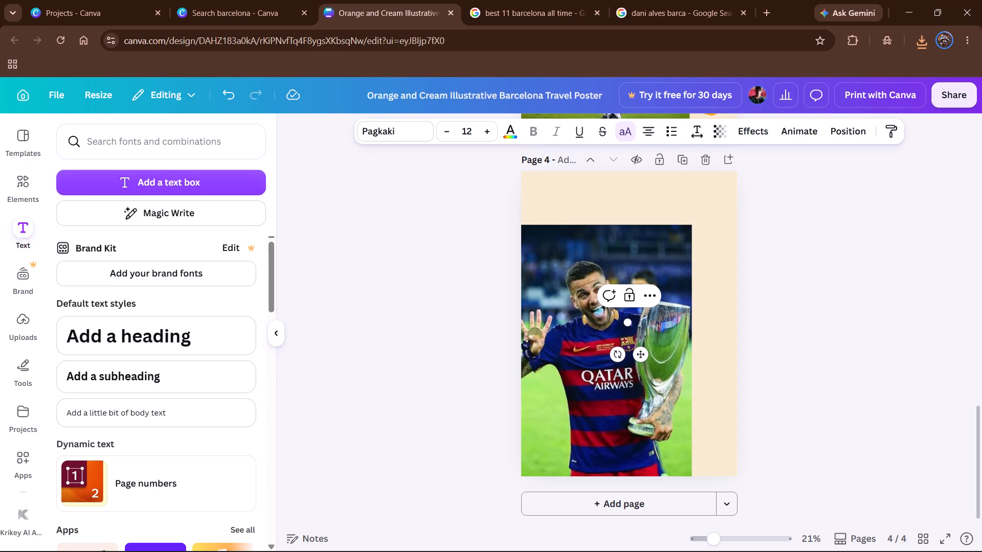
key(ctrl+a)
click(484, 133)
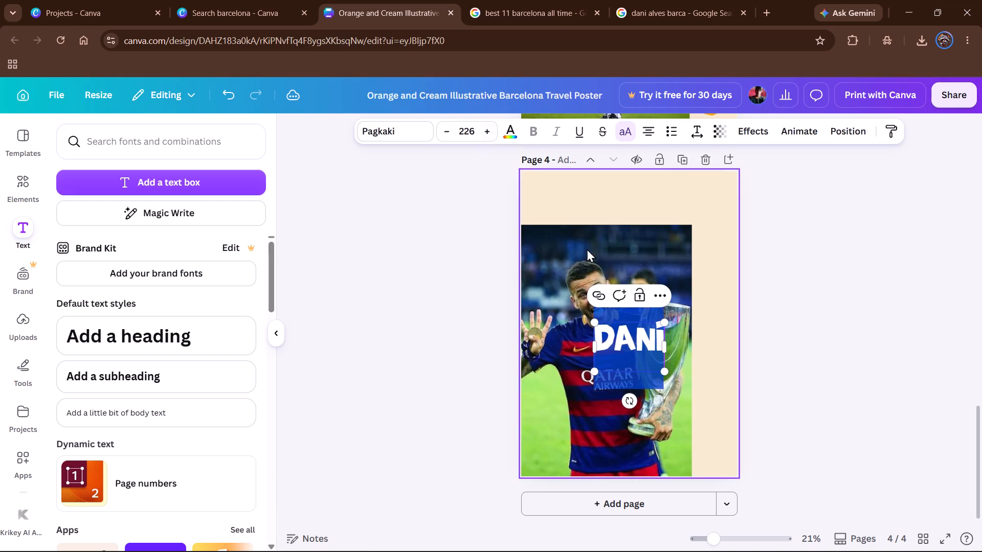
Widen the Dani text box leftward across the photo and enlarge the text to size 373.
drag(594, 347, 572, 342)
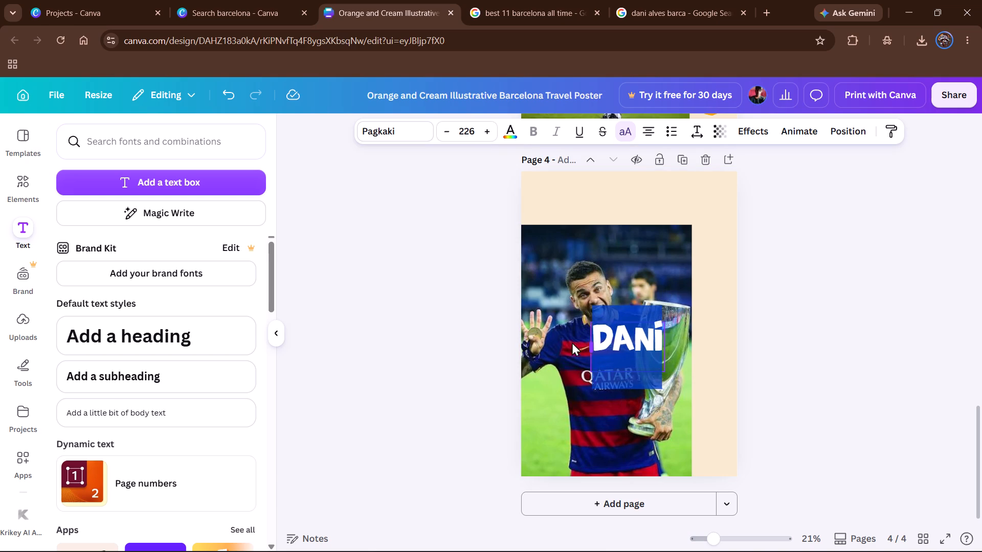
drag(572, 342, 541, 337)
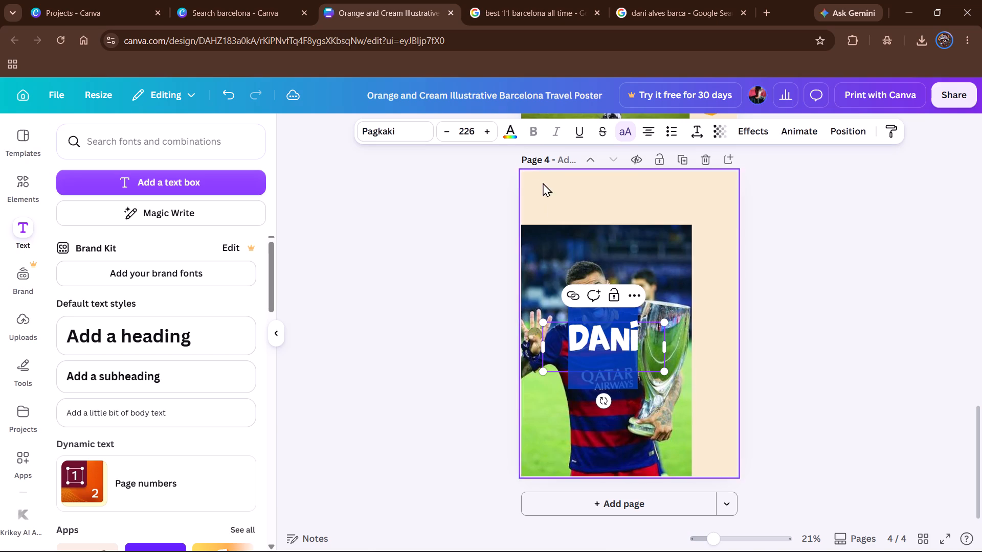
click(492, 137)
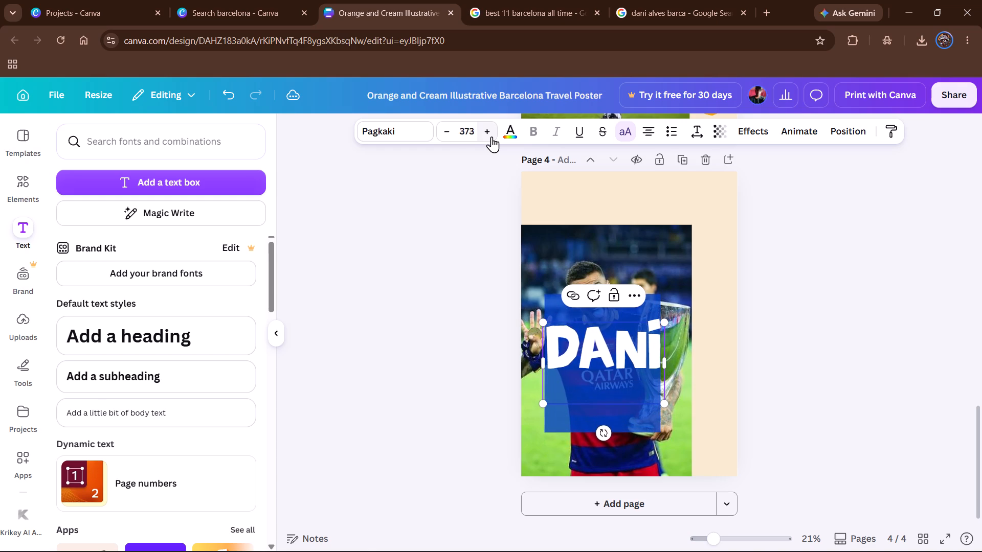
Move the Dani text up off the photo into the cream strip at the top of page 4.
click(802, 354)
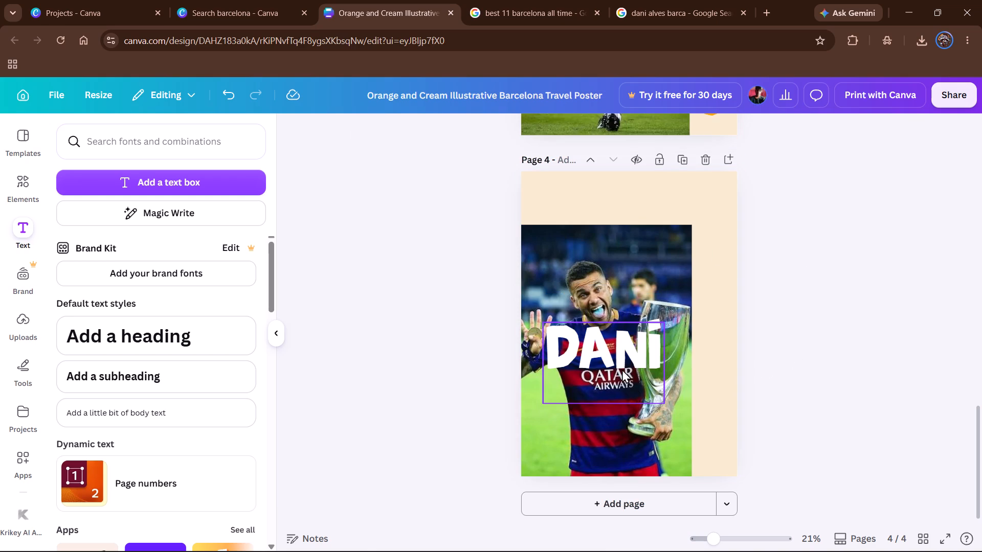
click(628, 355)
drag(627, 382, 631, 247)
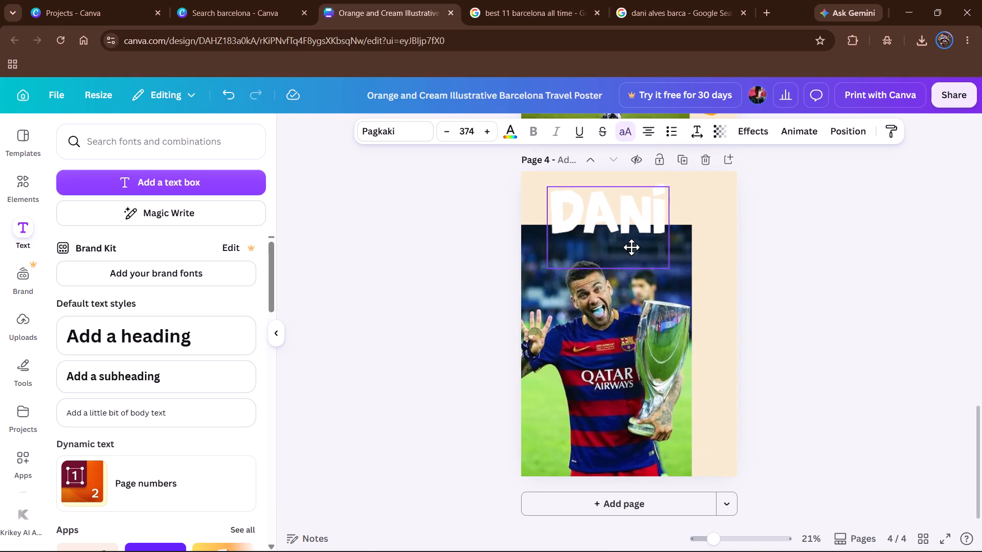
drag(631, 247, 640, 237)
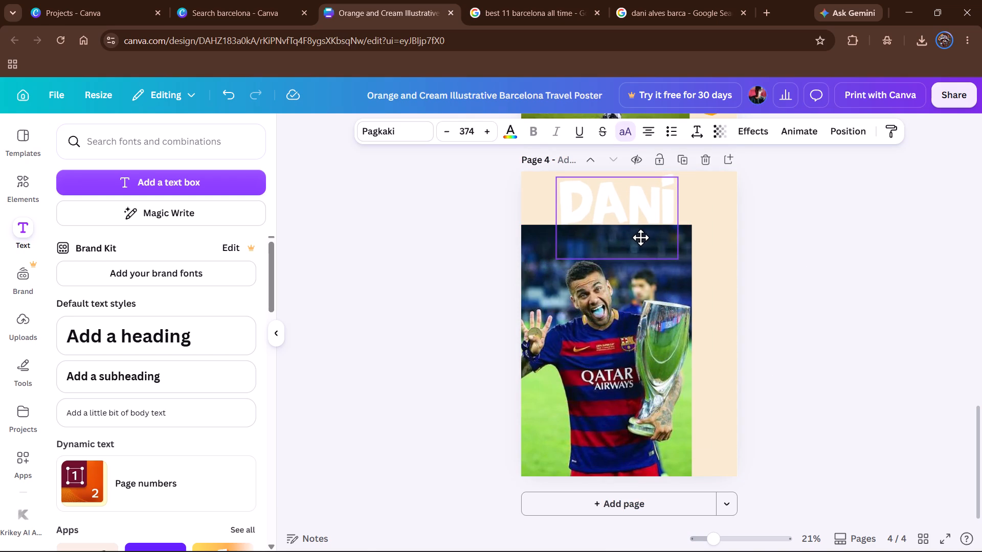
drag(640, 237, 640, 236)
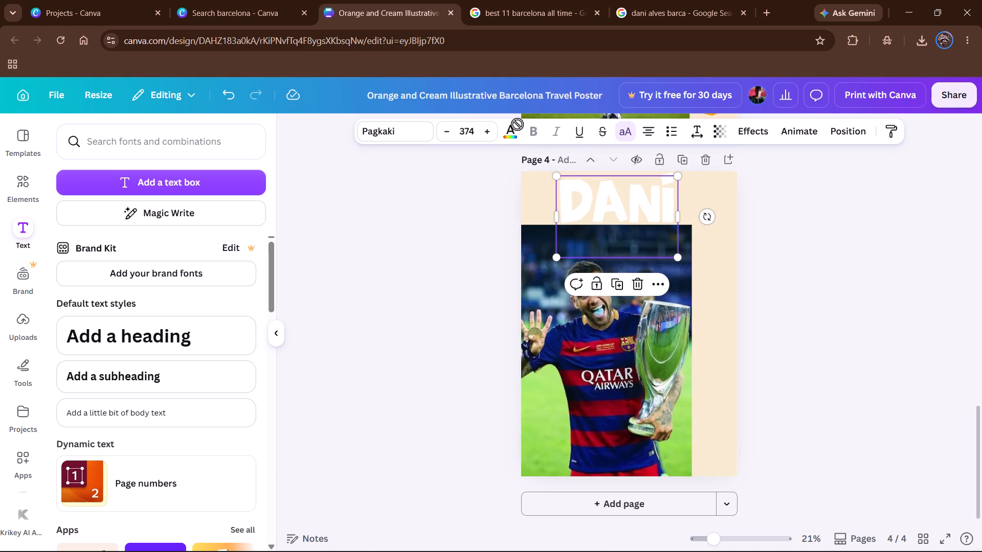
Colour the Dani title dark orange like the Victor title and widen its text box slightly on both sides.
click(511, 127)
click(128, 227)
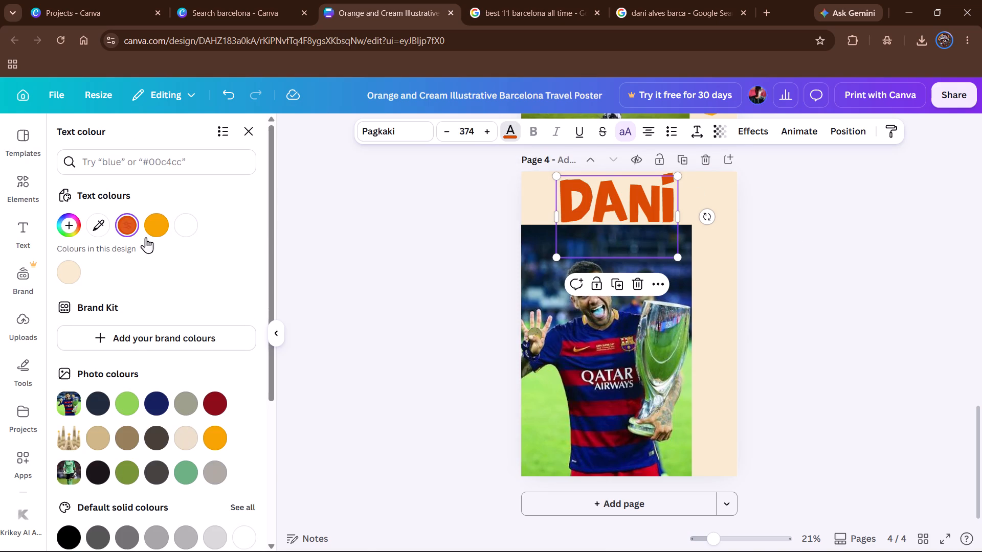
click(779, 317)
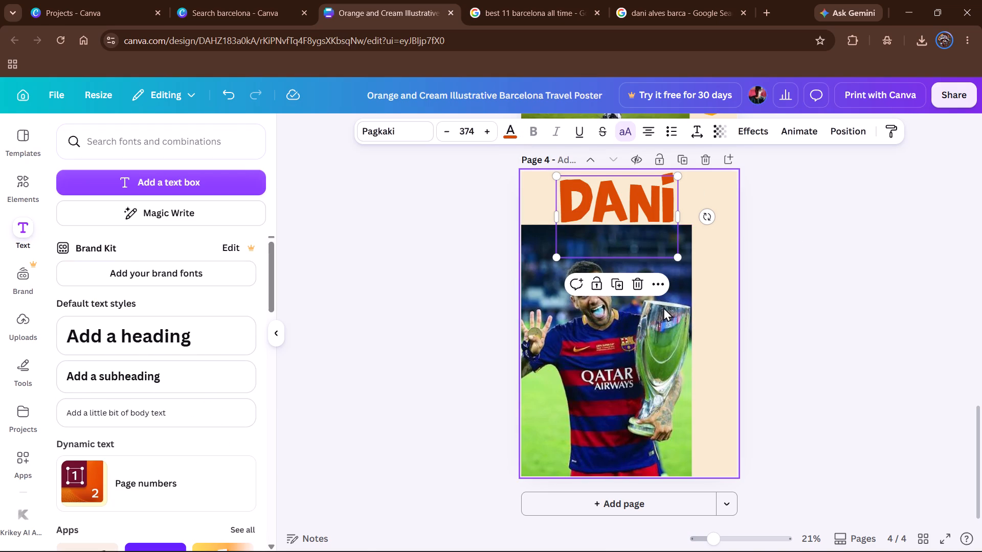
drag(552, 214, 539, 218)
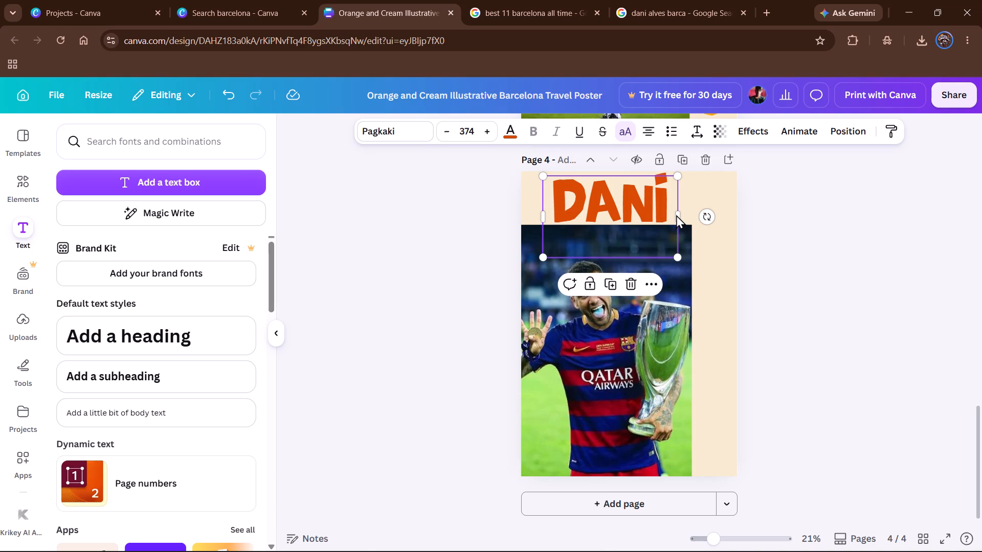
drag(679, 213, 691, 213)
click(811, 236)
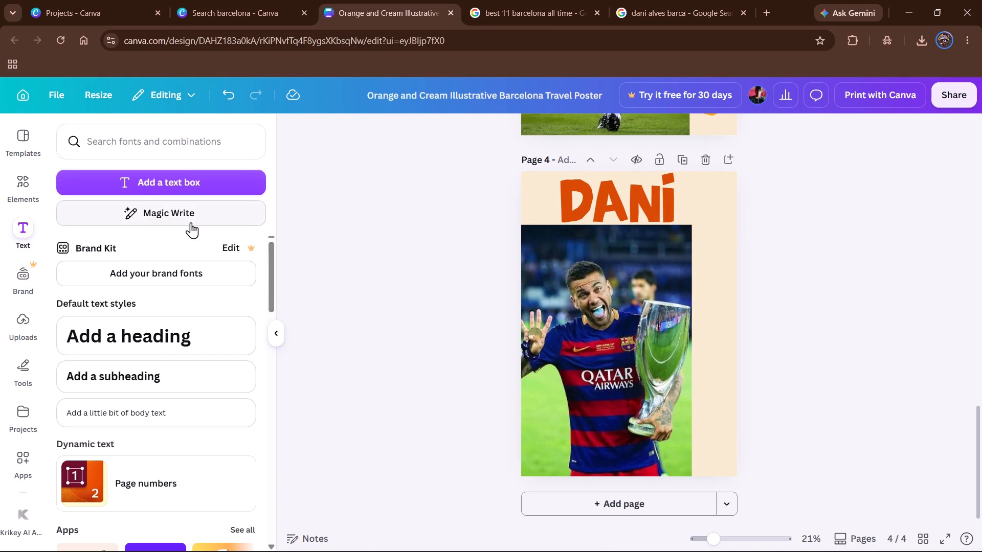
Add a text box on page 4 spelling alves vertically, one letter per line, at font size 164.
click(244, 183)
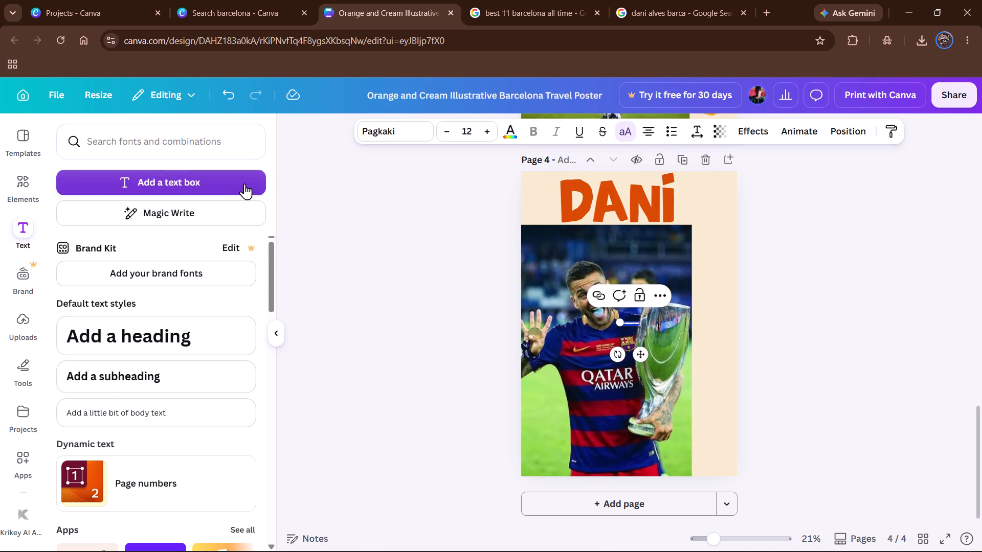
key(a)
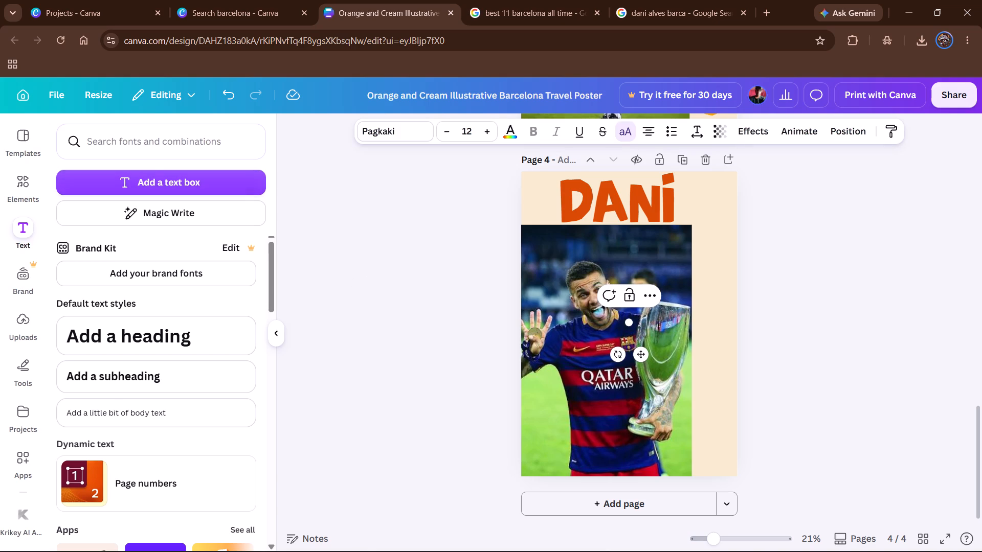
key(Return)
key(l)
key(Return)
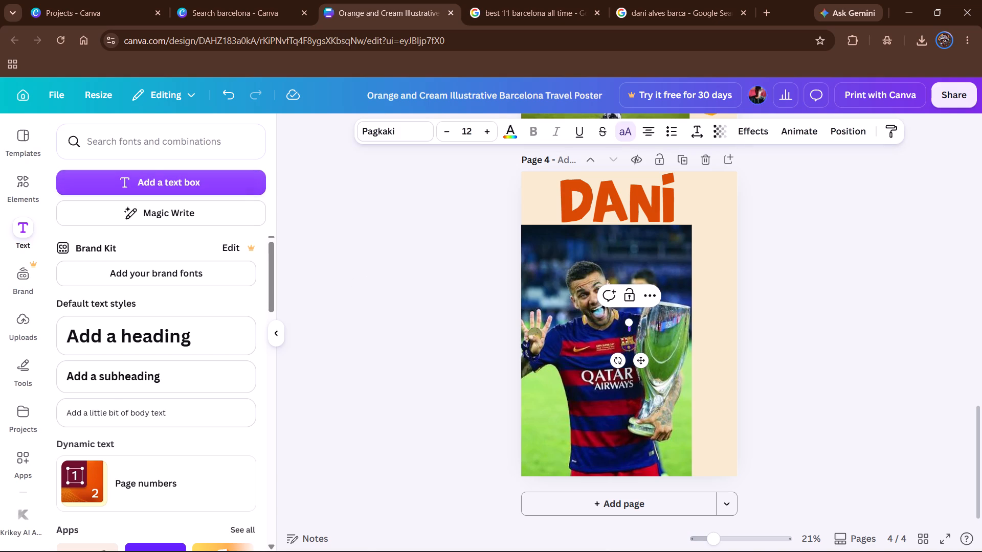
key(v)
key(Return)
key(e)
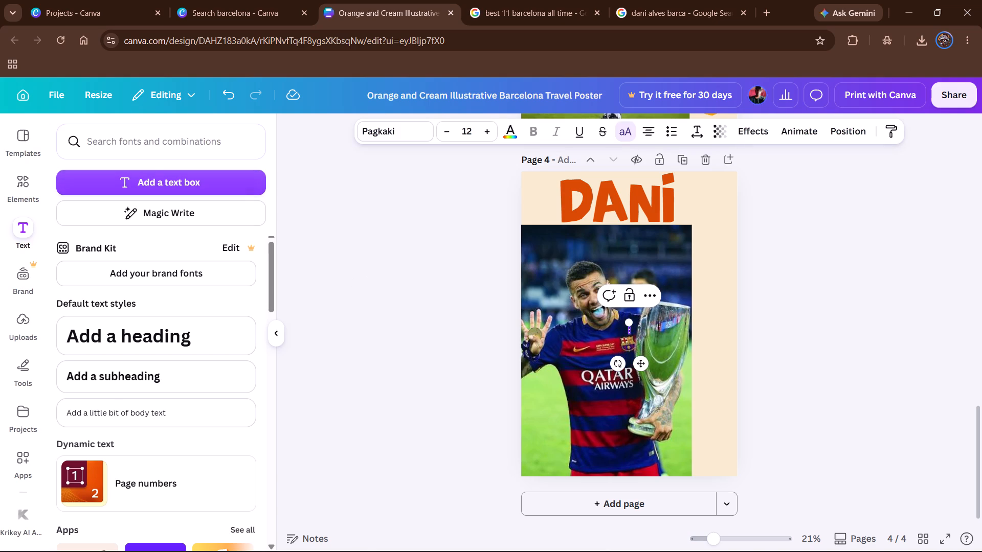
key(Return)
key(s)
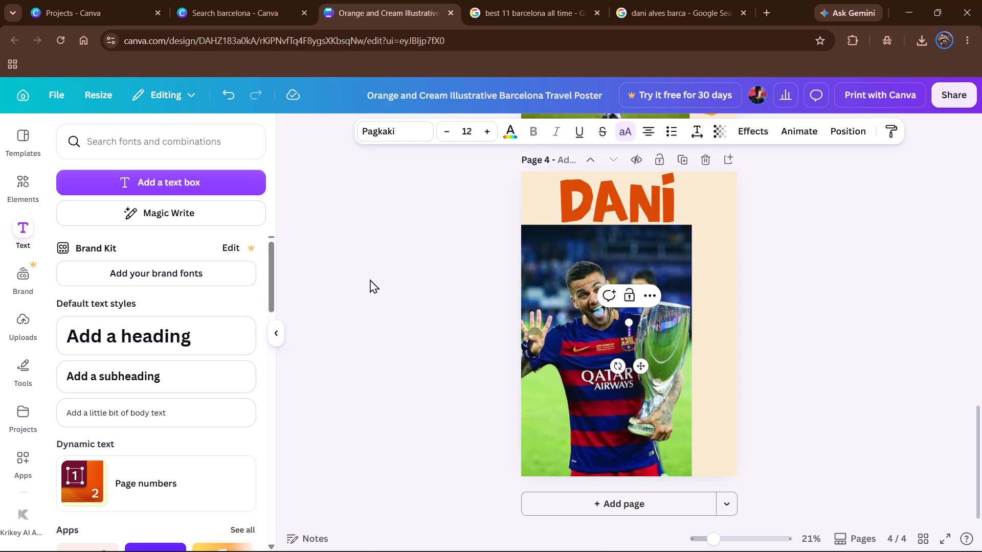
key(ctrl+a)
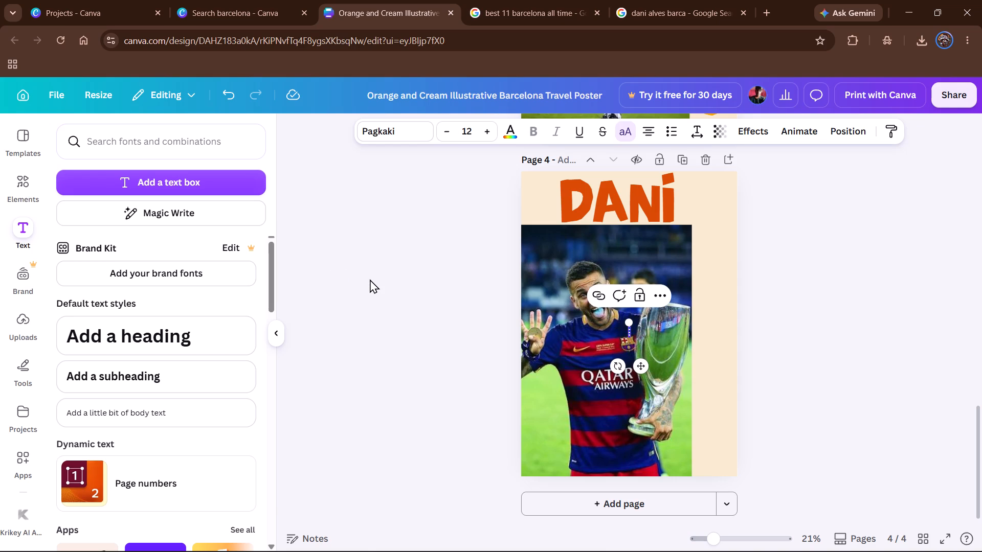
click(483, 134)
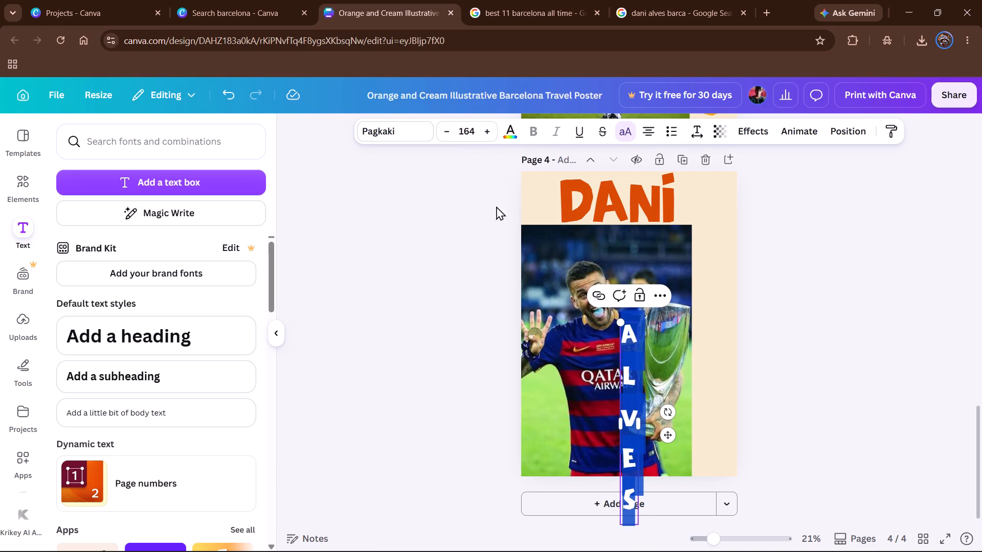
click(776, 321)
Move the vertical Alves text into the cream strip beside the photo and enlarge it to size 220.
drag(628, 371, 628, 370)
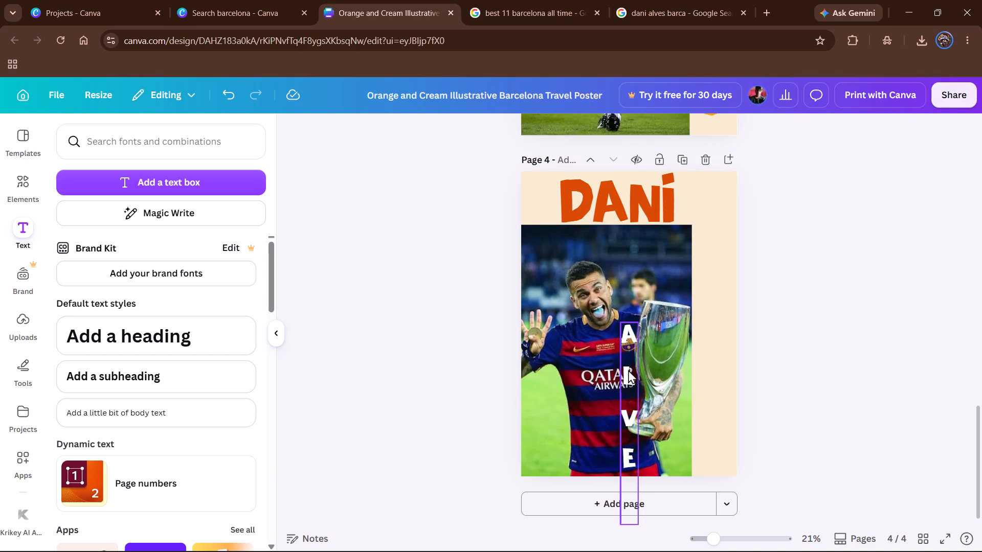
drag(628, 370, 715, 266)
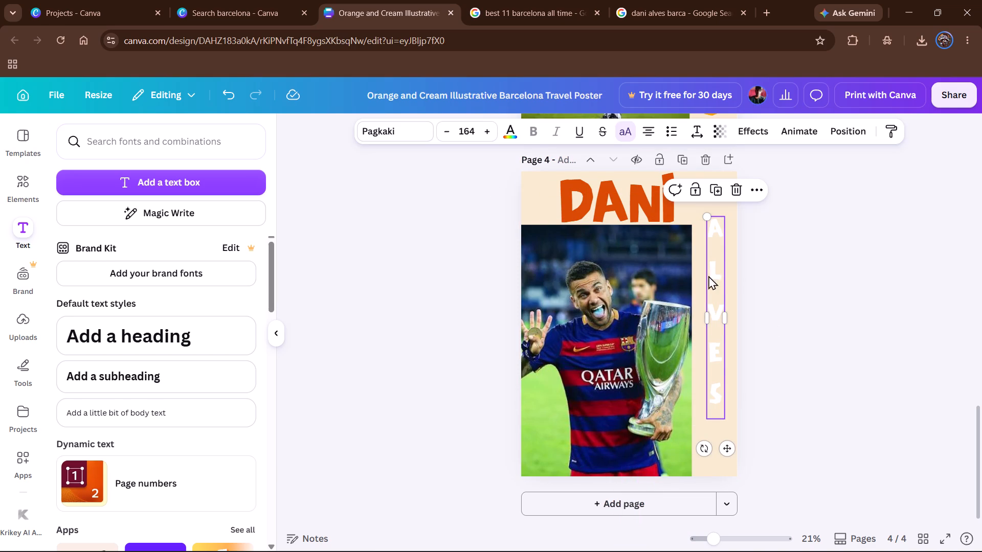
click(492, 137)
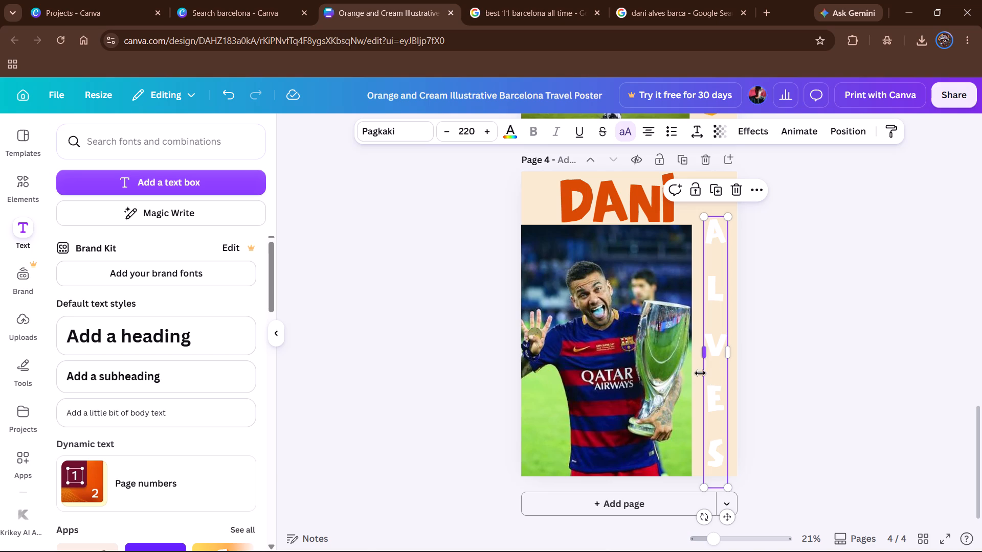
Colour the vertical Alves text yellow-orange.
click(517, 133)
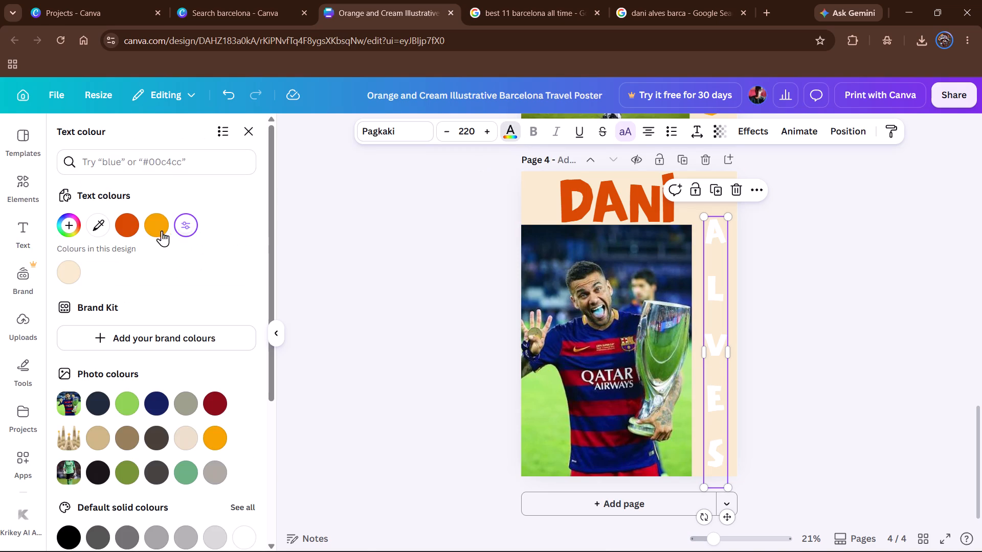
click(156, 229)
click(817, 319)
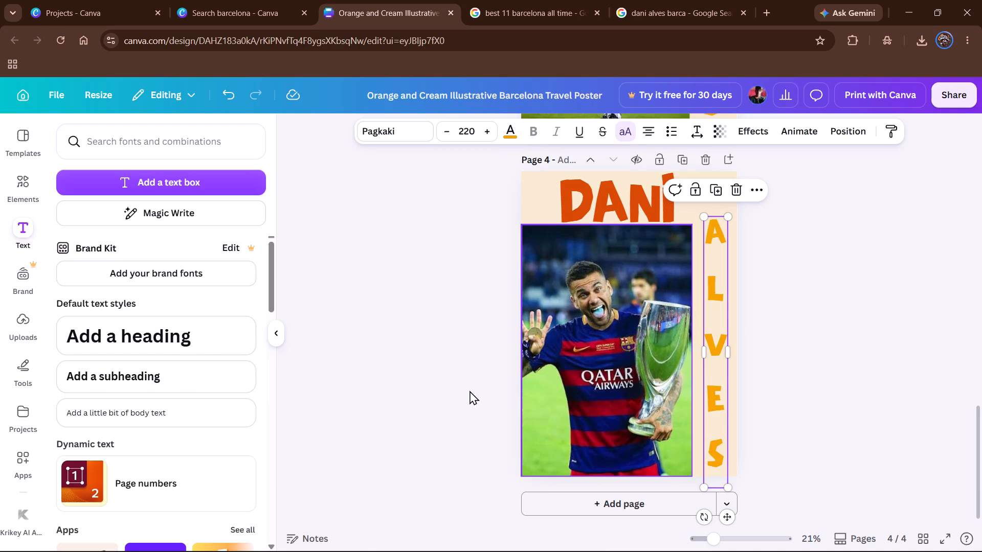
click(470, 390)
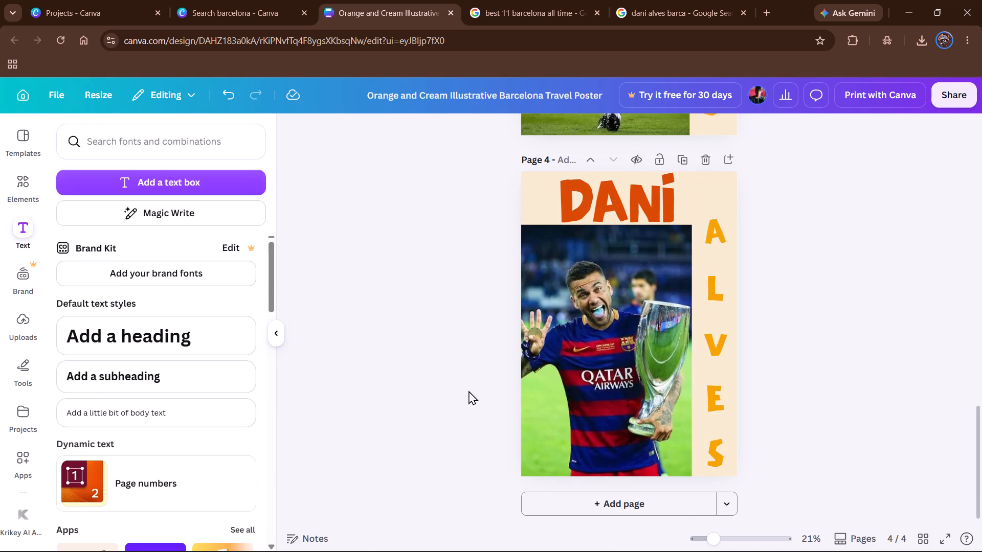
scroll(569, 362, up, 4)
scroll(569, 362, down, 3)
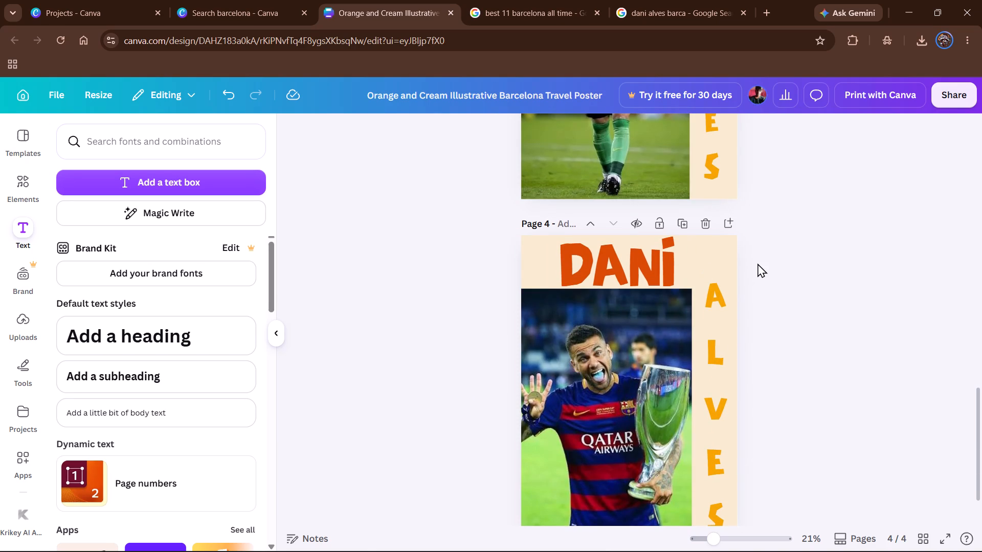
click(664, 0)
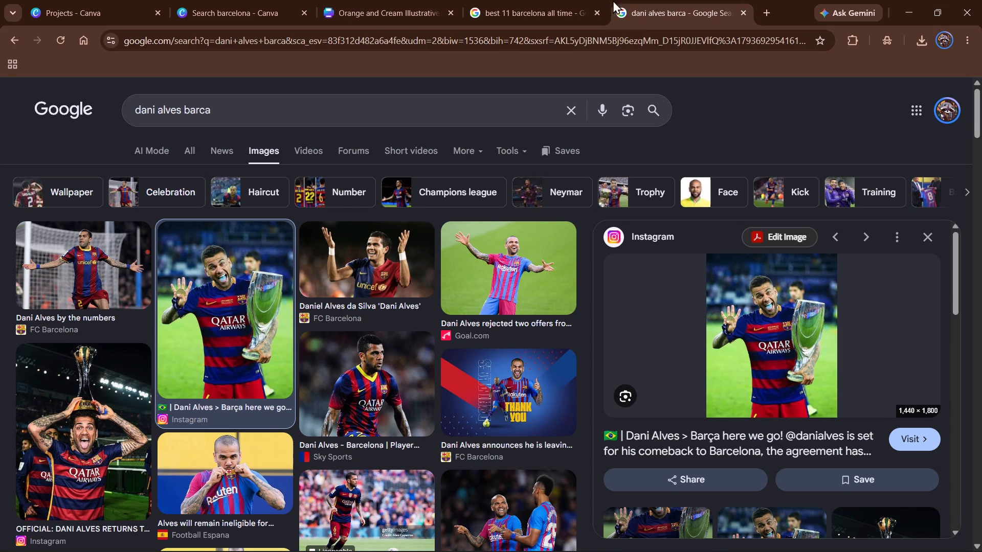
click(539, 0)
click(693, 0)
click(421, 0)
Extend the Dani title to read Daniel and widen its text box on both sides so the name fits on one line.
click(622, 265)
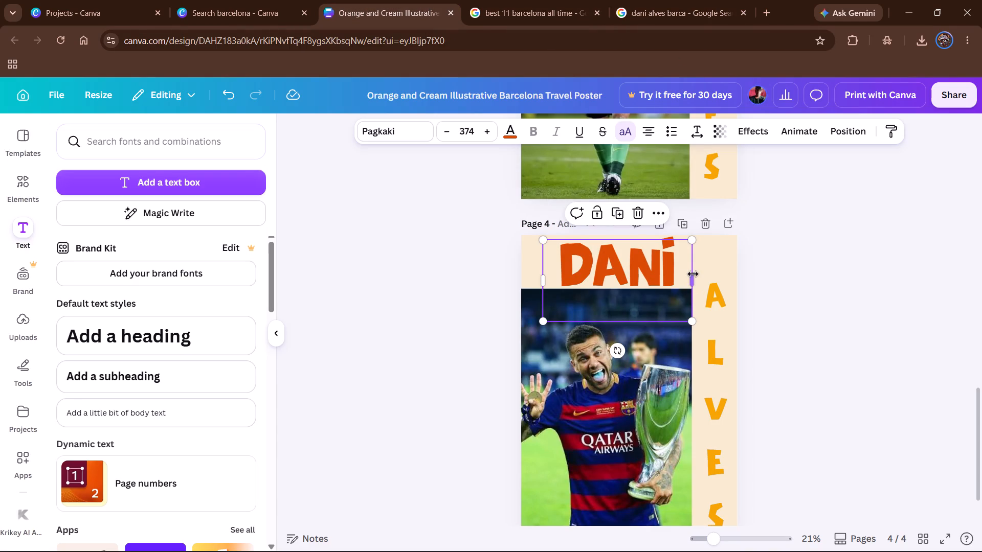
click(675, 274)
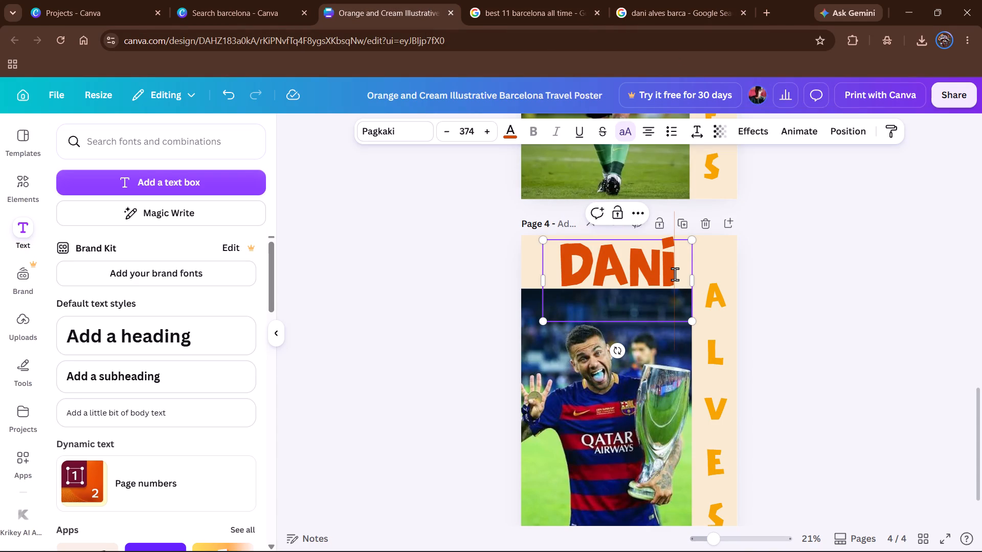
click(683, 0)
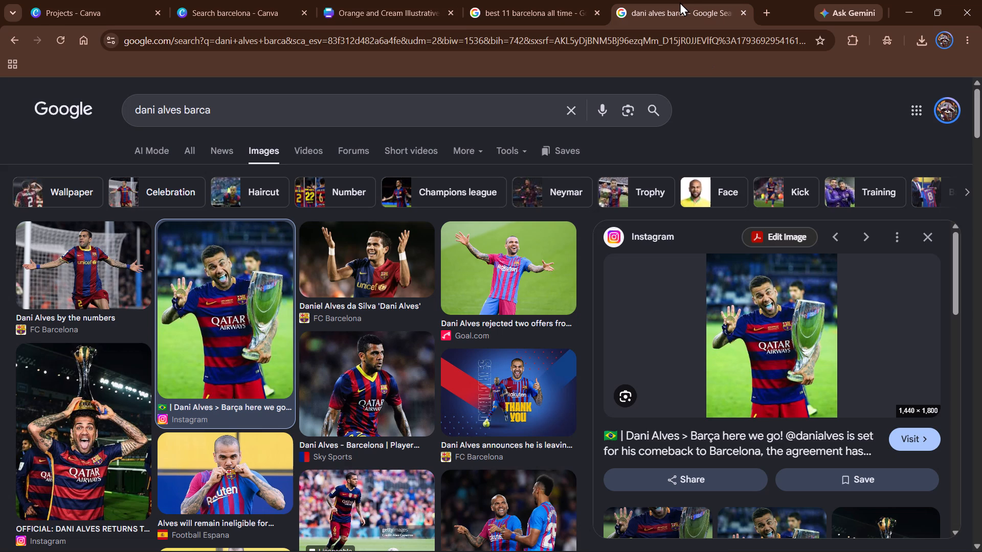
click(415, 0)
key(e)
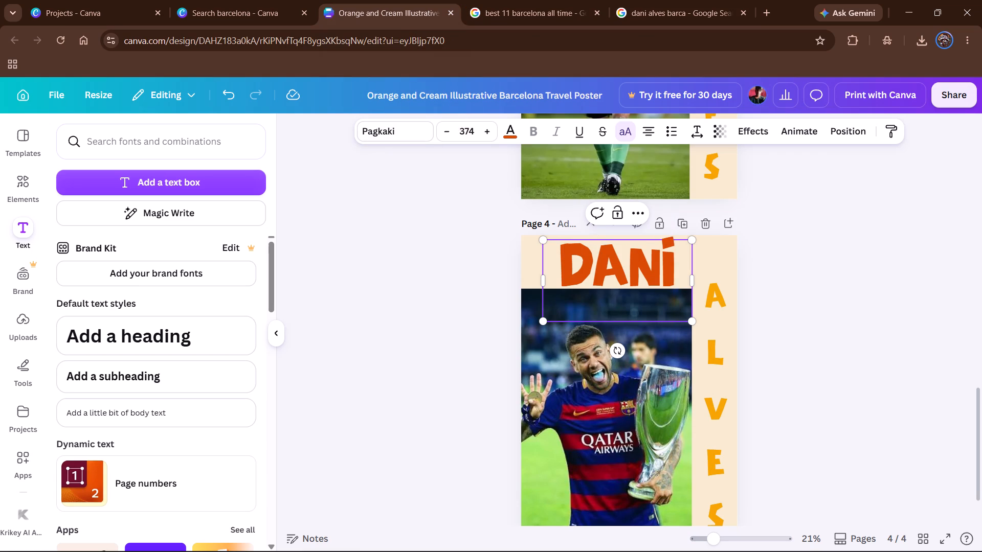
key(l)
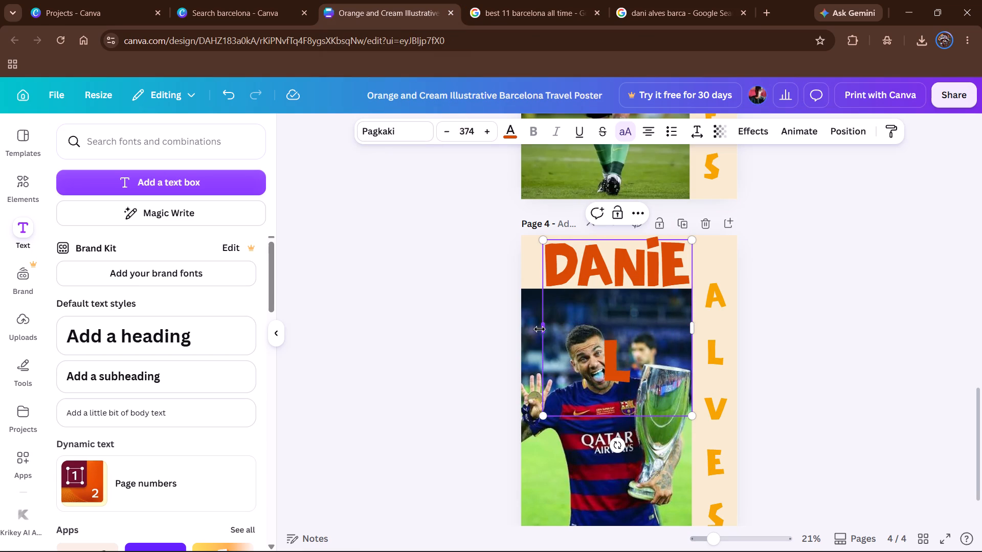
drag(540, 329, 522, 325)
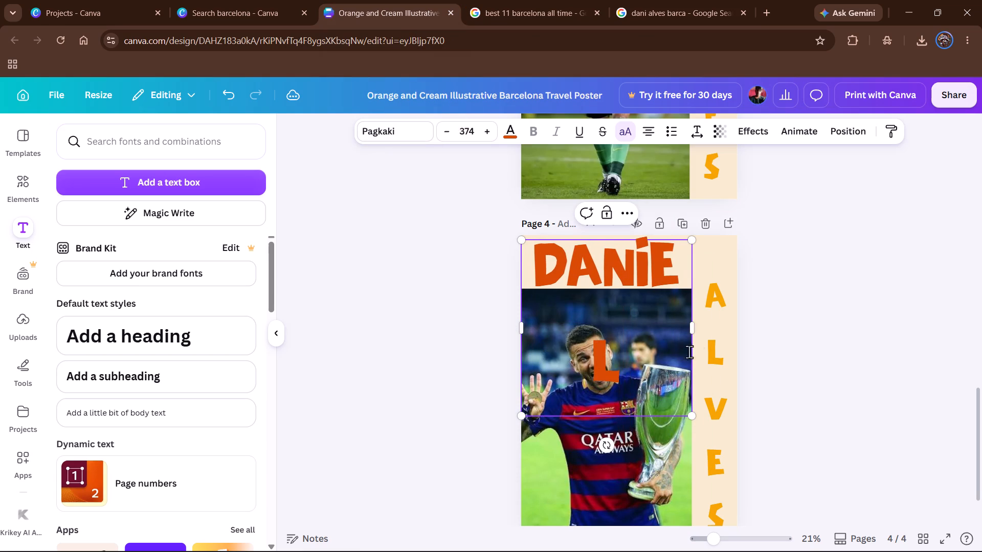
drag(696, 335, 709, 333)
click(786, 306)
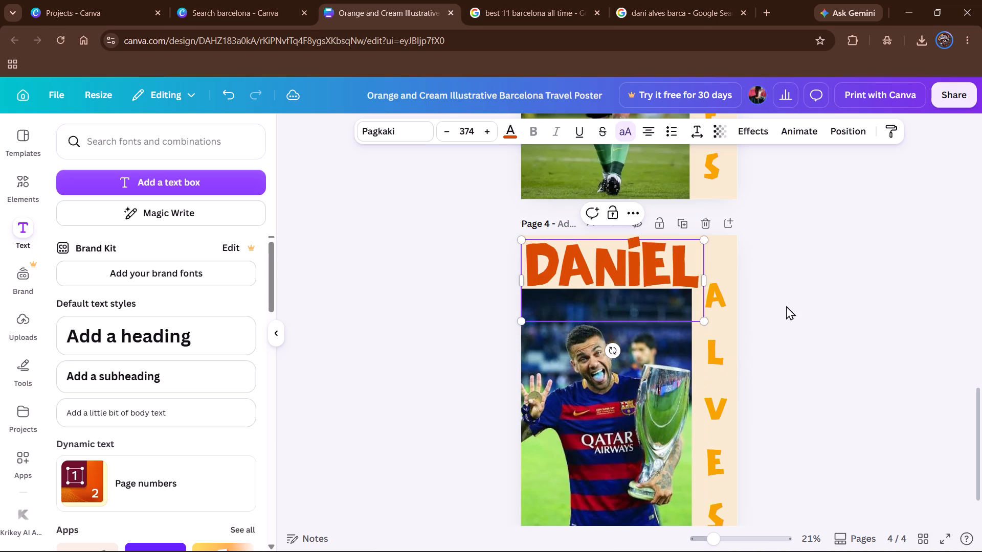
Reduce the Daniel title's font size to 357 and compare the page with the Victor Valdes page.
click(639, 274)
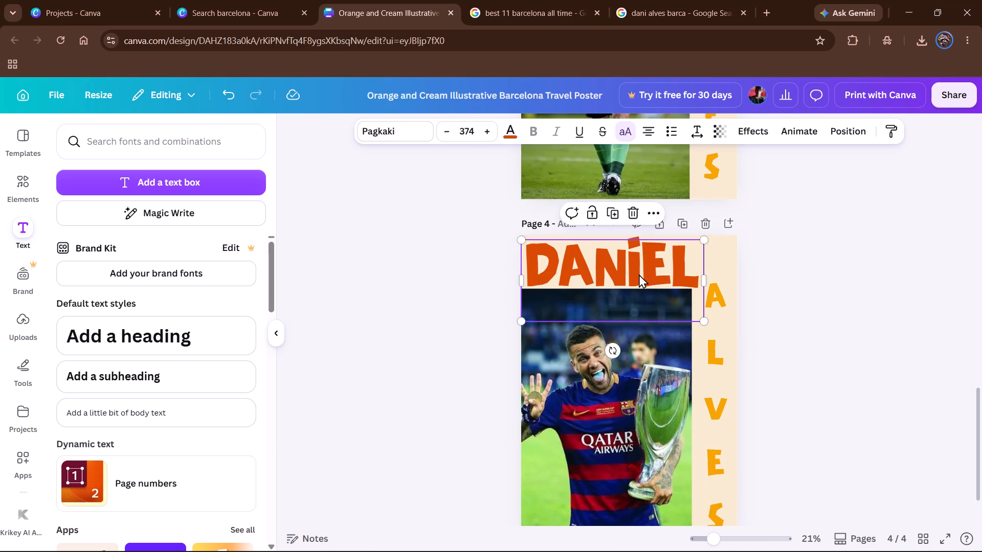
triple_click(449, 134)
triple_click(449, 134)
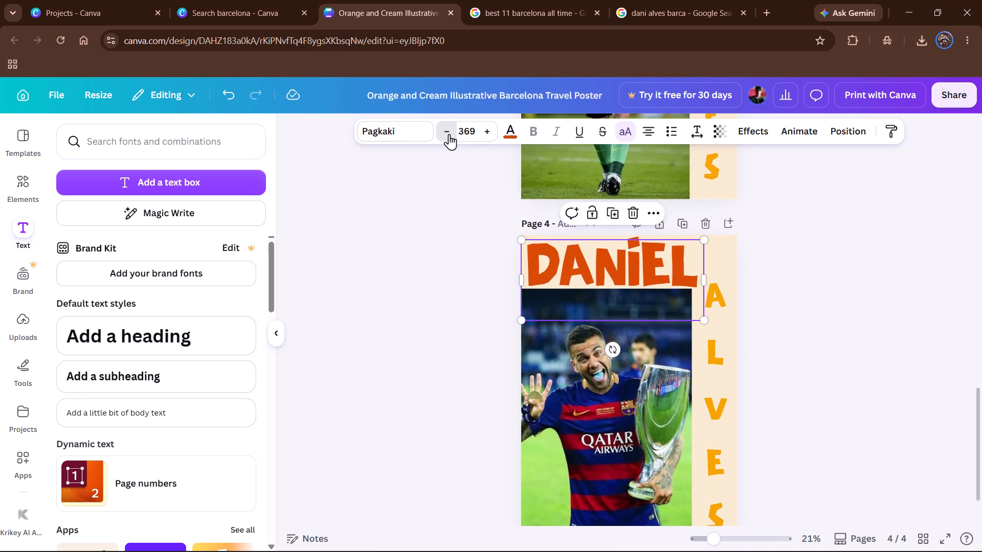
triple_click(449, 134)
triple_click(449, 134)
triple_click(449, 134)
triple_click(449, 134)
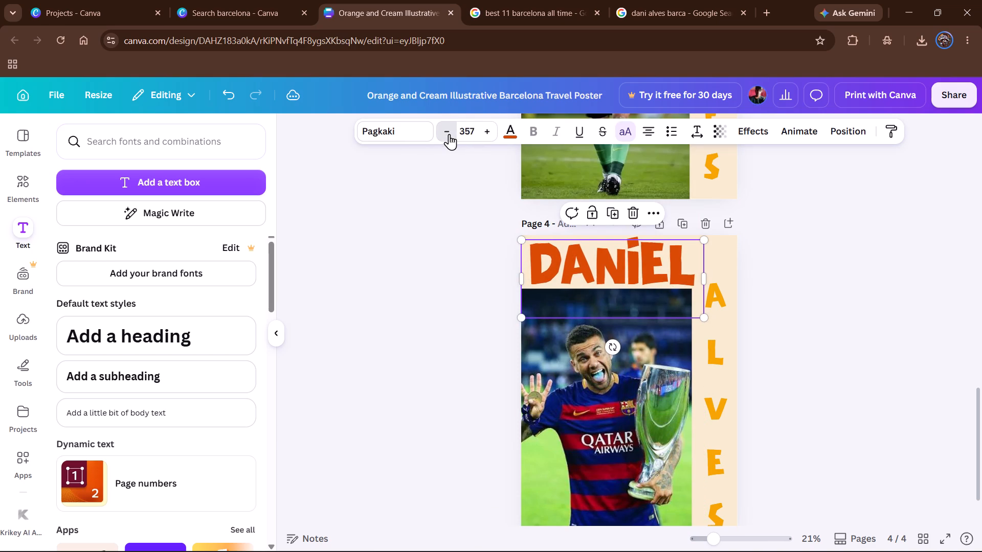
click(968, 250)
scroll(882, 366, up, 4)
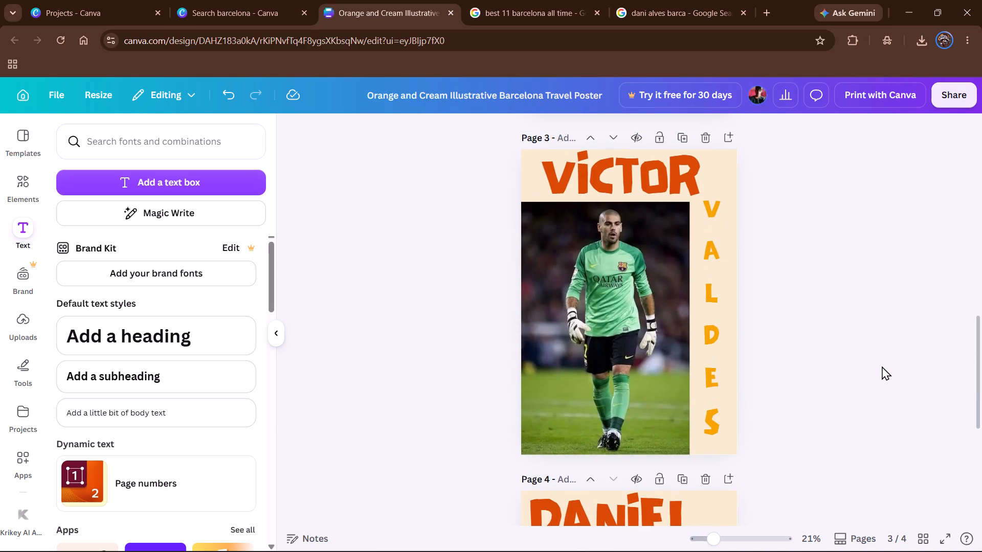
Add a blank fifth page after the Daniel Alves page.
scroll(882, 366, down, 3)
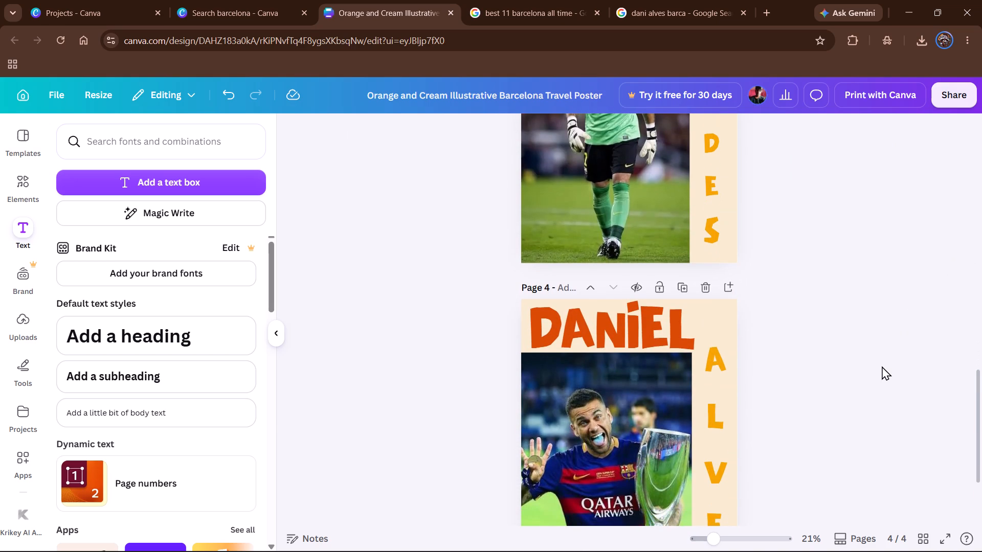
scroll(882, 366, down, 4)
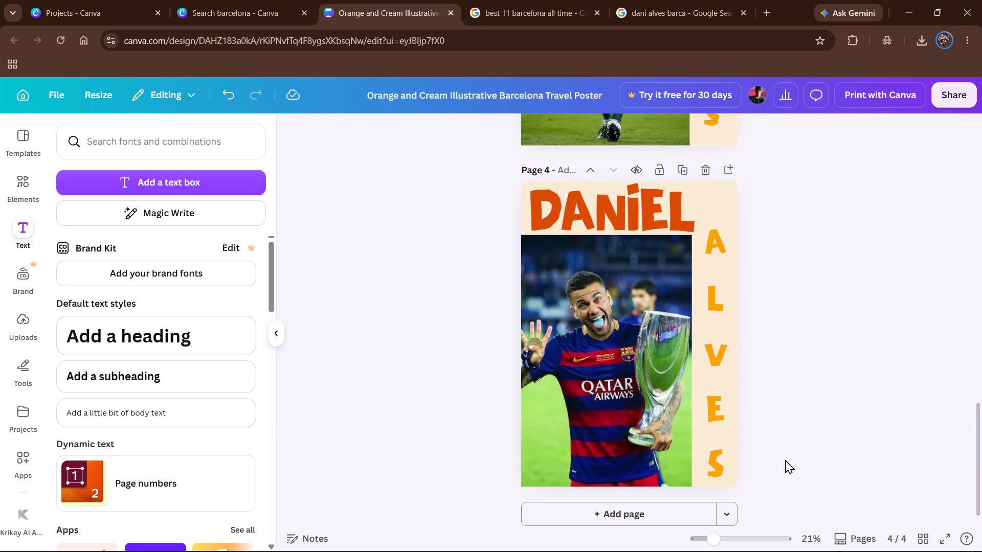
click(616, 488)
click(612, 505)
Animate the Victor title on page 3, trying Typewriter and Ascend before choosing Shift.
scroll(833, 469, up, 2)
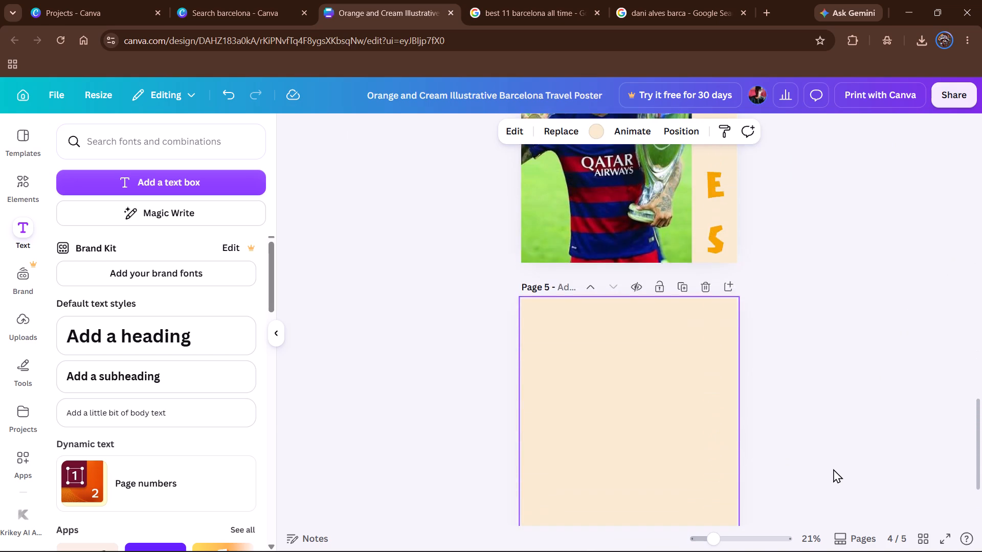
scroll(833, 469, up, 3)
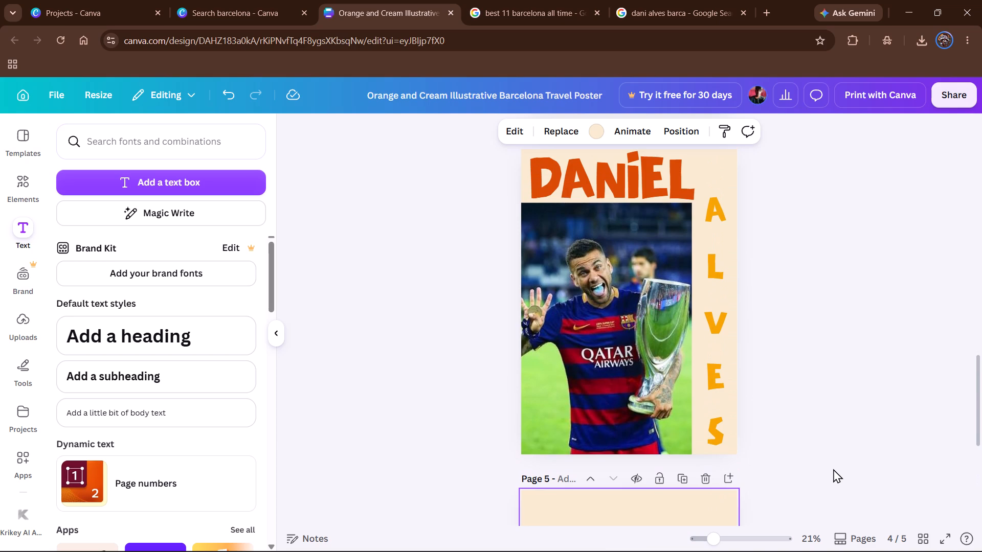
scroll(833, 468, up, 6)
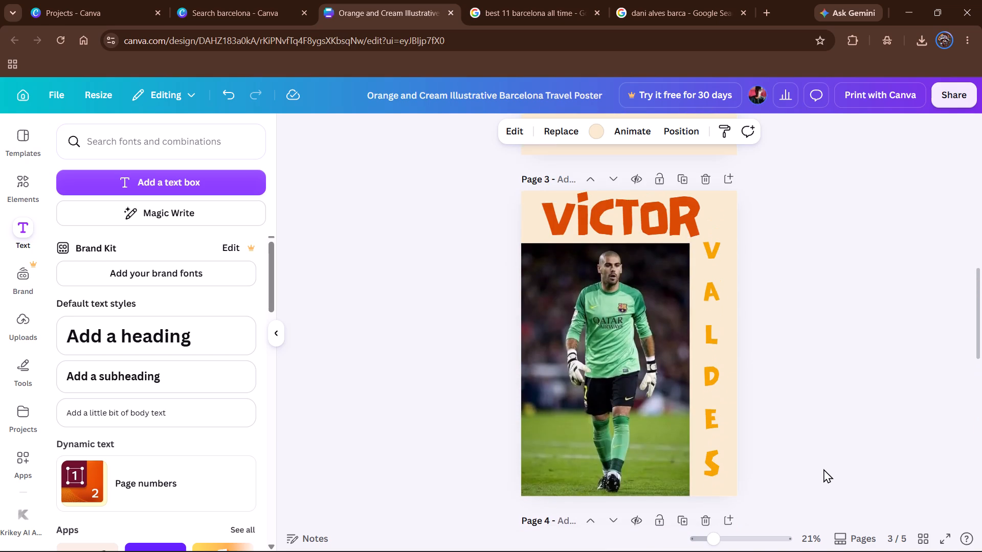
click(666, 228)
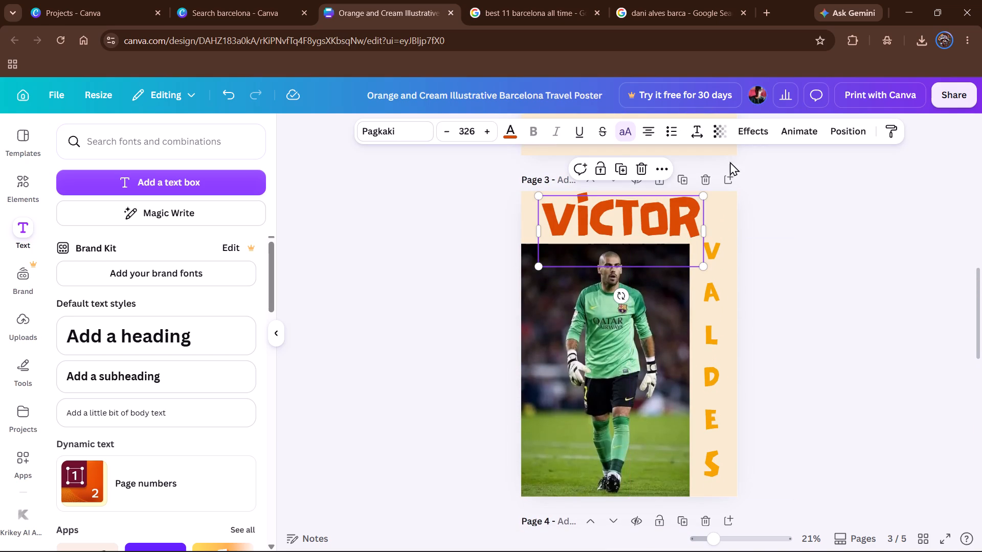
click(796, 135)
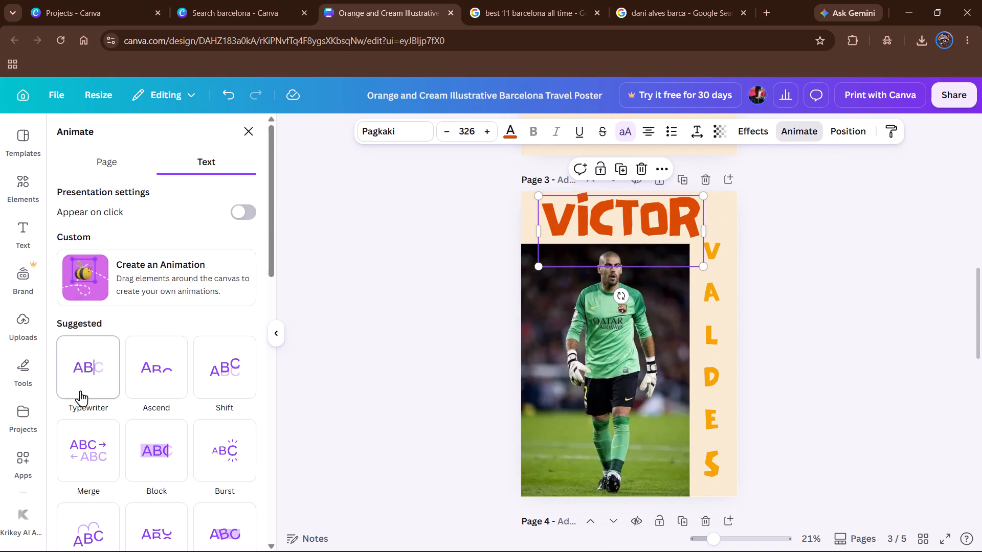
click(79, 388)
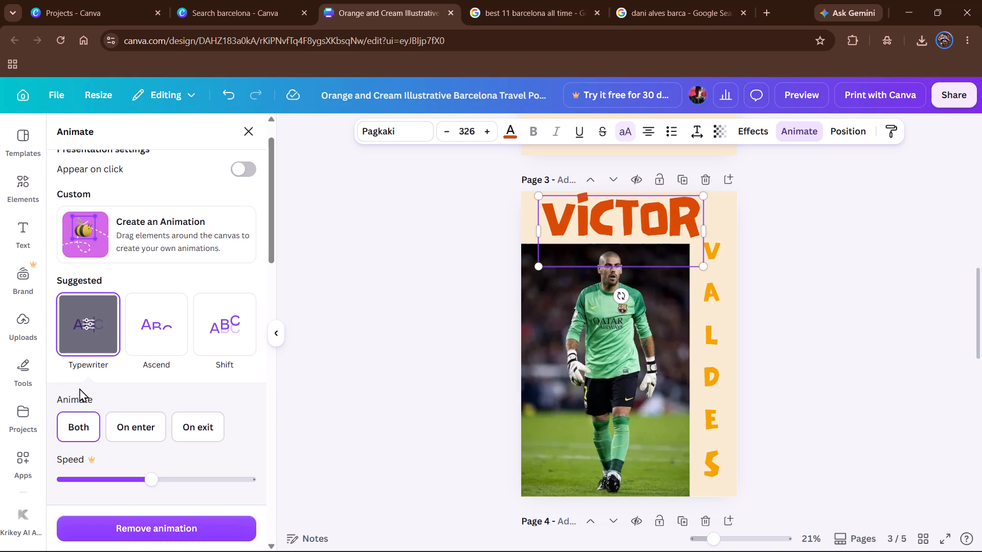
click(151, 329)
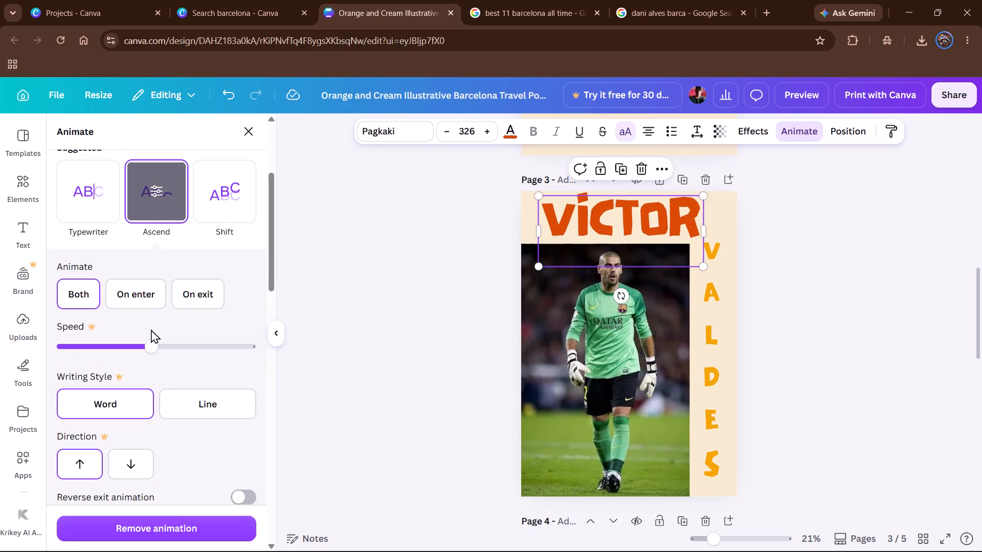
click(219, 215)
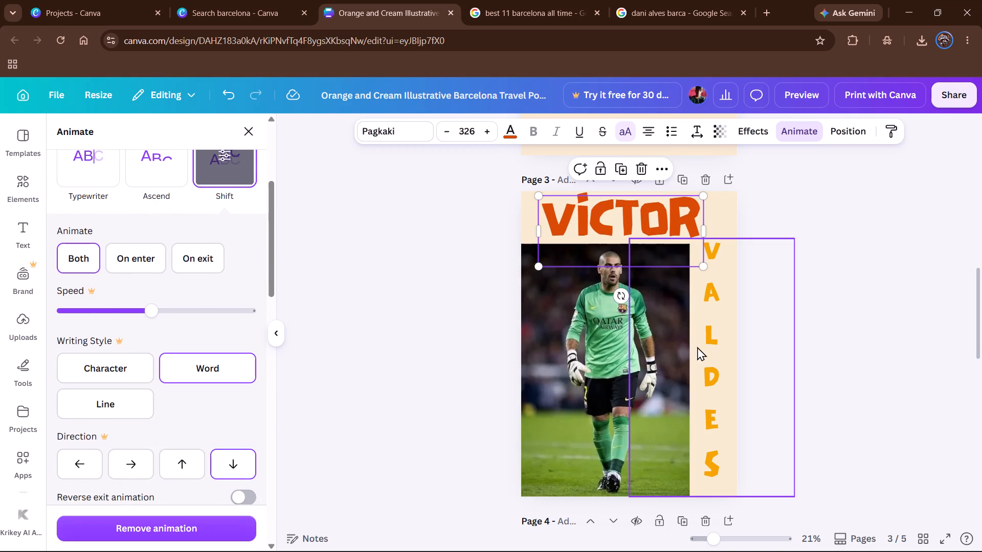
Apply the Typewriter animation to the vertical Valdes text on page 3.
click(719, 349)
click(85, 185)
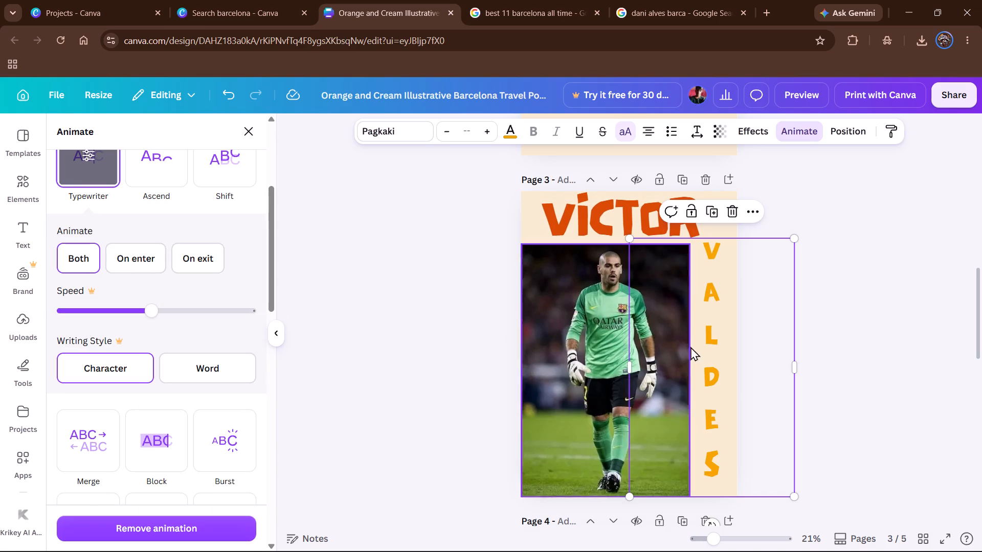
Apply the Burst animation to the Barcelona title on the cover page.
scroll(915, 393, down, 3)
scroll(915, 393, up, 16)
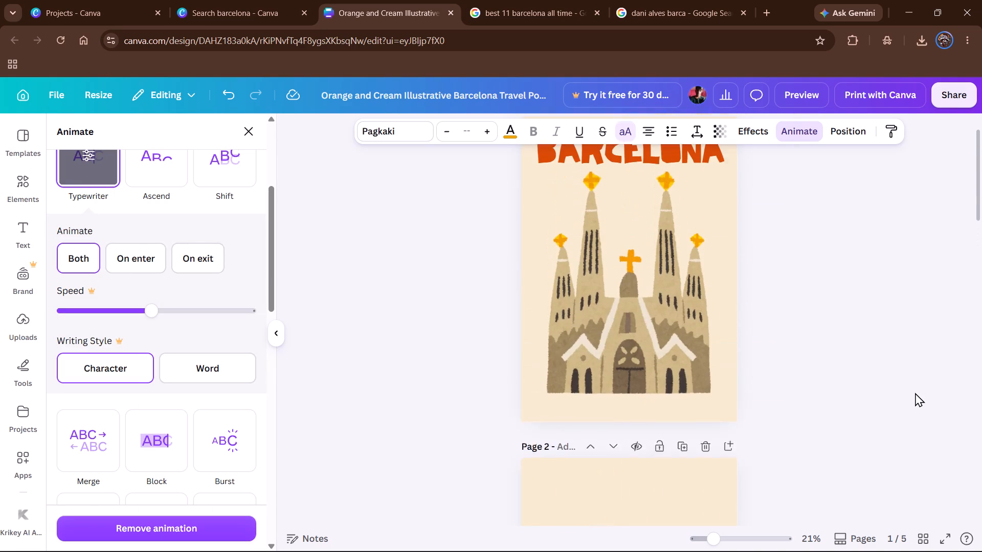
scroll(915, 393, up, 1)
click(633, 212)
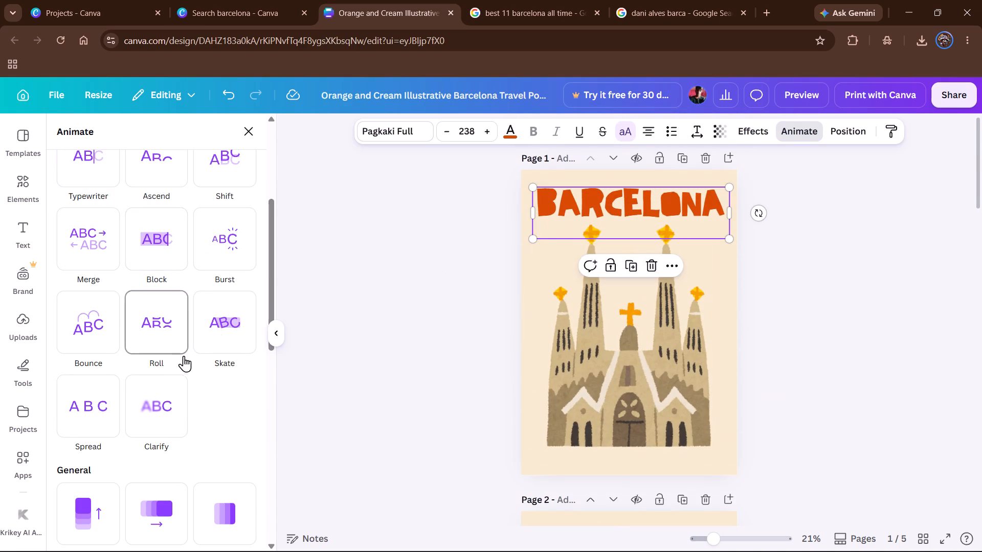
click(233, 249)
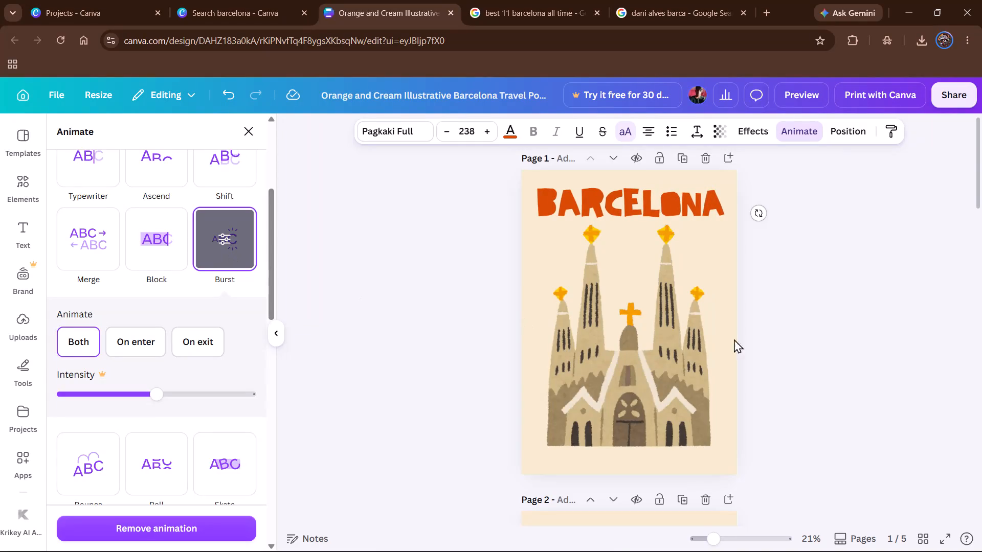
Animate the Visca Barça title on page 2, trying Skate and Roll before choosing Bounce.
scroll(839, 345, down, 5)
click(582, 364)
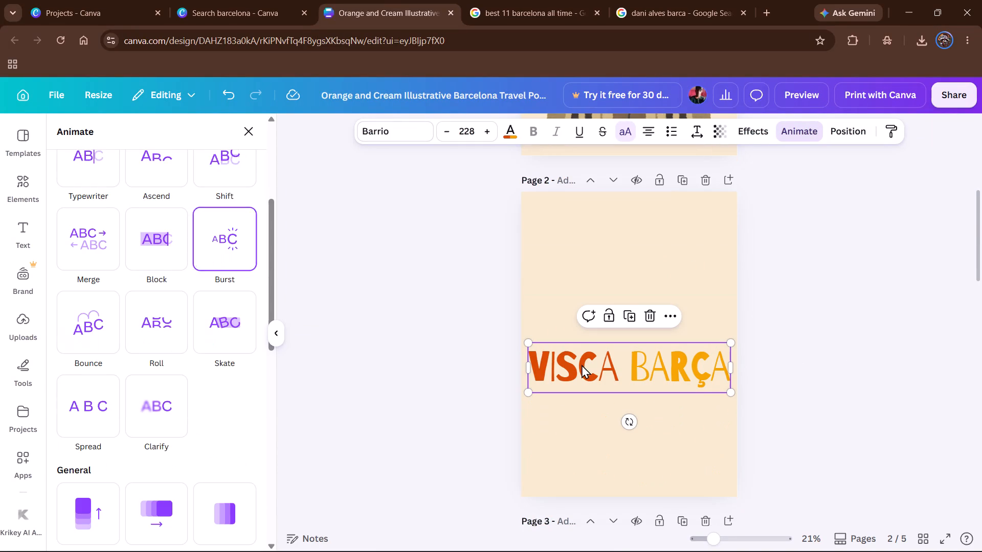
click(201, 330)
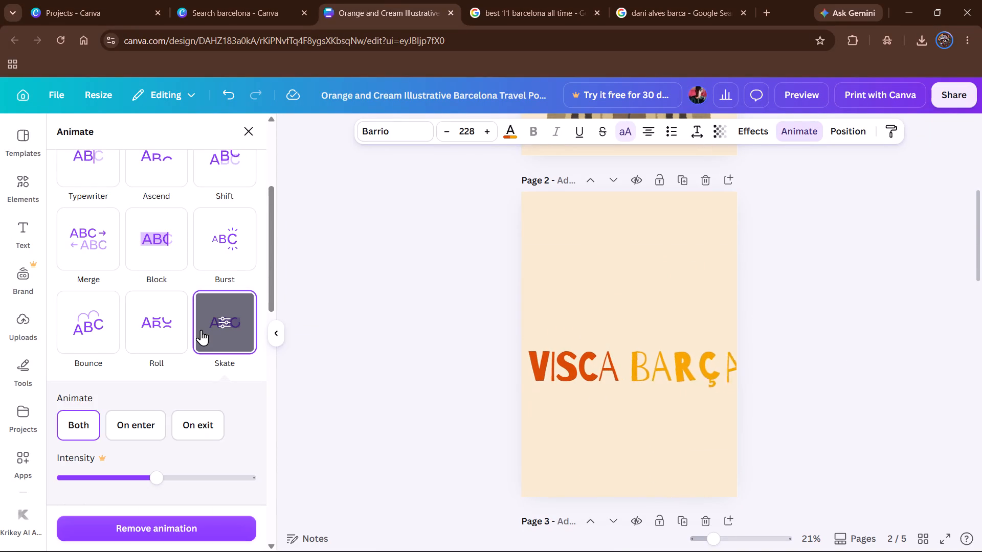
click(146, 330)
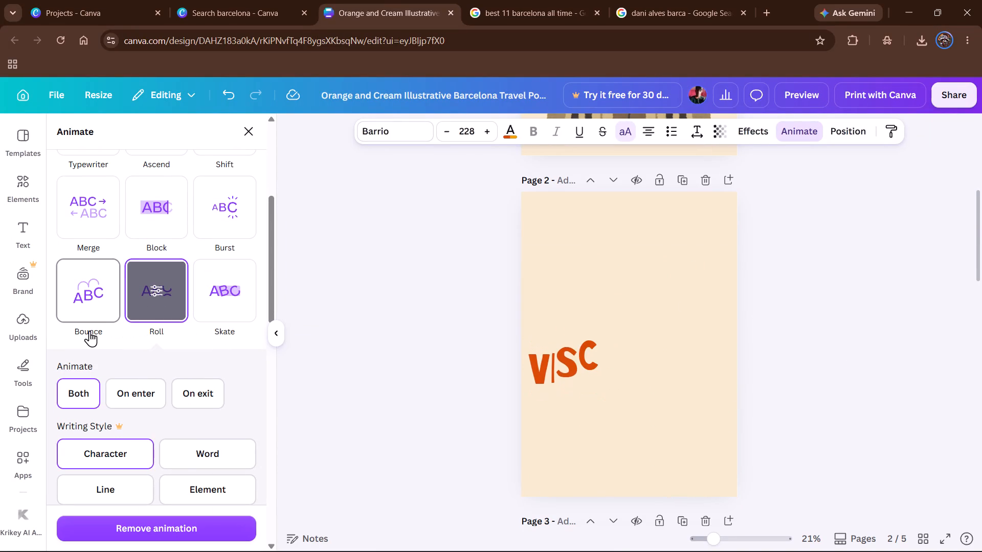
click(91, 290)
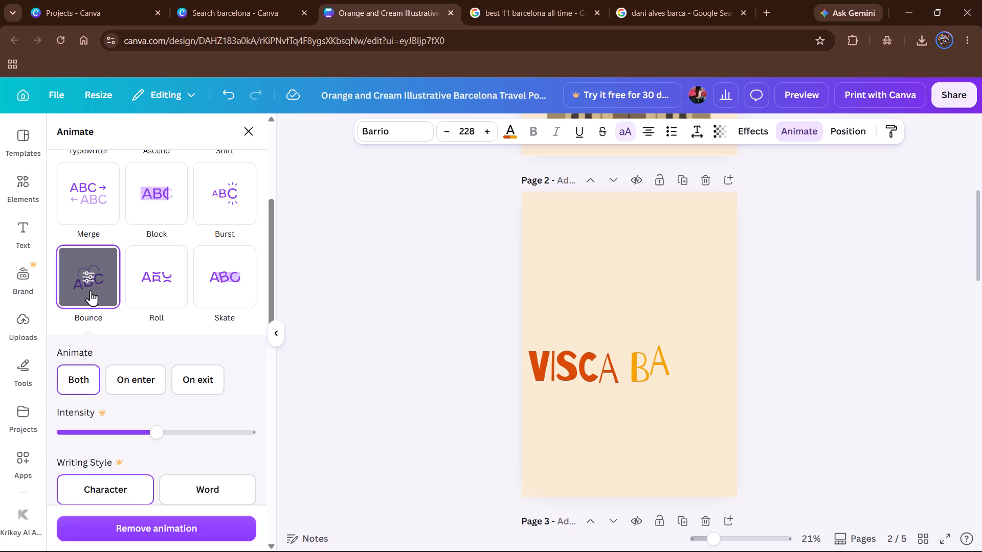
Animate the Daniel title on page 4, trying Rise and Bounce before choosing Merge.
scroll(595, 349, down, 4)
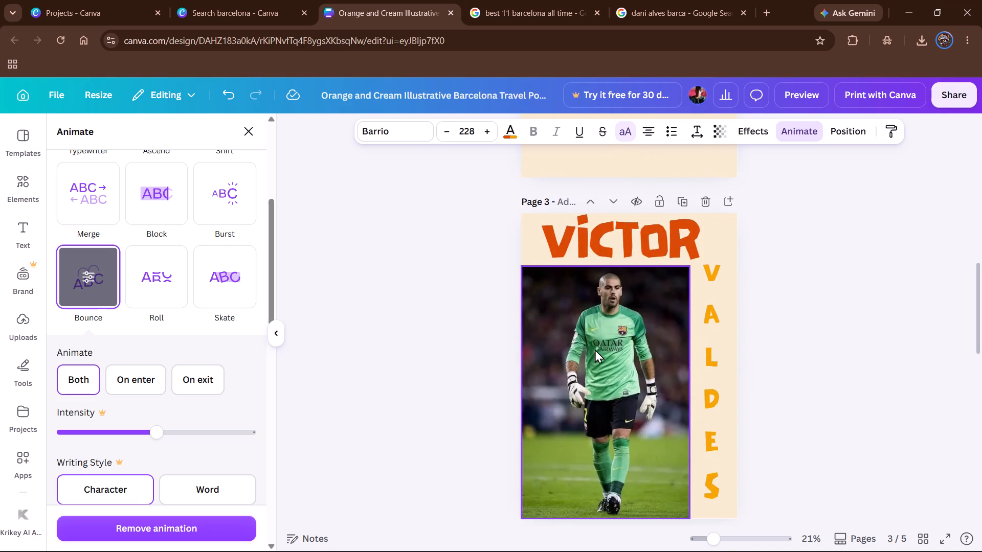
scroll(595, 349, down, 4)
click(616, 274)
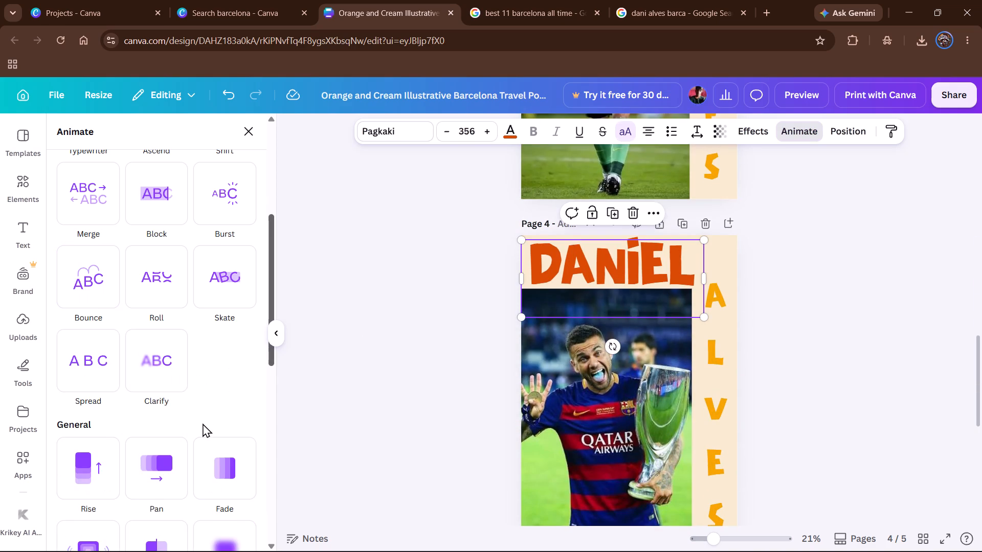
scroll(200, 425, down, 1)
click(97, 406)
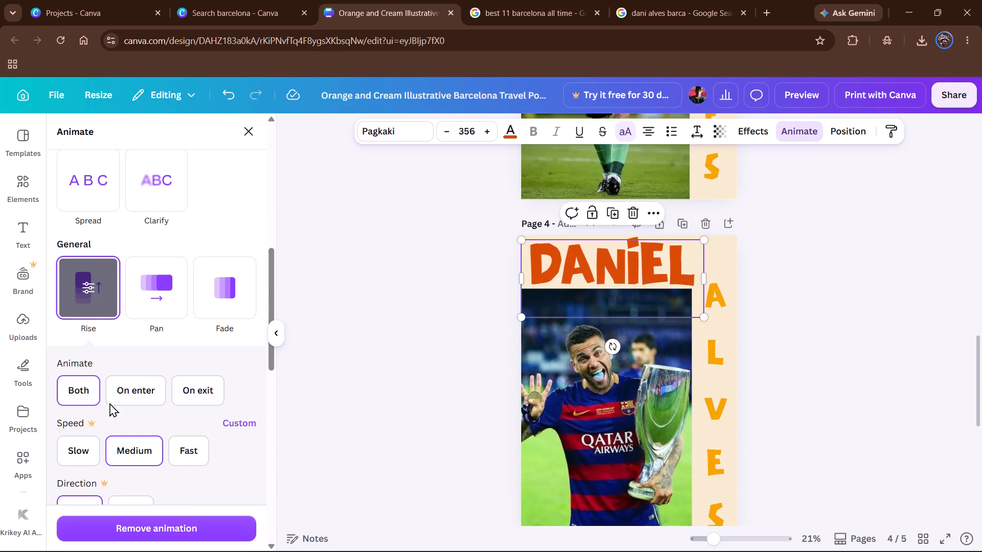
scroll(175, 369, up, 3)
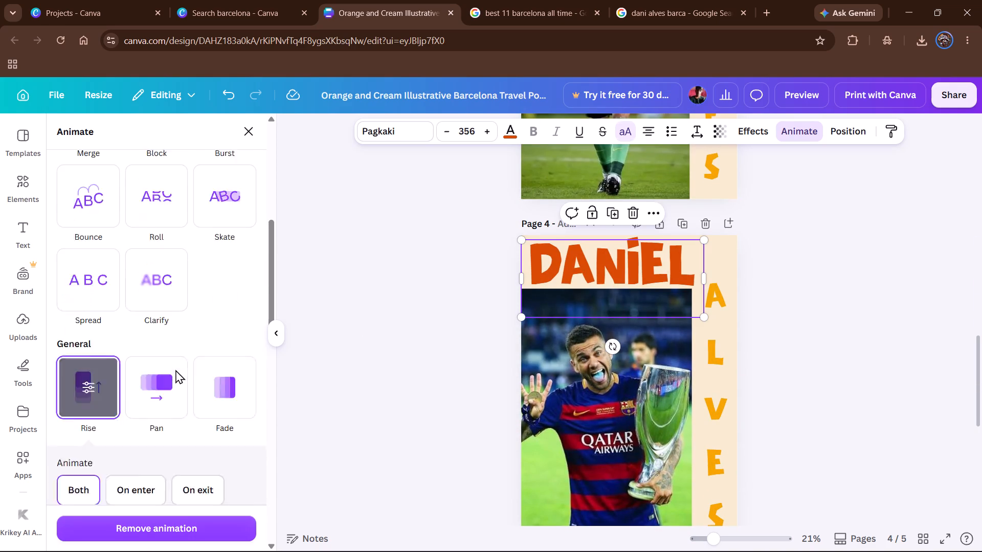
click(99, 274)
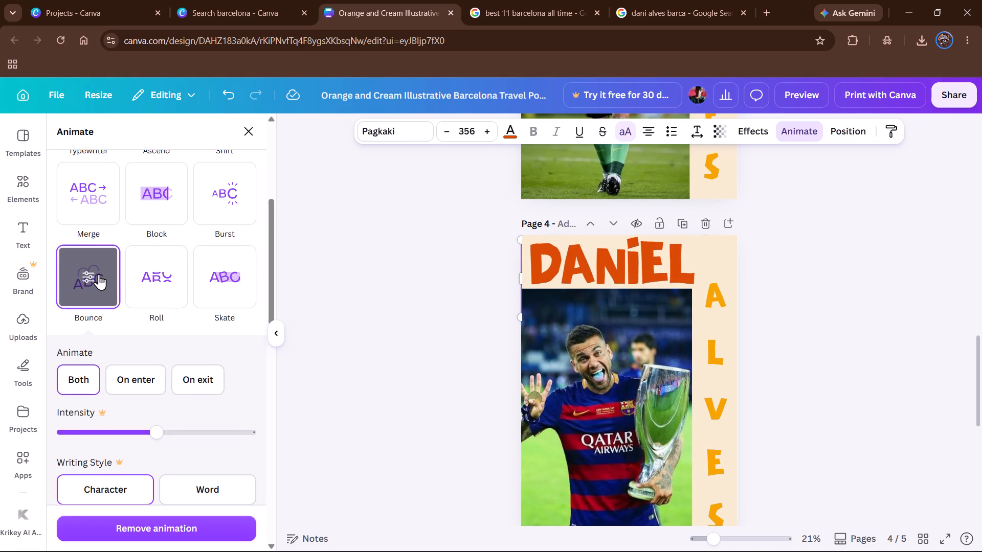
click(98, 200)
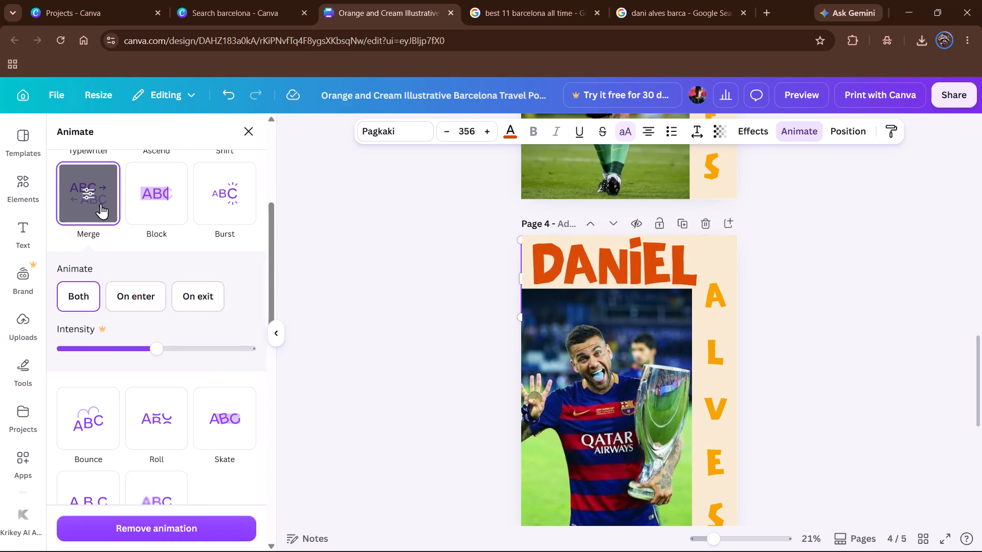
Apply the Skate animation to the vertical Alves text on page 4.
click(710, 338)
click(215, 285)
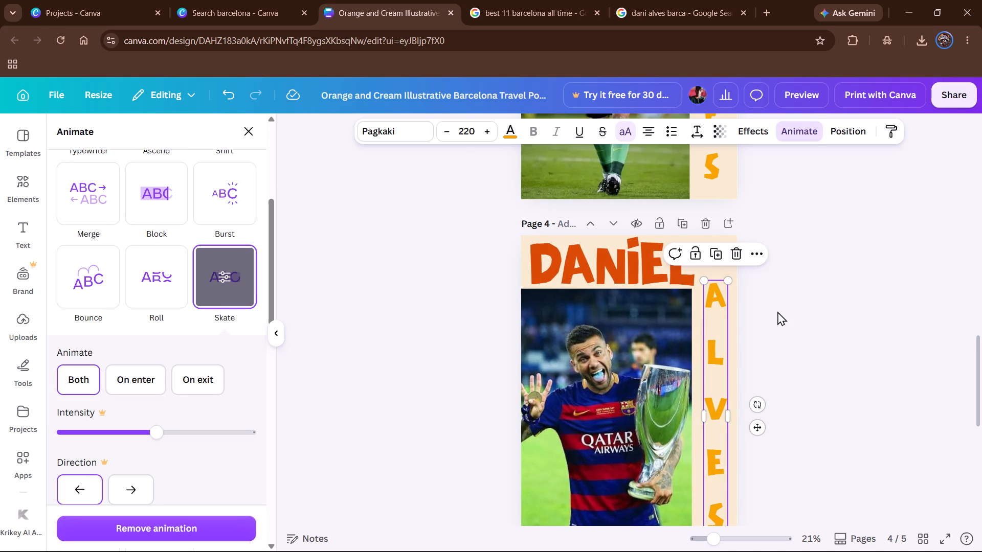
Play the whole design in full screen from the cover page to check the text animations, and exit the preview.
scroll(777, 311, down, 9)
scroll(777, 311, up, 13)
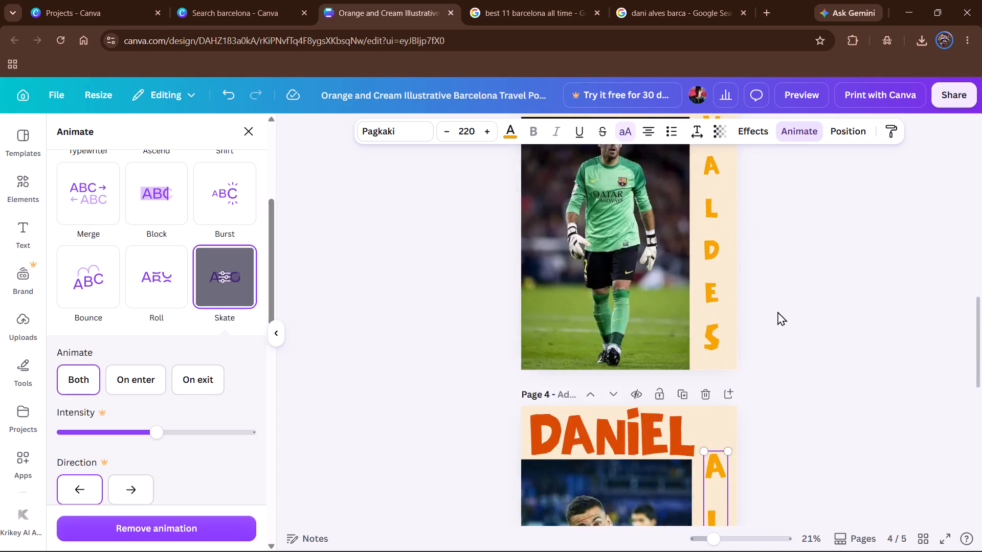
scroll(777, 311, up, 12)
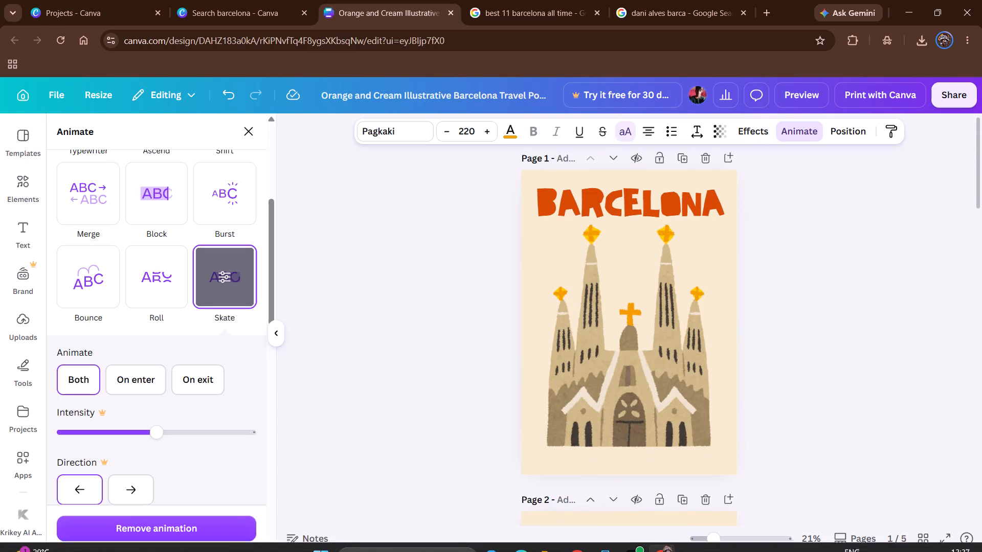
click(944, 541)
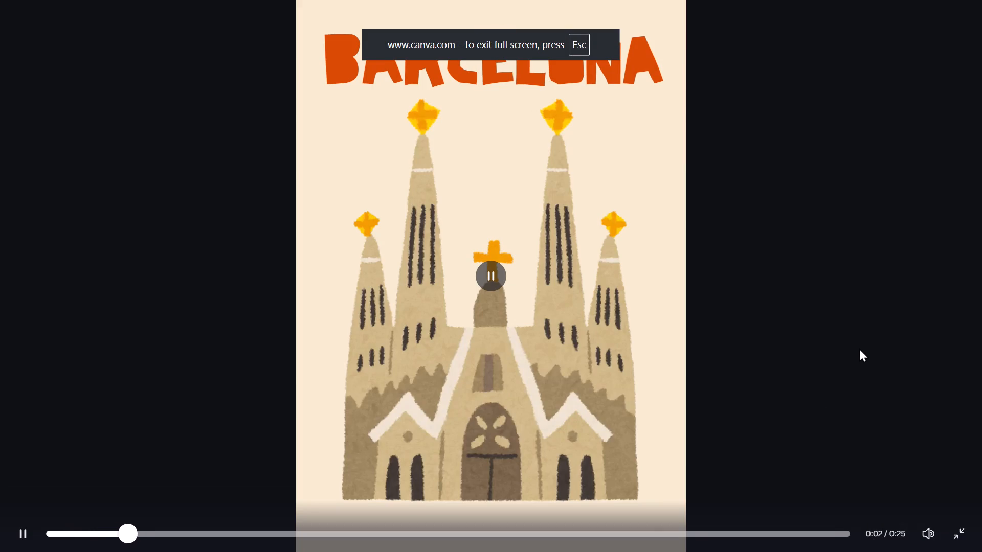
key(Left)
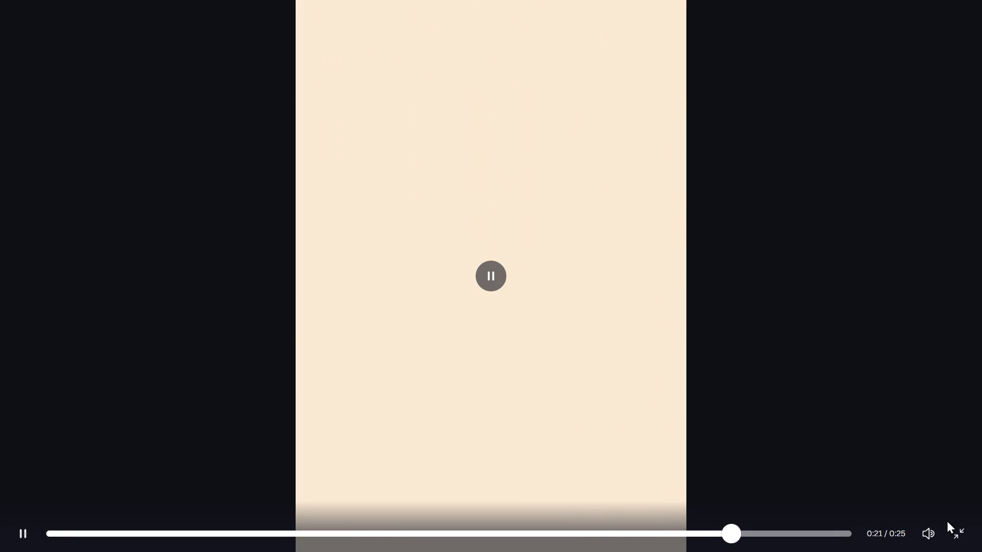
click(969, 532)
click(964, 530)
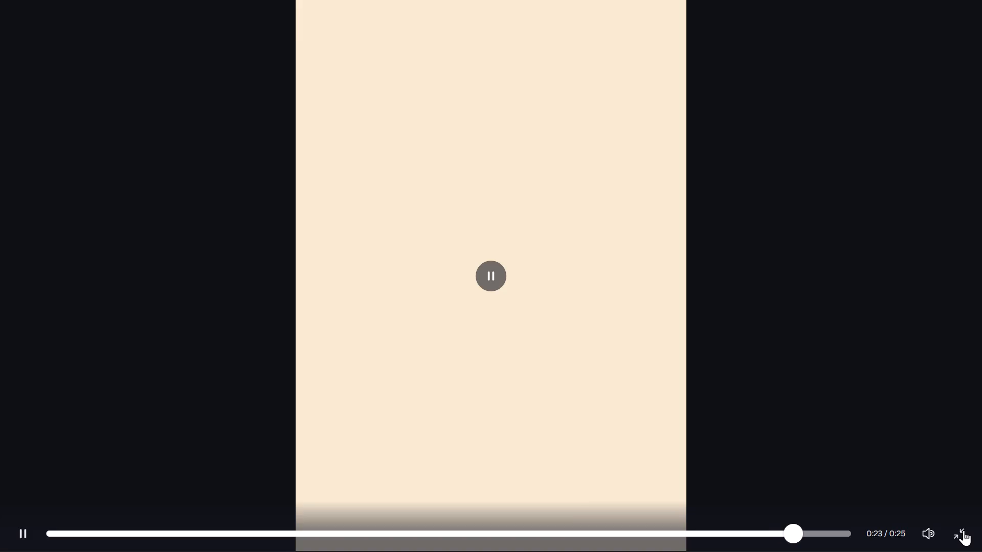
Look through the pages from the cover down to the blank fifth page.
scroll(855, 408, down, 3)
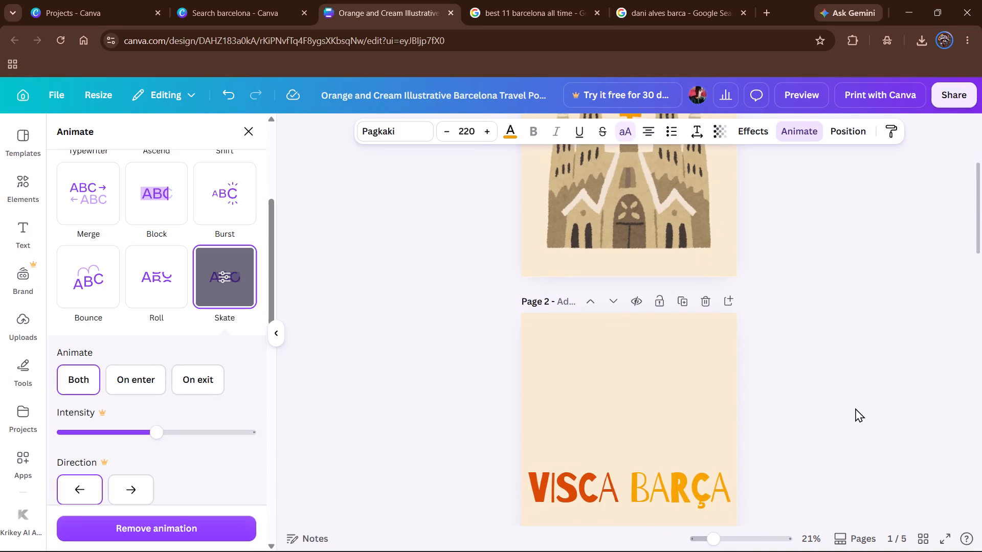
scroll(855, 408, down, 1)
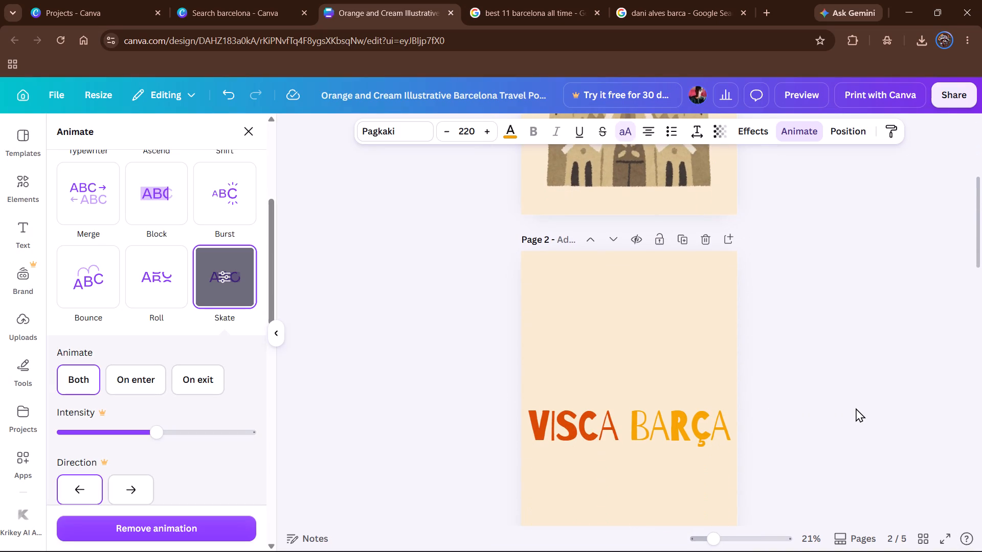
scroll(856, 409, down, 9)
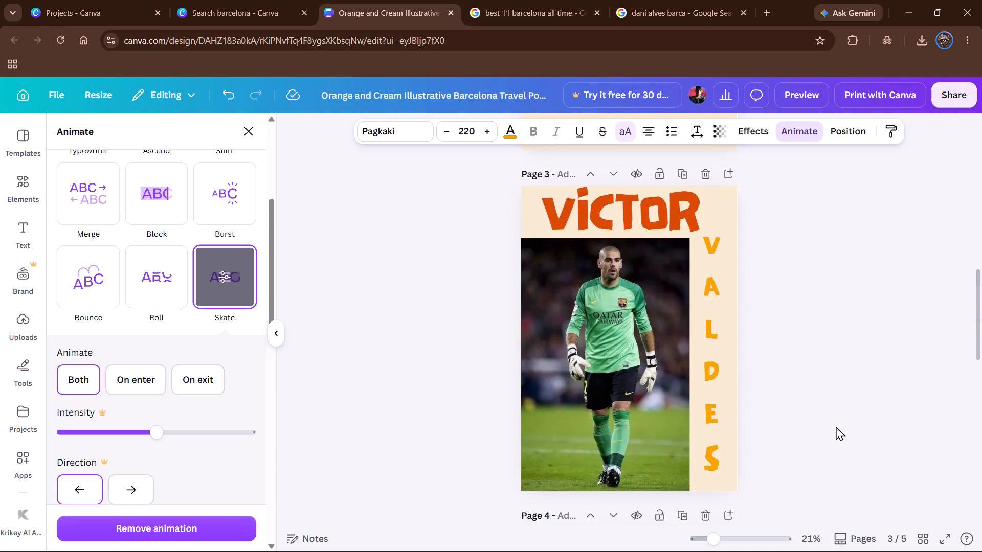
scroll(836, 426, down, 4)
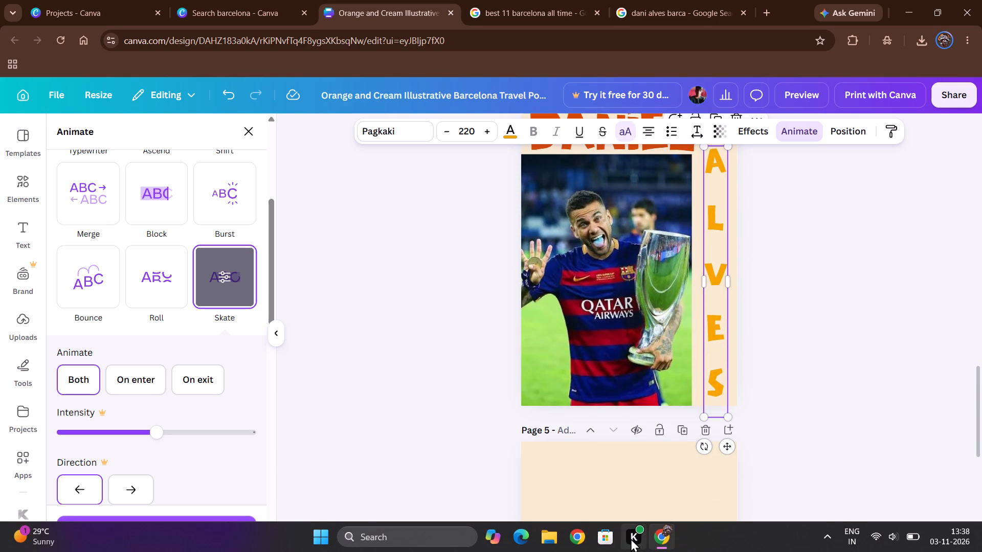
scroll(723, 445, down, 6)
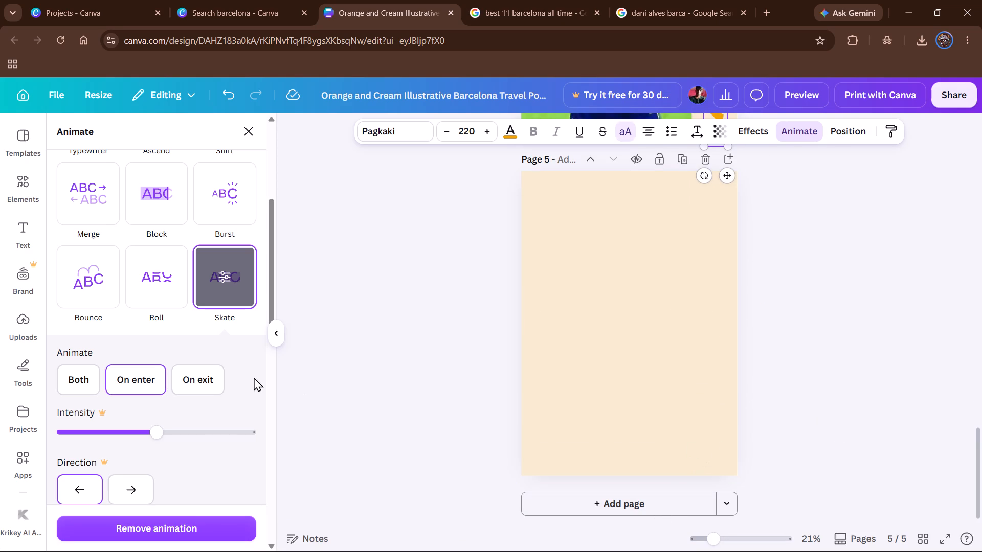
Copy the name Carles Puyol from the all-time lineup results and run an image search for it in place of dani alves barca.
click(521, 0)
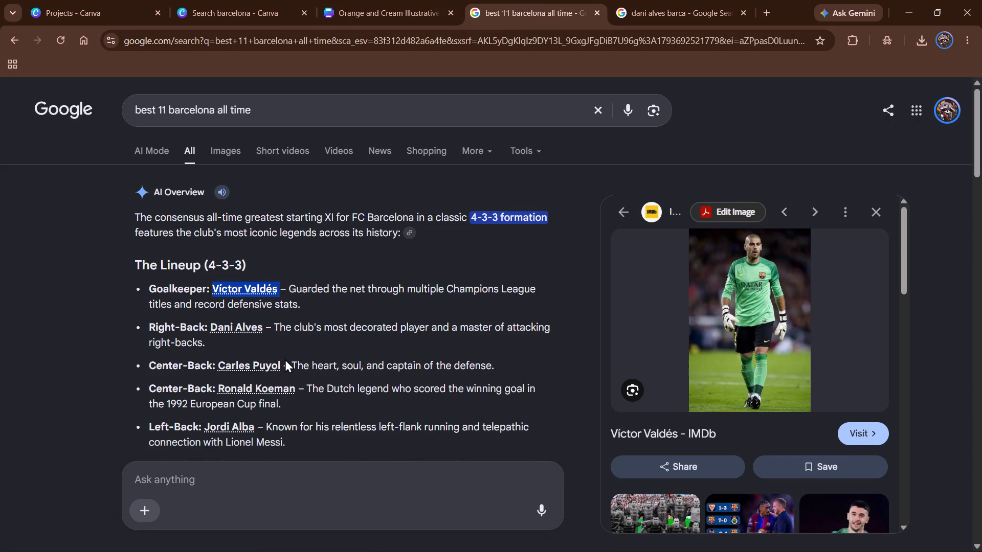
drag(283, 358, 221, 353)
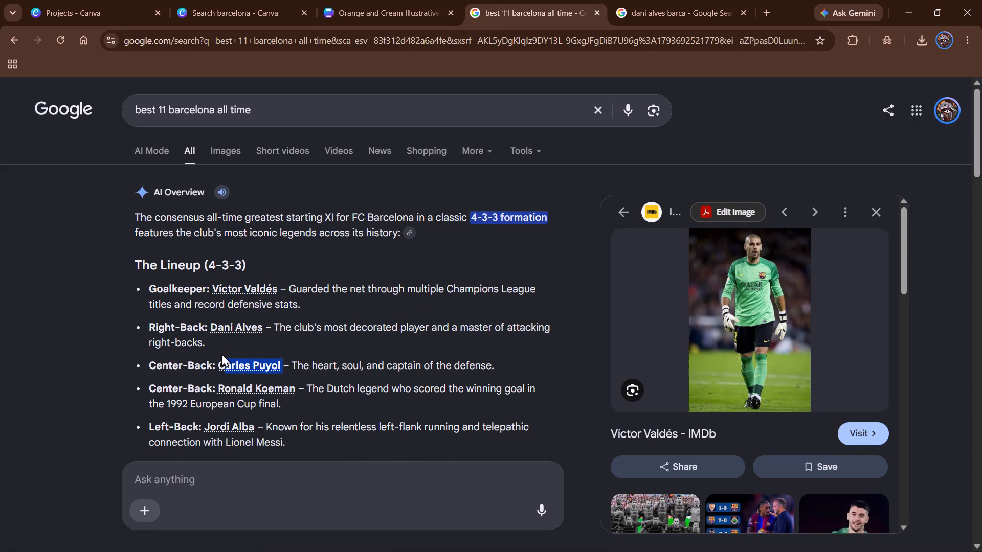
drag(221, 353, 216, 353)
key(ctrl+c)
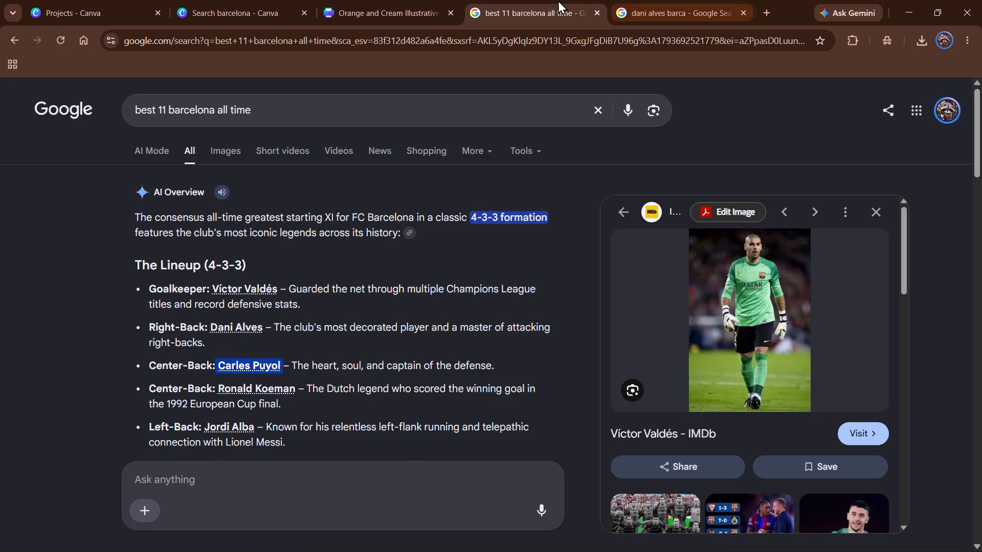
click(623, 1)
click(281, 99)
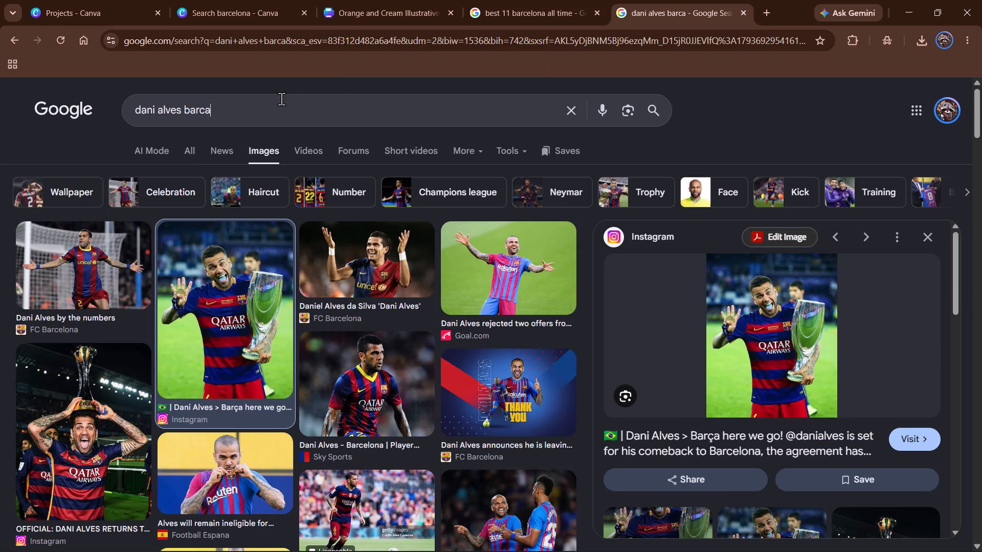
key(ctrl+a)
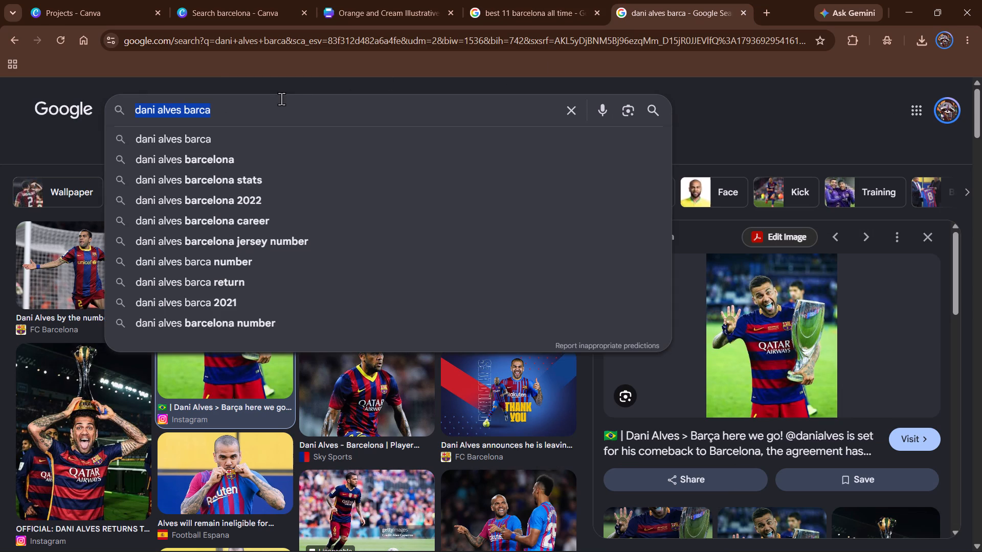
key(ctrl+v)
key(Return)
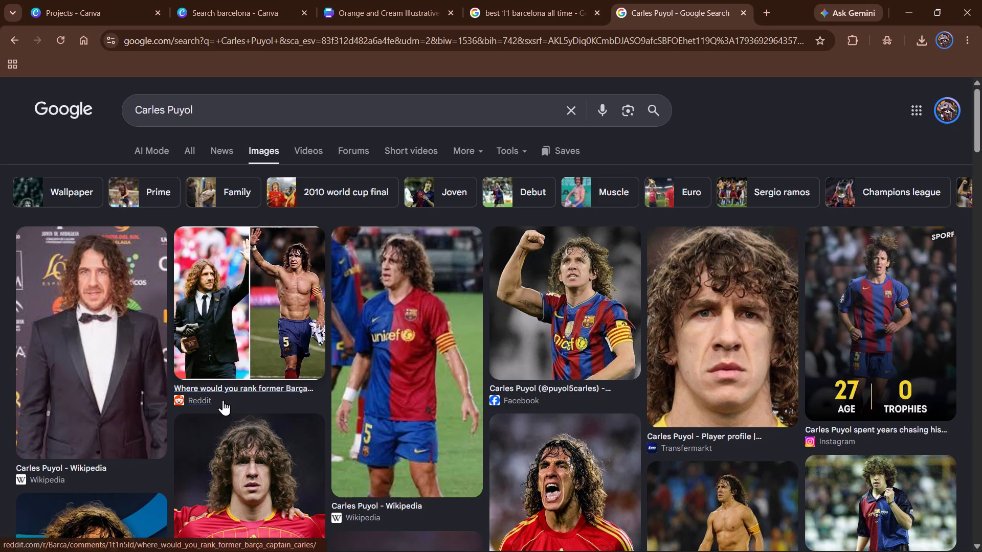
Look through the Carles Puyol image results for a Barcelona photo and open the LALIGA goal-celebration picture.
scroll(223, 400, down, 4)
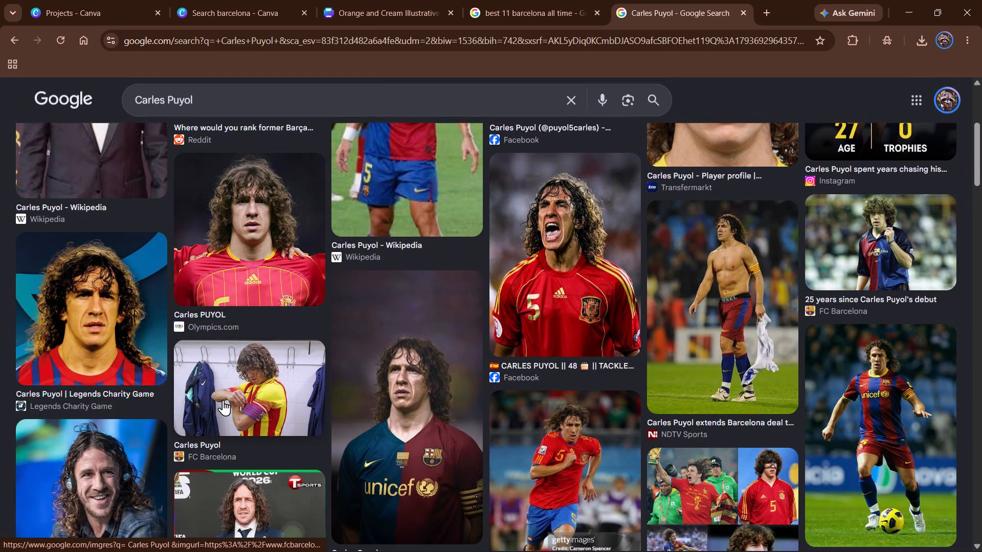
scroll(223, 400, down, 3)
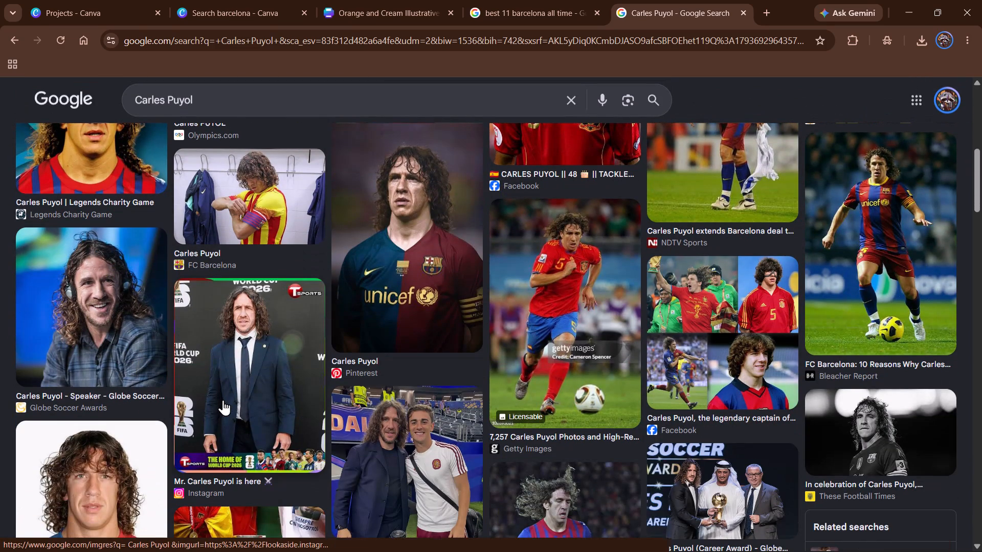
scroll(223, 400, down, 4)
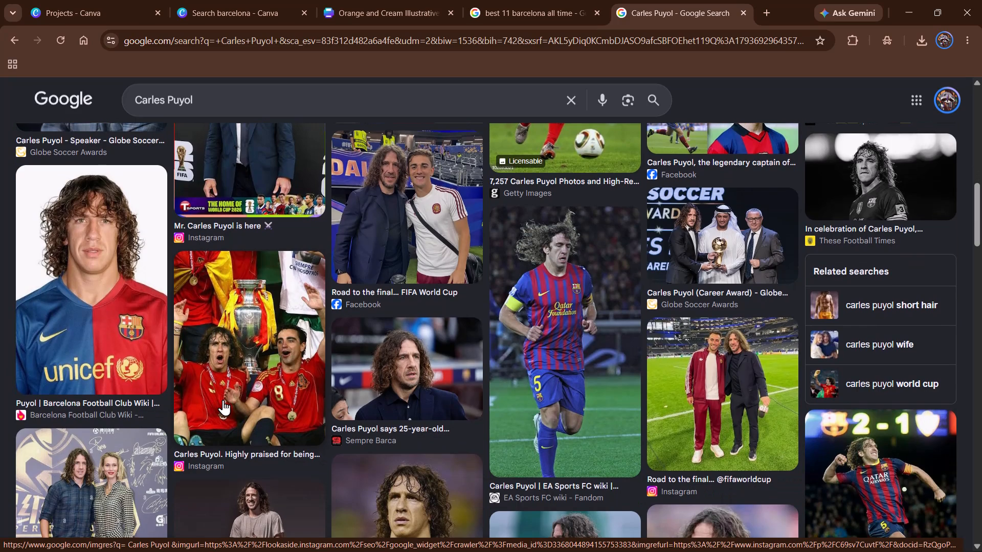
scroll(223, 400, down, 6)
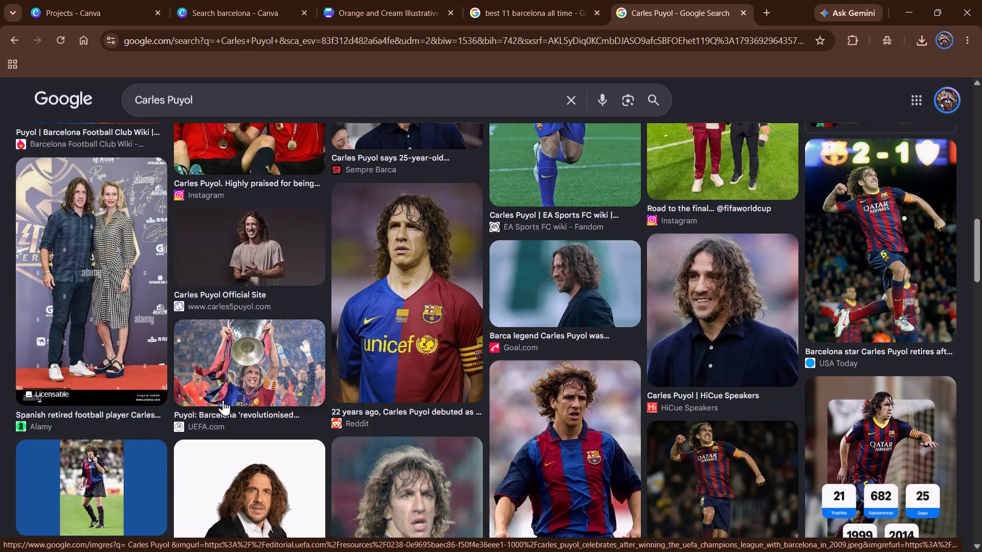
scroll(223, 400, down, 5)
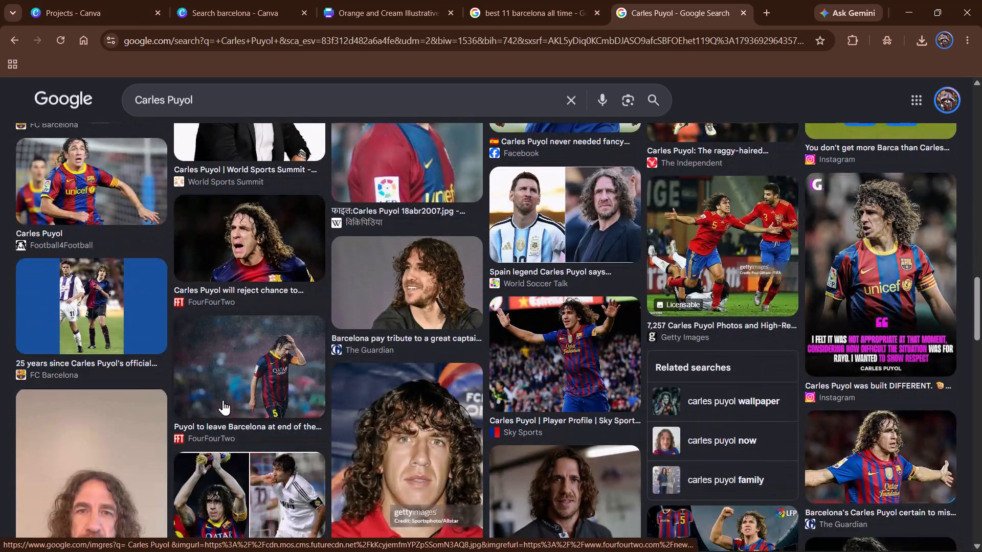
scroll(223, 400, down, 4)
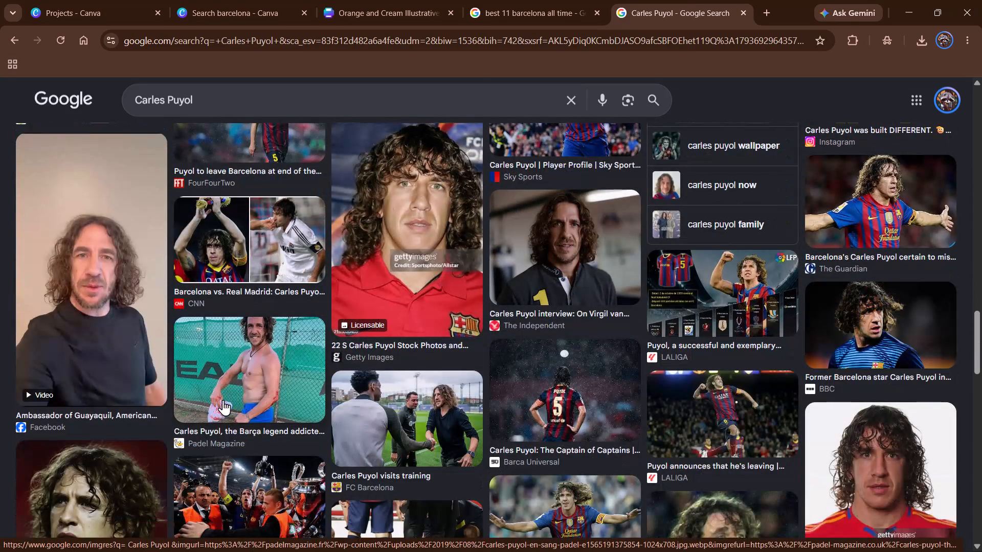
scroll(223, 400, up, 4)
scroll(223, 400, down, 6)
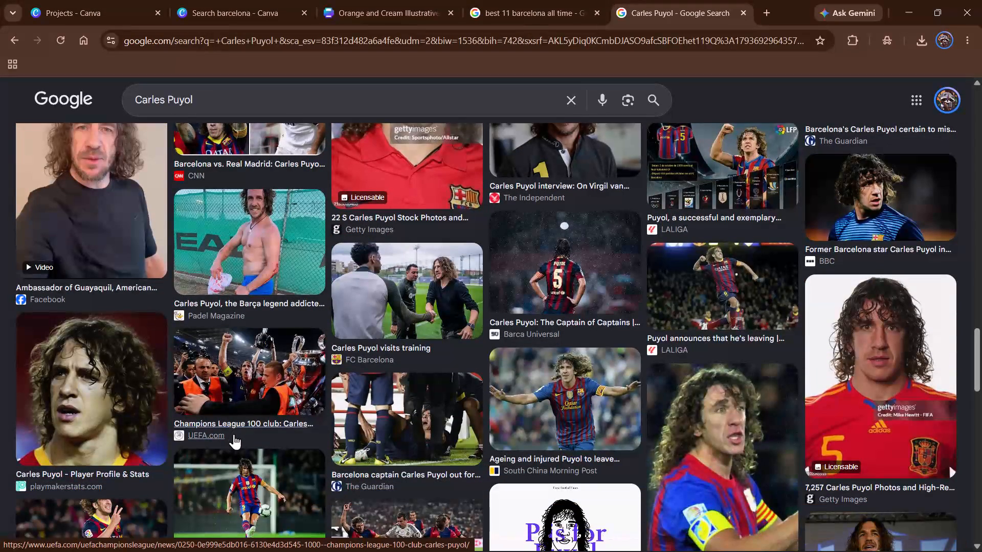
click(688, 291)
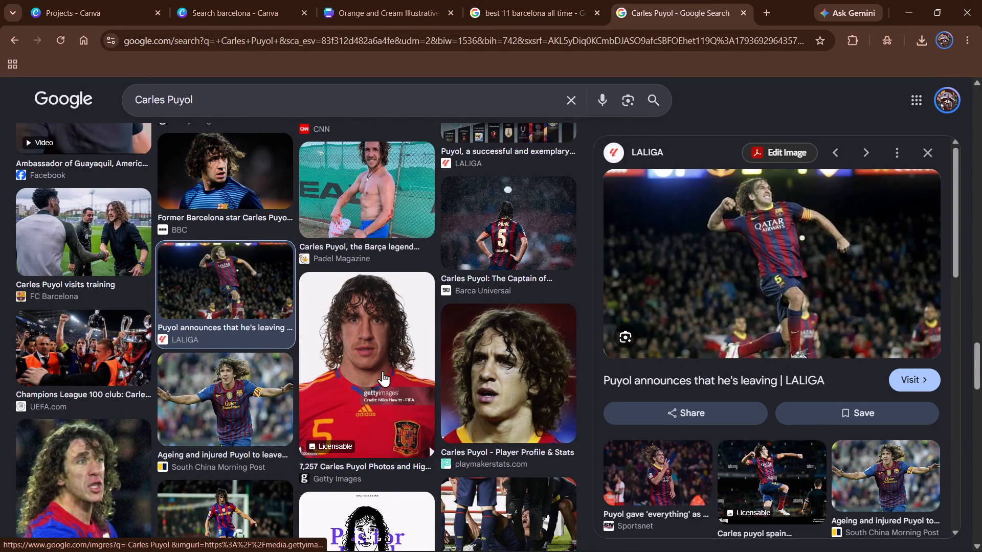
Go back to the start of the Carles Puyol image results and examine the upper rows again for a suitable portrait.
scroll(373, 377, up, 16)
scroll(373, 372, up, 16)
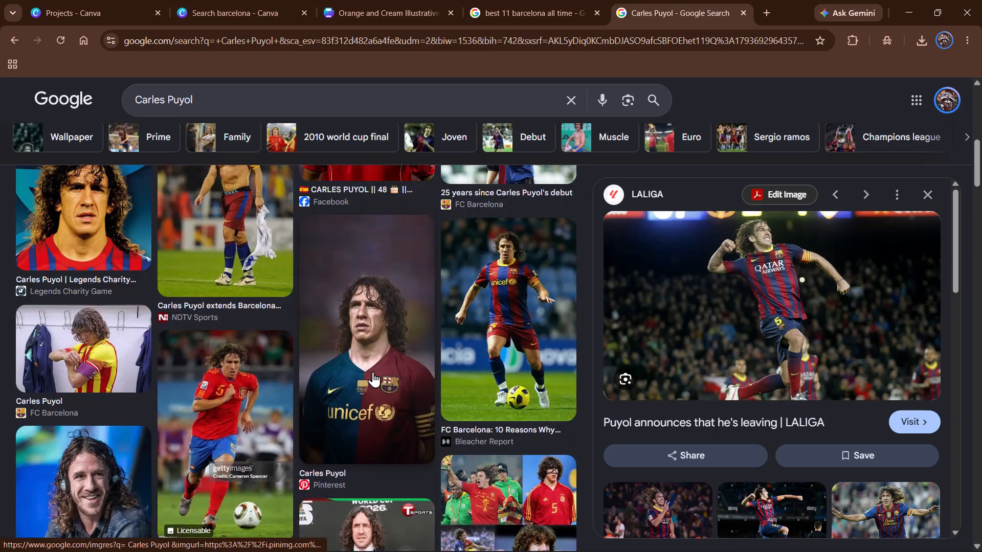
scroll(373, 372, up, 11)
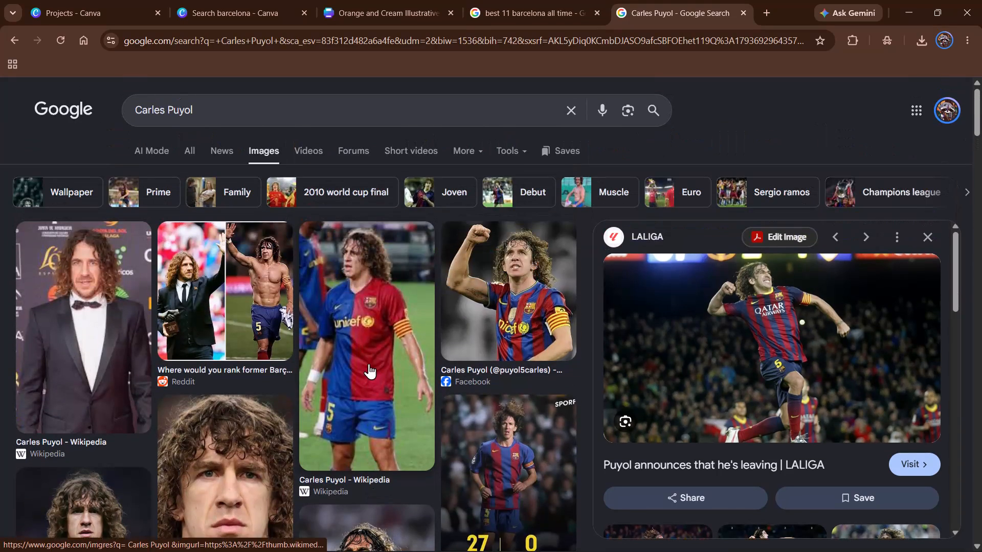
scroll(369, 363, down, 4)
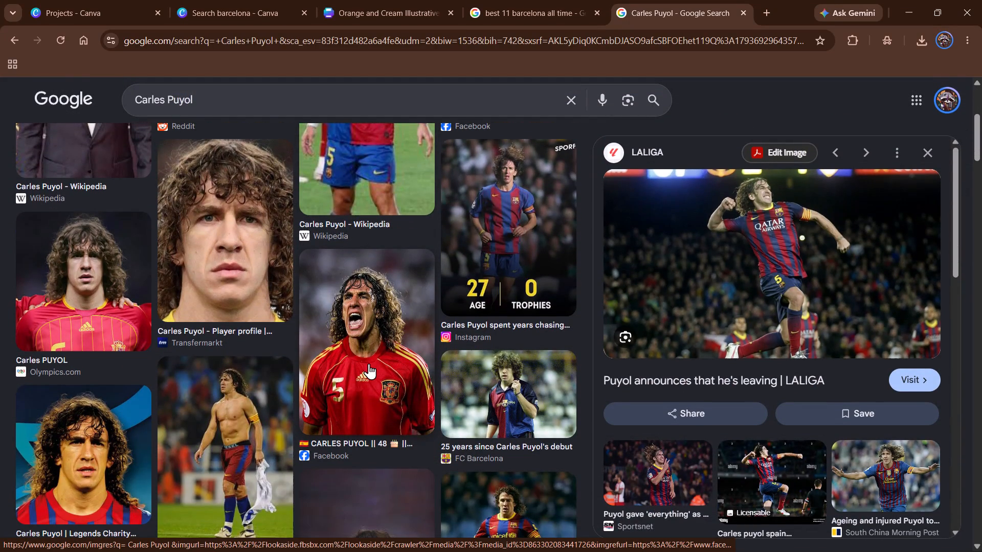
scroll(369, 363, down, 3)
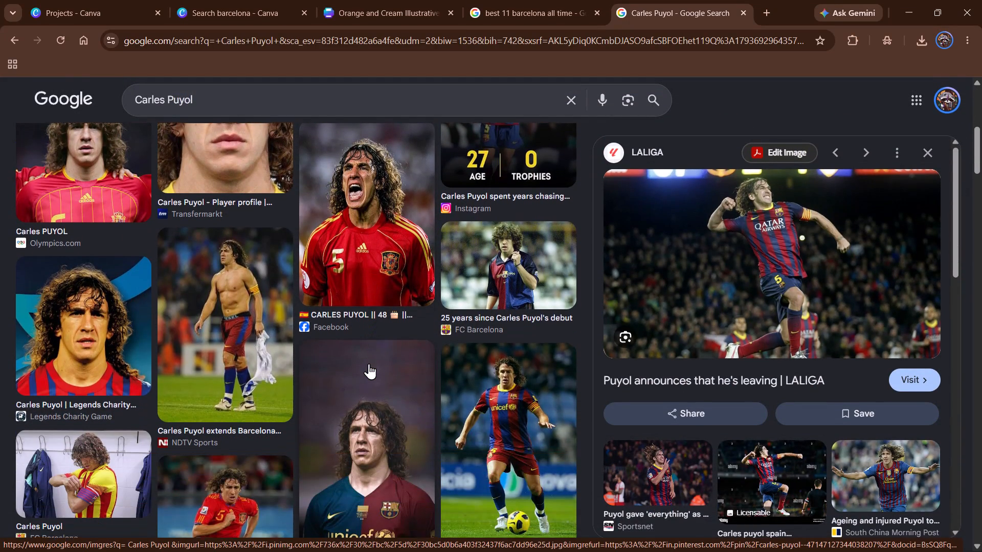
scroll(369, 363, down, 4)
scroll(369, 363, up, 5)
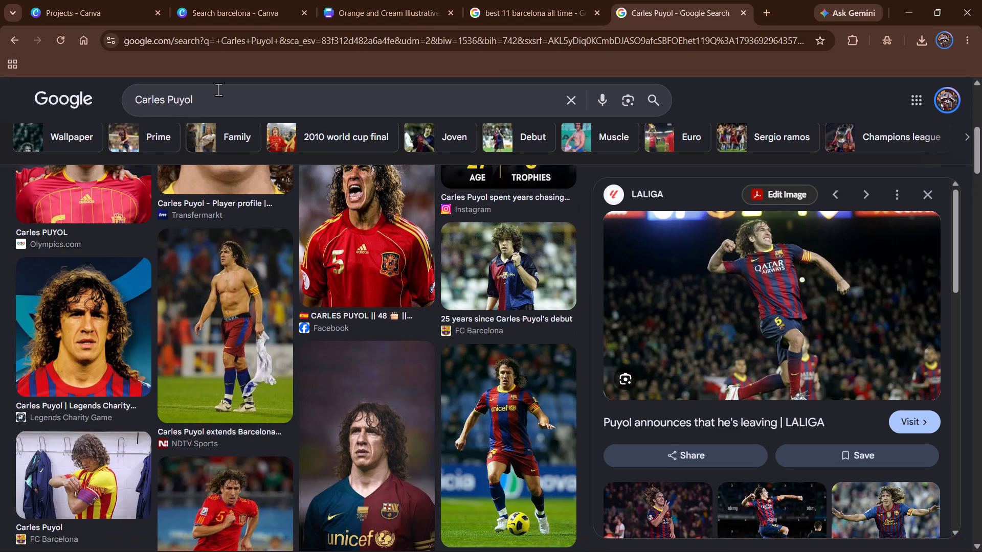
Refine the image search to carles puyol barcelona.
click(218, 89)
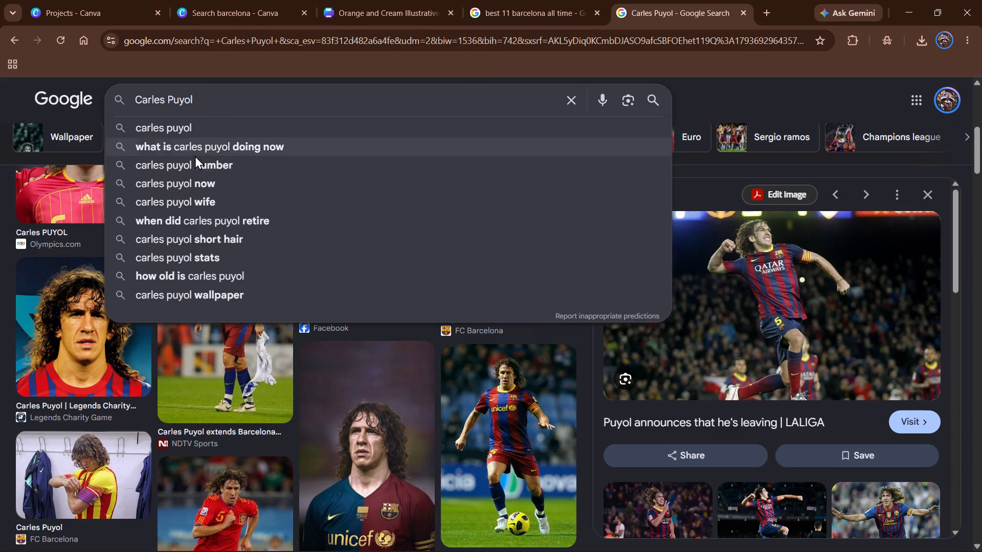
key(space)
text(b)
click(235, 137)
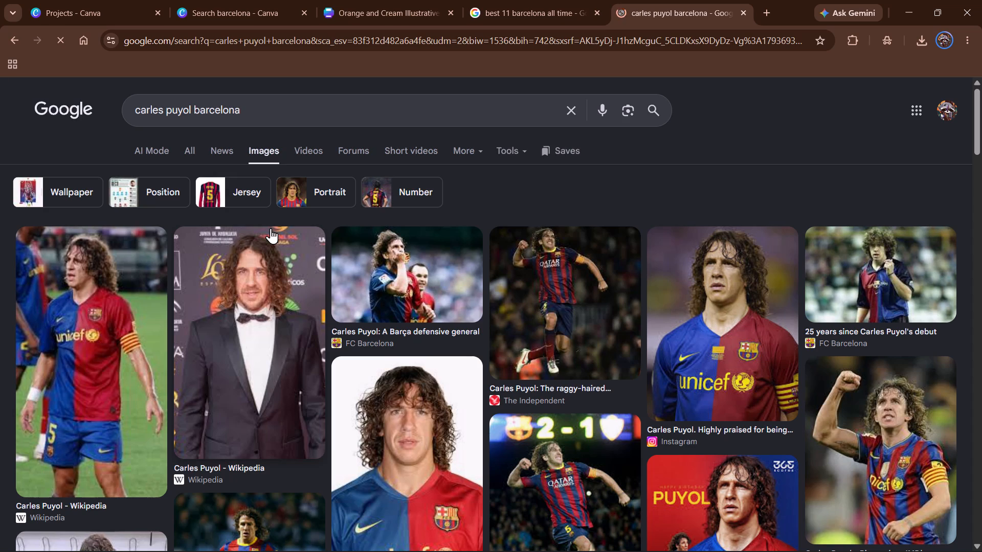
Find the Facebook photo of a smiling young Carles Puyol in a red-and-blue Barcelona shirt and save it to the computer.
scroll(271, 228, down, 3)
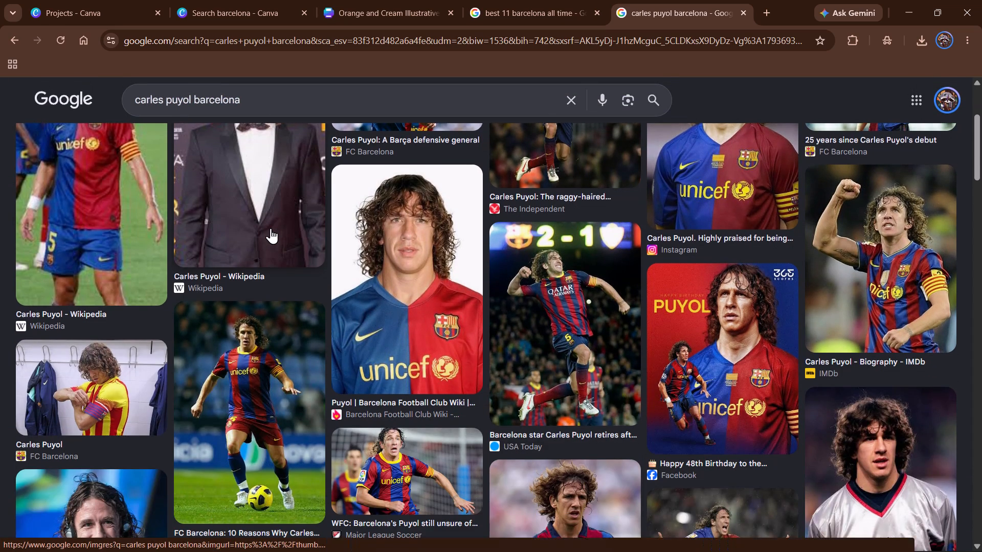
scroll(263, 243, down, 3)
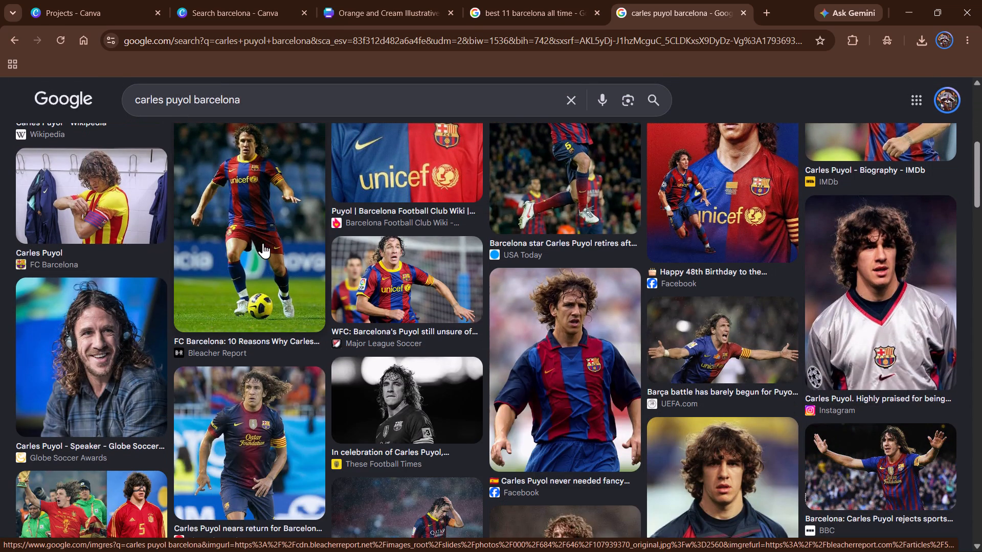
scroll(263, 243, down, 3)
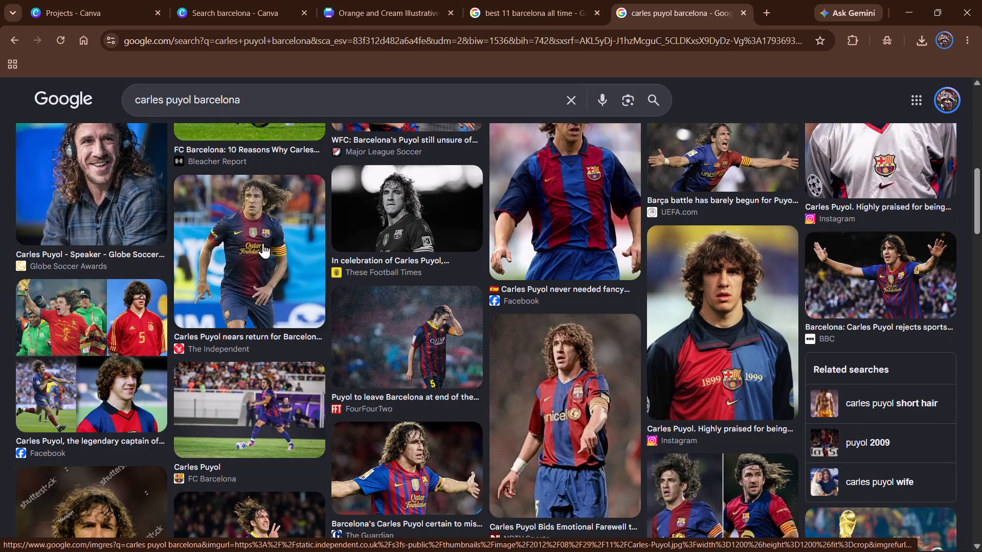
click(696, 347)
scroll(687, 342, down, 5)
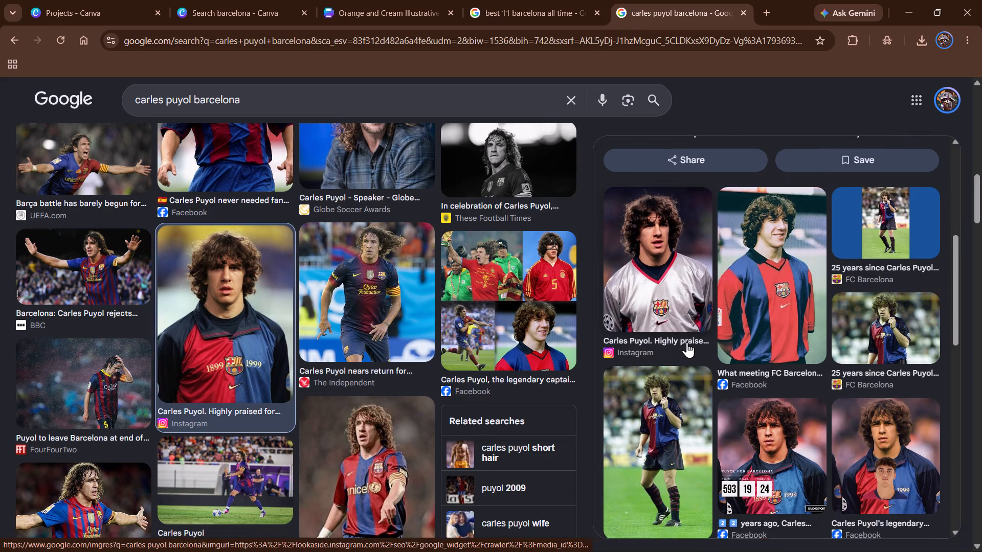
click(787, 286)
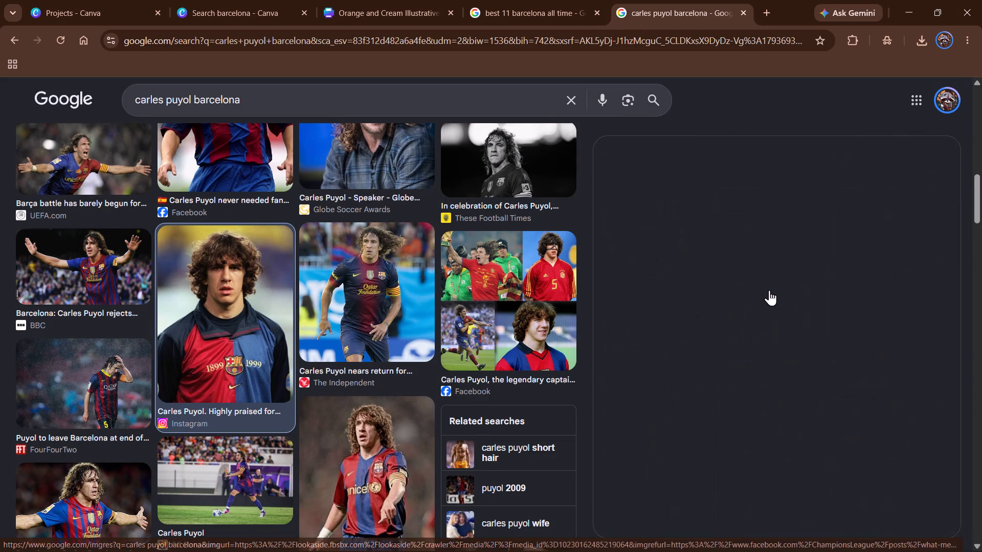
right_click(750, 278)
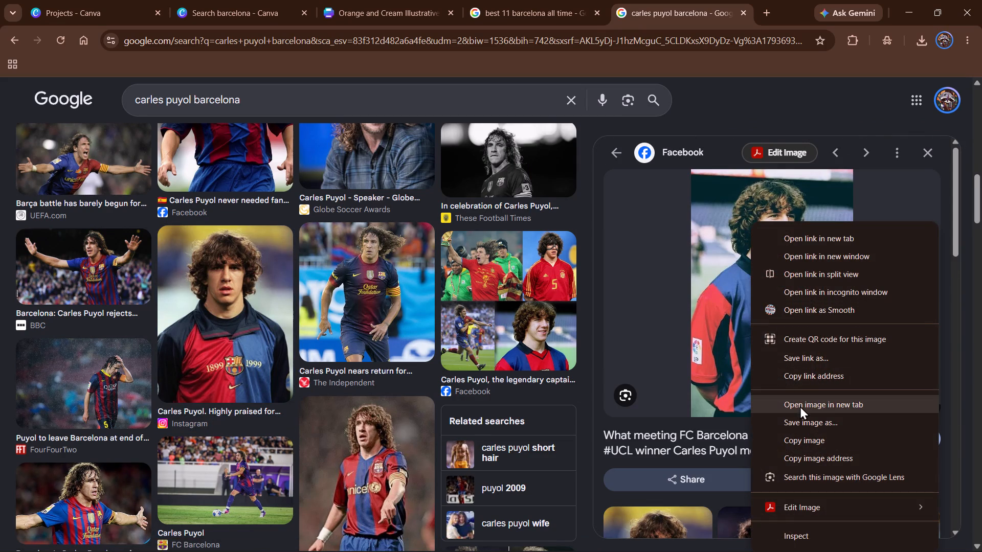
click(800, 419)
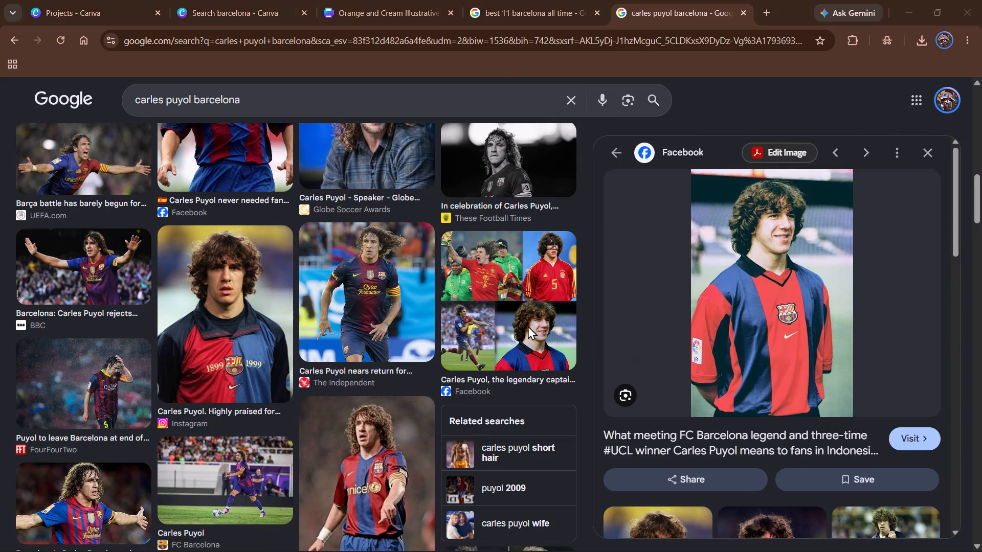
click(372, 266)
Switch to the Canva Barcelona poster and start uploading the saved Carles Puyol photo to the uploaded images.
click(420, 0)
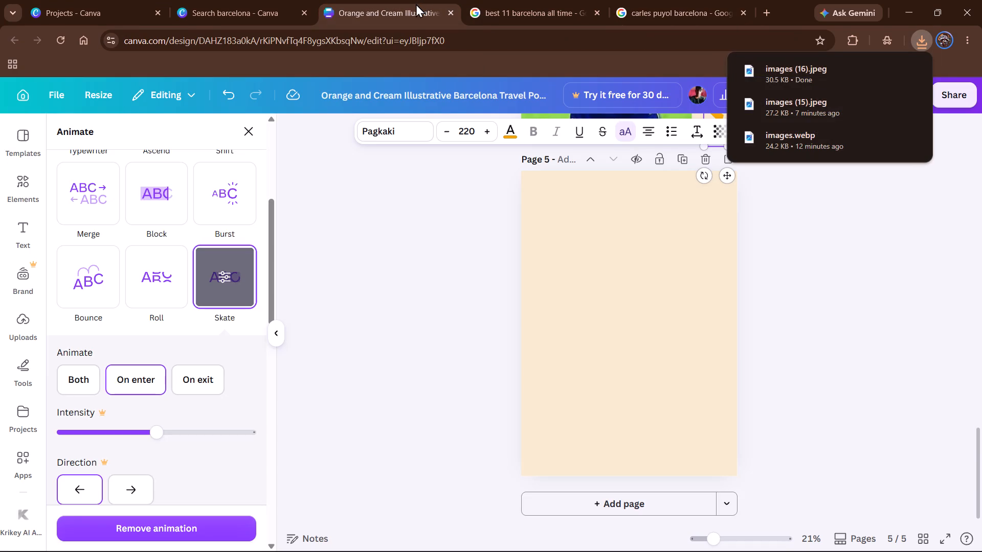
click(23, 329)
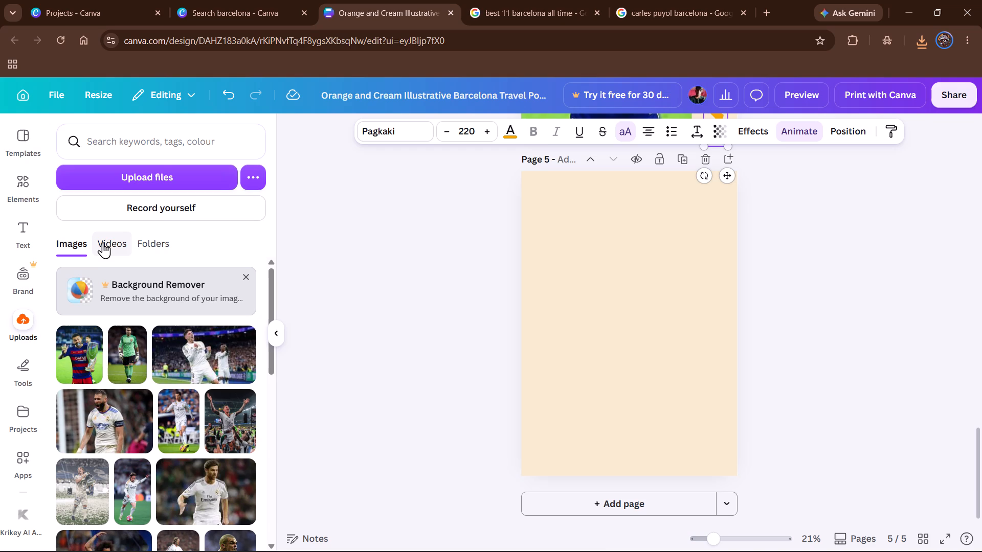
click(163, 174)
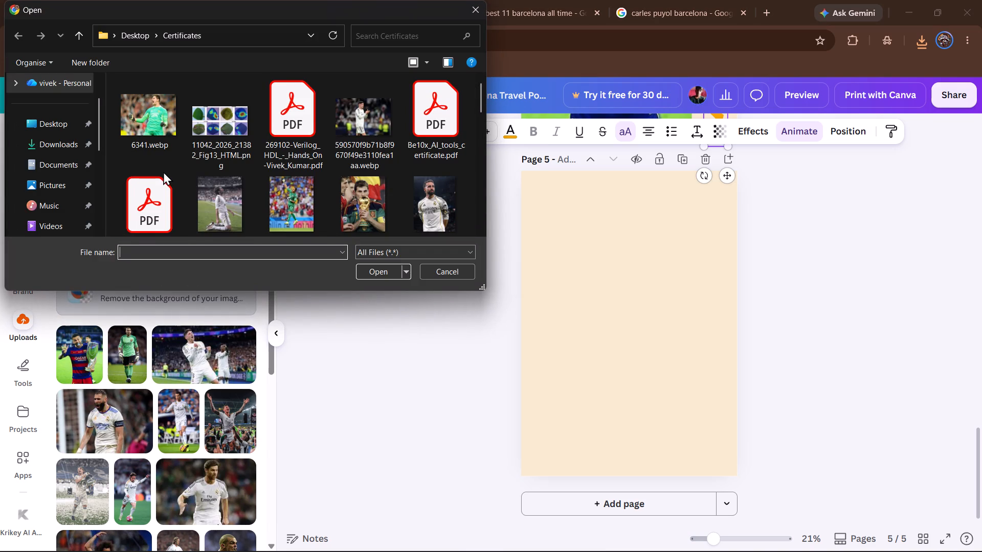
Upload images (16).jpeg from the Certificates folder and add the Puyol photo to the blank page 5.
scroll(163, 171, down, 5)
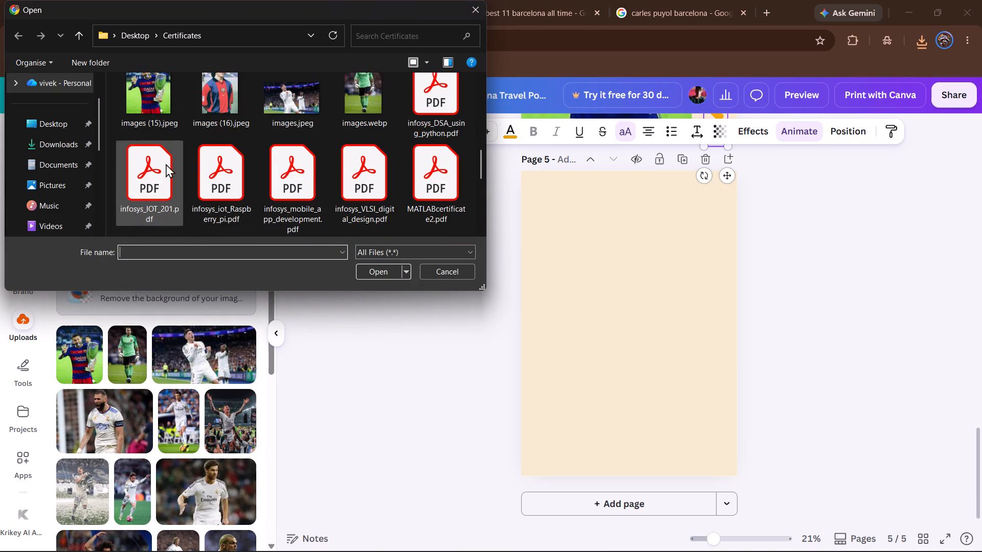
click(216, 81)
click(367, 277)
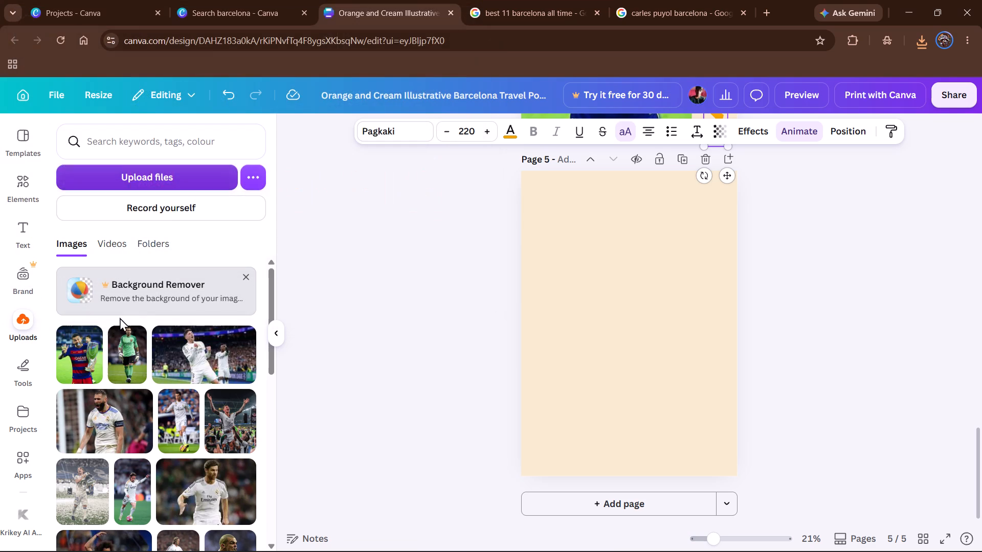
click(82, 372)
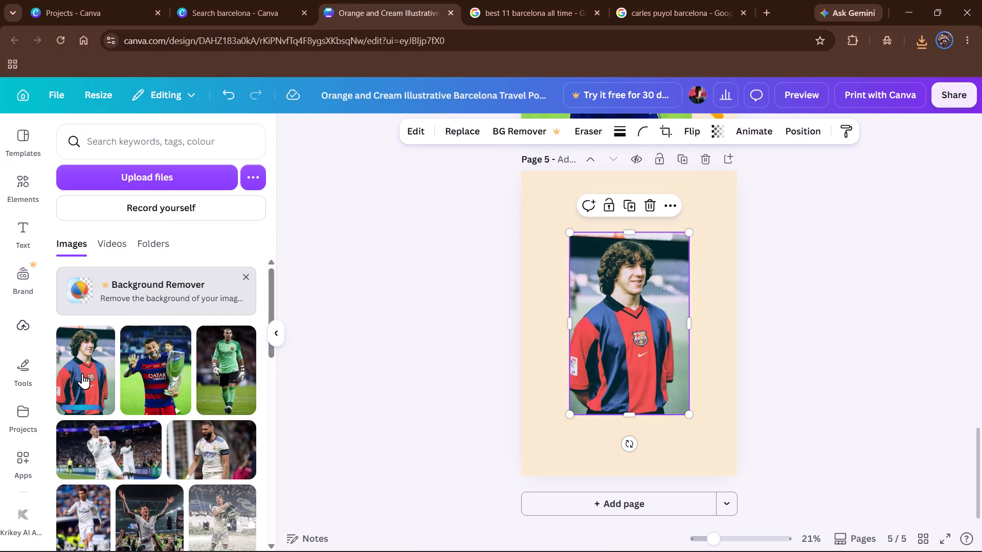
Move the Puyol photo into page 5's lower-left corner and enlarge it to about 32 wide by 50 high.
drag(651, 378, 604, 446)
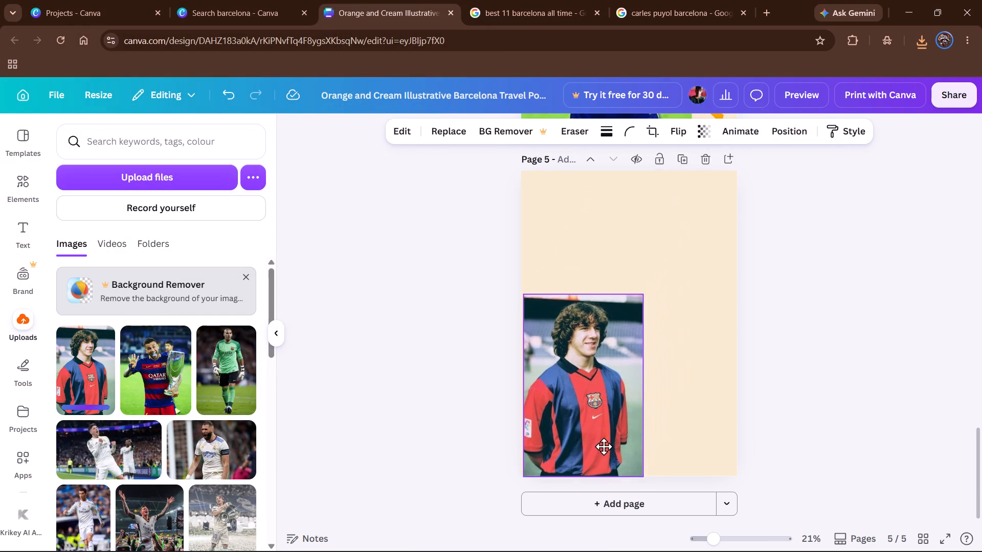
drag(604, 446, 600, 439)
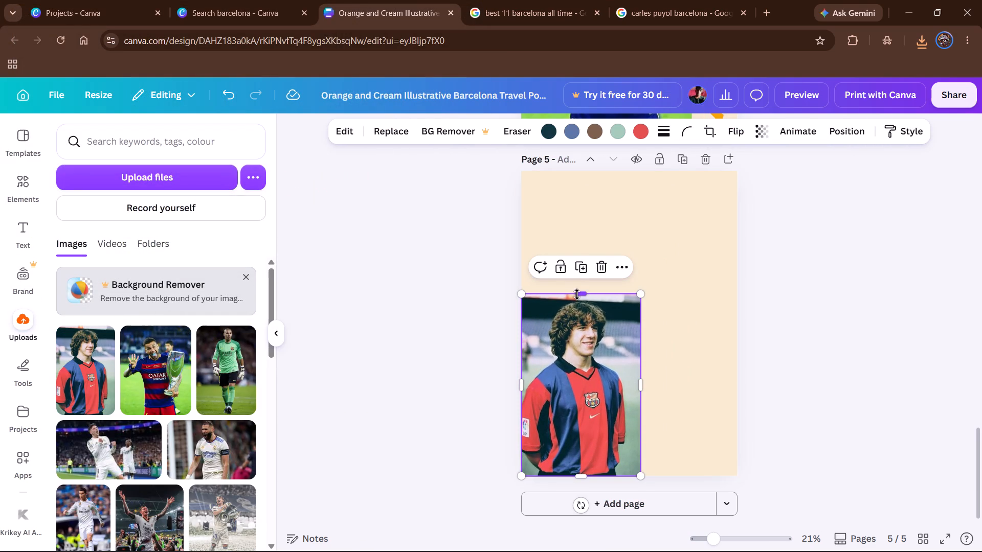
drag(577, 294, 573, 232)
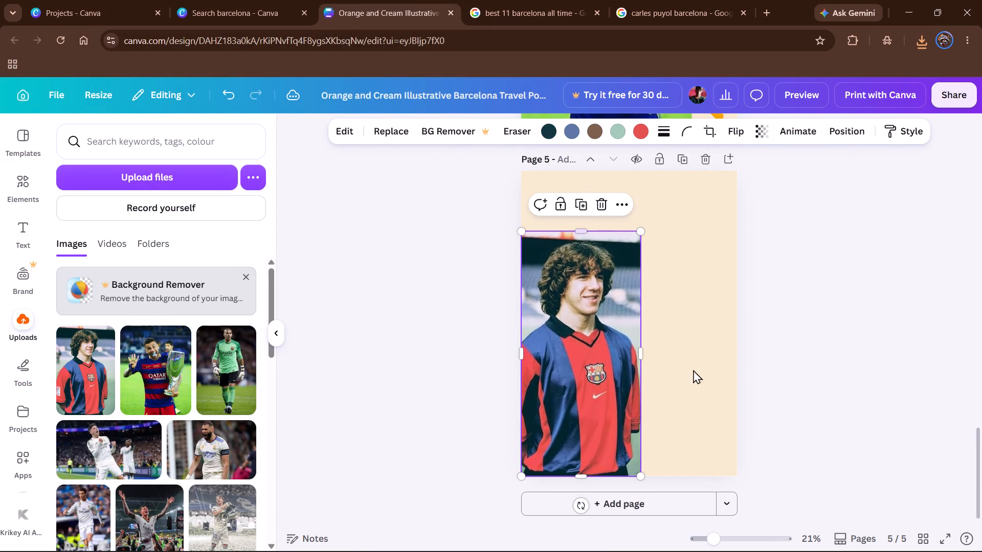
drag(642, 351, 686, 354)
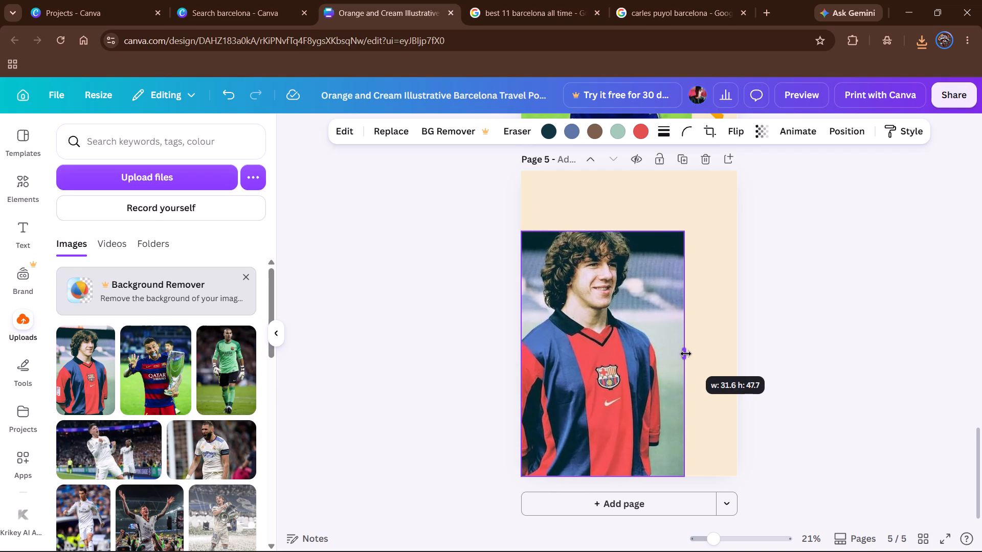
drag(686, 354, 689, 354)
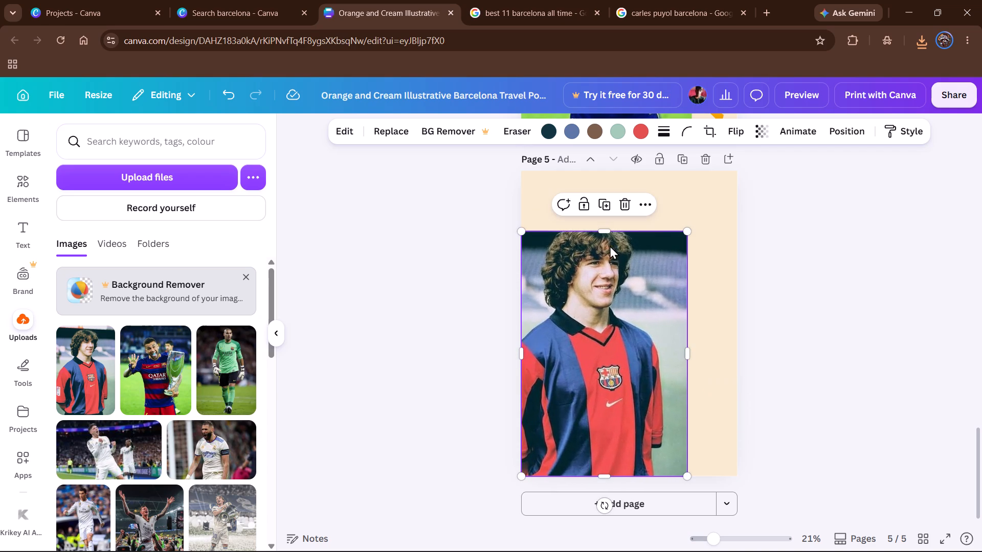
drag(606, 229, 606, 215)
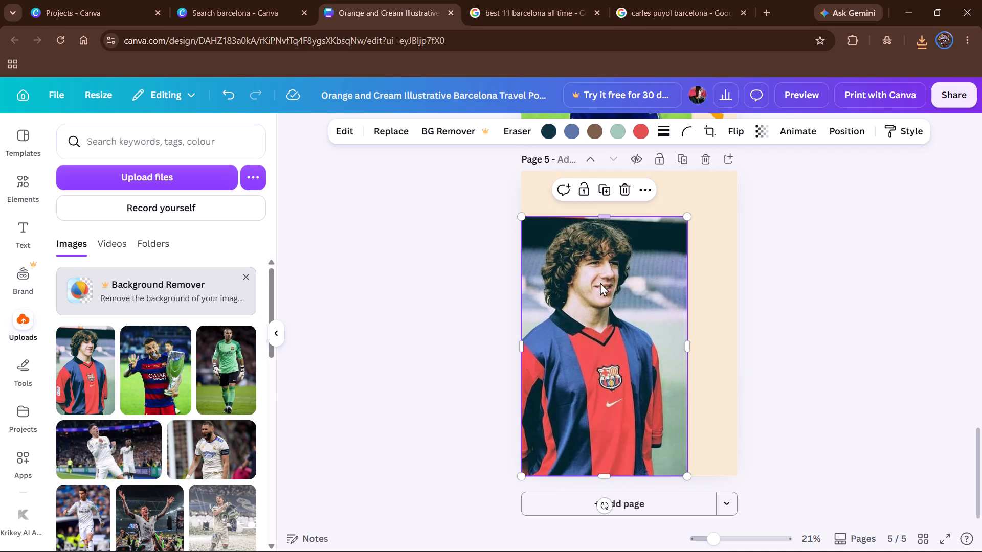
Resize page 5's Puyol photo to about 33.6 wide by 50.5 high and set it on the bottom edge, slightly past the left edge.
drag(594, 307, 608, 307)
drag(534, 345, 529, 345)
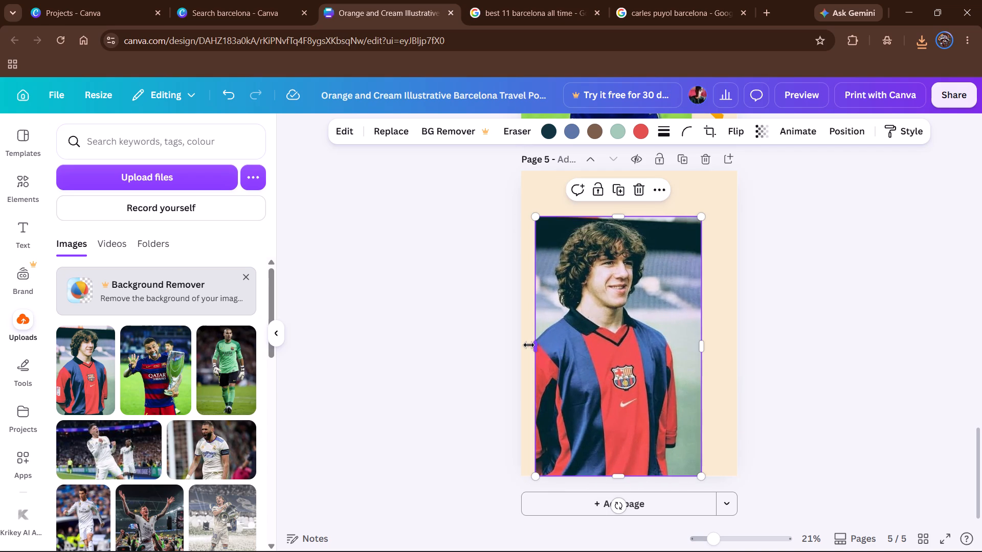
drag(529, 345, 519, 344)
drag(555, 347, 578, 344)
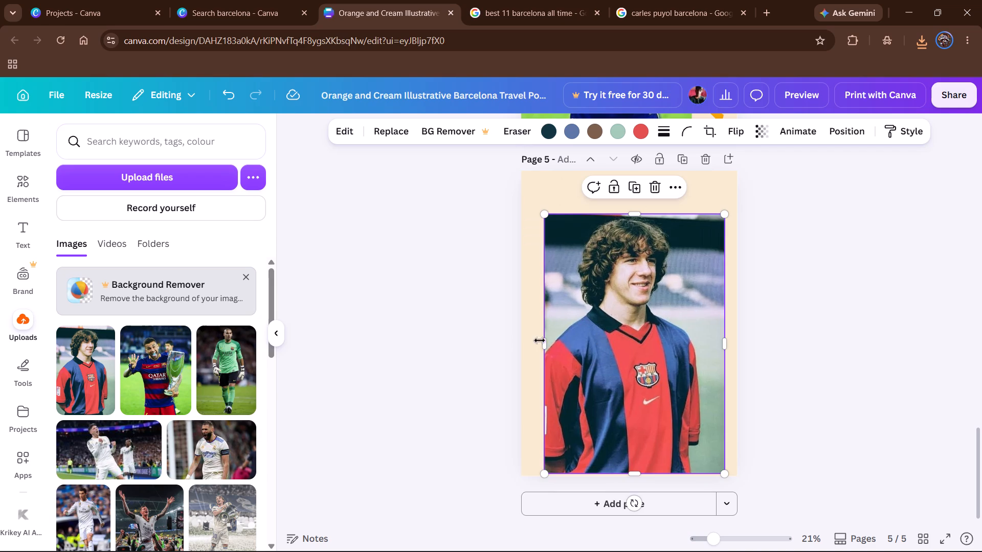
click(539, 340)
drag(548, 343, 526, 343)
drag(725, 344, 695, 343)
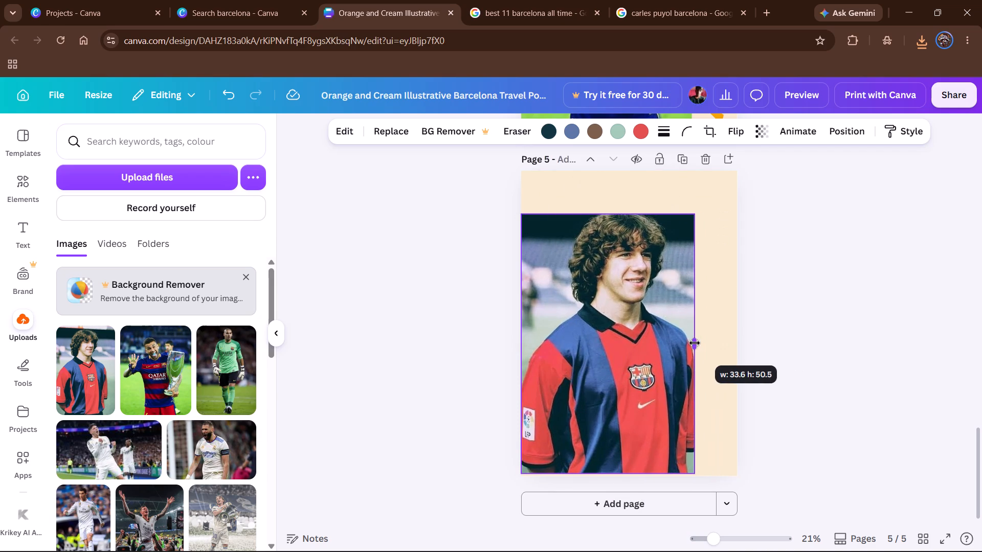
drag(695, 343, 694, 342)
drag(626, 354, 618, 352)
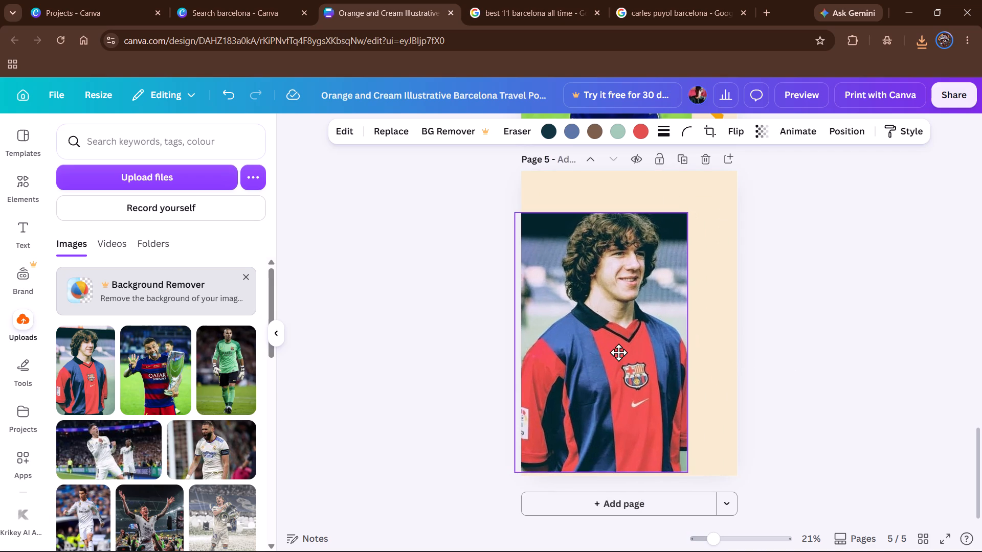
drag(618, 352, 616, 352)
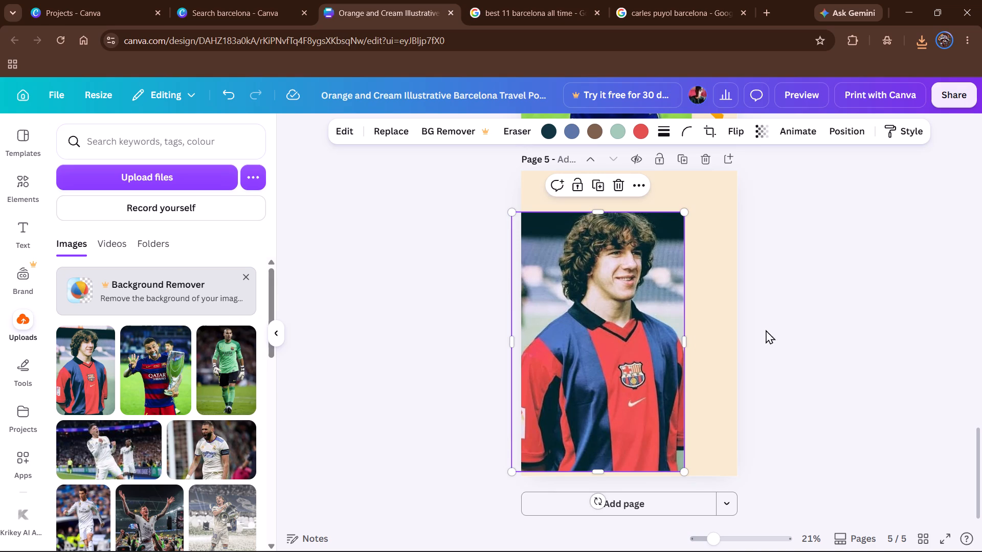
click(785, 324)
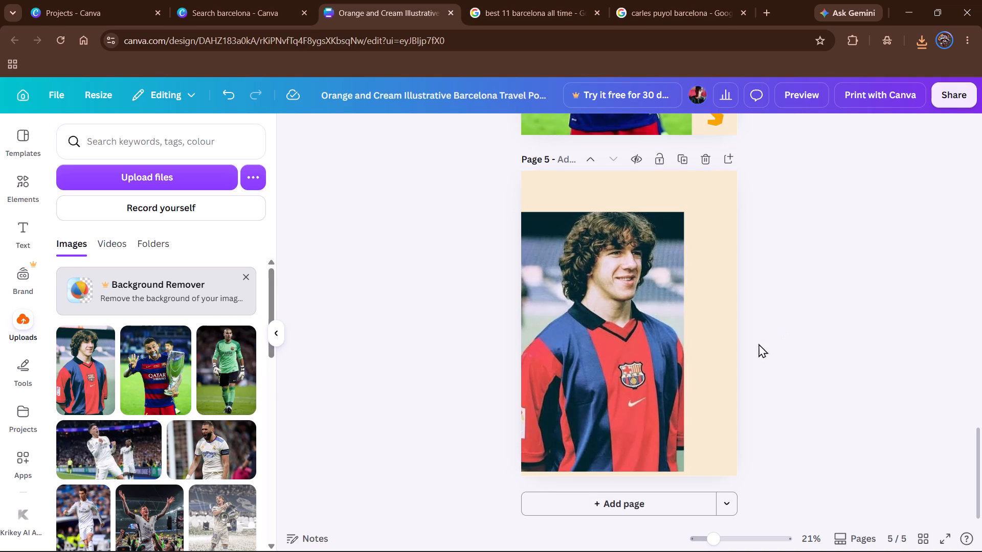
drag(657, 378, 656, 384)
click(788, 382)
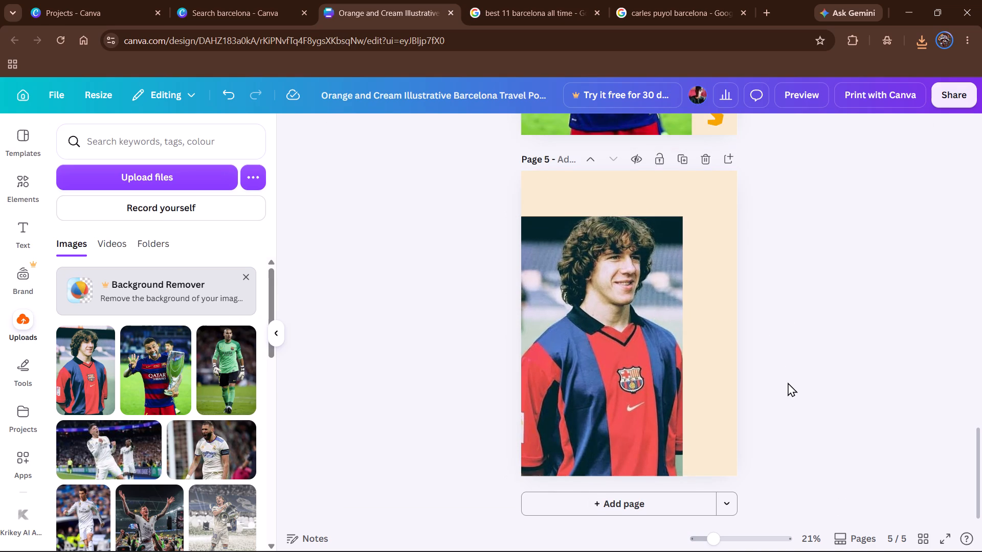
Add a text box reading CARLES to page 5 and enlarge its font size to 309.
click(2, 226)
click(136, 184)
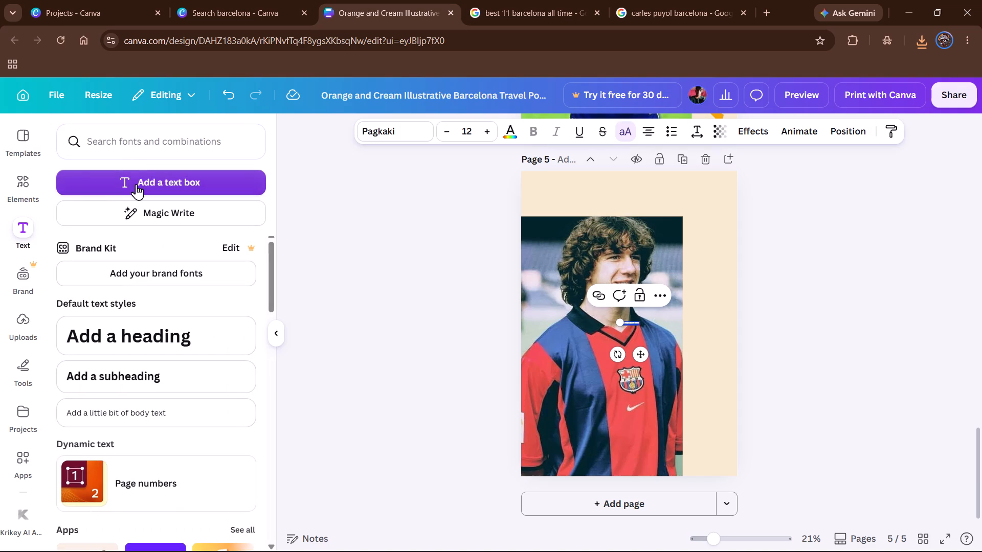
text(carles)
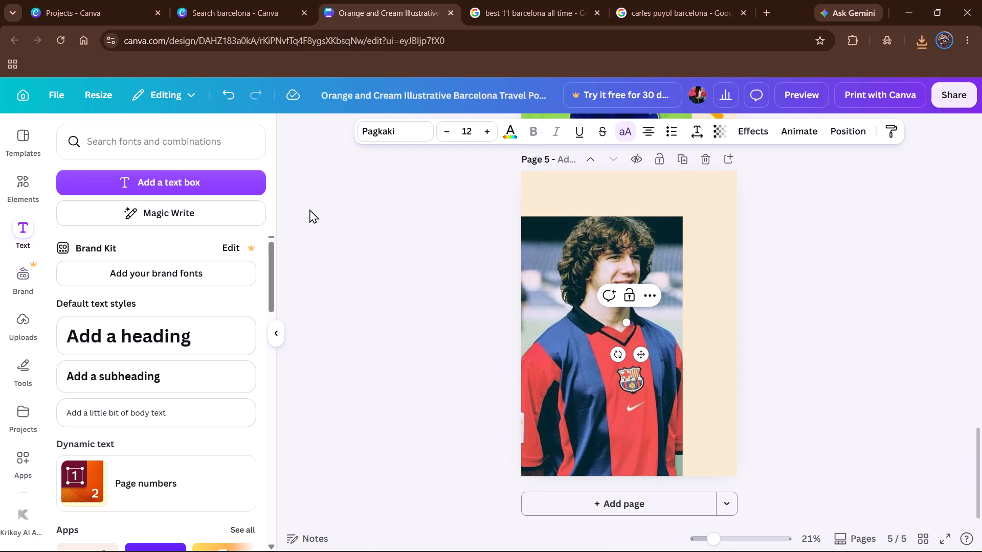
drag(494, 135, 474, 137)
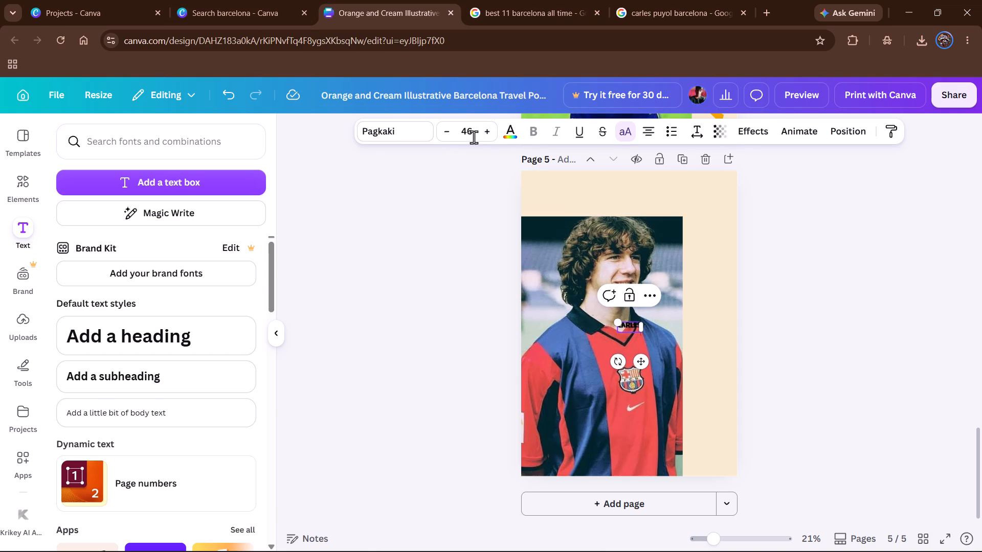
drag(474, 137, 483, 134)
click(483, 133)
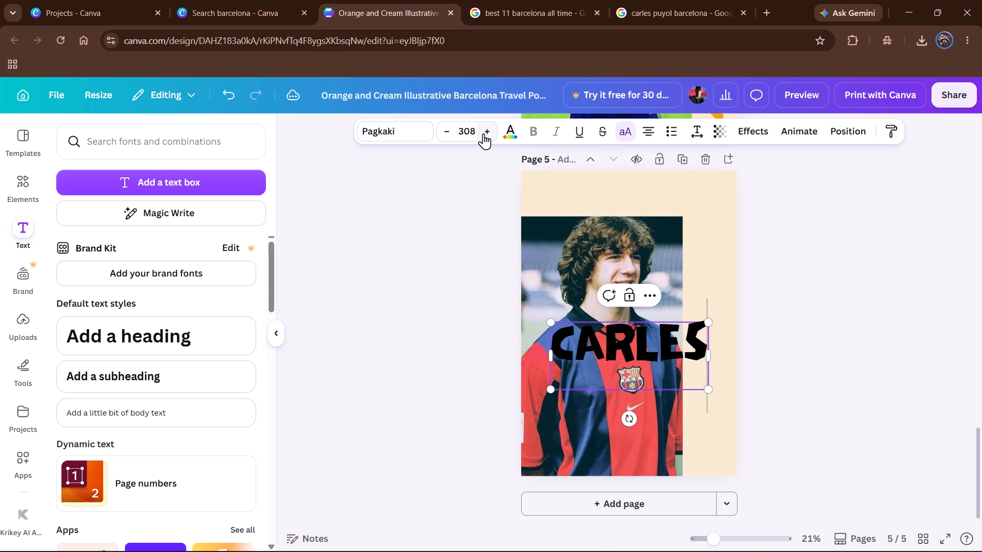
Recolour the whole CARLES text in the design's orange-red.
click(518, 134)
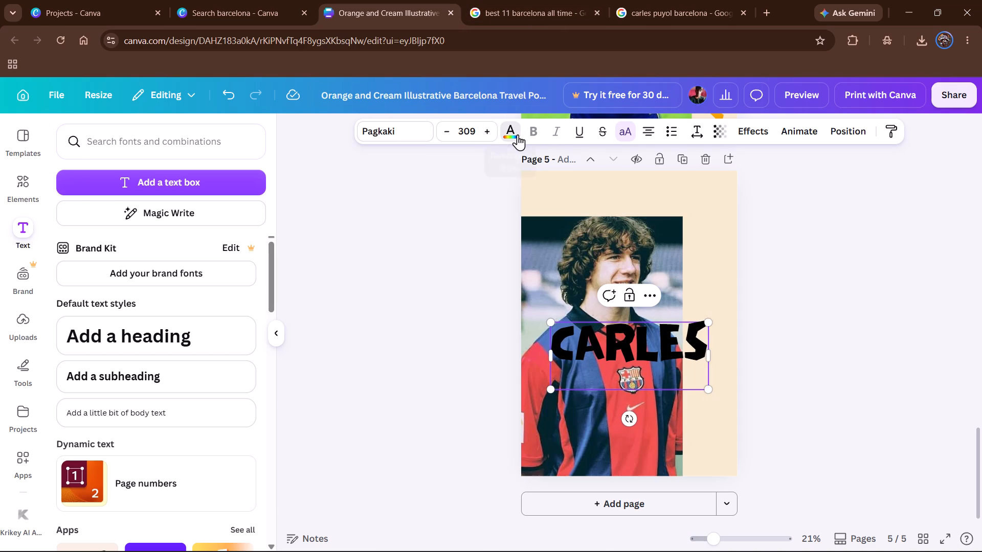
click(125, 225)
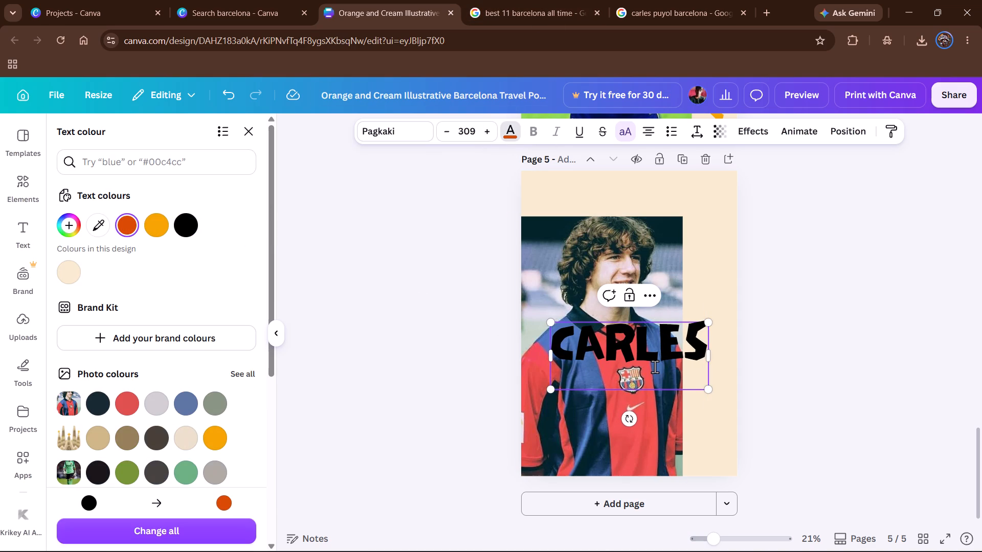
key(ctrl+a)
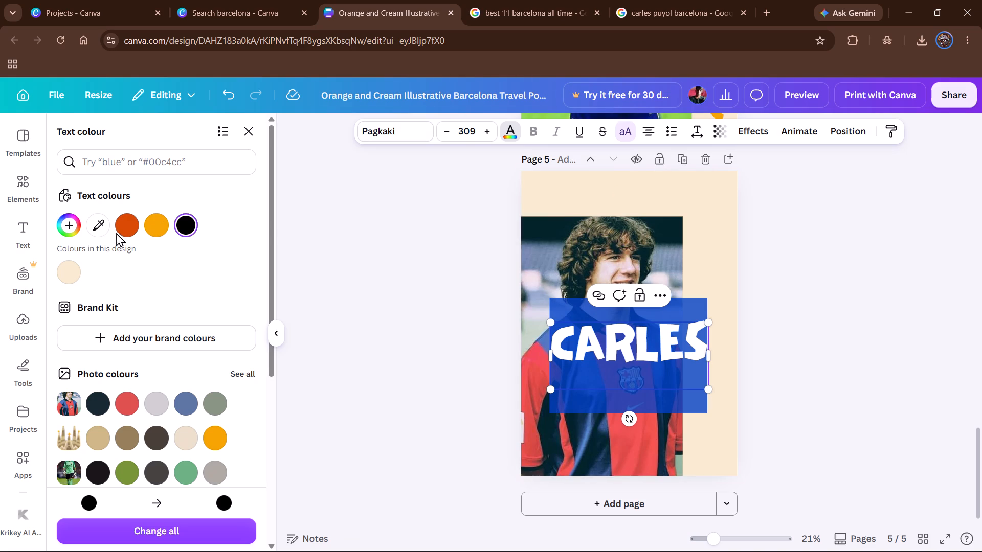
click(118, 230)
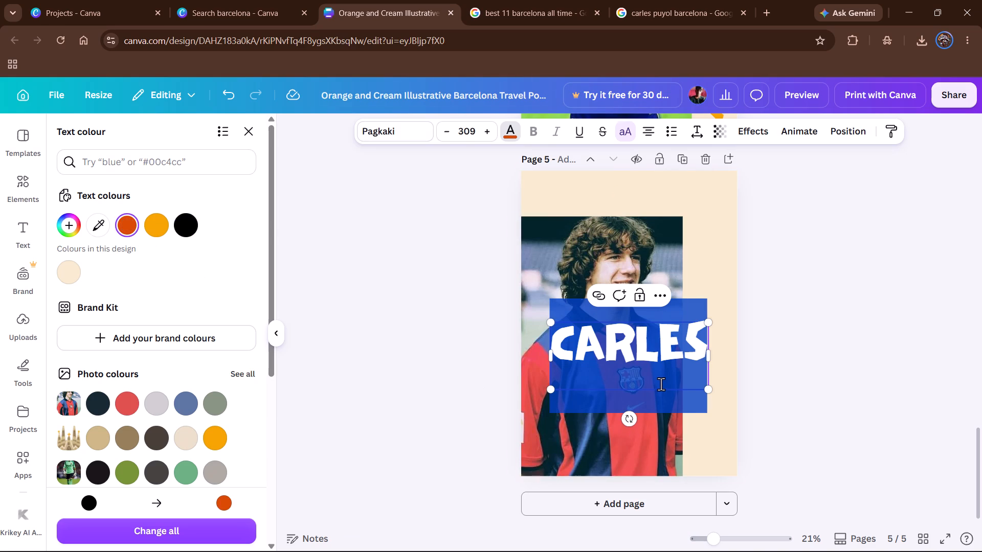
click(661, 384)
click(795, 385)
Move the CARLES text to the top of page 5, just above the Puyol photo.
click(631, 385)
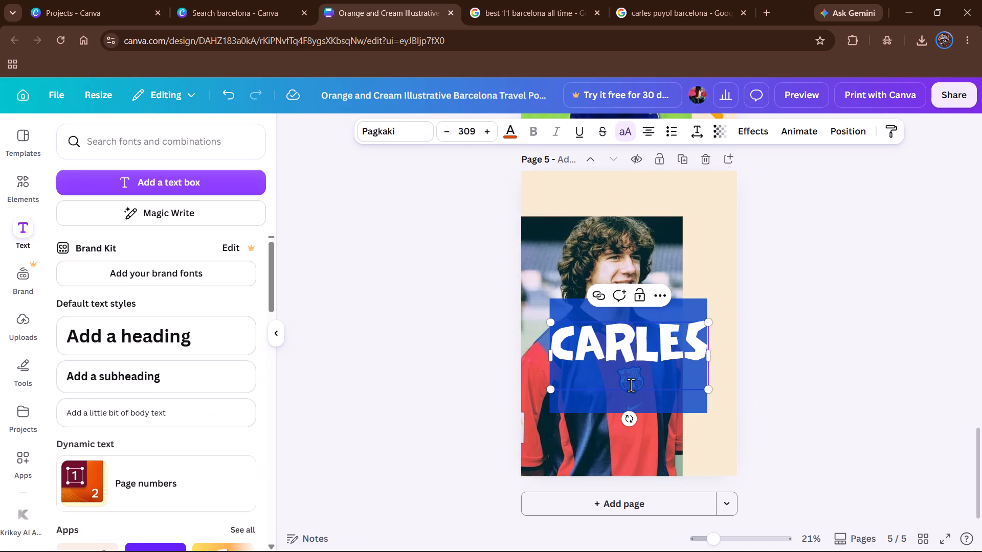
drag(650, 383, 648, 371)
click(674, 420)
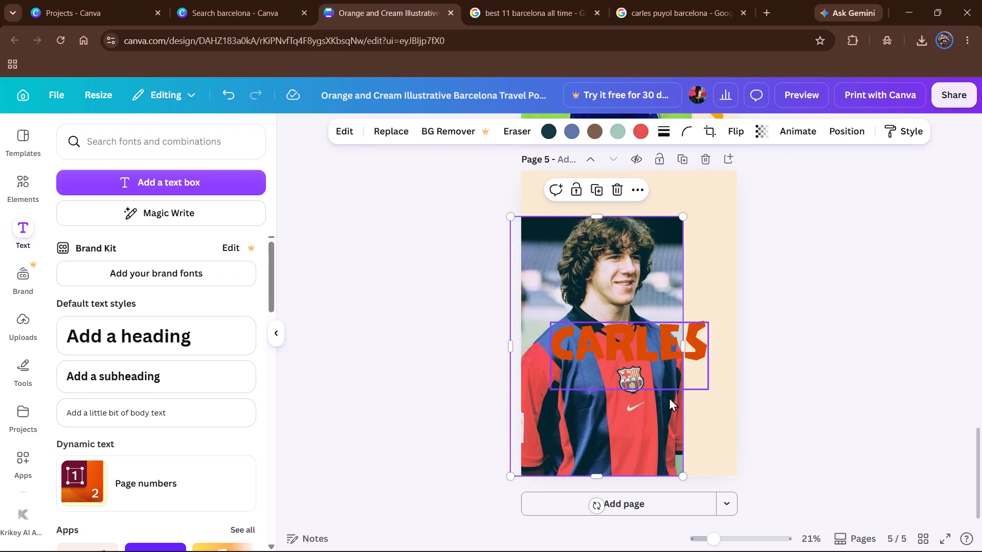
click(702, 406)
drag(677, 384, 667, 248)
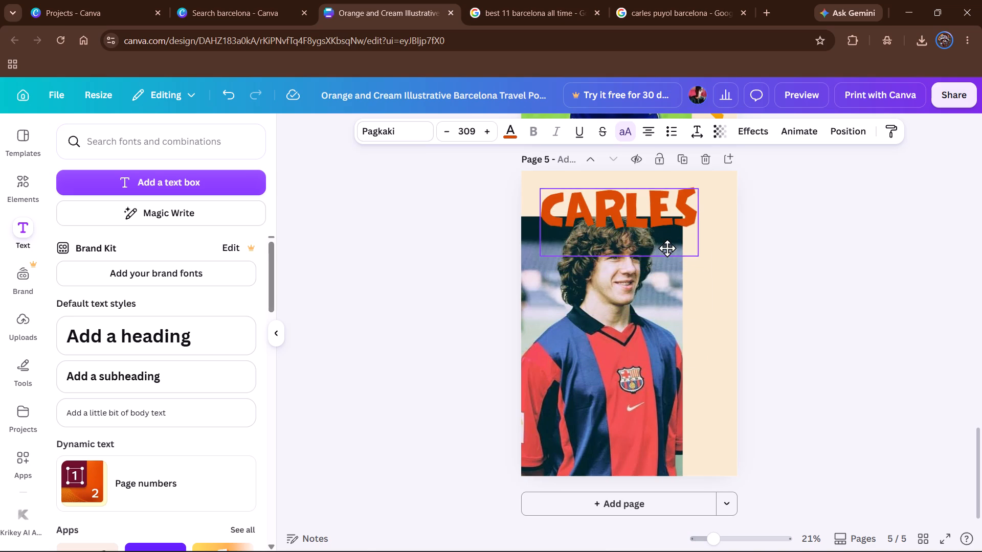
drag(667, 248, 671, 236)
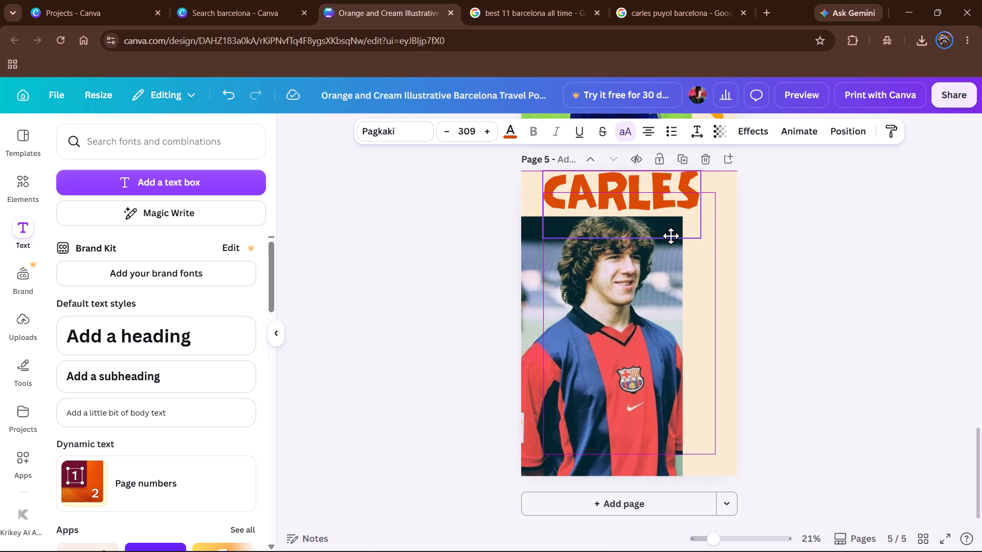
drag(671, 236, 671, 234)
drag(671, 234, 671, 237)
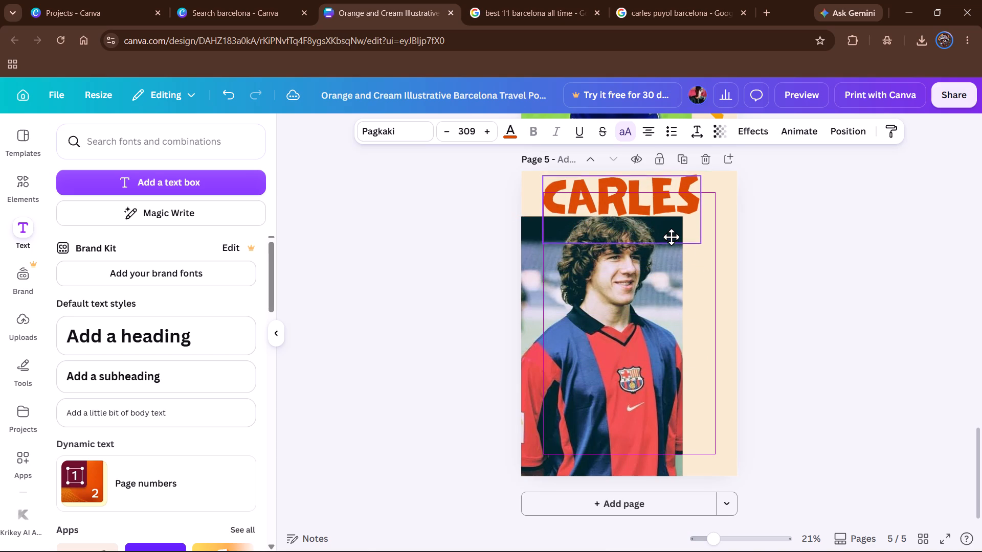
drag(671, 237, 672, 237)
click(783, 259)
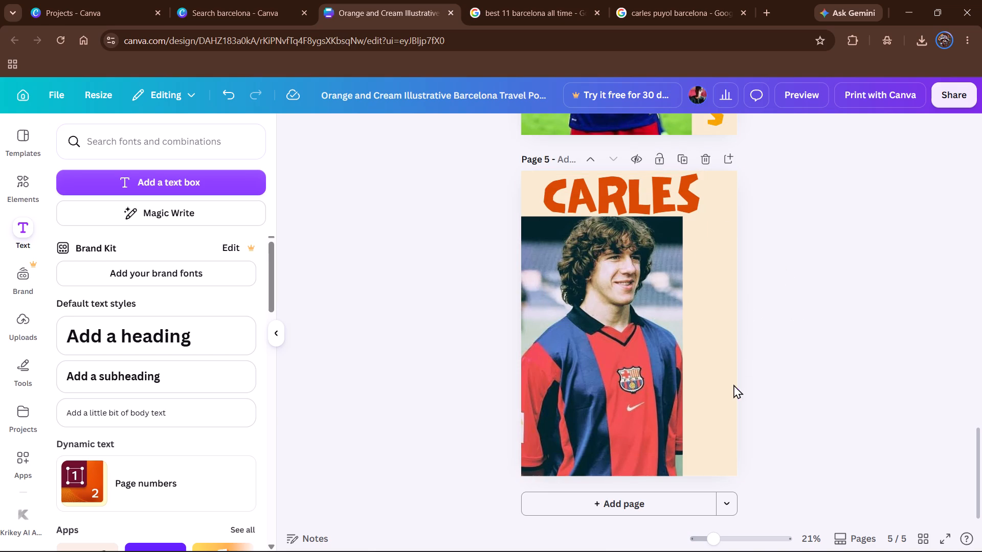
Shift the CARLES title slightly toward page 5's left edge.
scroll(733, 384, up, 5)
scroll(733, 384, down, 4)
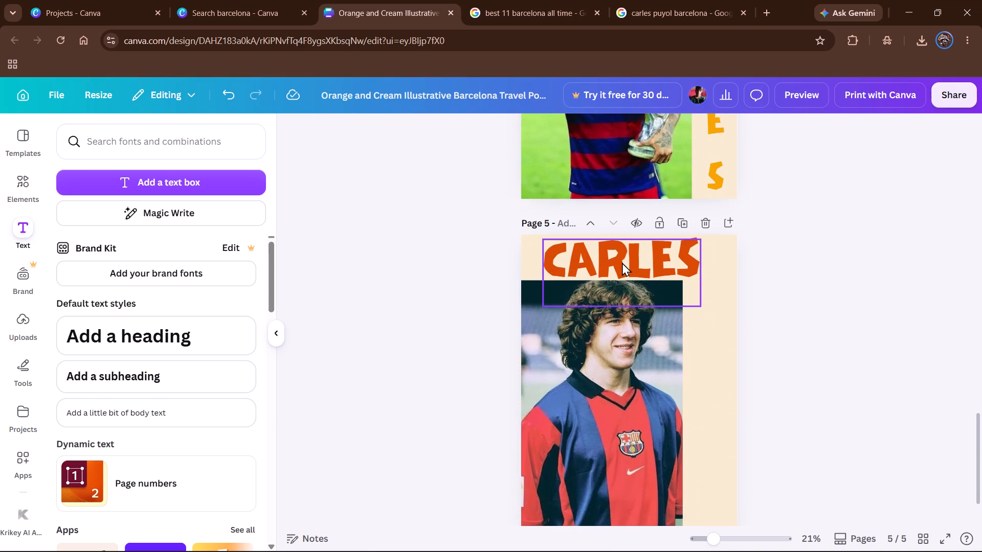
click(547, 265)
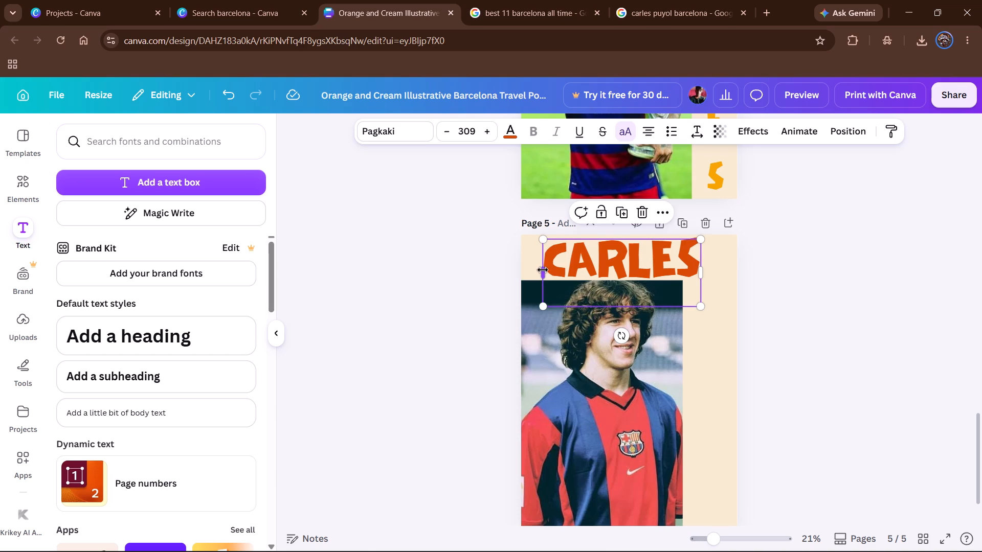
drag(543, 270, 531, 270)
click(895, 291)
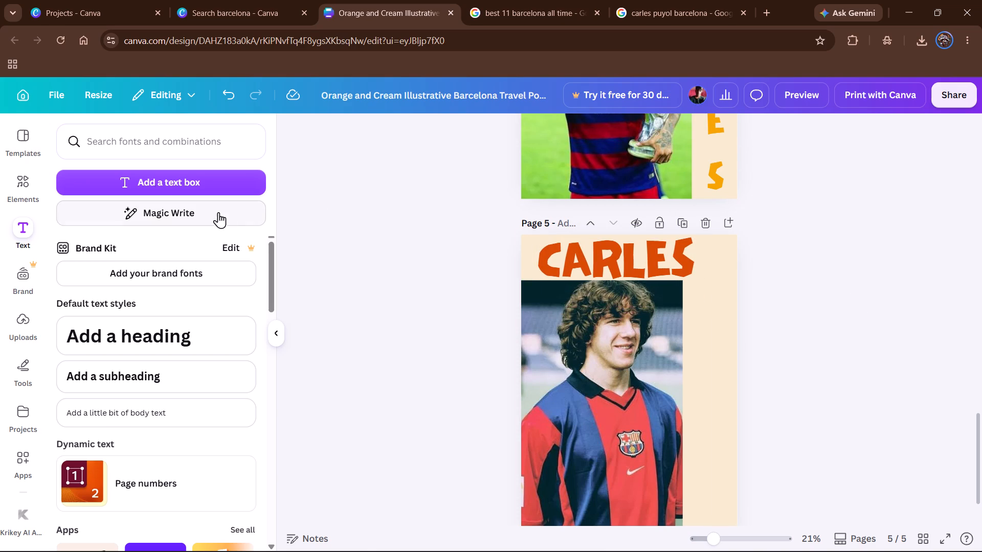
Add a second text box to page 5 spelling PUYOL vertically, one letter per line.
click(153, 181)
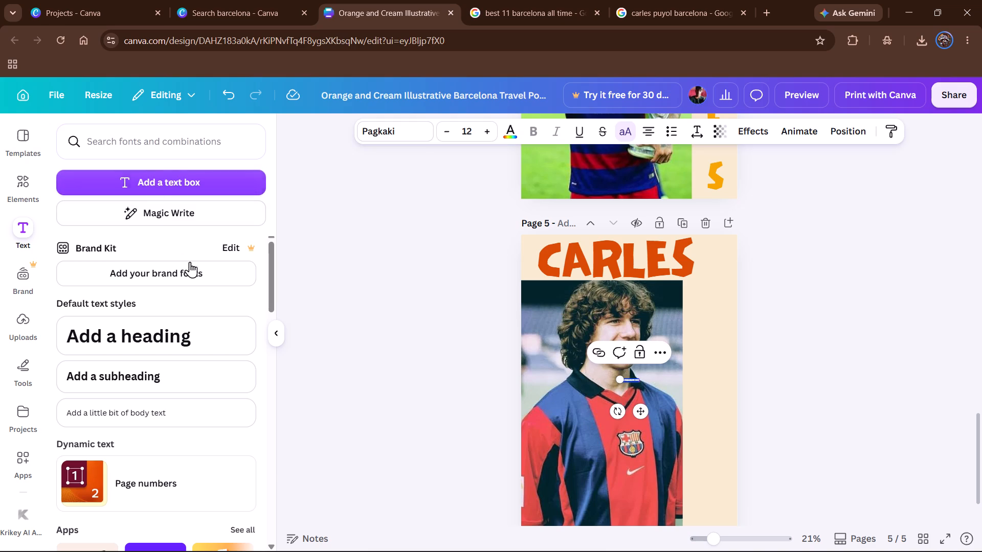
key(p)
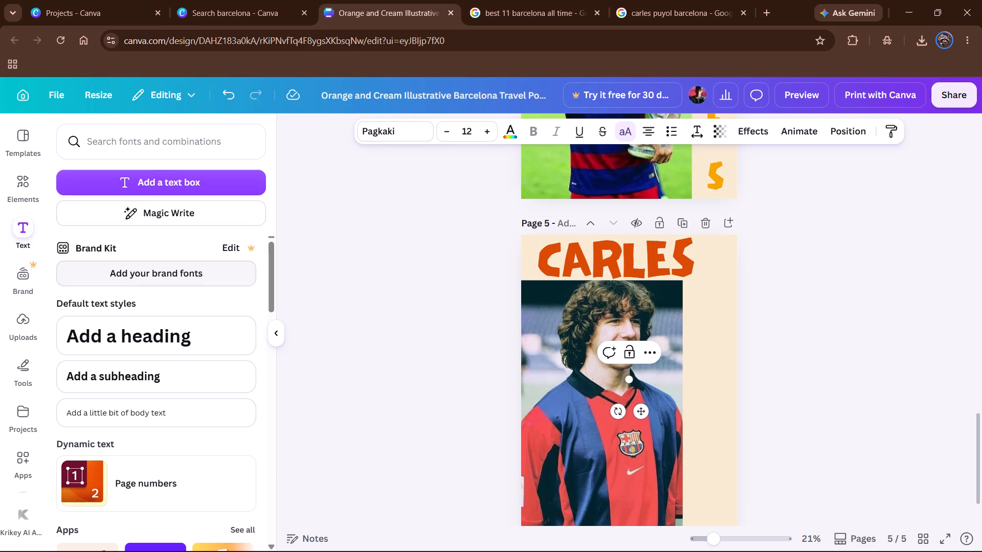
key(Return)
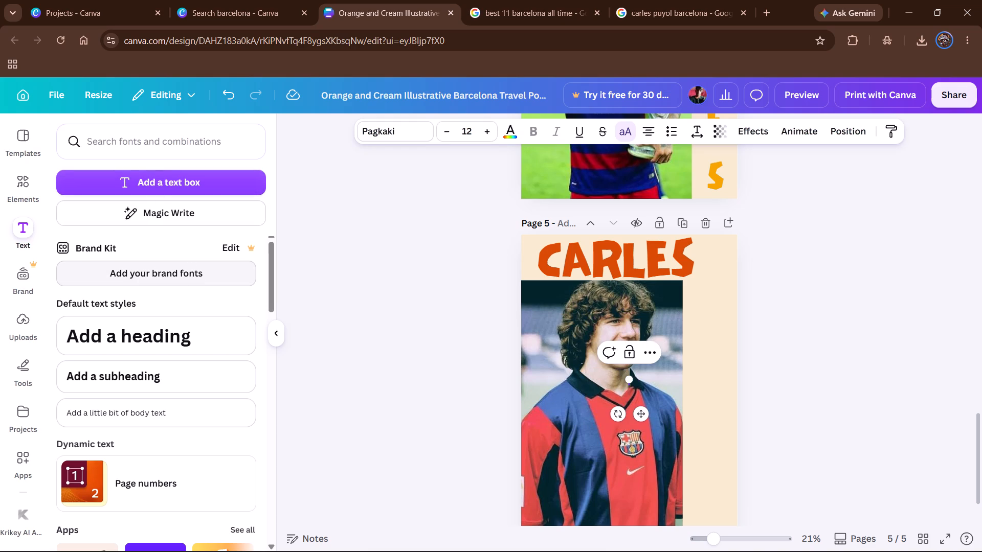
key(u)
key(Return)
key(y)
key(Return)
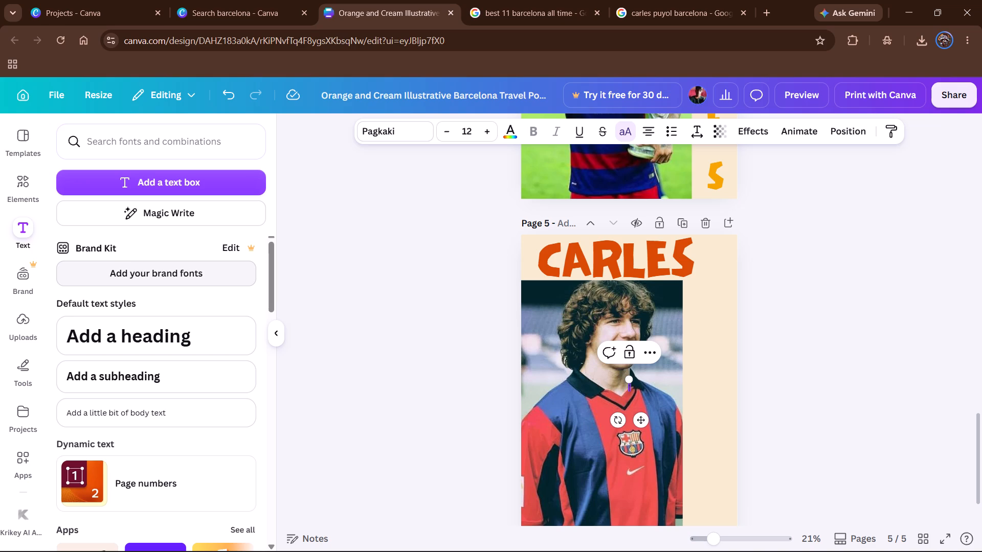
key(o)
key(Return)
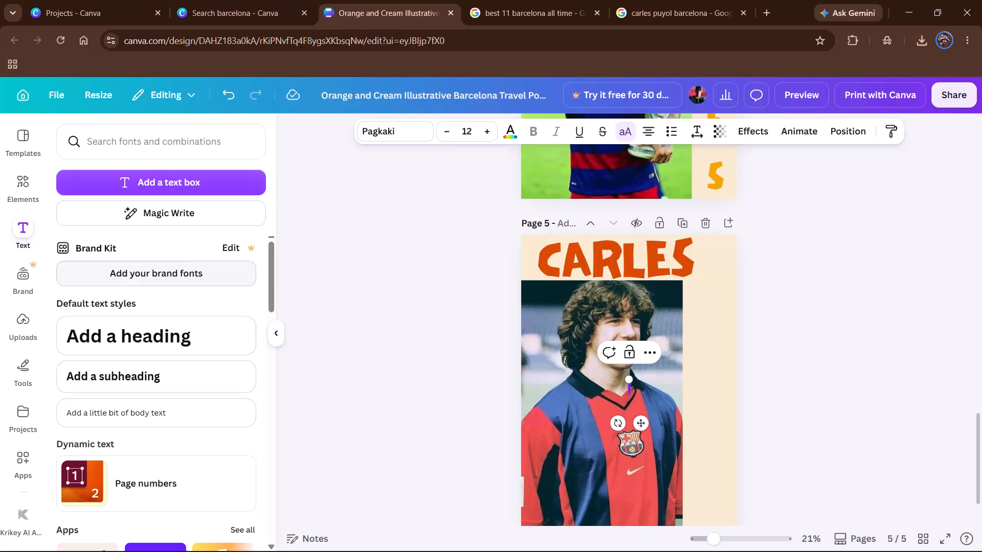
key(l)
Enlarge the whole vertical PUYOL text on page 5 to font size 165.
key(ctrl+a)
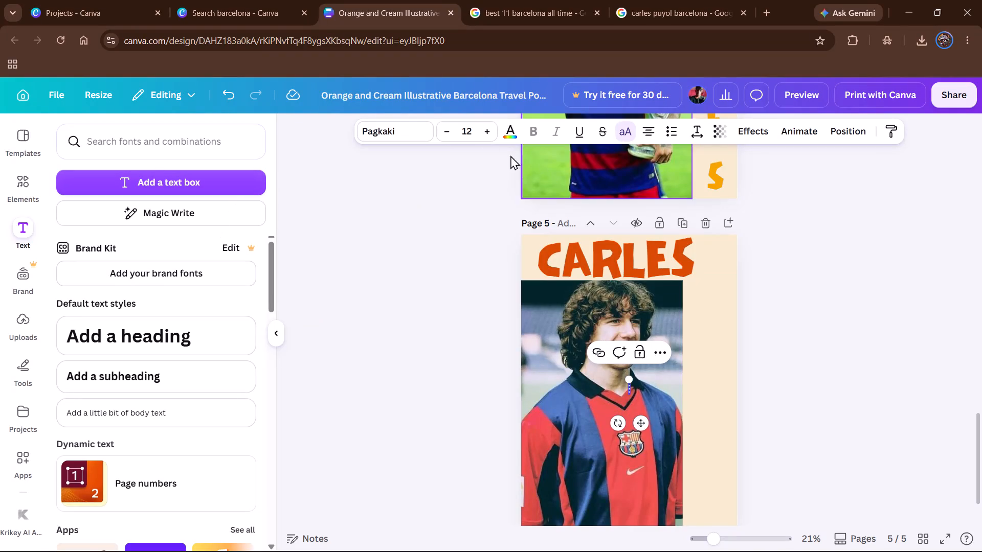
click(482, 137)
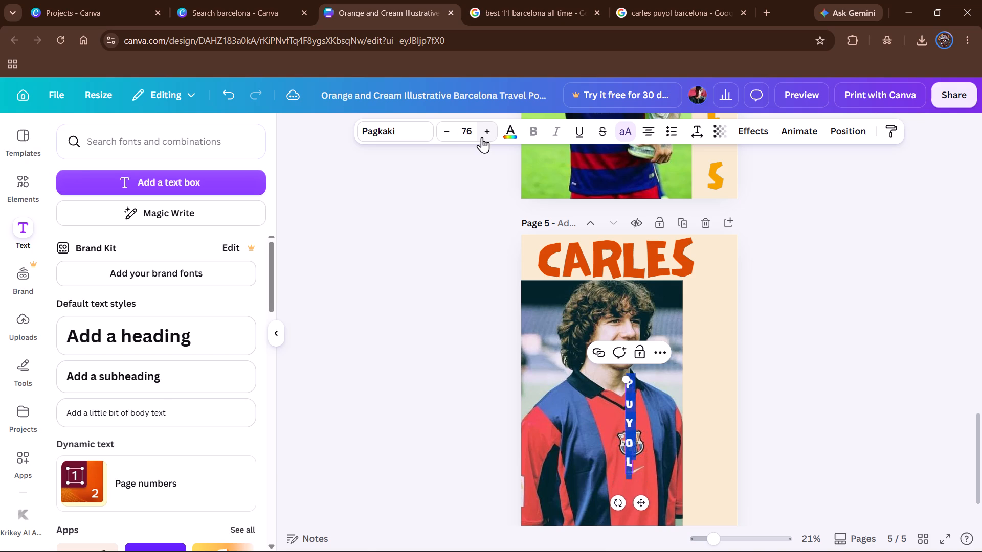
Move the vertical PUYOL text into the blank cream strip beside the Puyol photo, starting just below the CARLES title.
scroll(482, 137, down, 2)
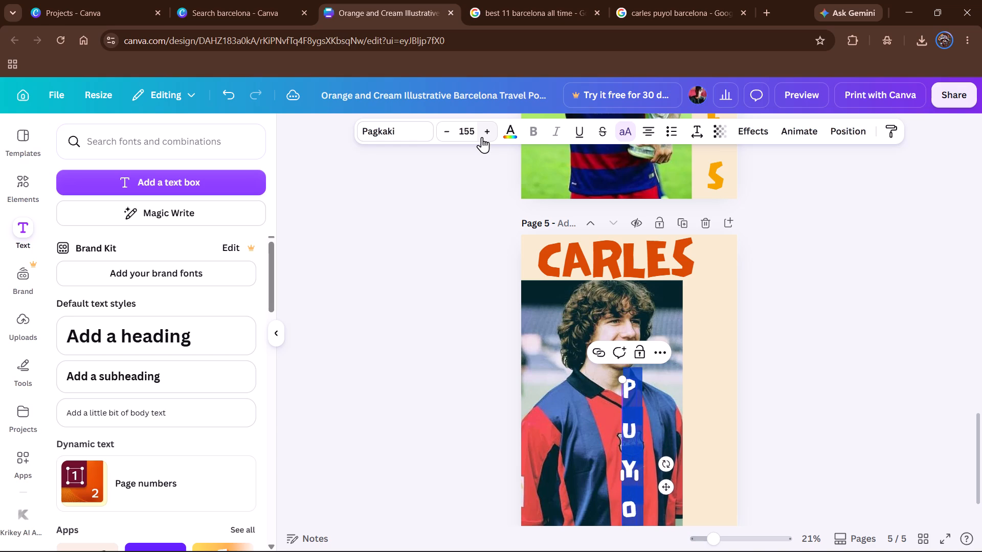
scroll(729, 271, down, 3)
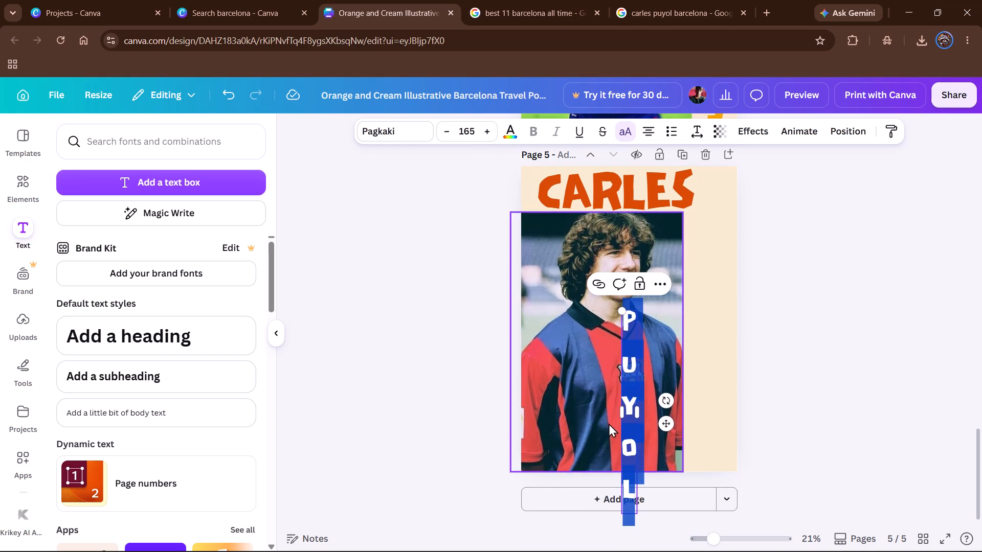
drag(627, 441, 662, 403)
drag(627, 451, 661, 412)
click(721, 386)
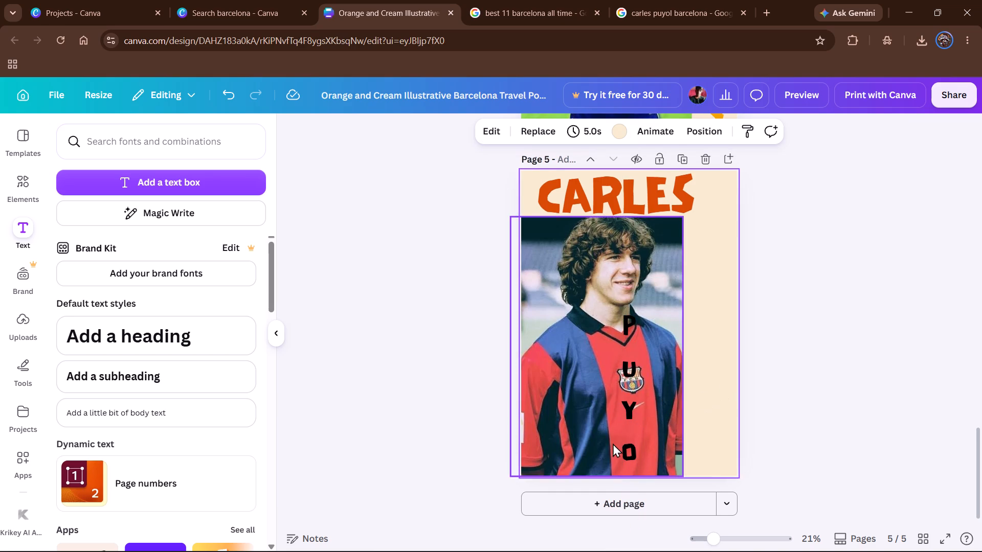
drag(629, 432, 711, 342)
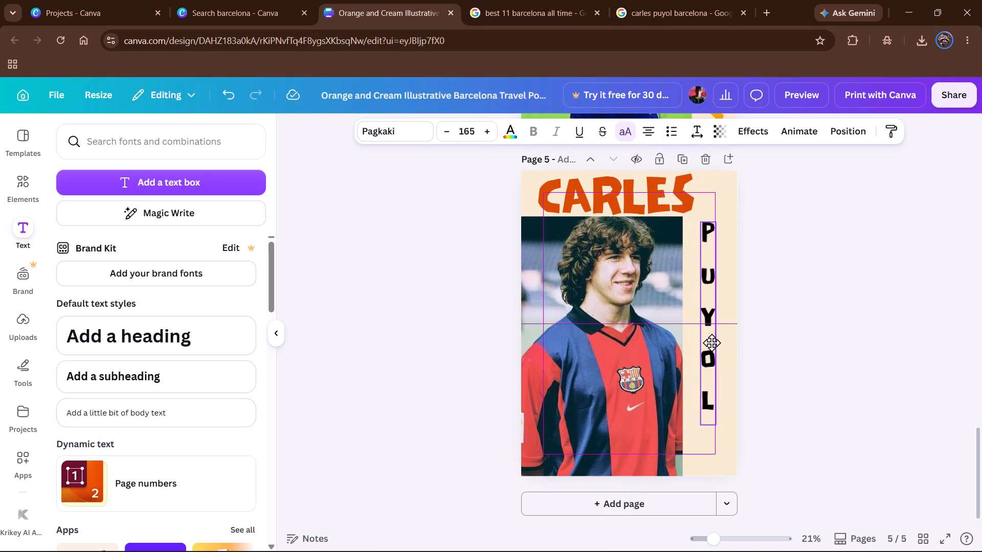
drag(711, 342, 709, 335)
Increase the PUYOL text's font size to 222 so it runs nearly the full height of the photo.
click(492, 127)
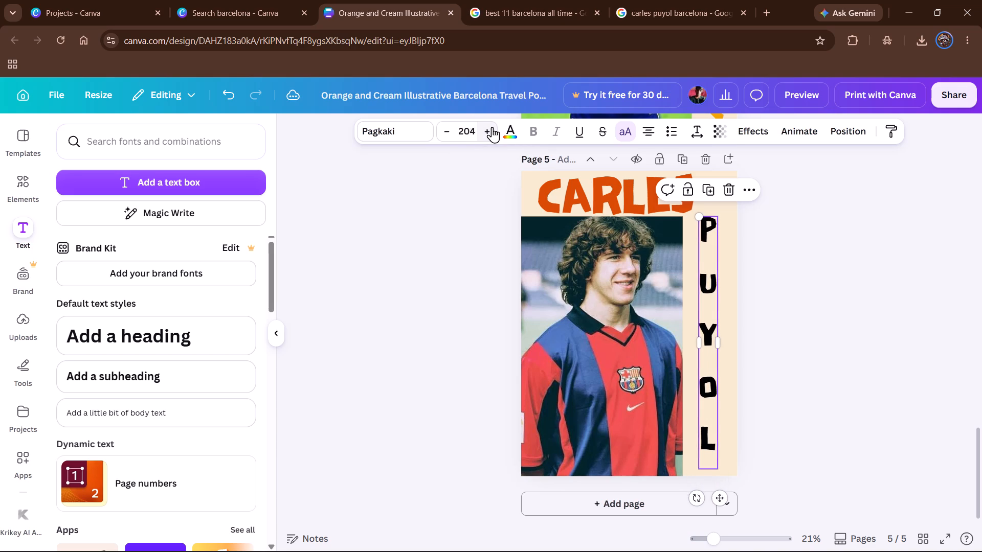
click(492, 127)
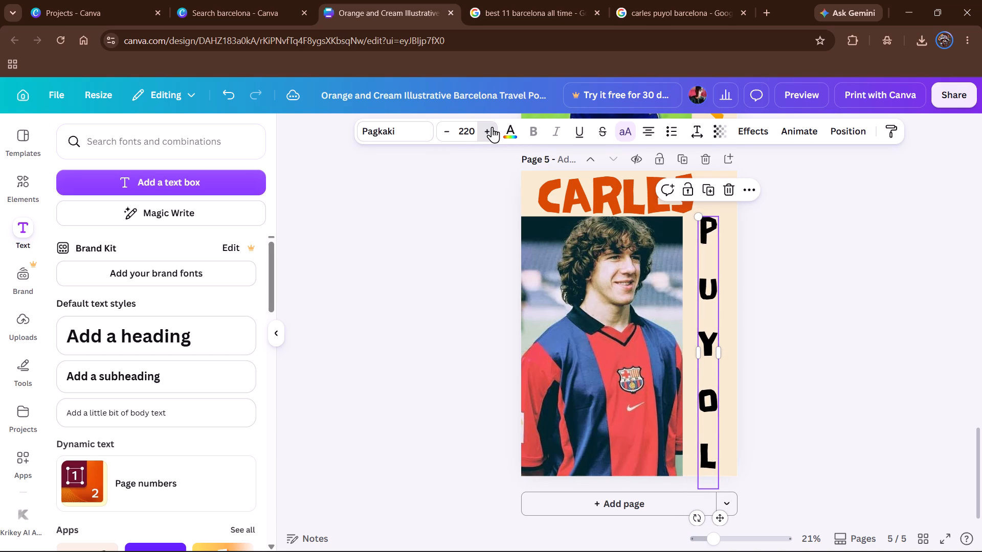
click(492, 127)
Recolour the vertical PUYOL text in the design's amber yellow.
click(514, 133)
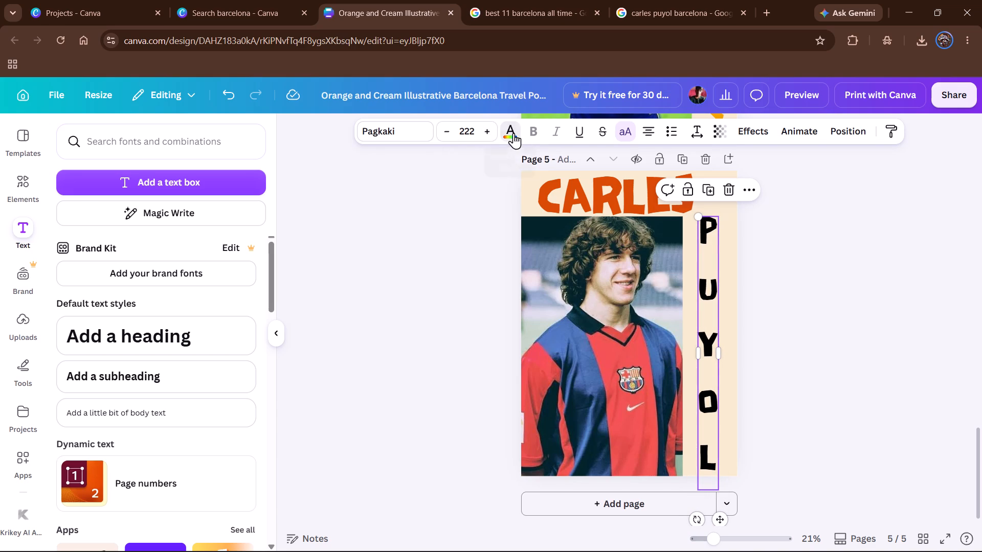
click(152, 222)
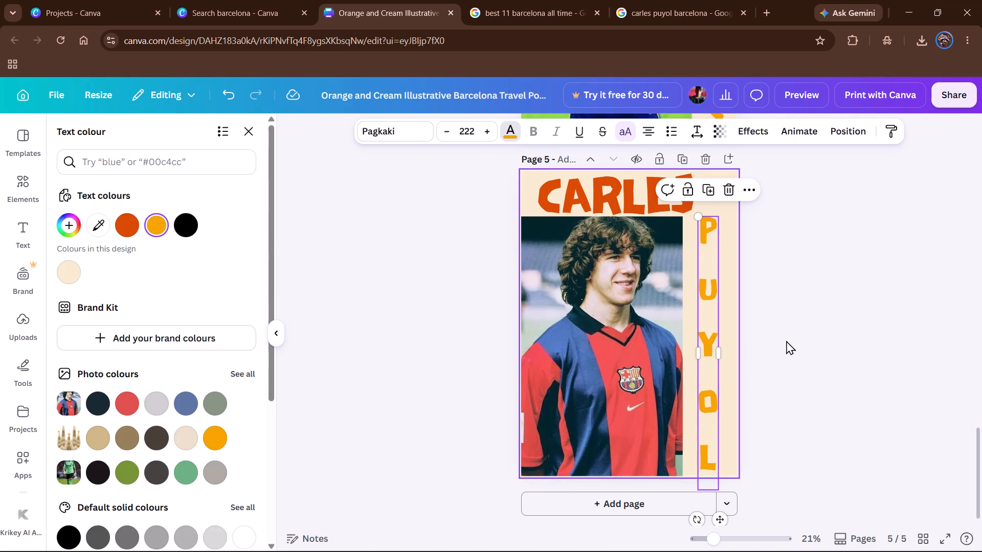
click(822, 339)
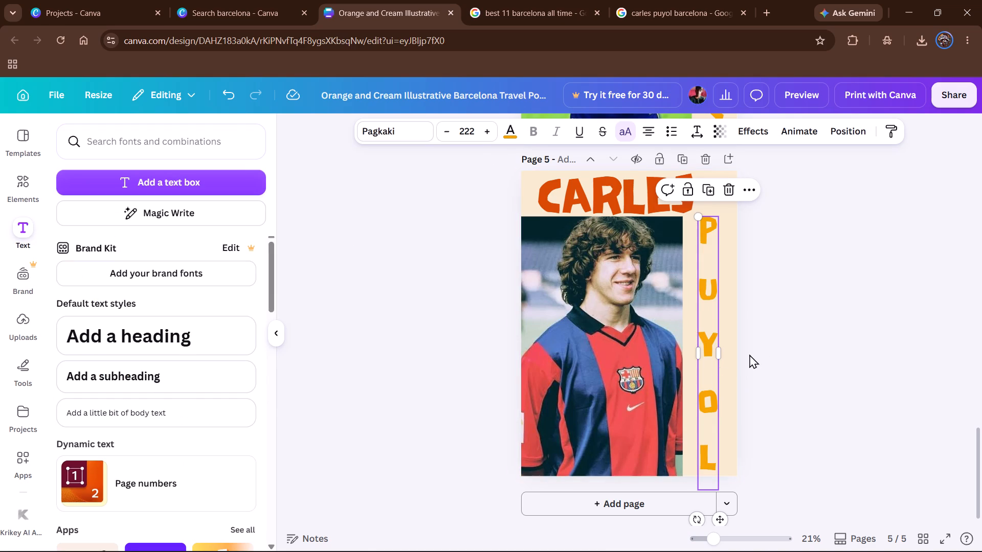
click(735, 362)
click(788, 344)
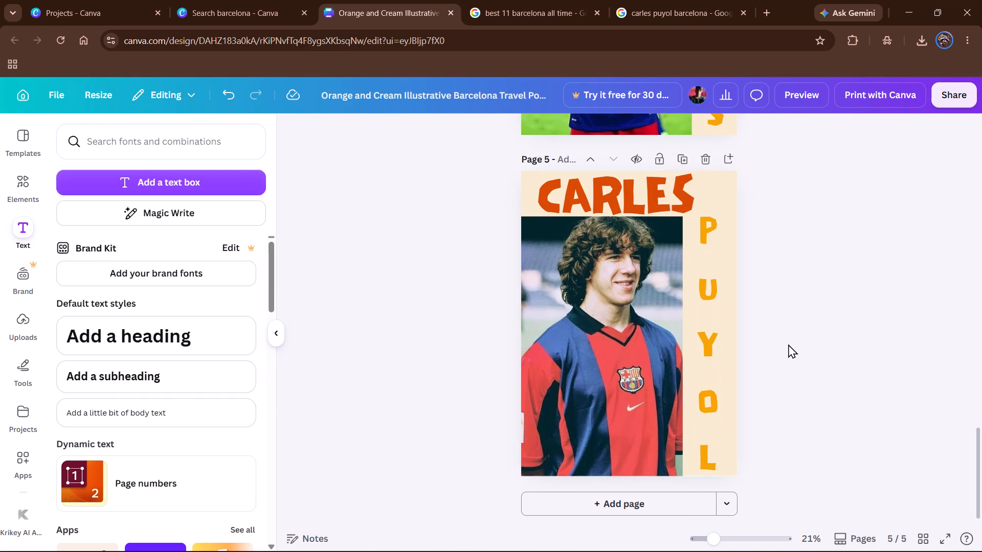
Shift the vertical PUYOL text slightly away from the photo, toward page 5's right edge.
scroll(788, 344, up, 4)
scroll(788, 344, down, 3)
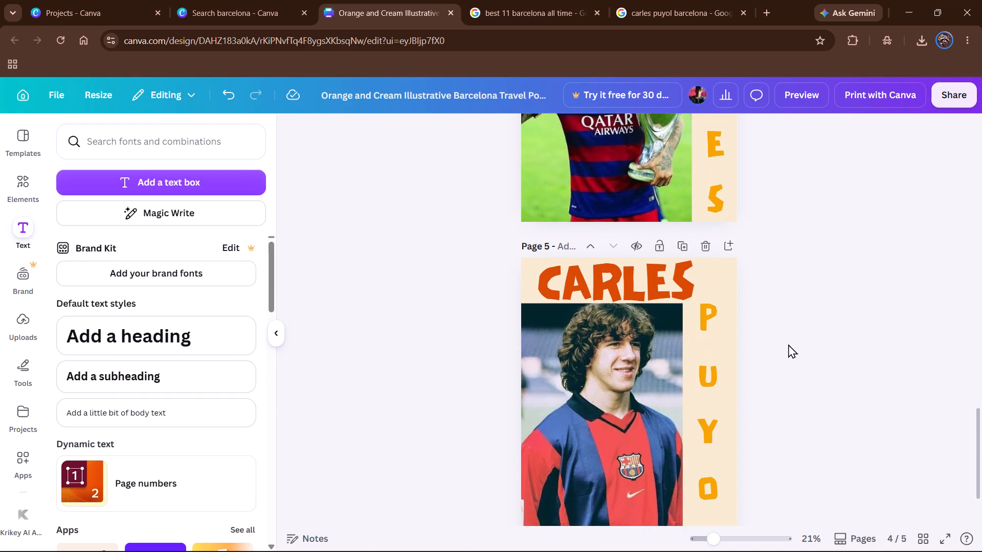
scroll(788, 344, down, 3)
click(702, 341)
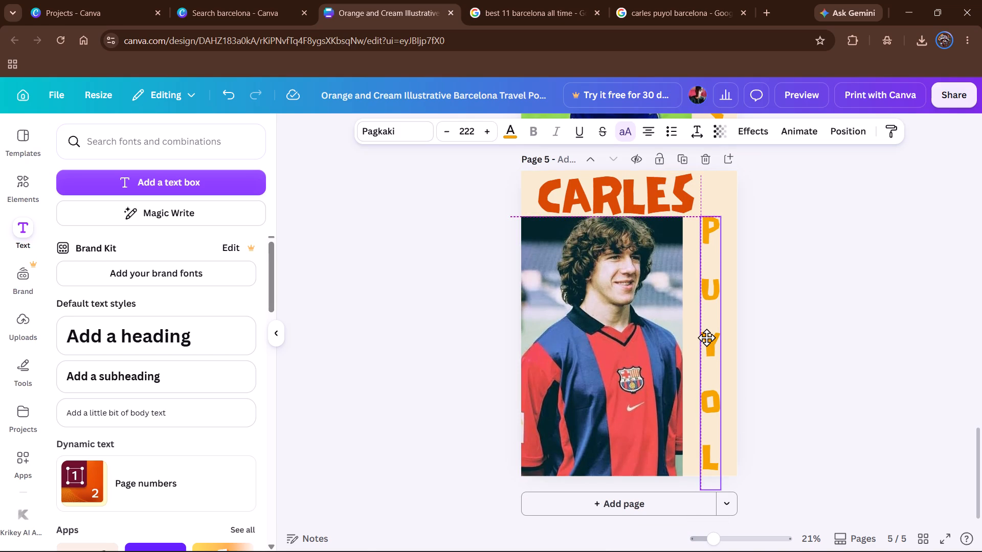
click(789, 322)
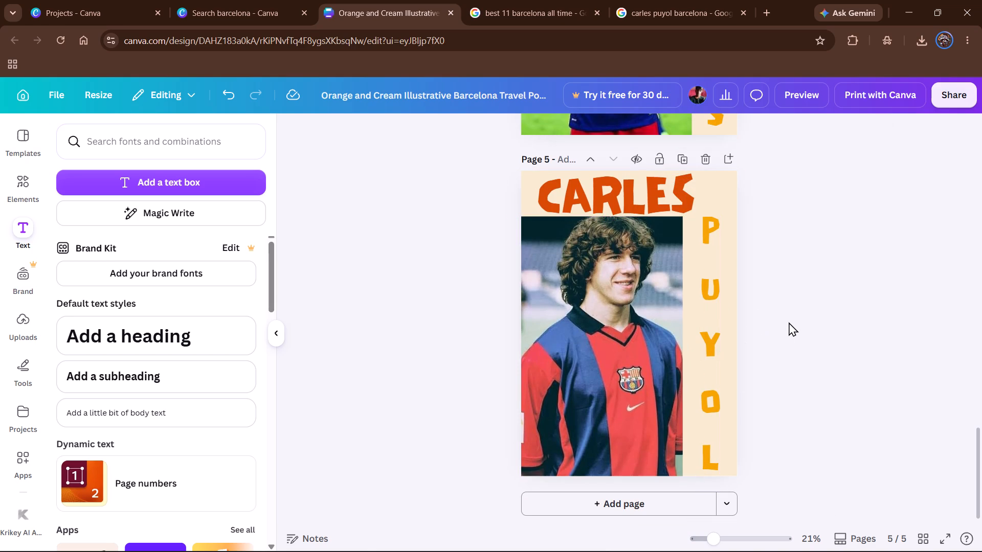
scroll(789, 322, up, 2)
scroll(789, 322, down, 3)
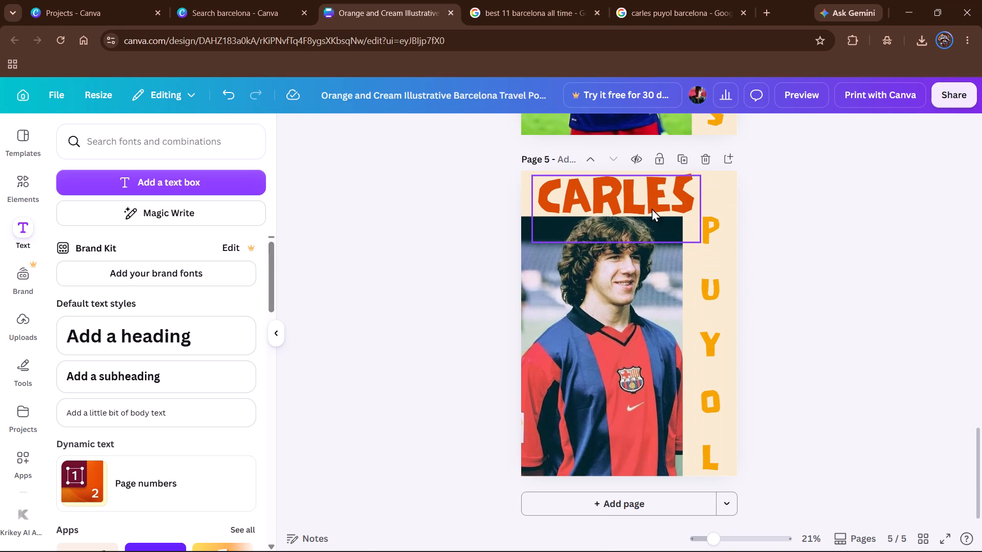
Preview the text animations on the CARLES title and apply Typewriter on enter.
click(633, 196)
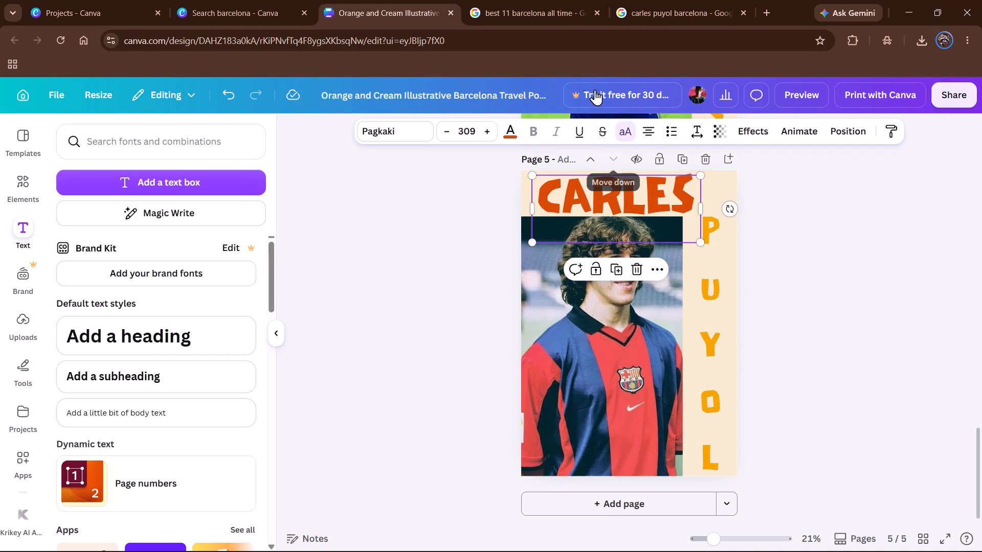
click(664, 0)
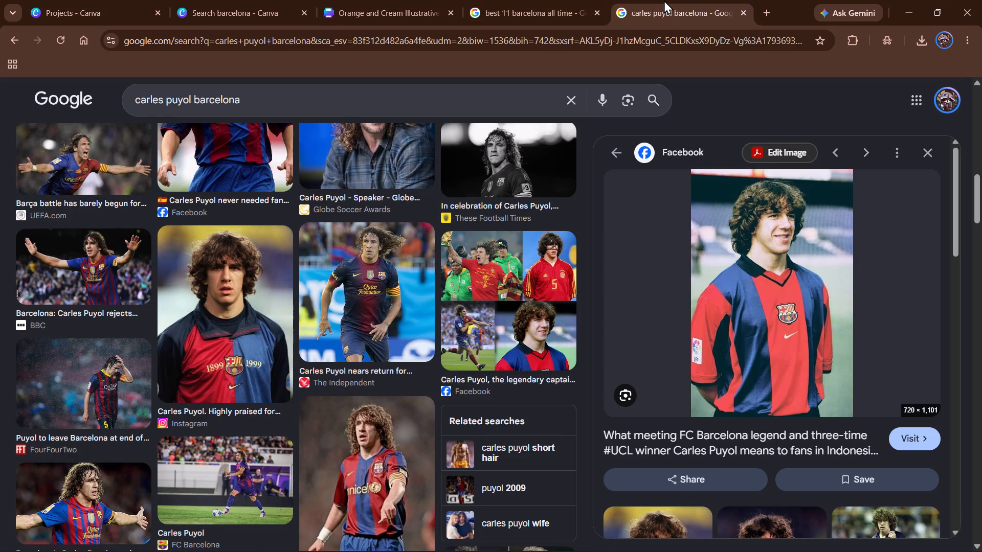
click(432, 0)
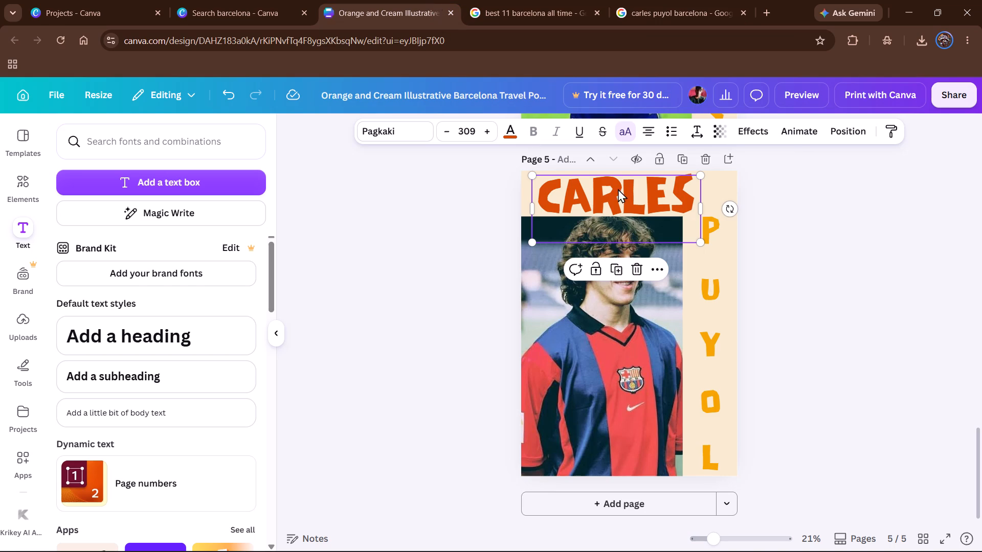
click(801, 134)
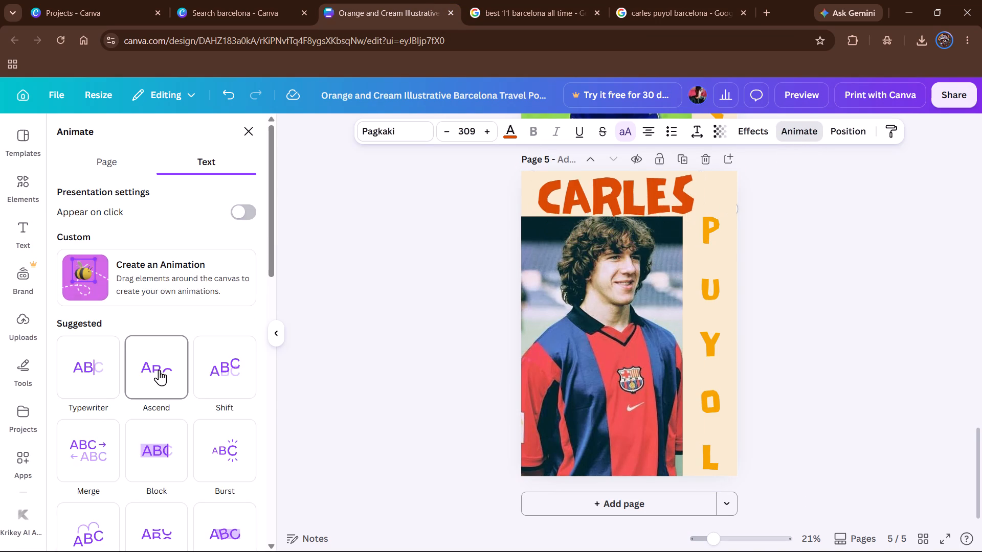
scroll(159, 370, down, 6)
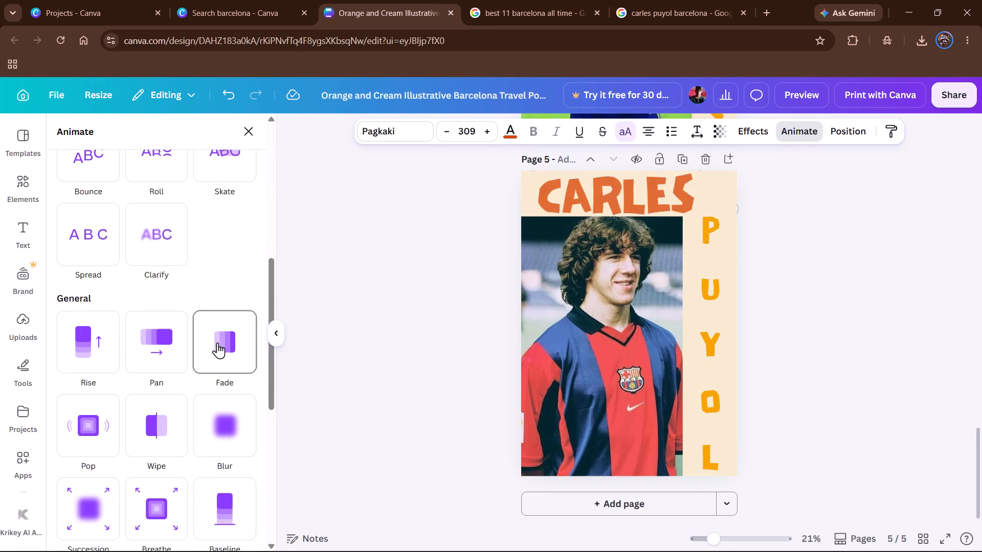
scroll(217, 342, down, 2)
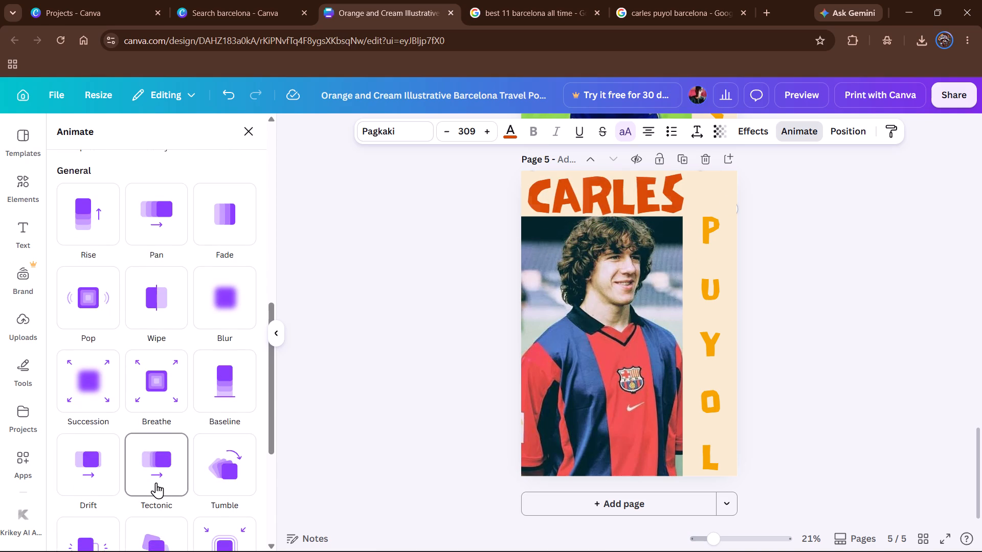
scroll(156, 482, down, 5)
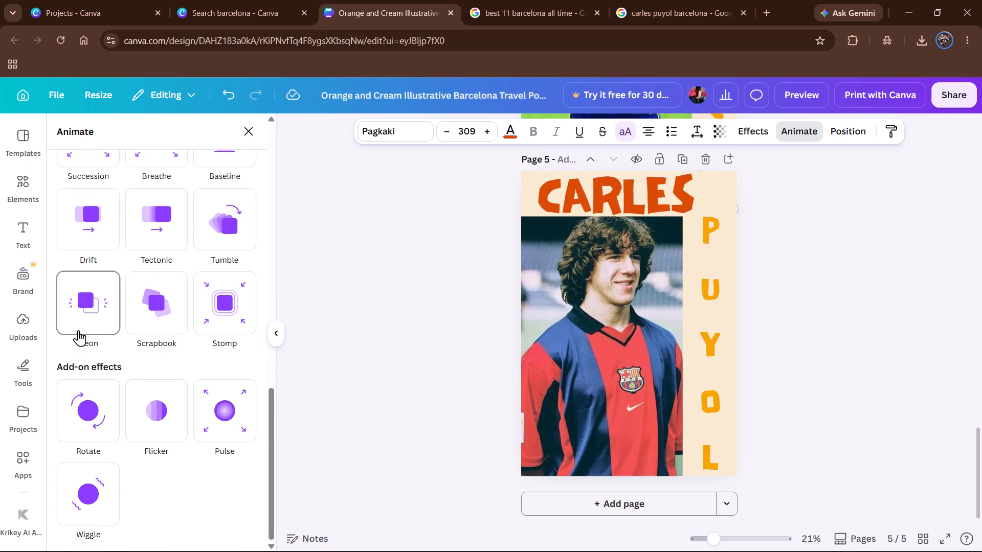
scroll(78, 330, up, 2)
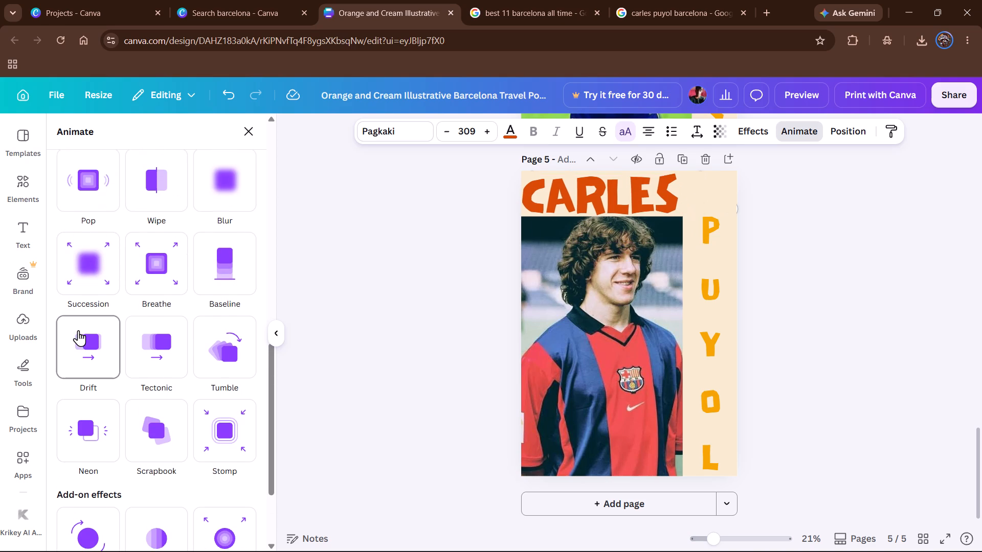
scroll(87, 286, up, 1)
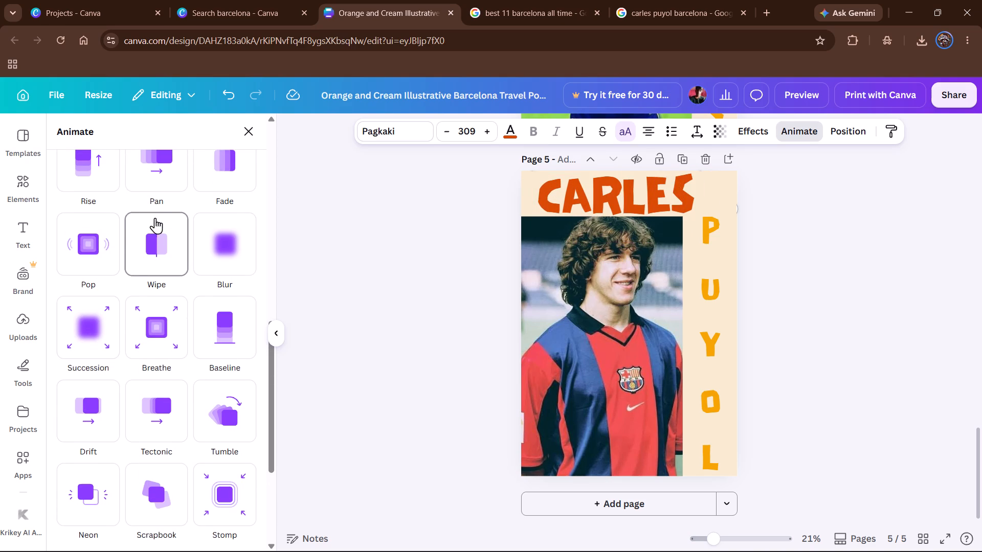
scroll(118, 217, up, 2)
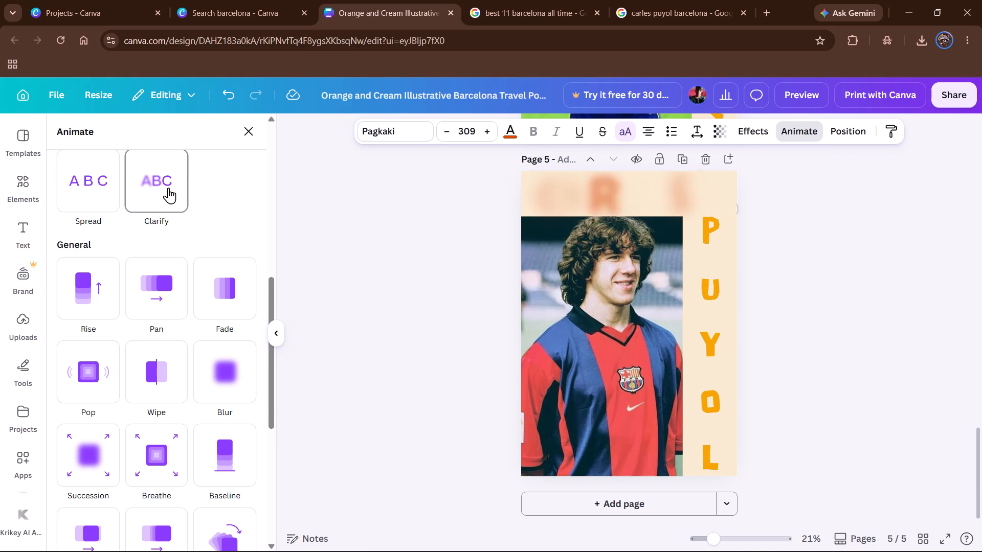
scroll(138, 304, up, 1)
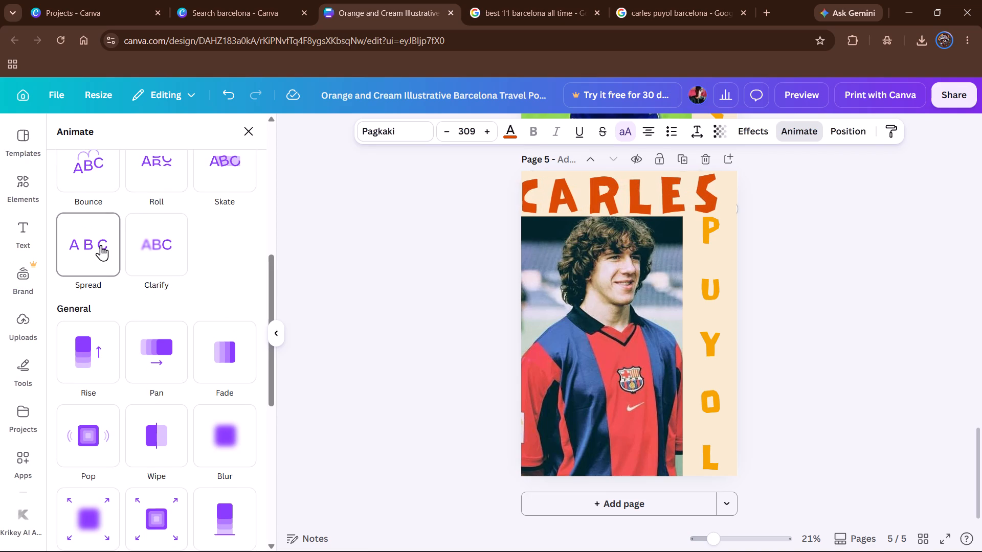
scroll(101, 245, up, 2)
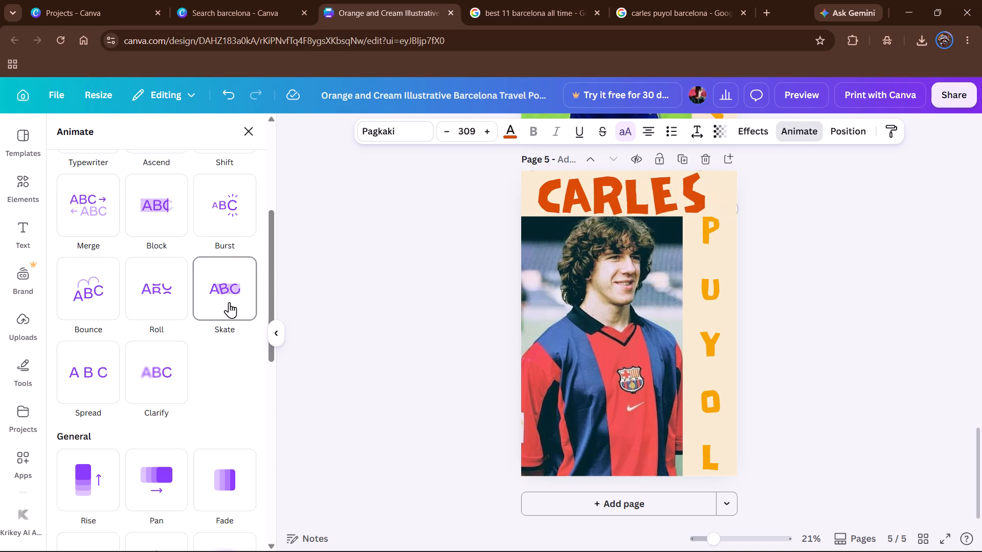
scroll(229, 302, up, 2)
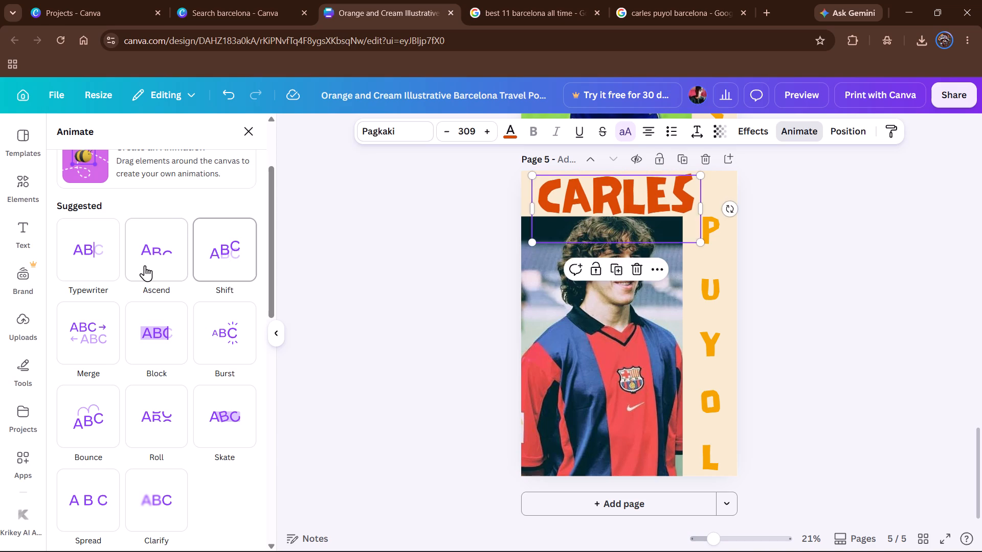
click(105, 263)
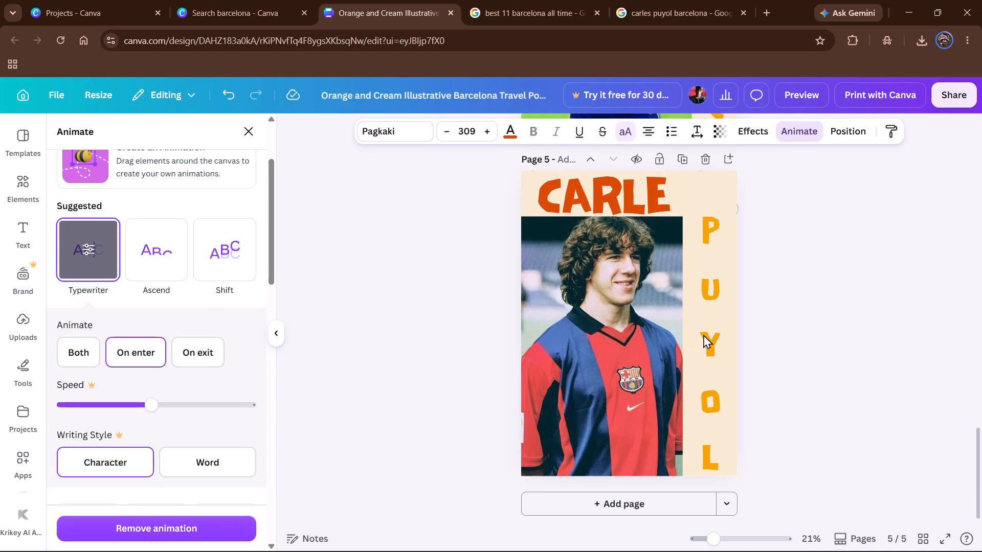
Apply the Bounce text animation on enter to the vertical PUYOL text.
click(704, 333)
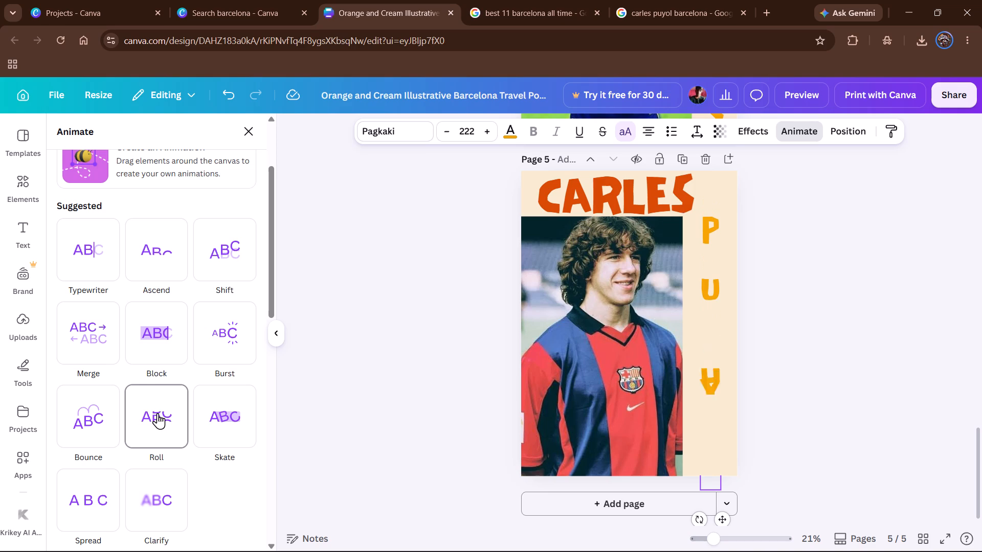
click(101, 435)
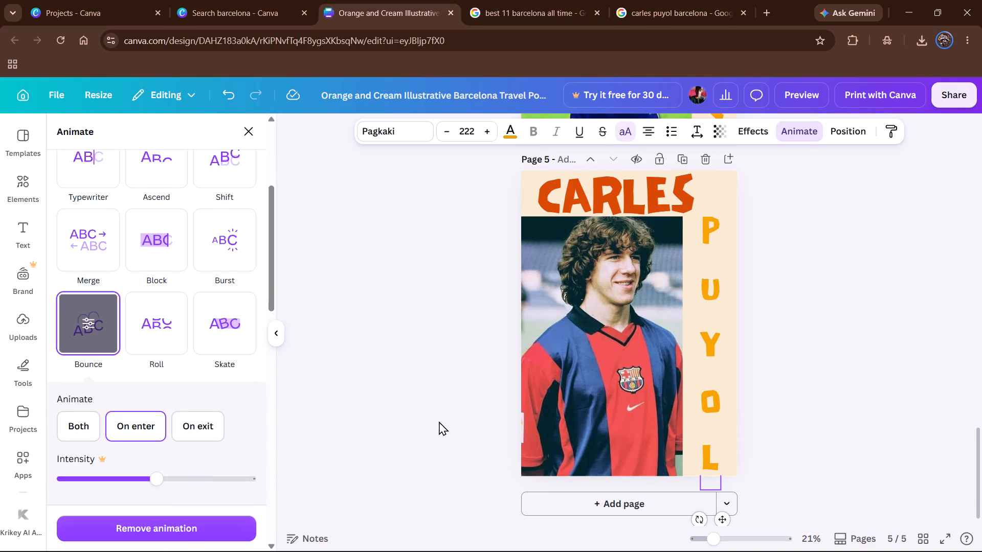
Add a new blank page 6 after the Puyol page.
scroll(439, 421, down, 3)
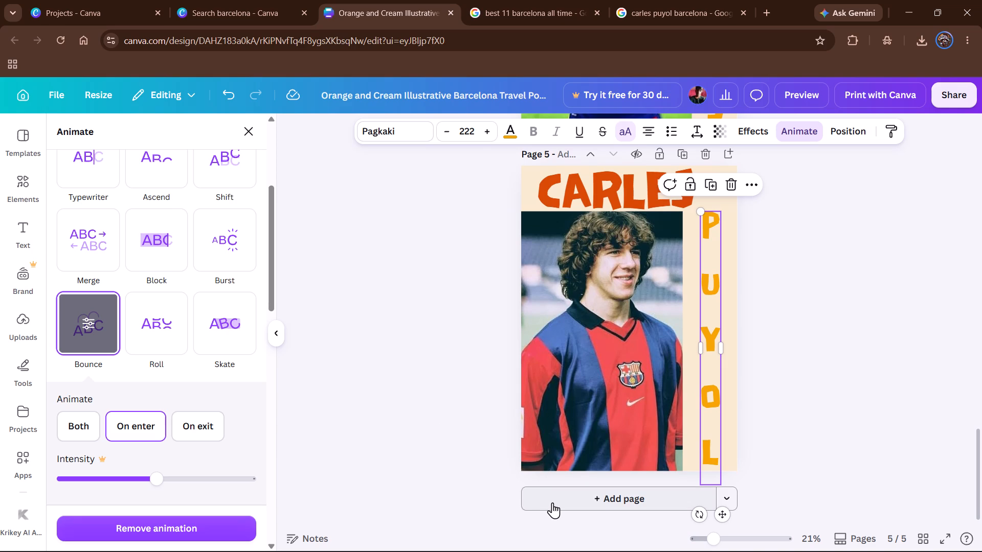
click(552, 502)
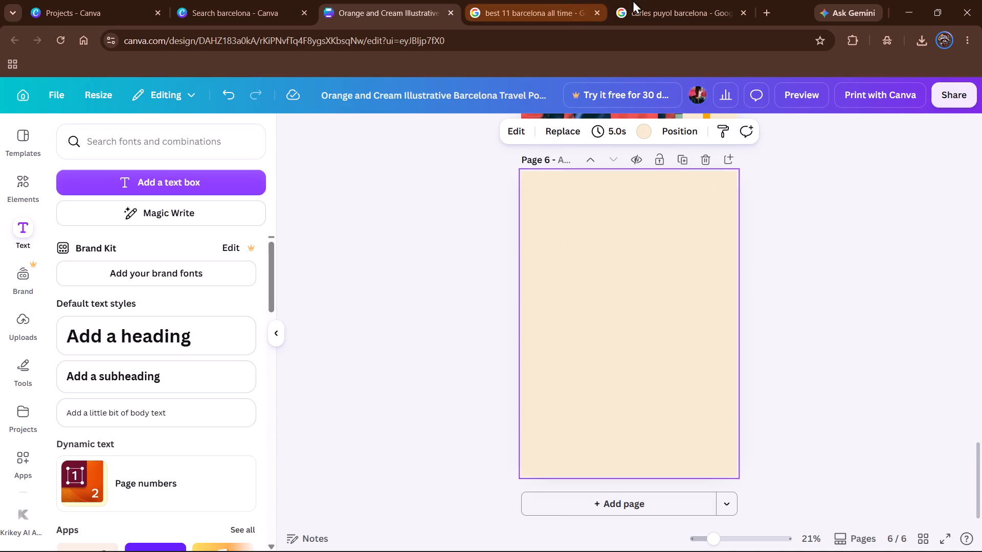
Copy the Ronald Koeman name from the all-time-eleven lineup, search images for it, and narrow the results to Barcelona.
click(556, 0)
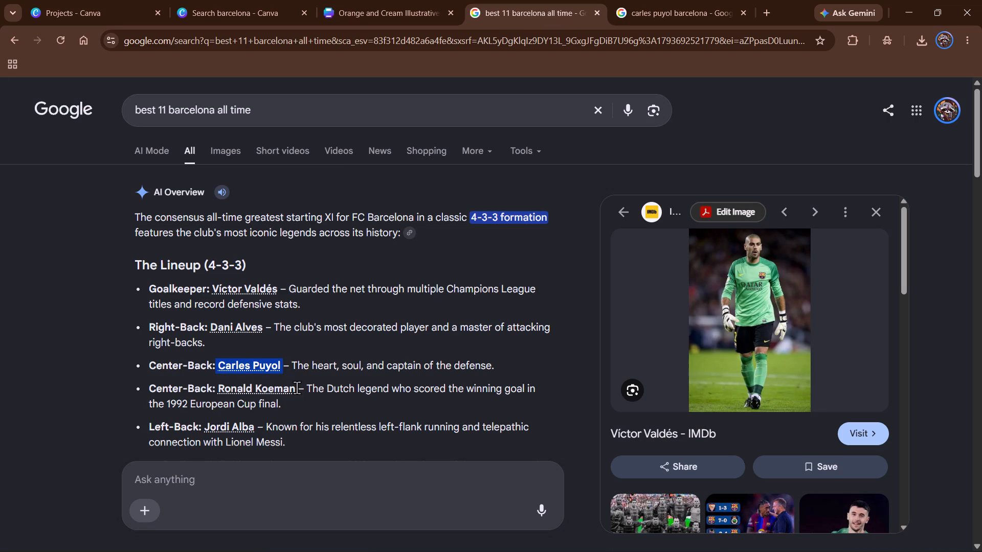
drag(297, 387, 218, 384)
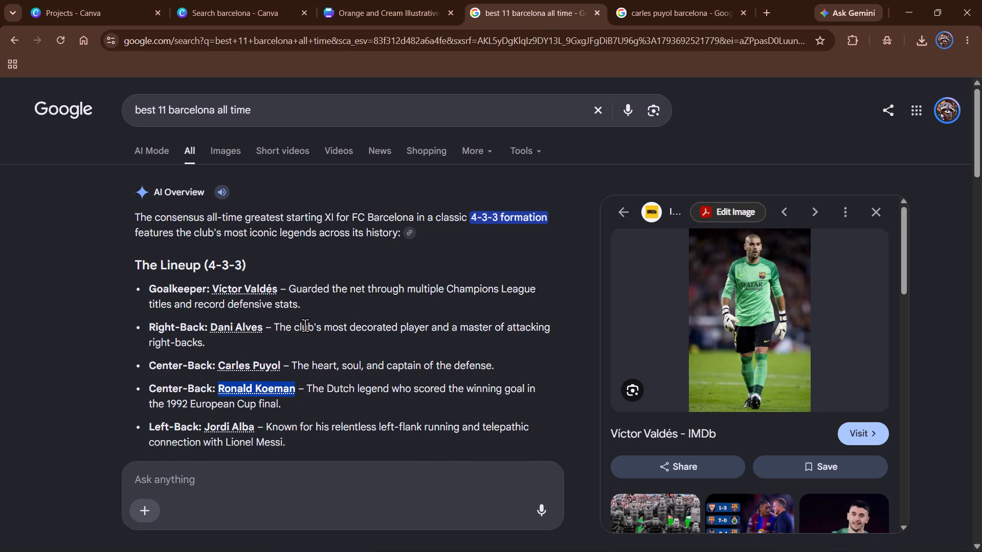
key(ctrl+c)
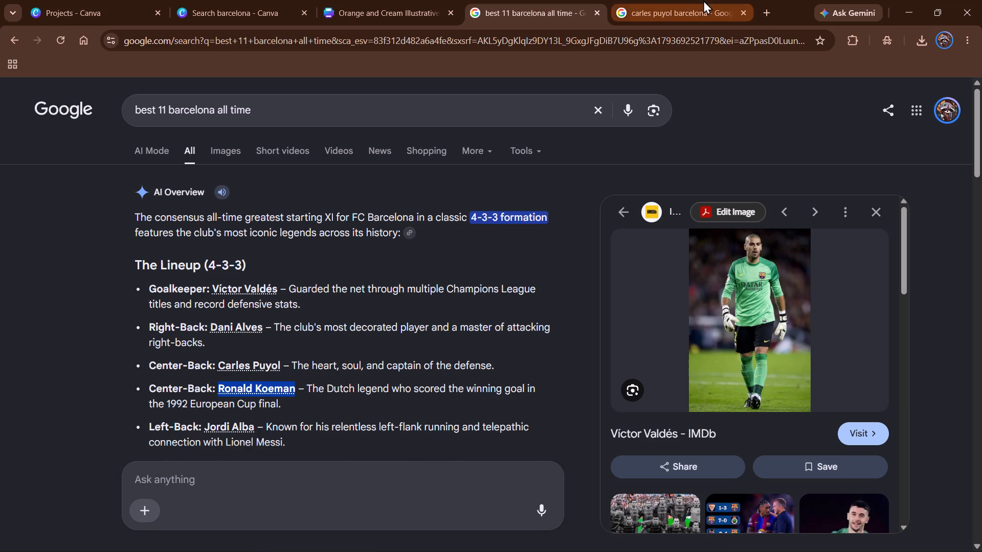
click(703, 0)
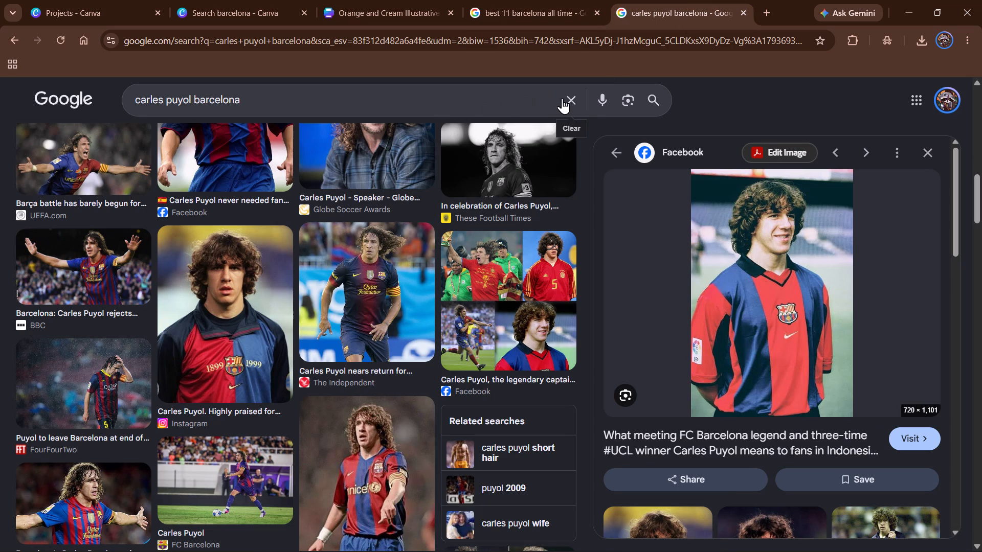
click(562, 98)
key(ctrl+v)
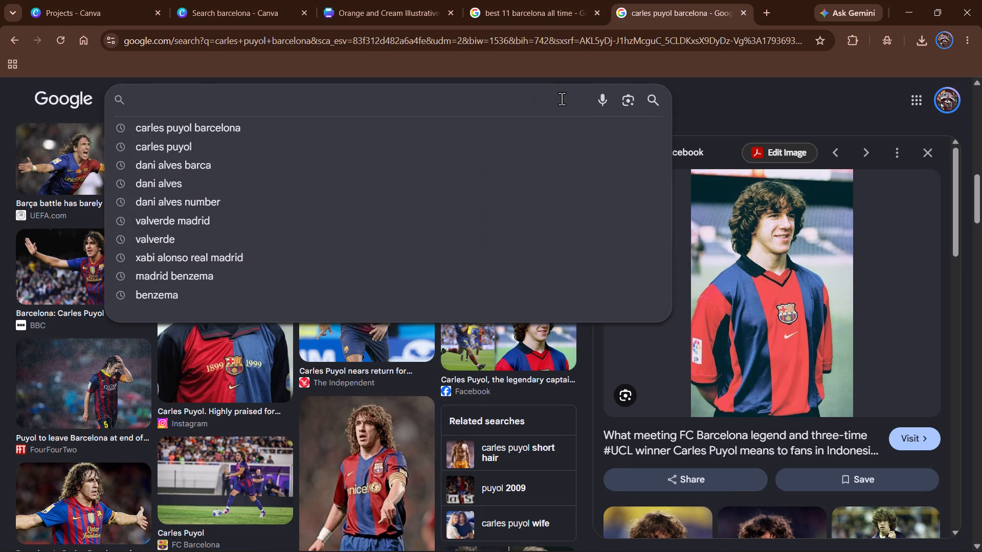
key(Return)
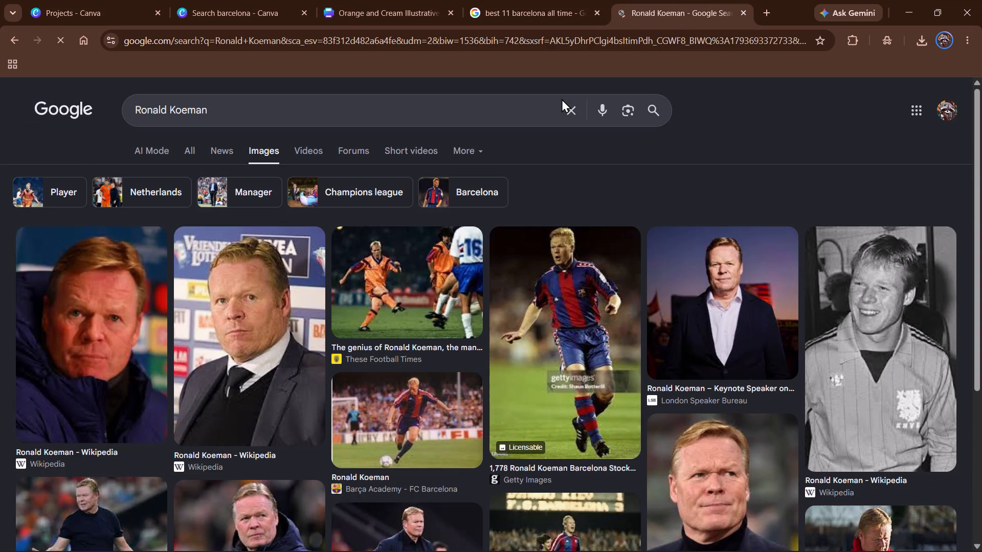
scroll(565, 197, down, 3)
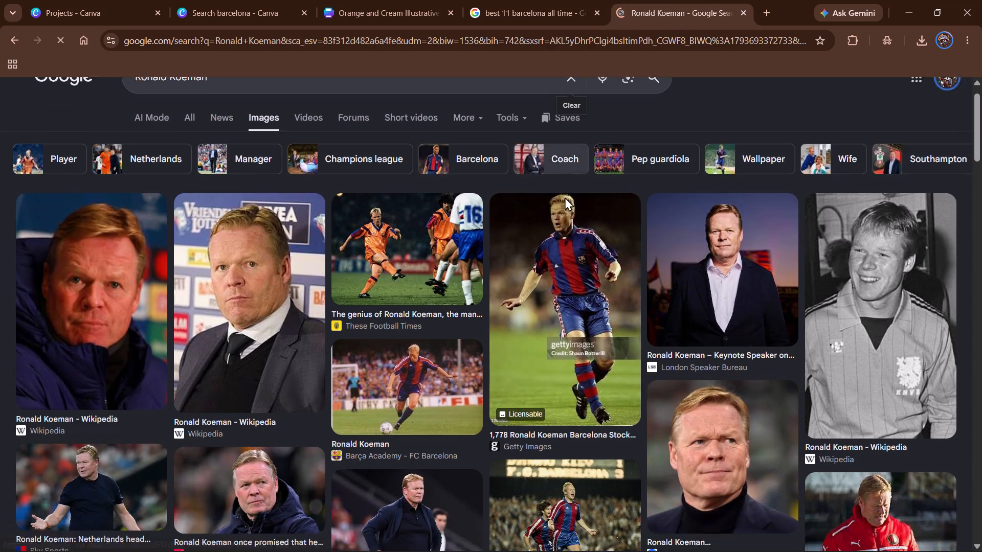
scroll(565, 197, up, 3)
click(468, 202)
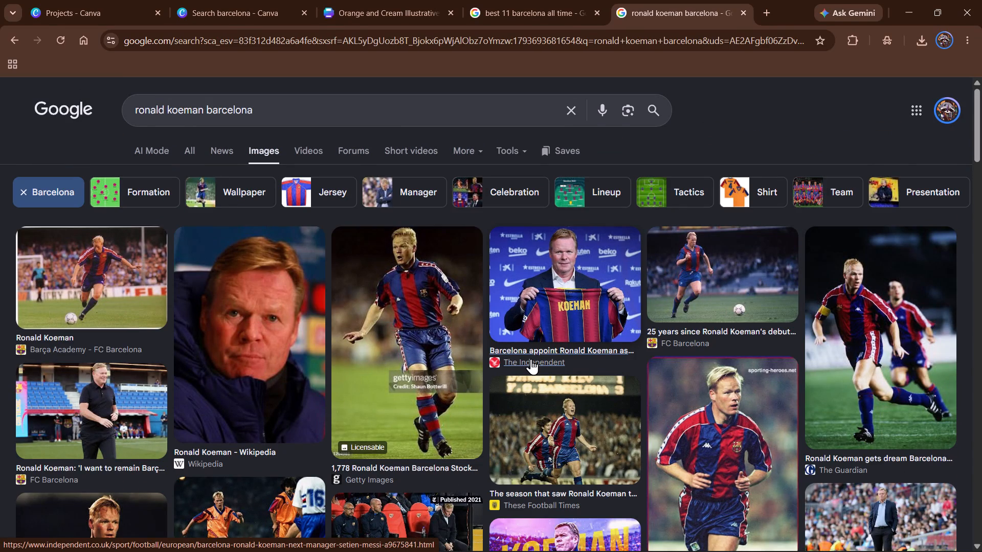
Look through the Ronald Koeman Barcelona image results for a suitable photo from his playing days.
scroll(531, 359, down, 6)
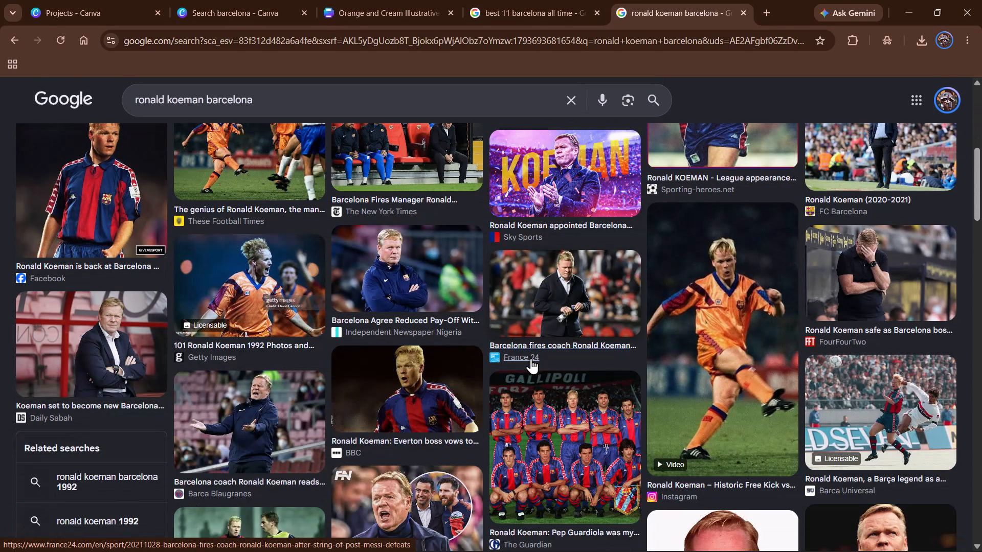
scroll(531, 358, down, 3)
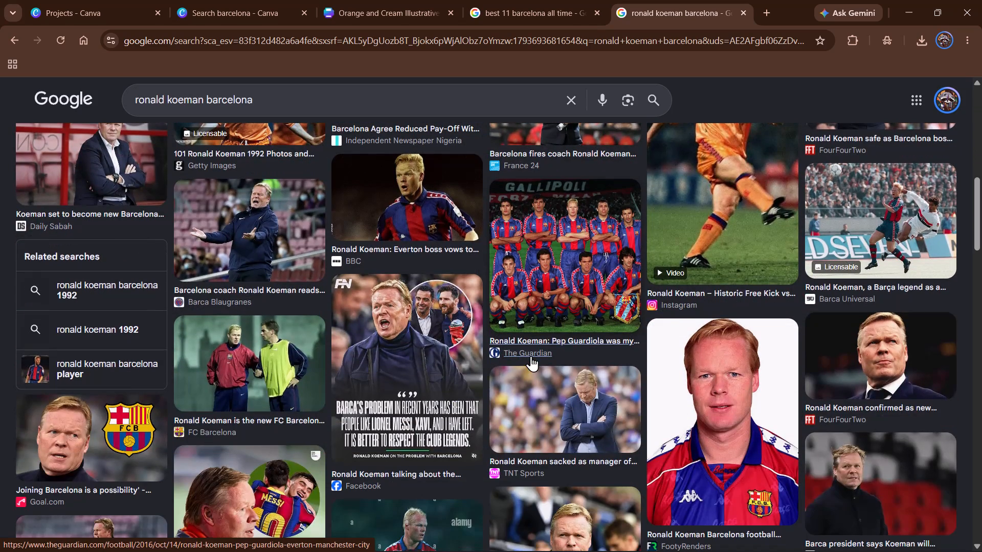
scroll(531, 356, down, 2)
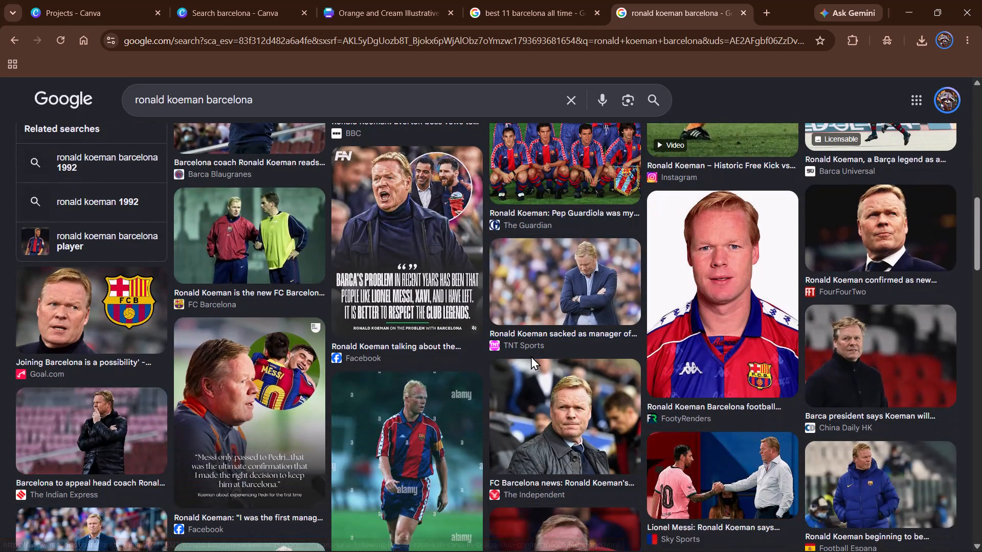
scroll(531, 353, down, 3)
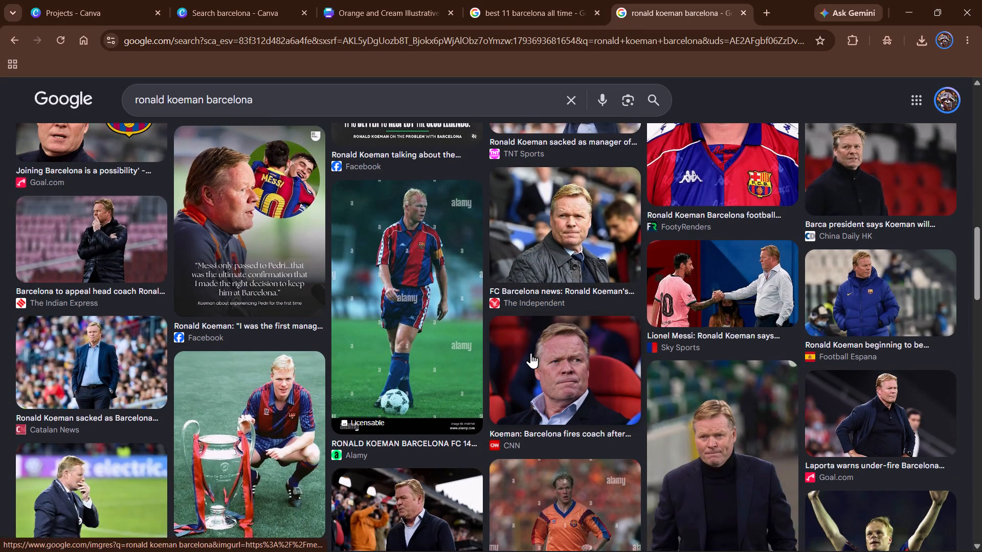
scroll(531, 353, down, 2)
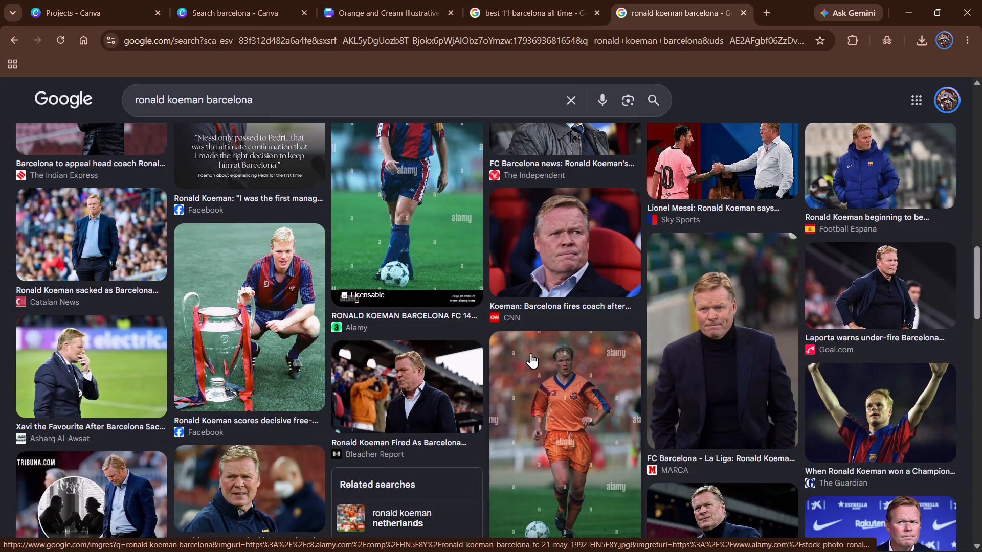
scroll(531, 353, down, 6)
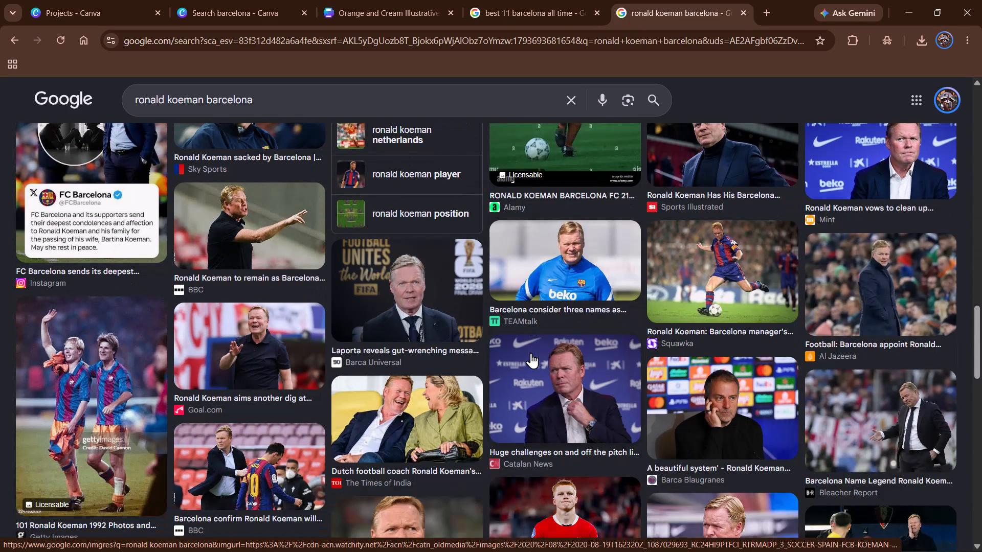
scroll(531, 353, up, 12)
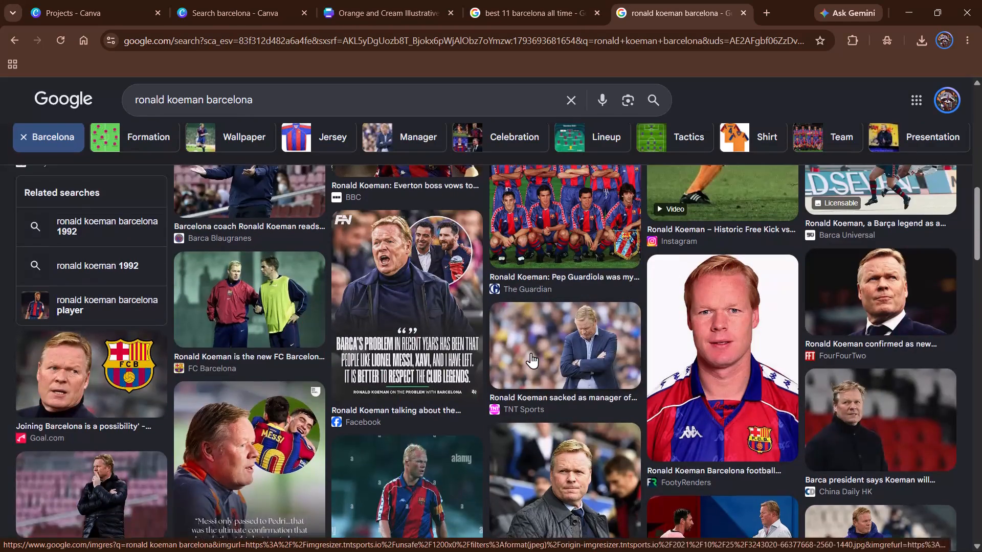
scroll(531, 353, up, 9)
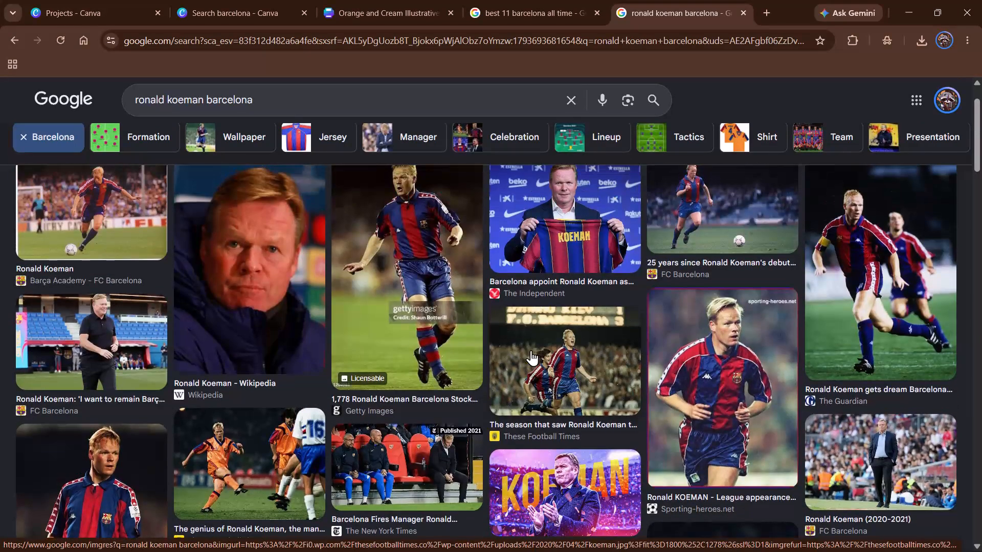
scroll(531, 350, up, 1)
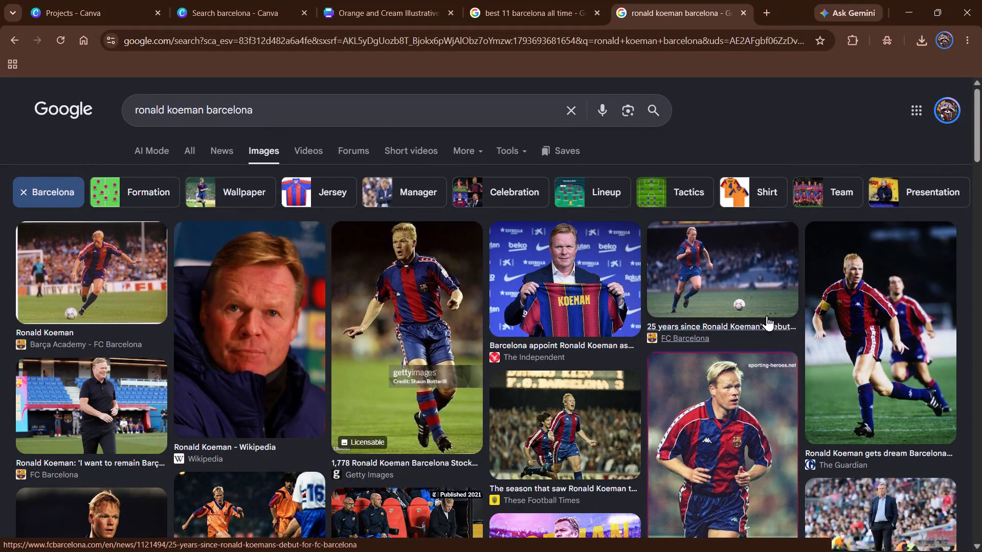
Compare the Guardian action photo with its related images and open the Facebook photo of Koeman in the Barcelona shirt.
click(861, 319)
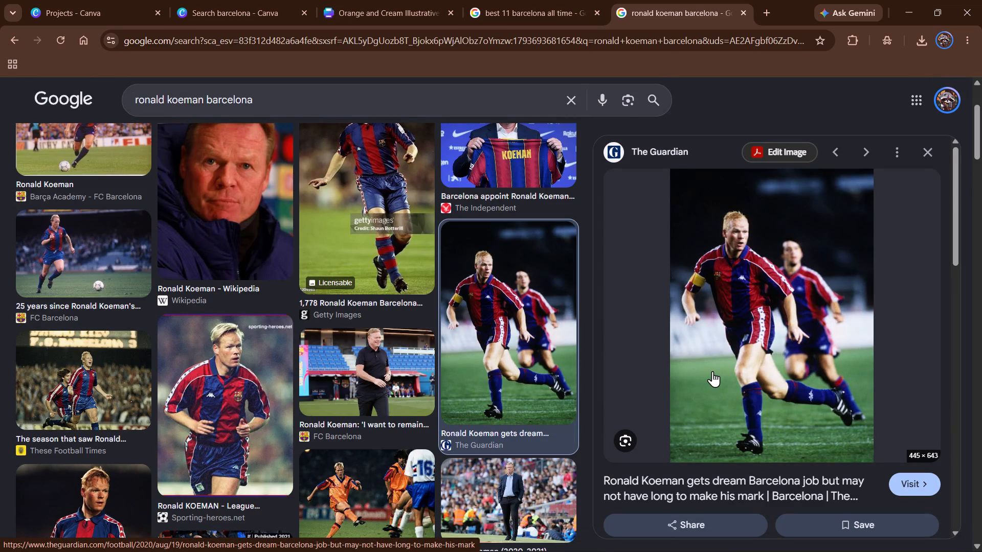
scroll(712, 371, down, 7)
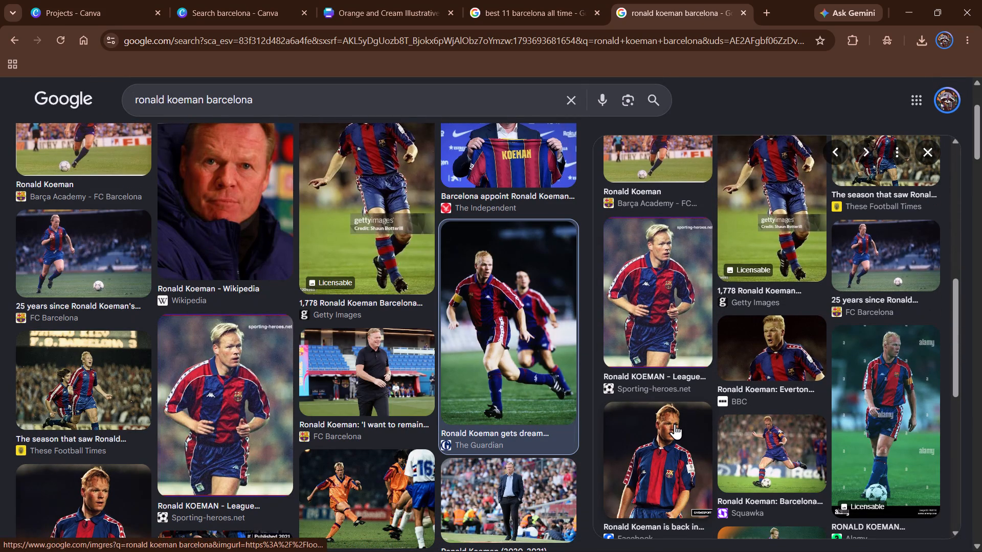
scroll(715, 398, down, 3)
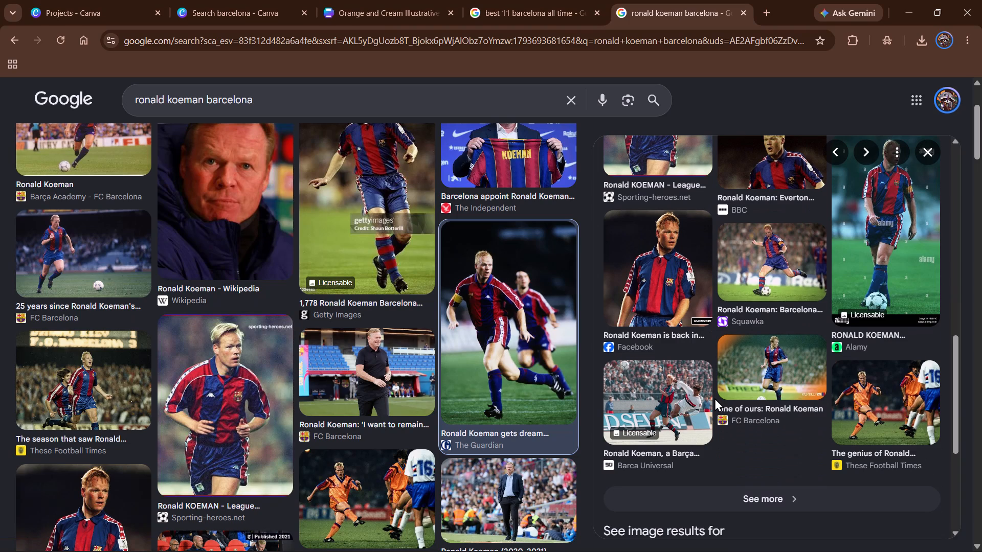
scroll(715, 398, up, 11)
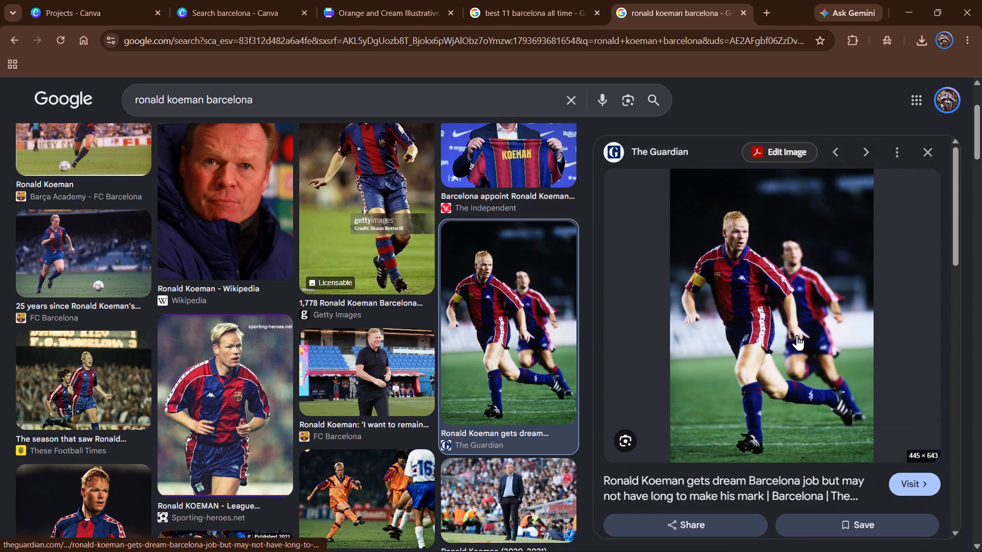
right_click(797, 335)
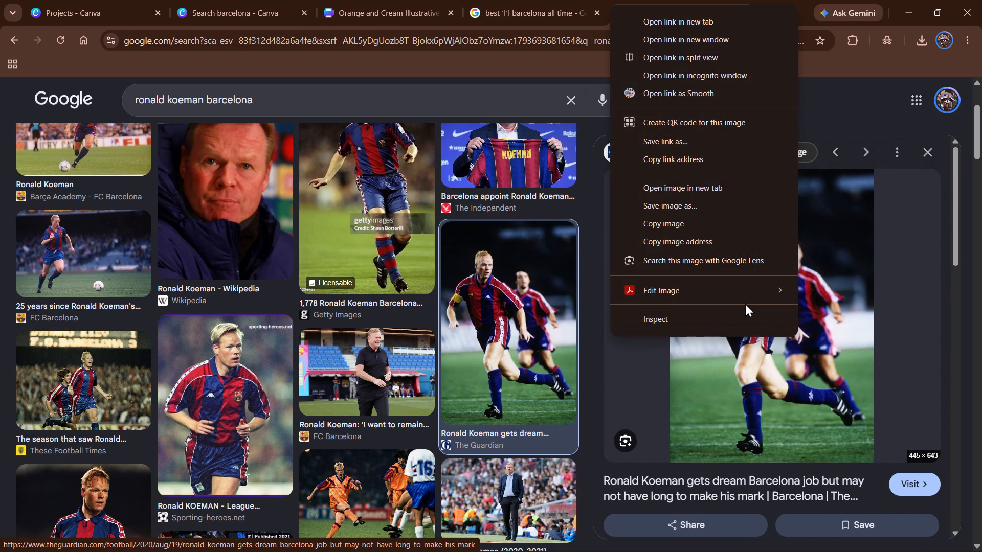
scroll(735, 382, down, 4)
scroll(681, 446, down, 3)
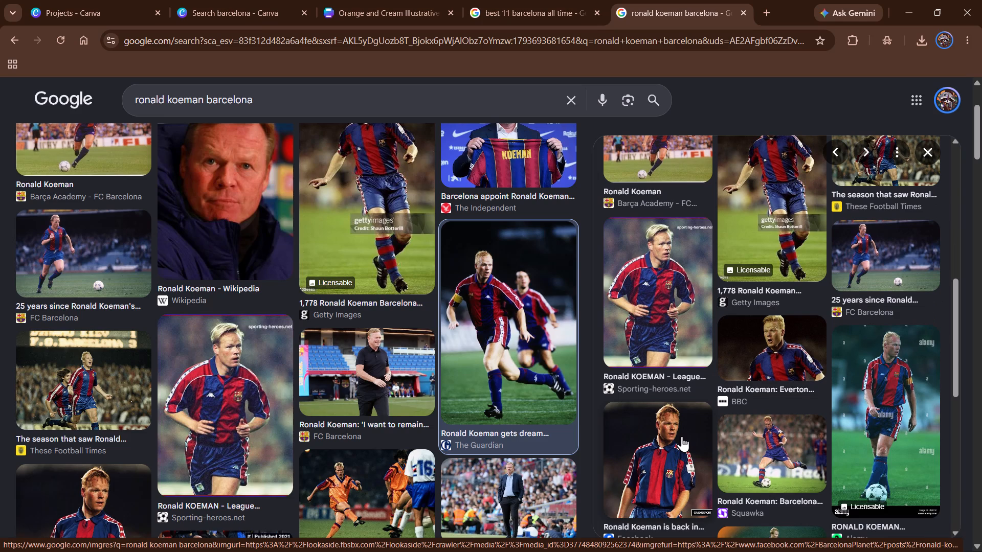
click(681, 436)
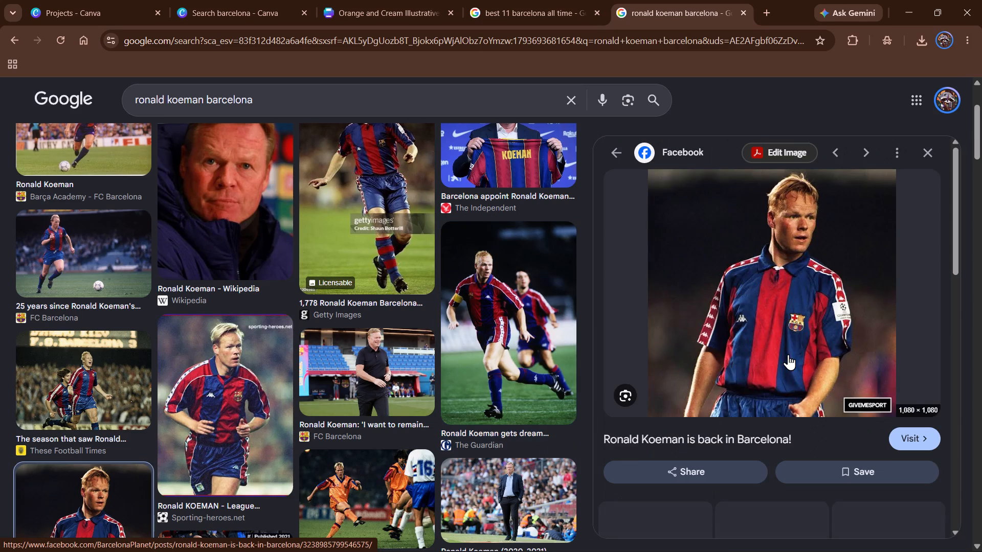
Examine the images related to the Facebook portrait and the Guardian action photo for the most suitable Koeman picture.
scroll(804, 332, down, 5)
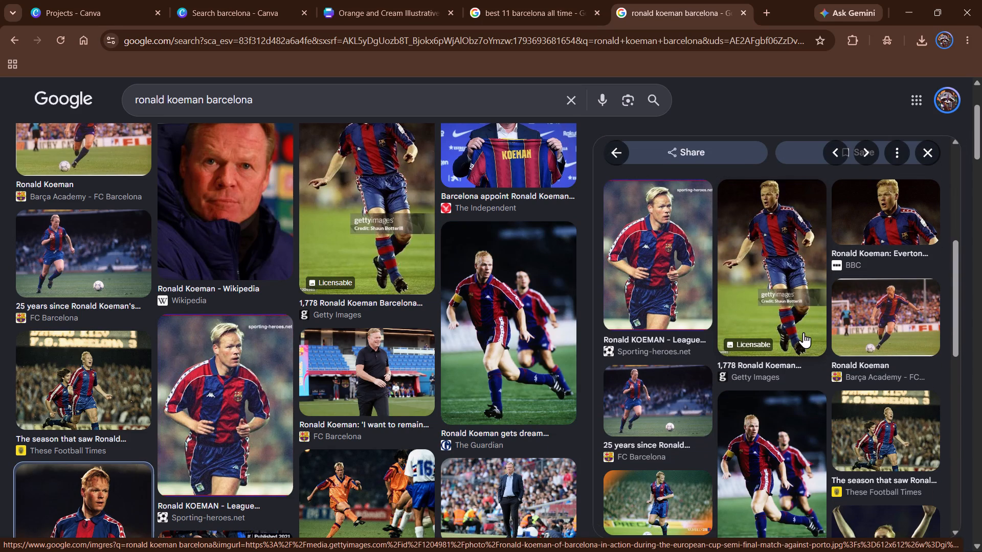
scroll(804, 332, down, 2)
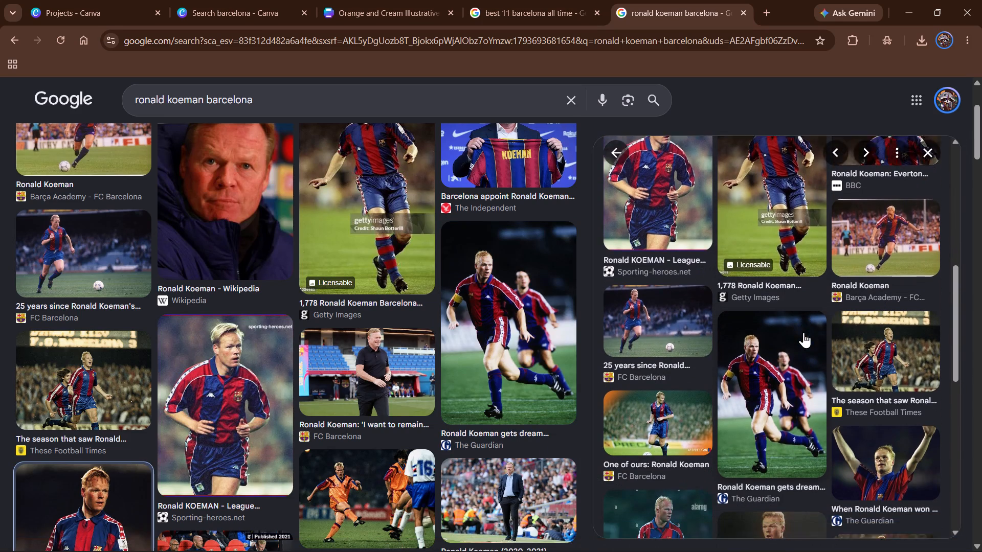
scroll(804, 332, down, 4)
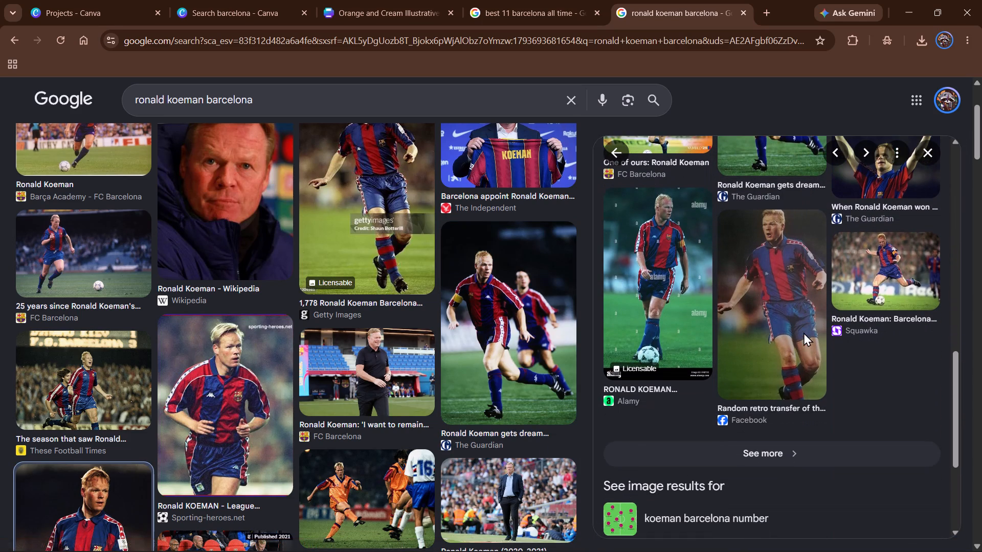
scroll(804, 332, up, 4)
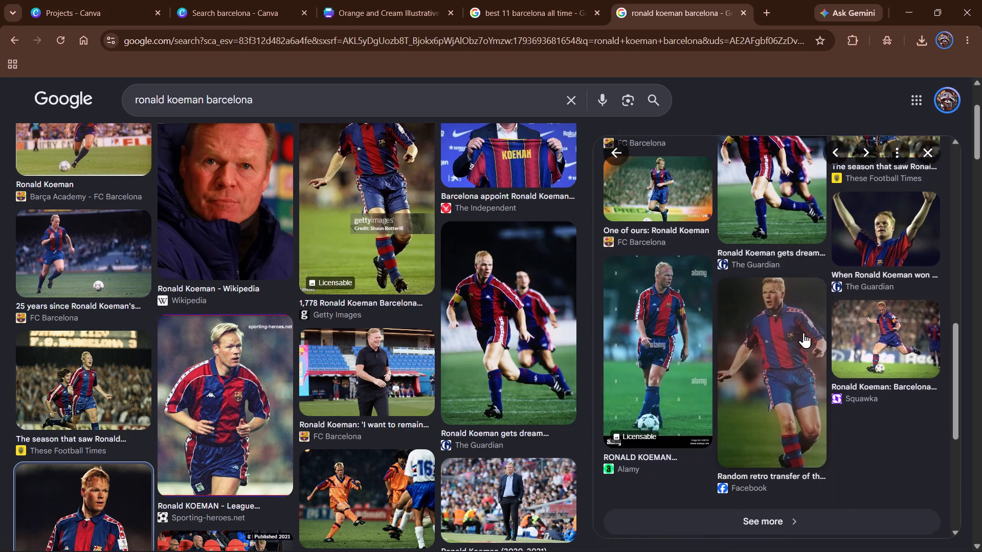
click(516, 345)
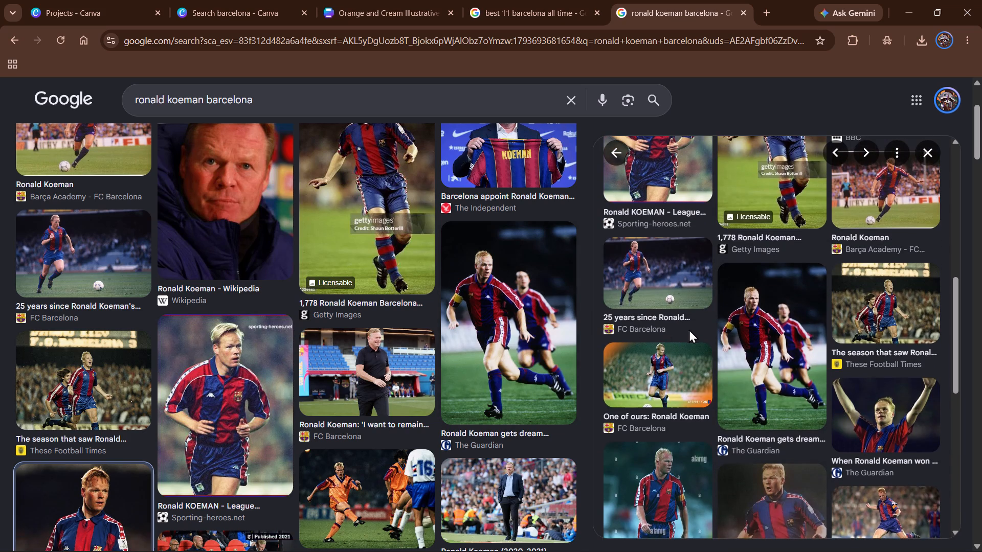
scroll(686, 329, up, 2)
scroll(686, 329, down, 5)
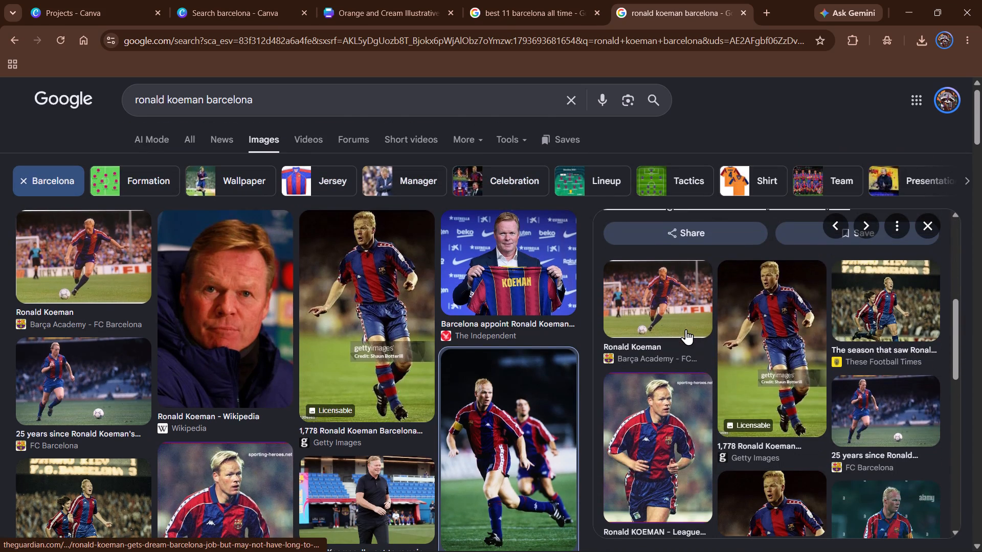
scroll(686, 329, down, 3)
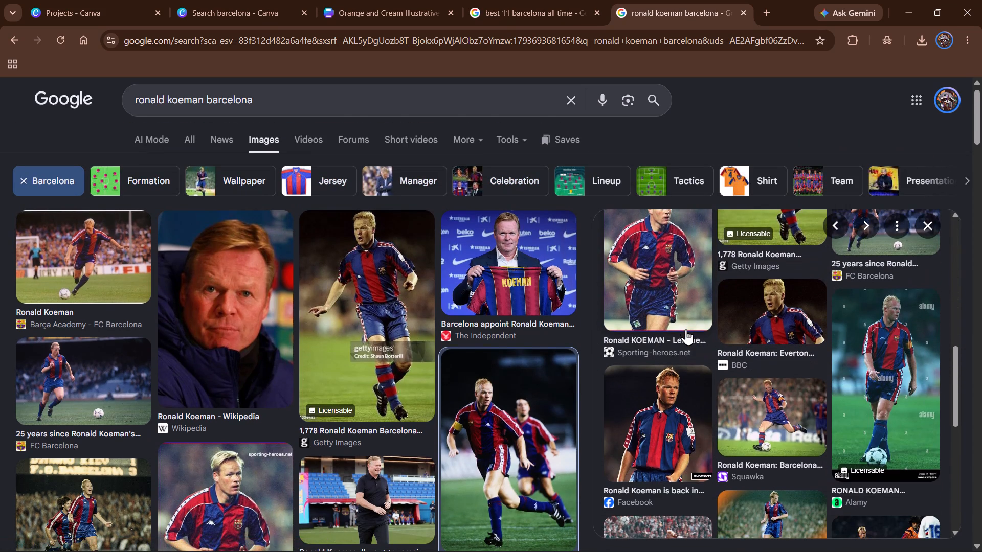
scroll(791, 439, down, 2)
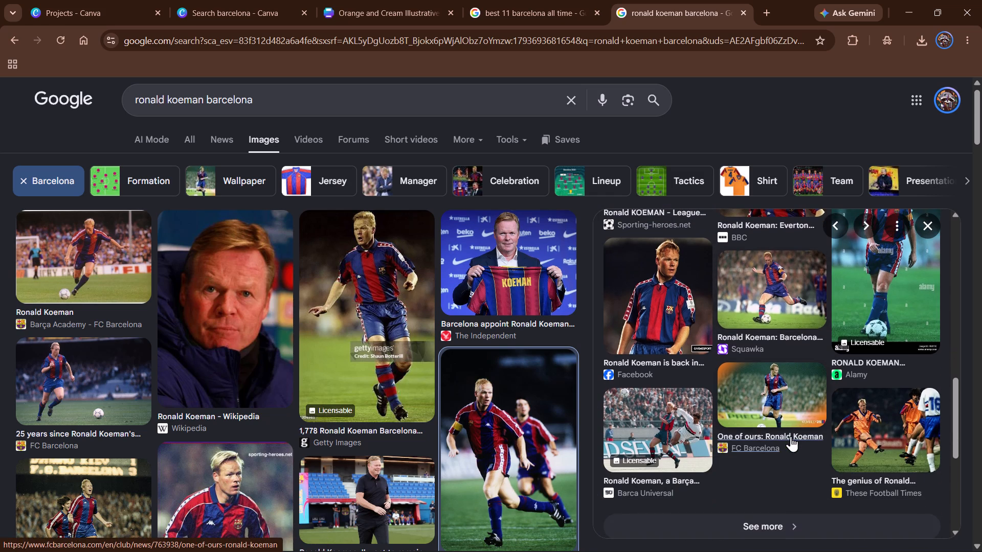
Reopen the Facebook photo of Koeman in the Barcelona shirt and save it as a JPEG in the Certificates folder.
click(657, 332)
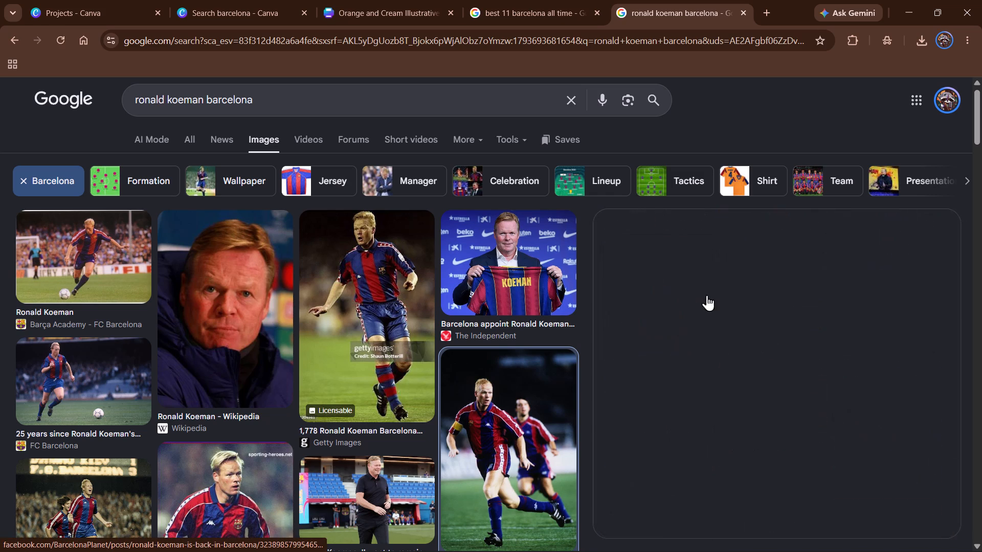
right_click(798, 344)
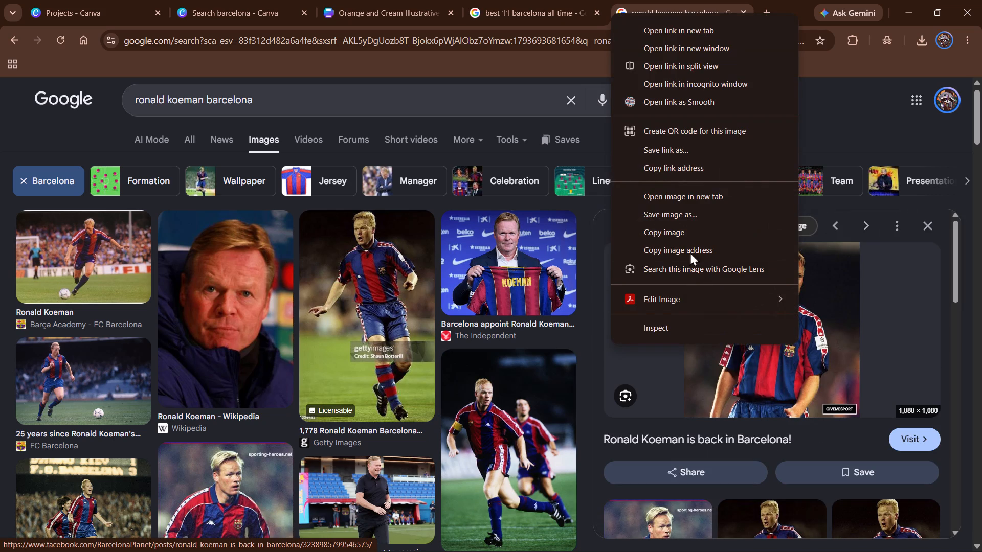
click(682, 214)
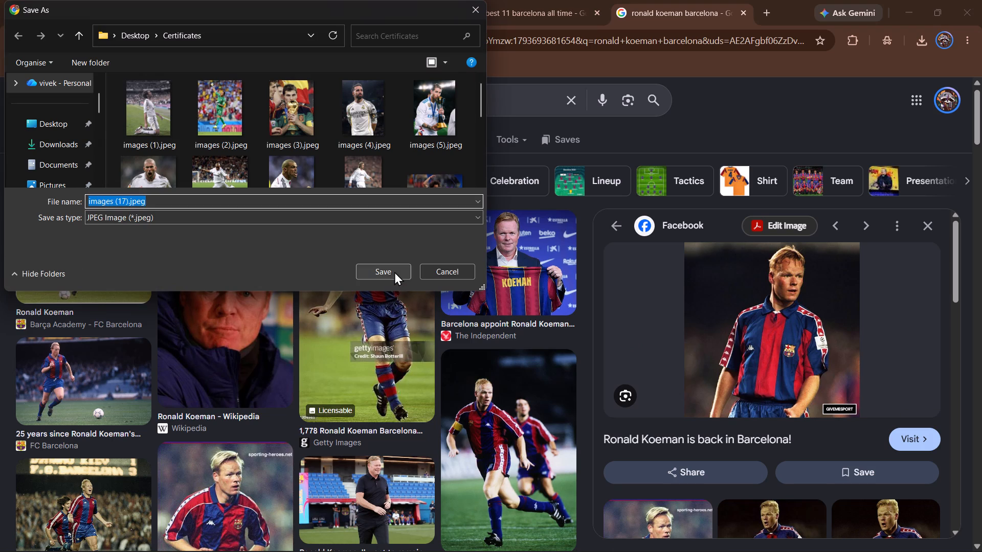
click(394, 271)
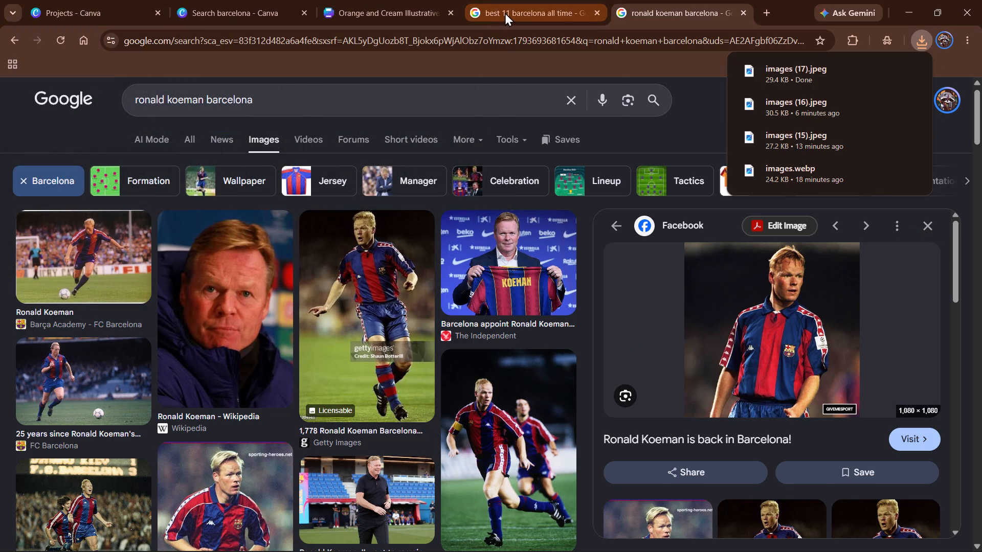
Switch to the Canva poster design and start uploading the saved Ronald Koeman photo.
click(505, 12)
click(409, 0)
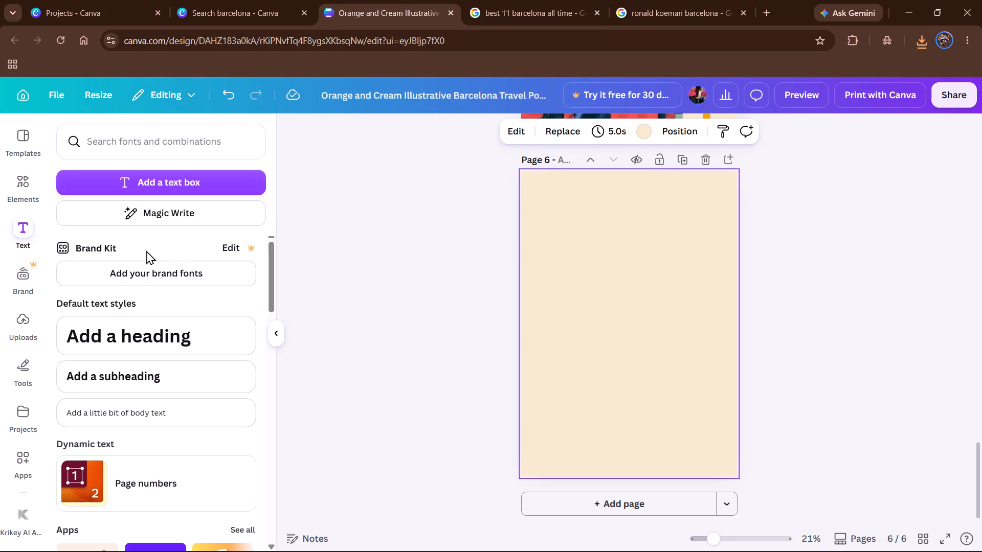
click(21, 312)
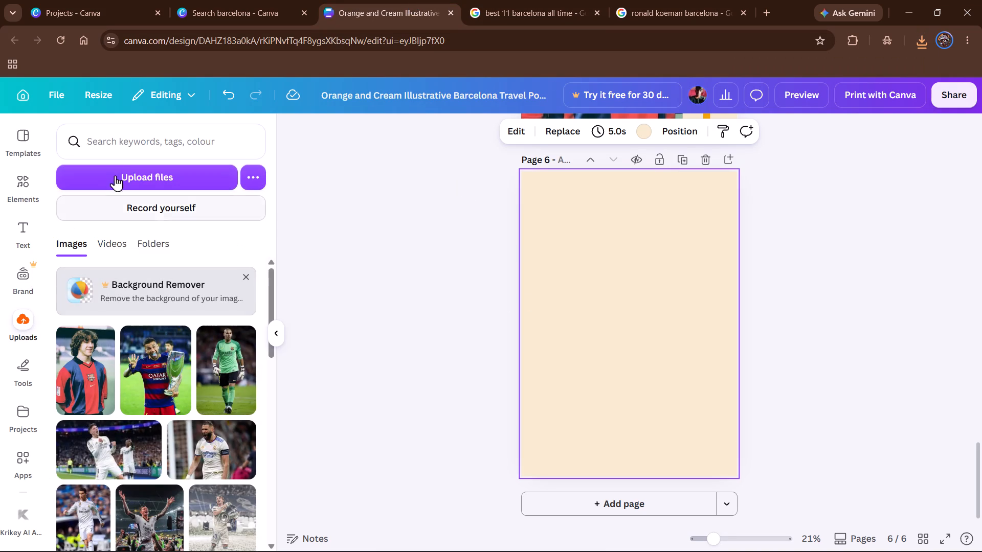
click(125, 169)
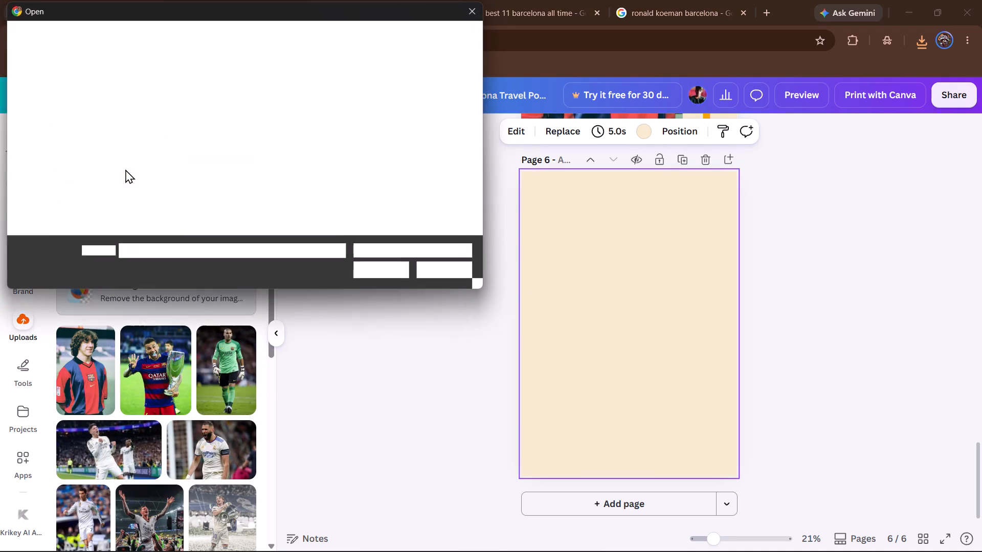
Upload images (17).jpeg, the Koeman photo, to the Canva design and place it on page 6.
scroll(372, 141, down, 2)
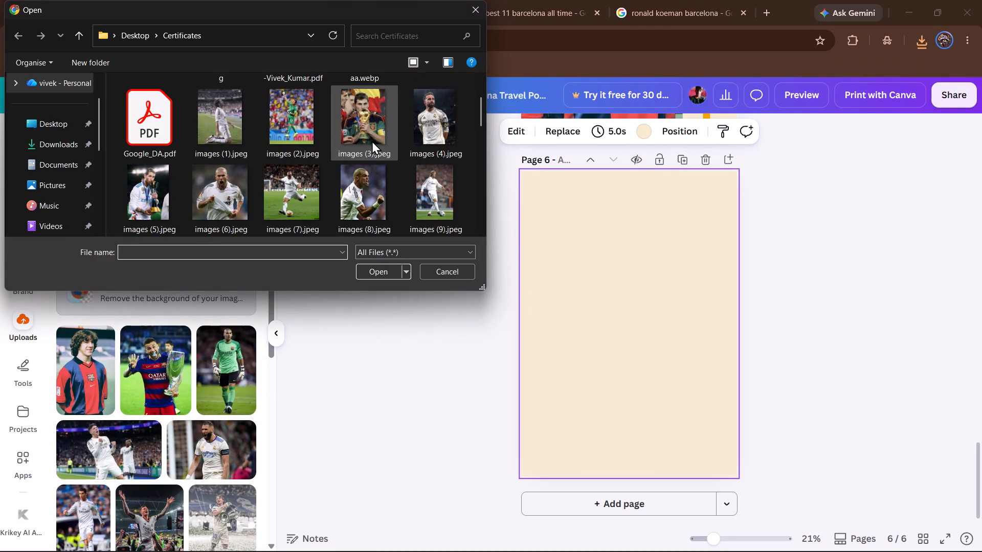
scroll(373, 139, down, 2)
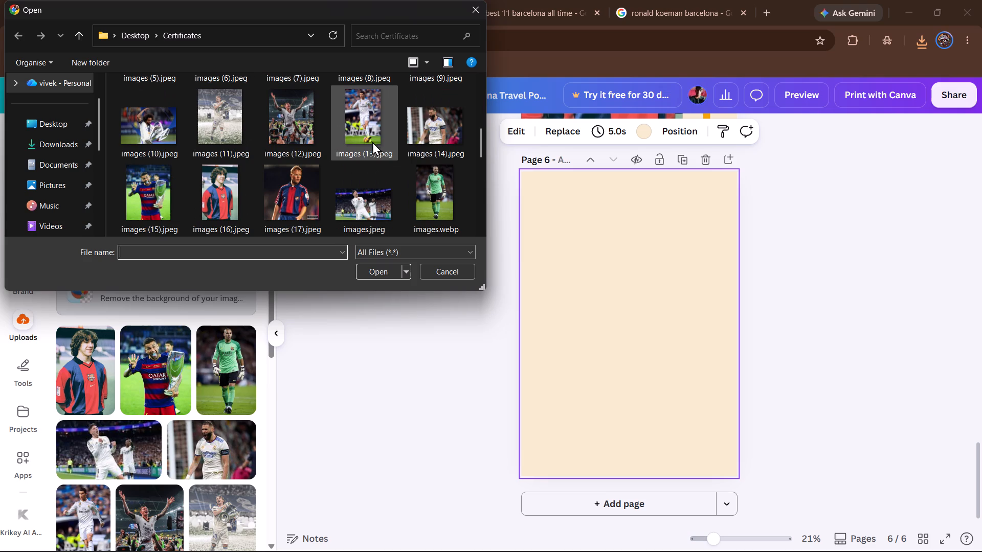
click(285, 204)
click(368, 269)
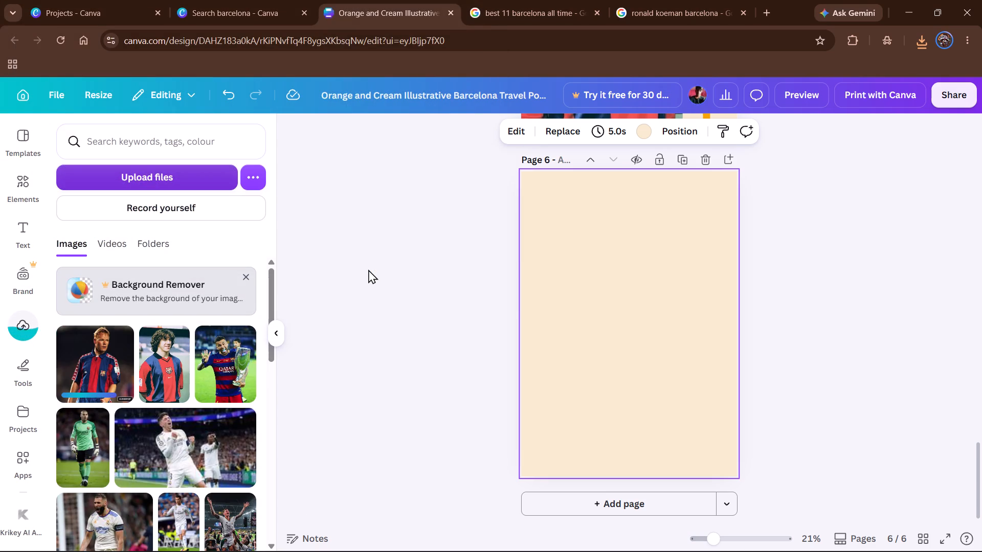
click(84, 366)
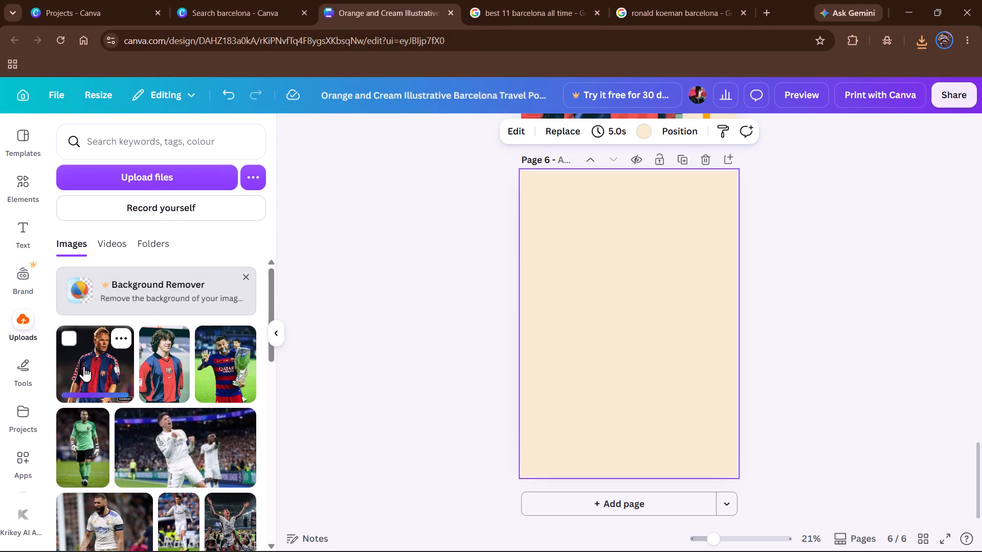
drag(641, 332, 637, 337)
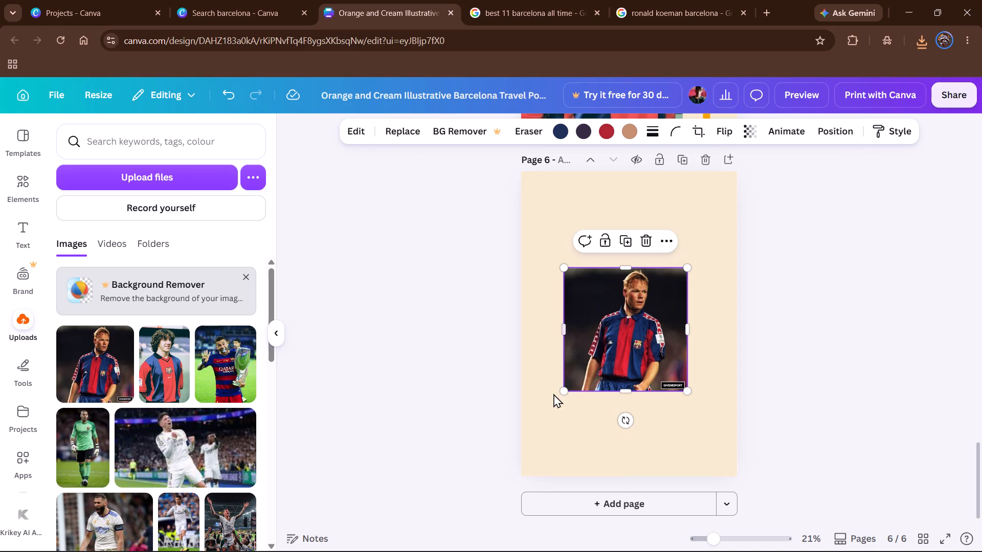
Enlarge the Koeman photo toward page 6's lower-left corner and check it against the layout of the Puyol page.
drag(563, 387, 539, 440)
scroll(558, 381, up, 2)
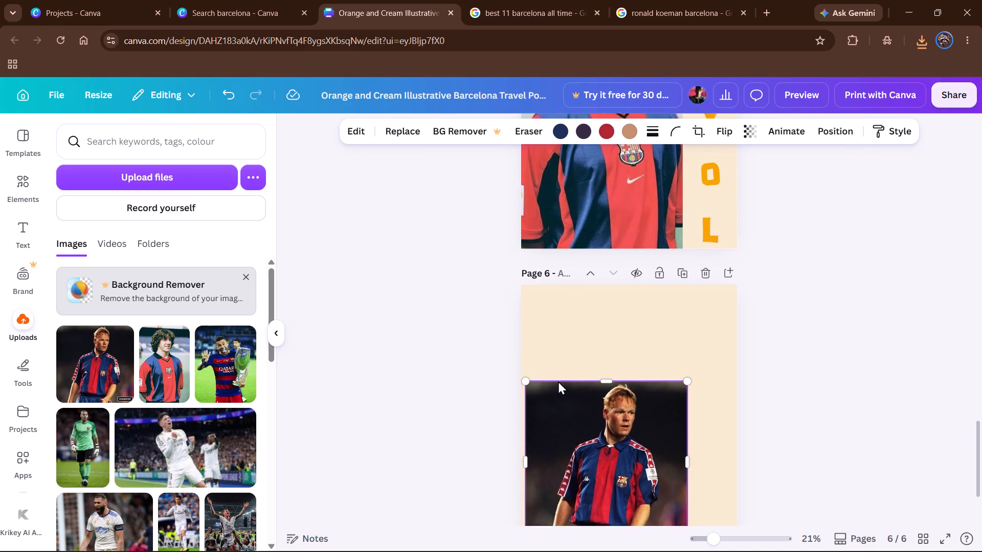
scroll(558, 381, up, 4)
scroll(558, 381, down, 6)
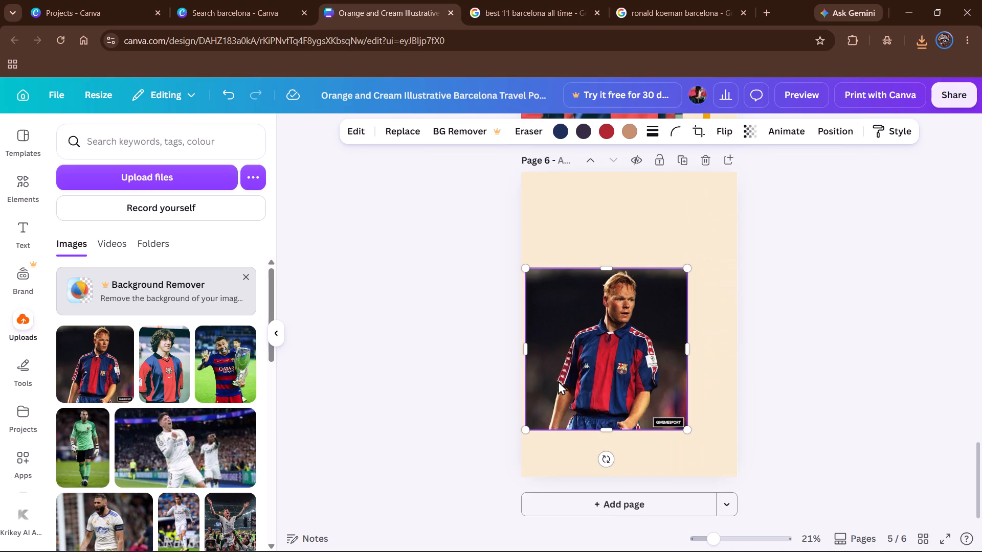
scroll(562, 376, up, 2)
scroll(562, 376, down, 2)
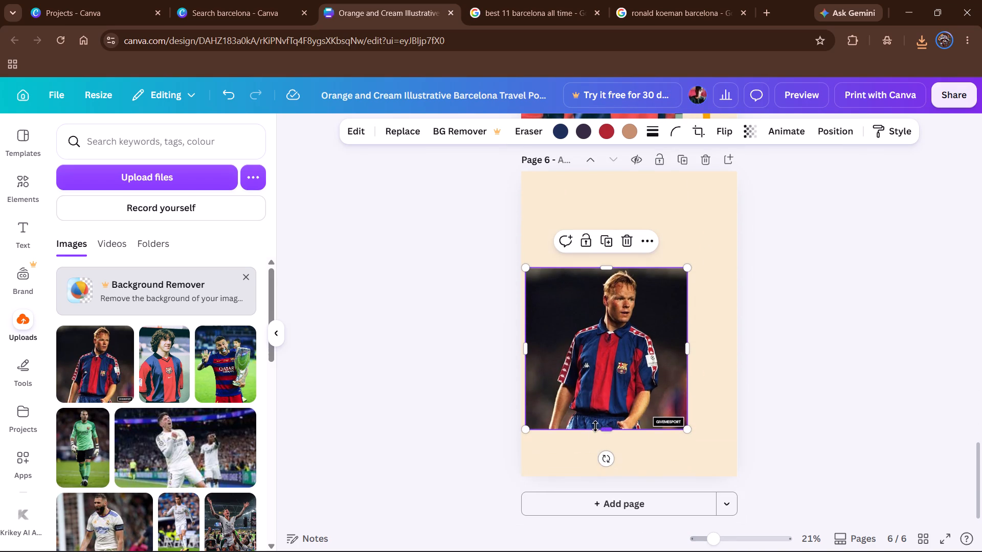
Extend the Koeman photo to a height of about 36.4, trim its right side and move it to page 6's bottom-left corner.
drag(596, 426, 596, 451)
drag(611, 397, 606, 402)
drag(686, 362, 677, 370)
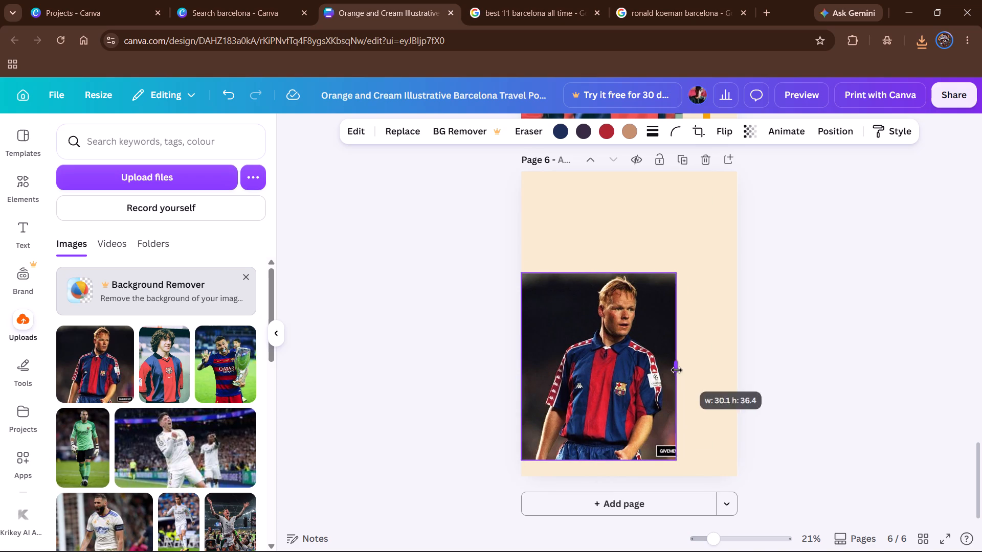
drag(677, 370, 657, 378)
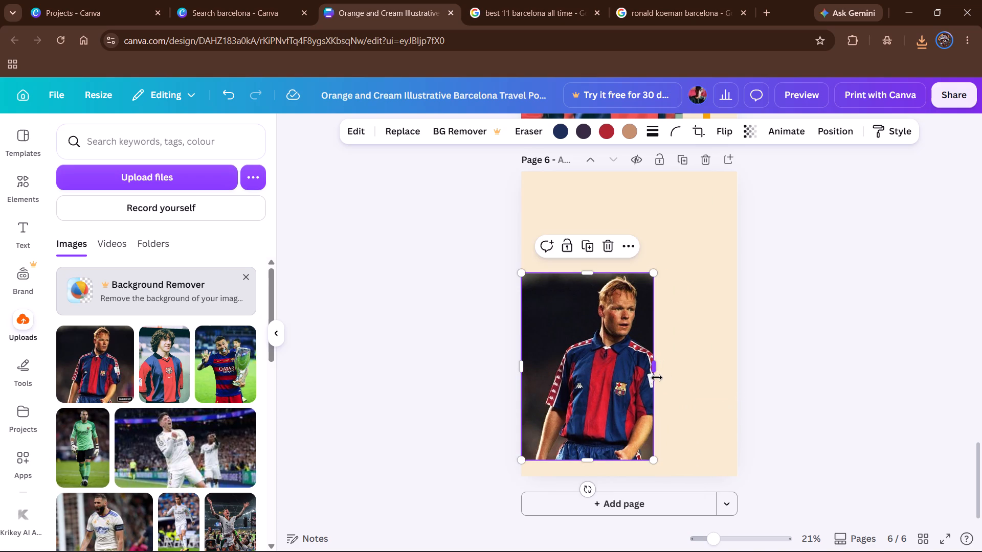
drag(621, 397, 609, 409)
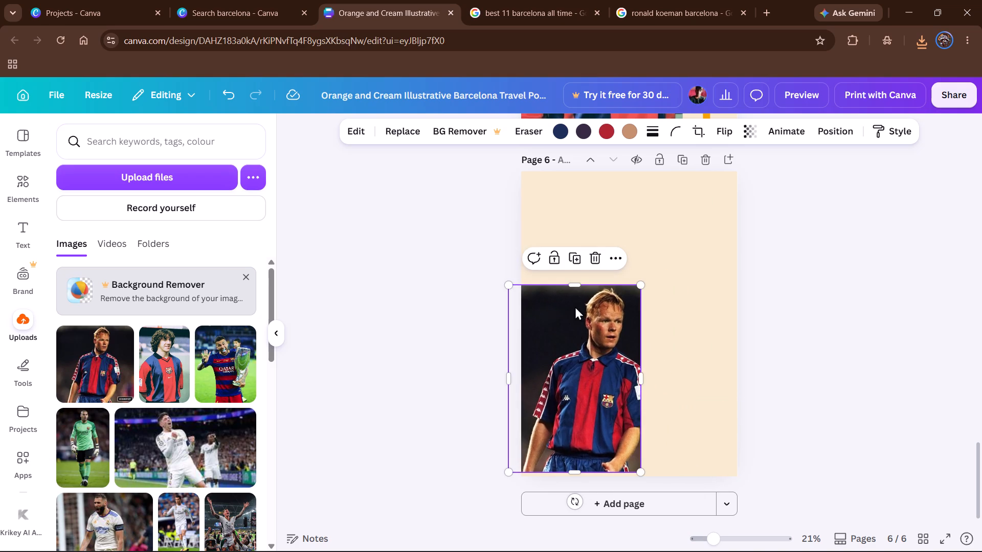
Extend the Koeman photo upward and widen it so it fills page 6 from the left and bottom edges, showing the whole shirt.
drag(575, 286, 570, 218)
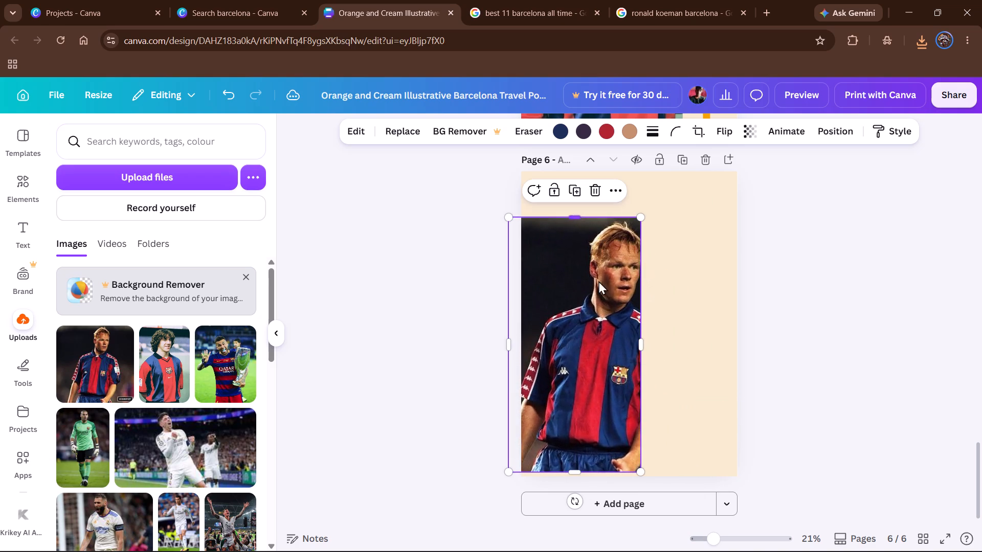
drag(643, 340, 673, 340)
drag(628, 366, 642, 363)
drag(627, 377, 634, 362)
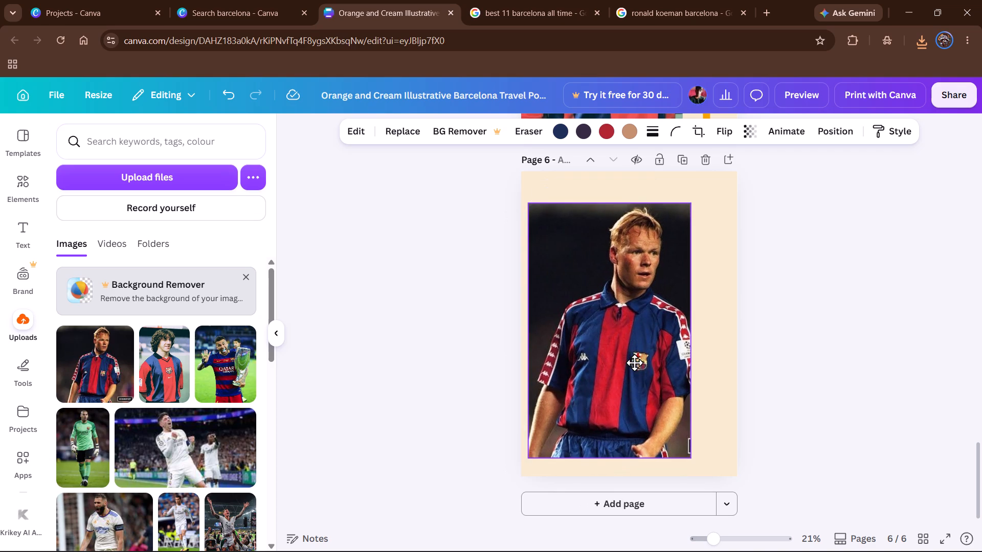
drag(634, 362, 633, 368)
drag(531, 329, 529, 330)
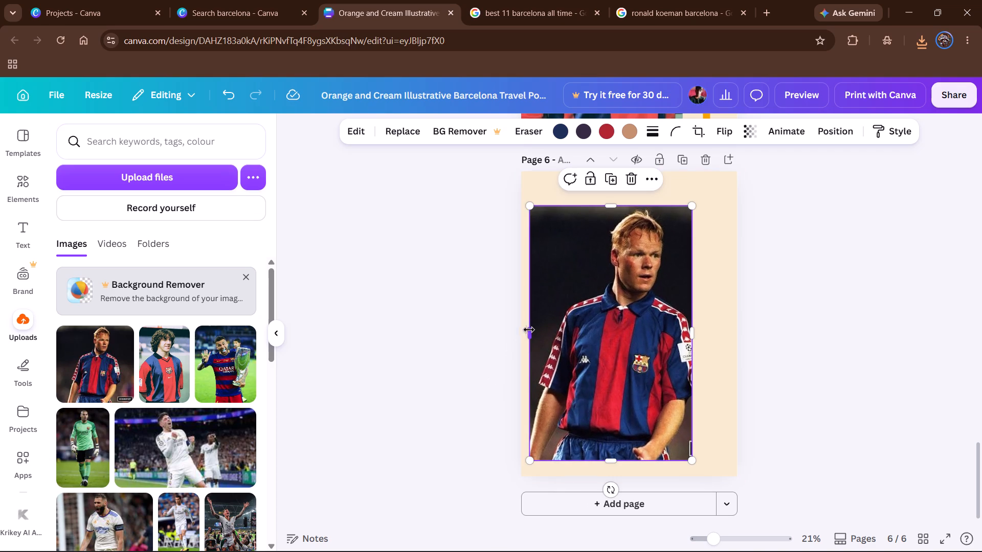
drag(529, 330, 522, 332)
drag(601, 456, 602, 471)
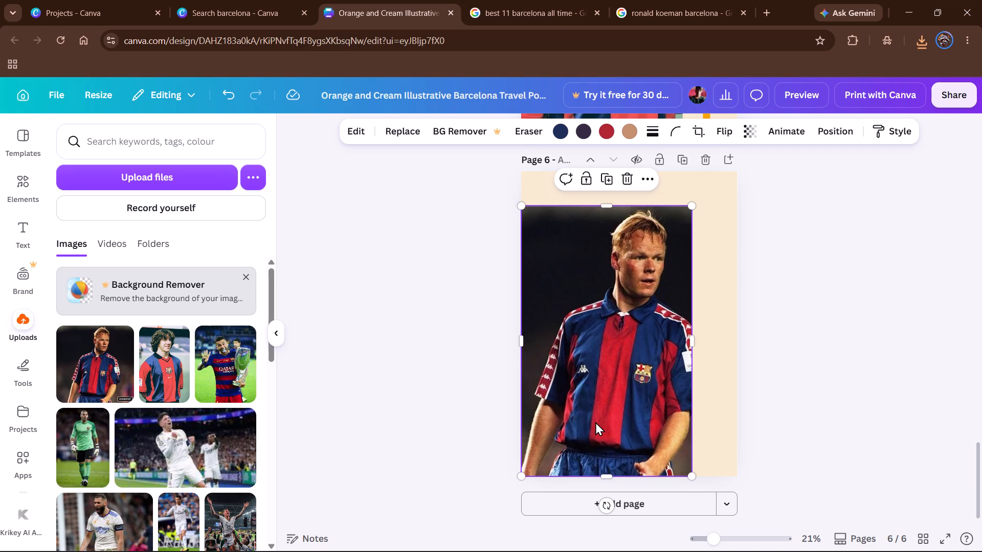
click(796, 348)
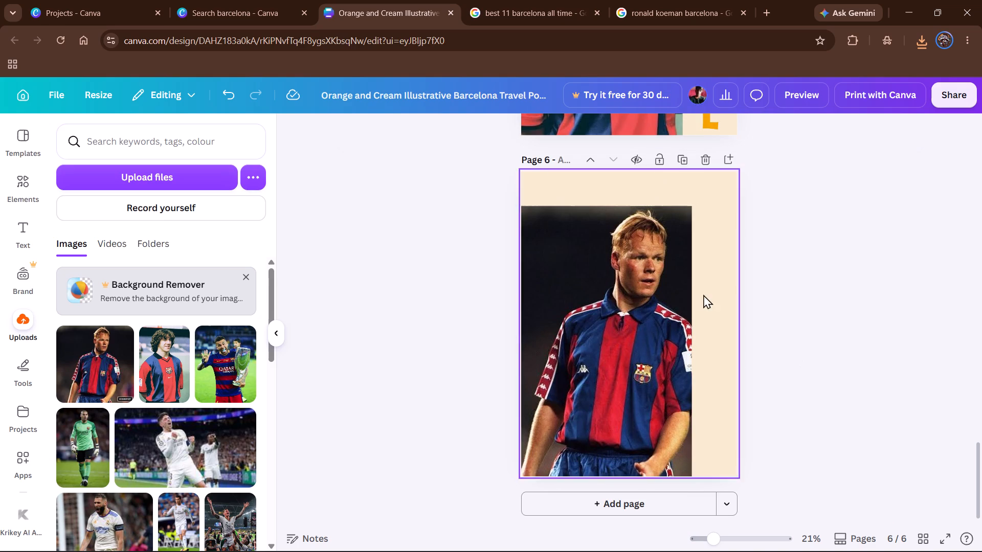
Scale the Koeman photo down to about 31.5 wide by 50 high, anchored in page 6's bottom-left corner.
click(677, 223)
drag(689, 205, 688, 208)
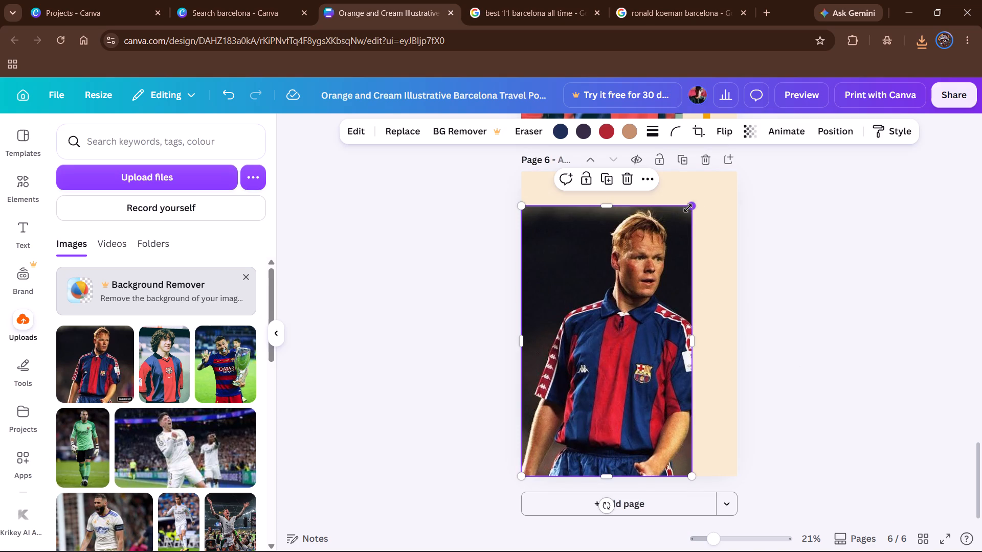
drag(688, 208, 681, 219)
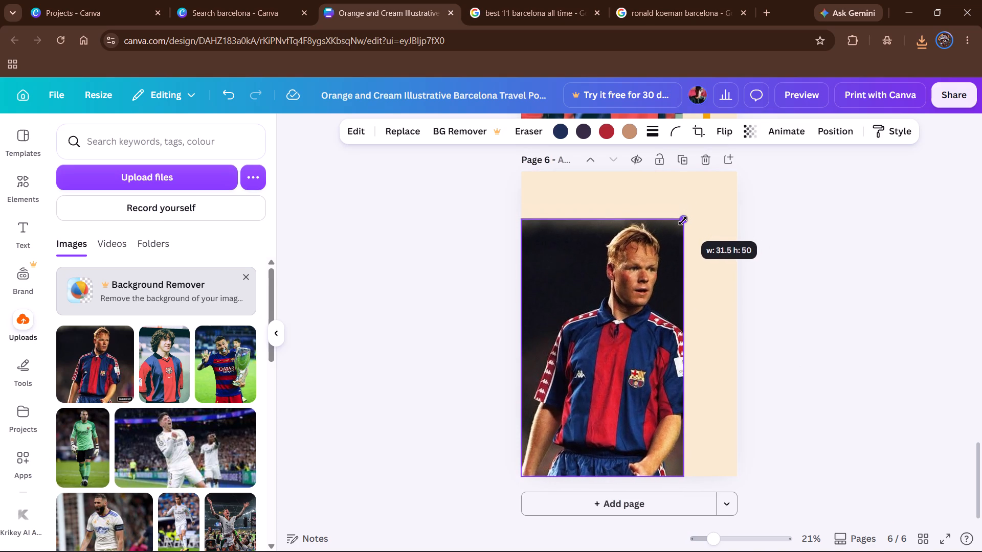
click(819, 251)
Review the earlier player pages and compare their photo and name layout with page 6.
scroll(821, 256, up, 1)
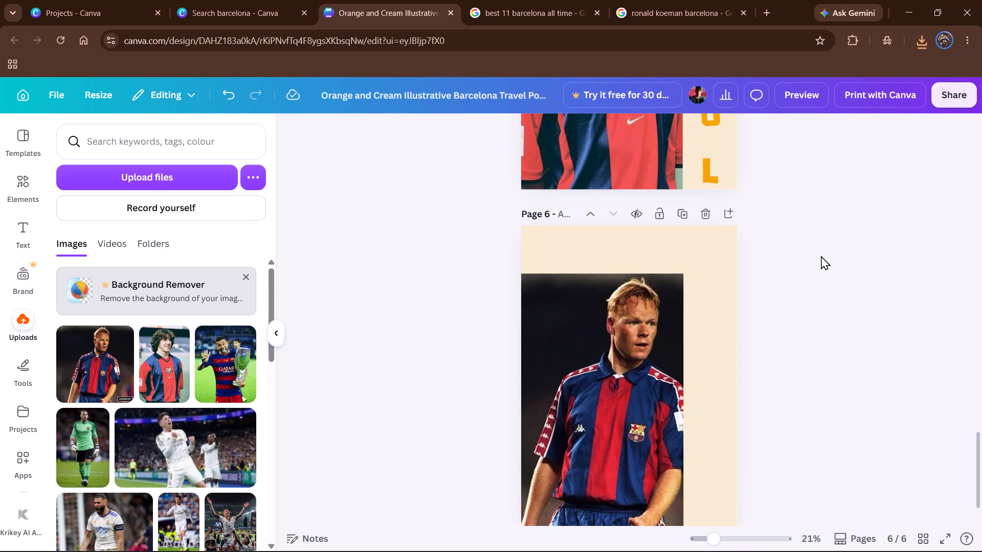
scroll(821, 256, up, 10)
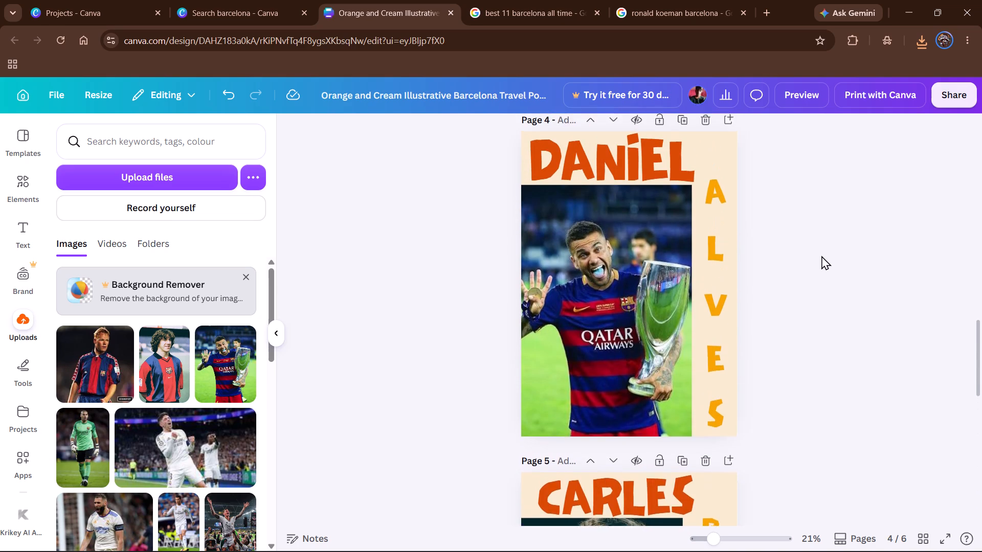
scroll(821, 256, up, 11)
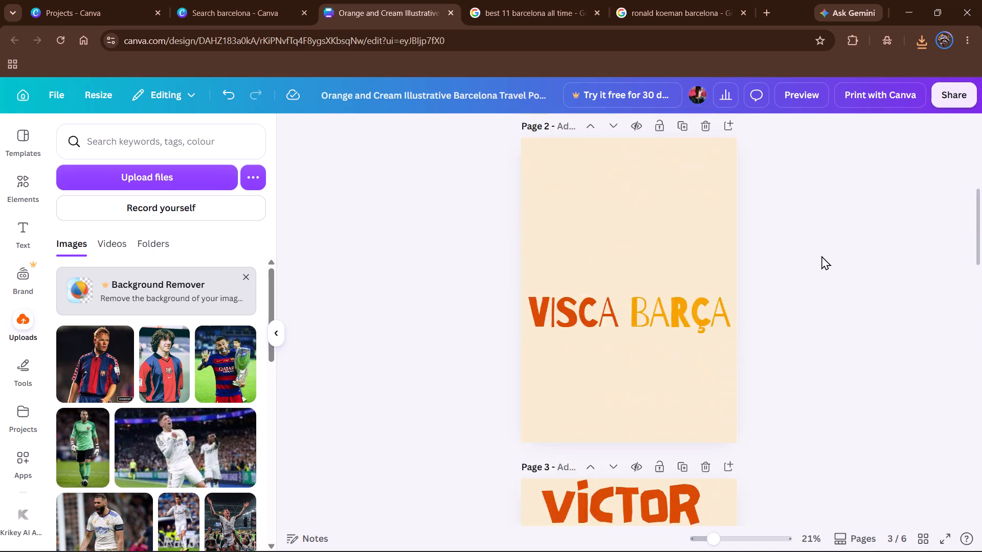
scroll(821, 256, up, 5)
scroll(821, 256, down, 20)
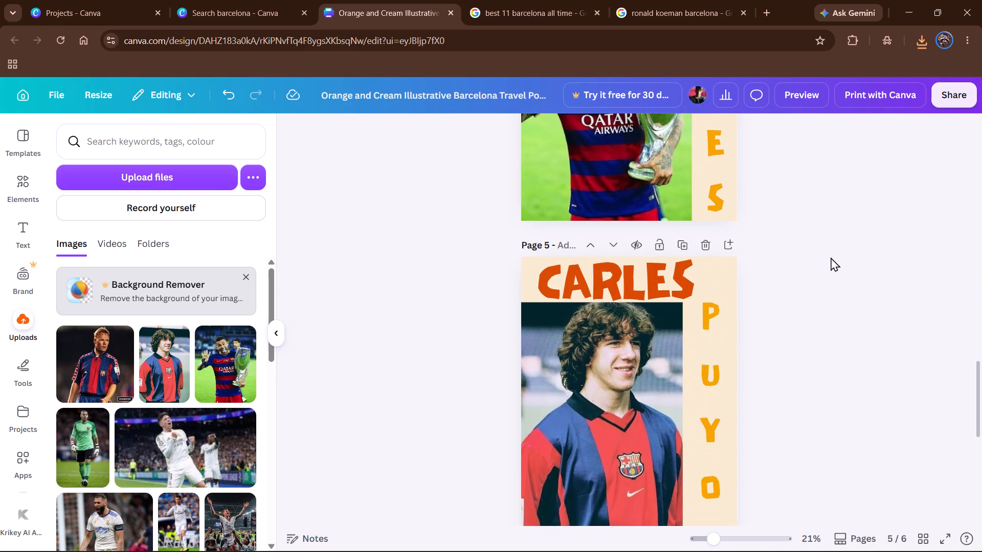
scroll(831, 257, up, 1)
scroll(831, 257, down, 5)
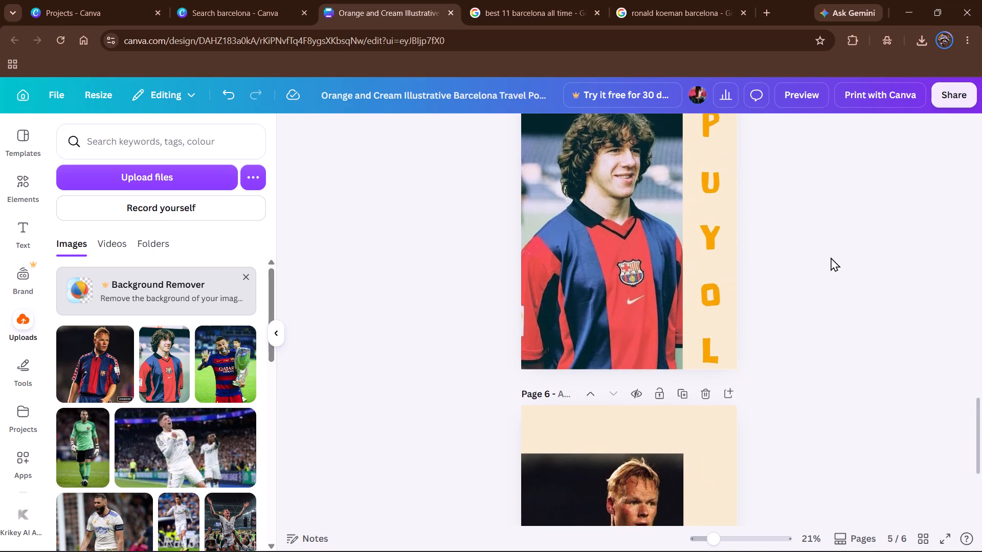
scroll(831, 257, down, 2)
scroll(831, 257, up, 3)
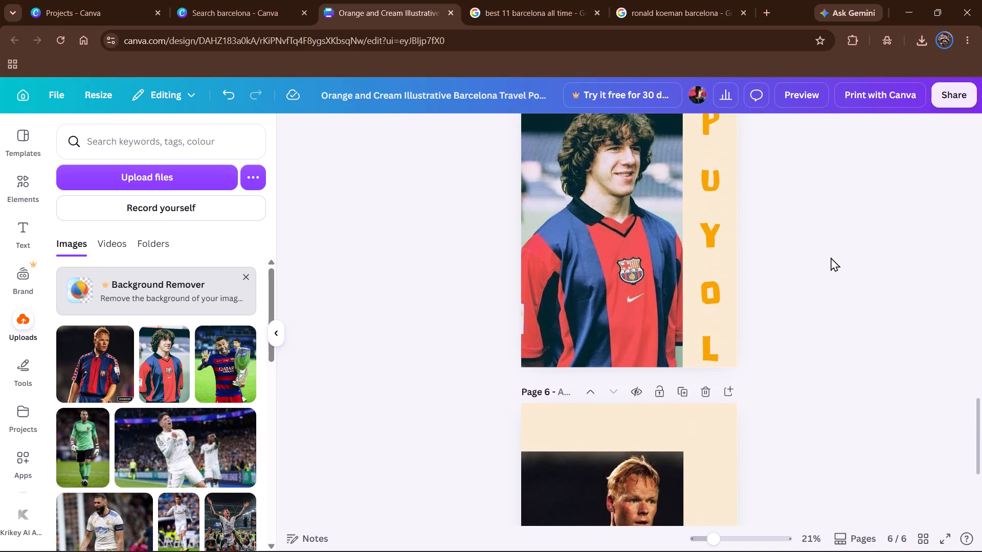
scroll(831, 257, up, 4)
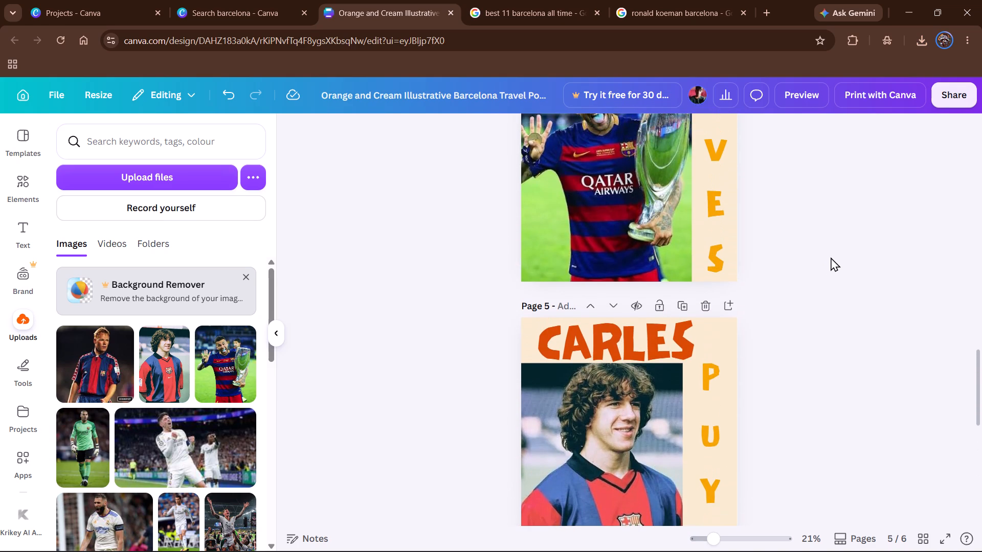
scroll(831, 257, down, 8)
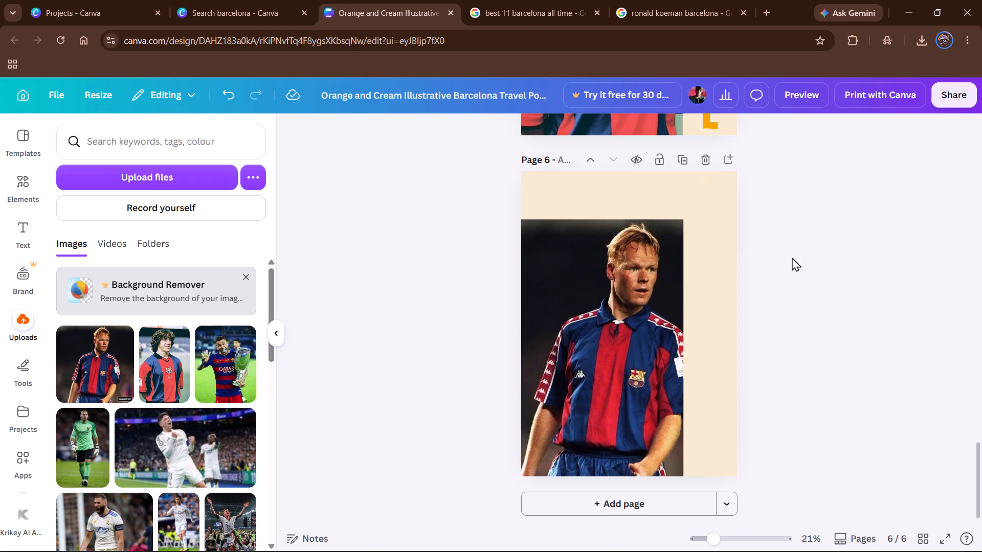
Add a text box reading "Ronald" to page 6 and set its font size to 260.
click(24, 228)
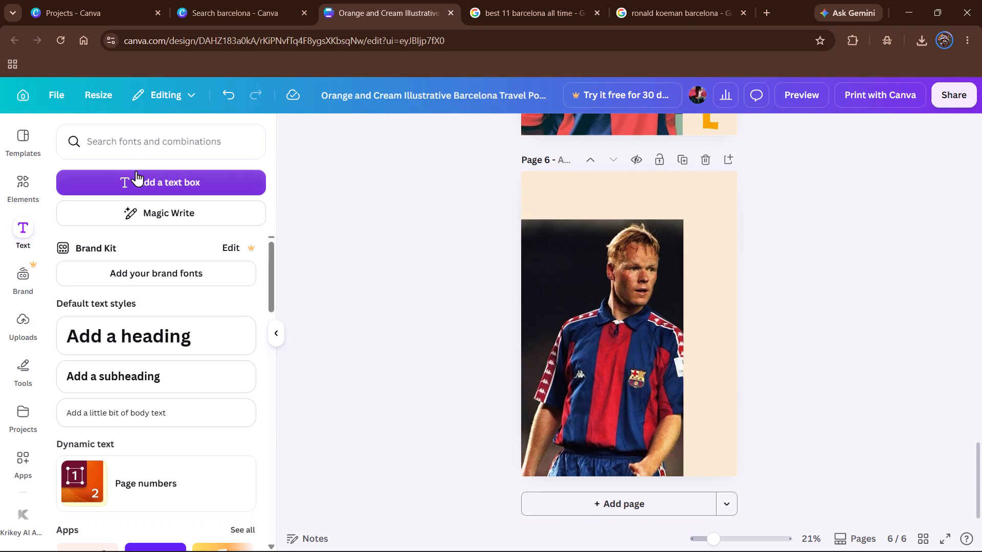
click(136, 172)
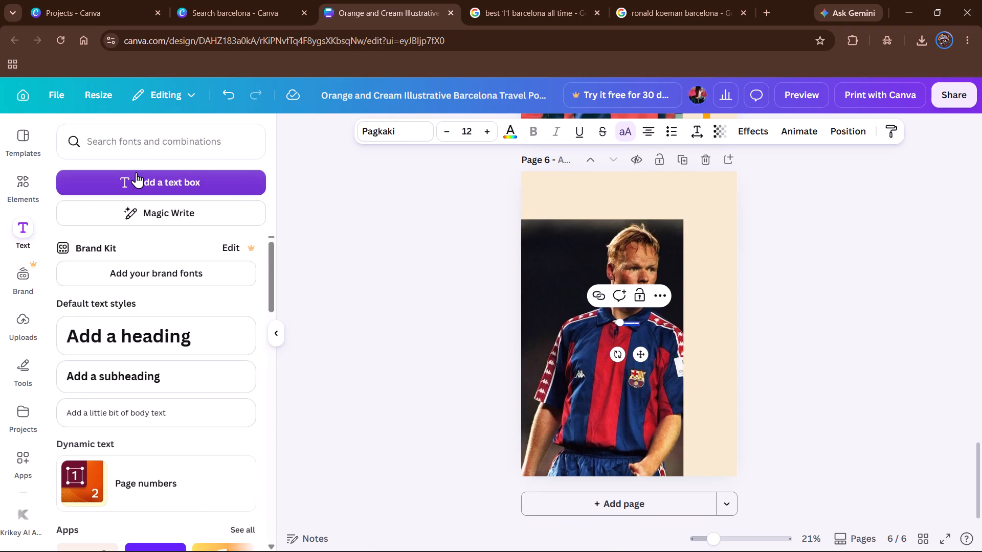
text(ro)
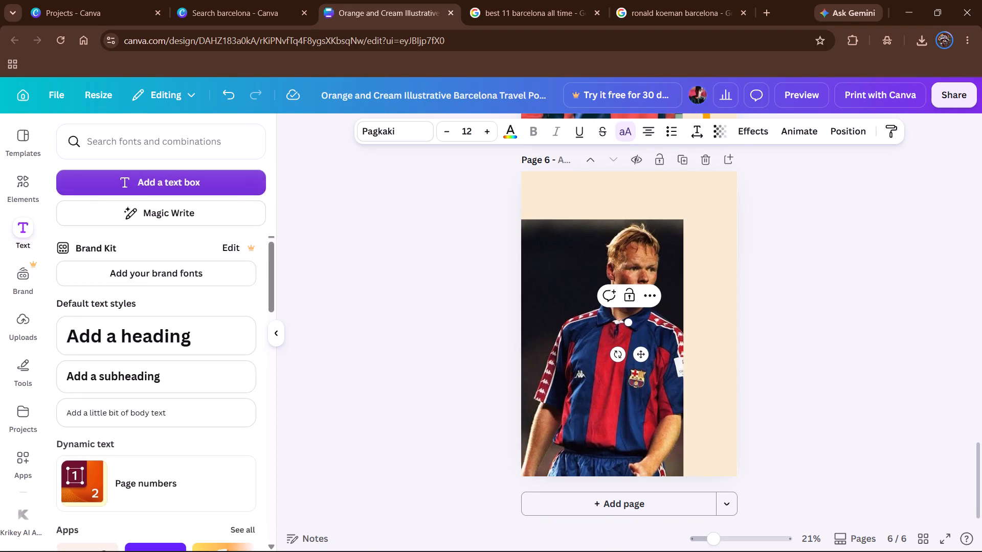
key(n)
key(a)
key(l)
key(d)
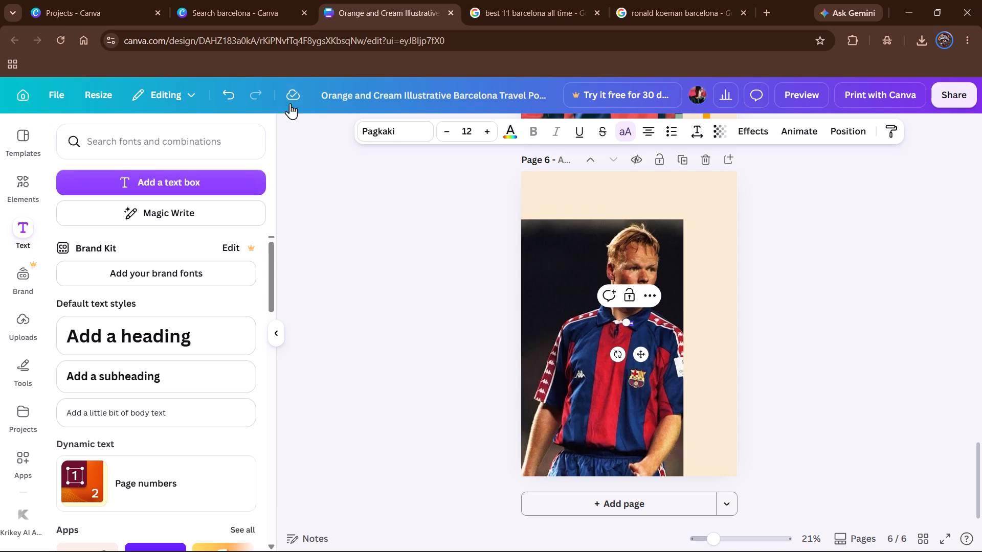
click(486, 137)
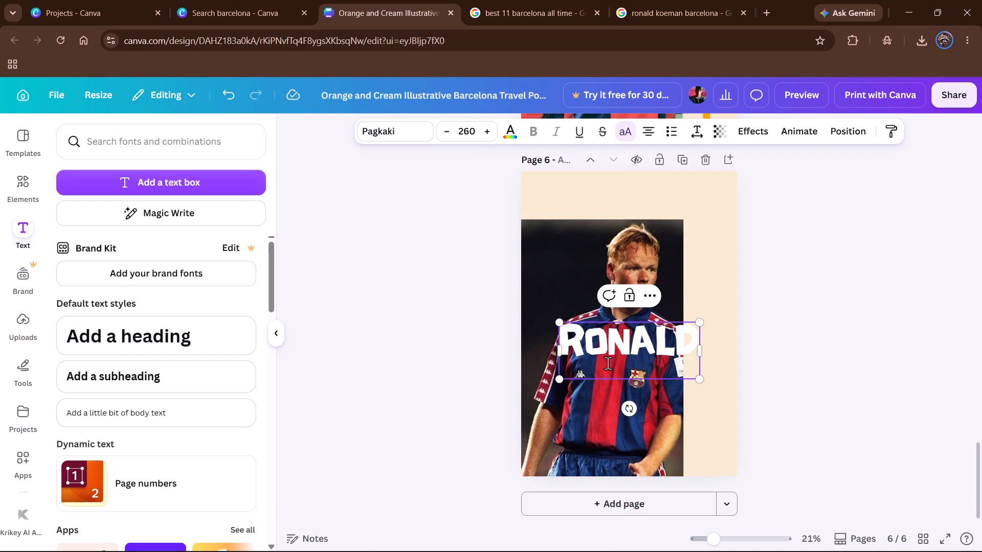
click(758, 340)
Move the Ronald heading above the photo on page 6 and set its font size to 302.
drag(654, 356, 642, 210)
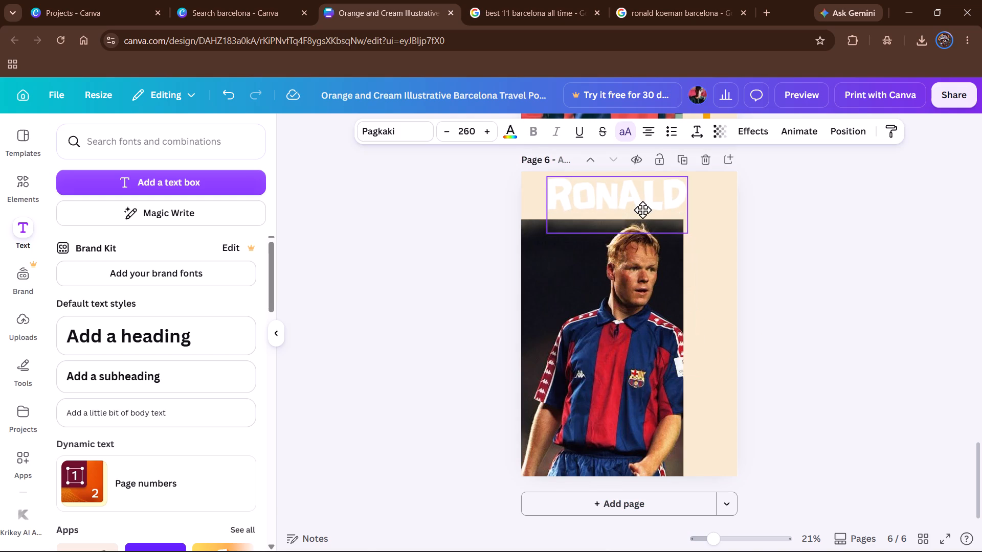
drag(642, 210, 643, 214)
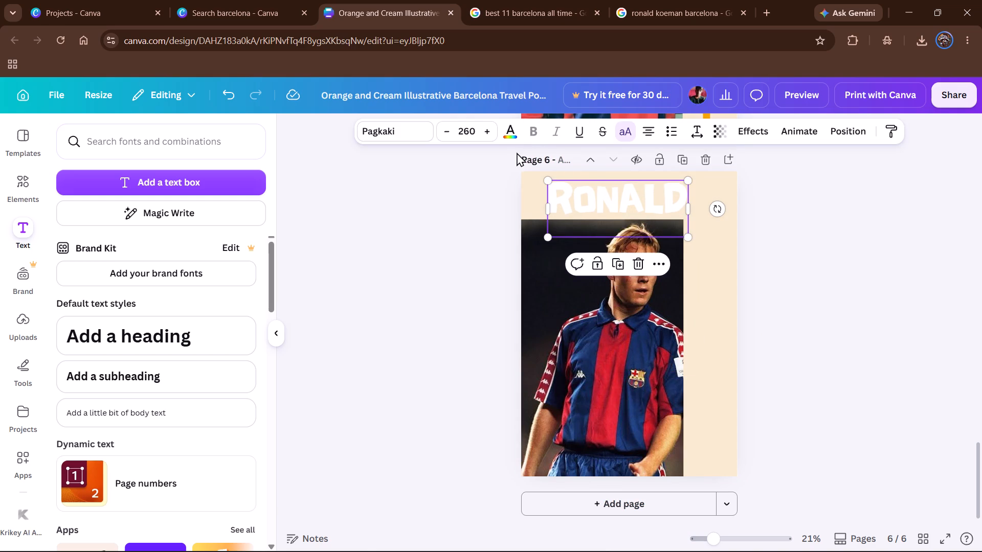
click(489, 137)
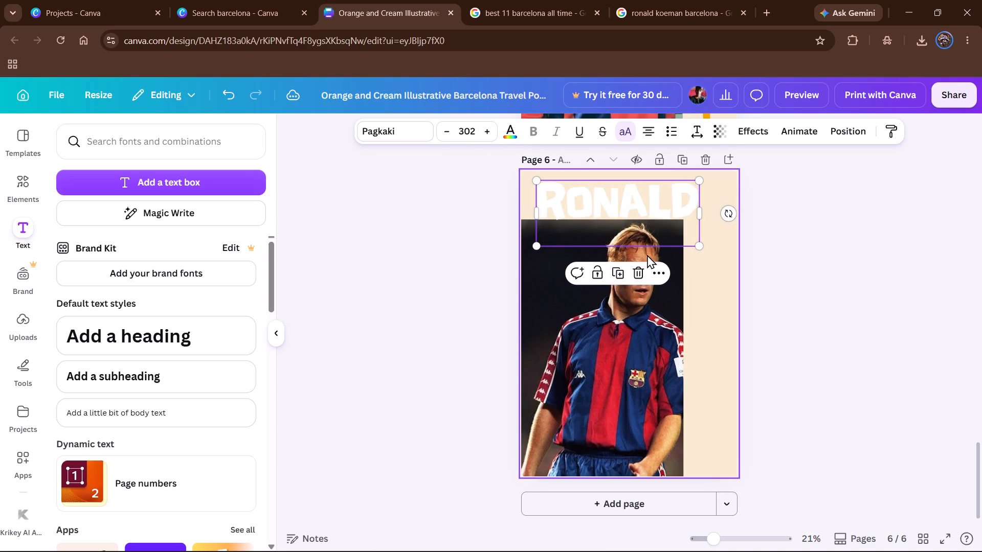
drag(662, 231, 662, 225)
click(771, 222)
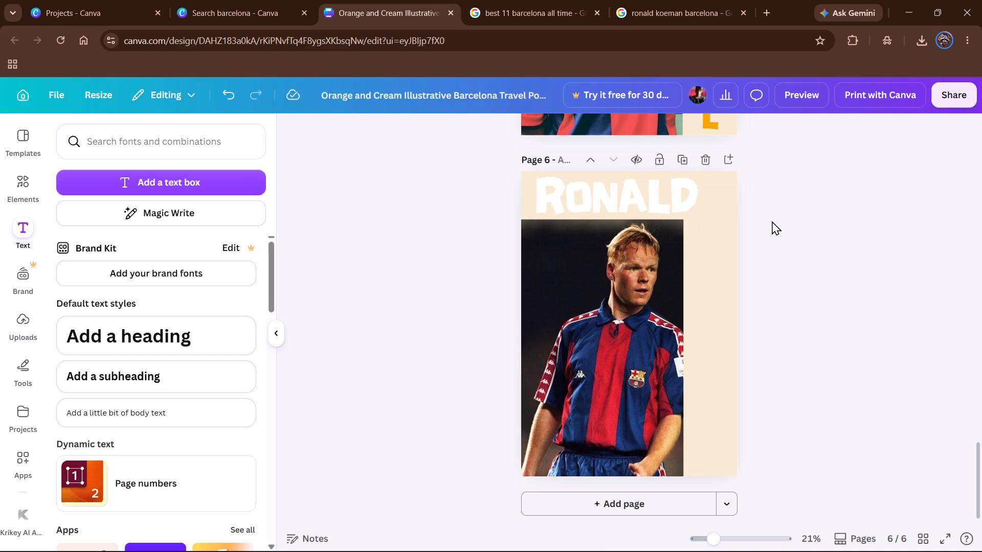
Compare with the Carles heading on page 5 and shift the Ronald heading slightly right within the strip above the photo.
scroll(659, 245, up, 4)
scroll(659, 245, down, 4)
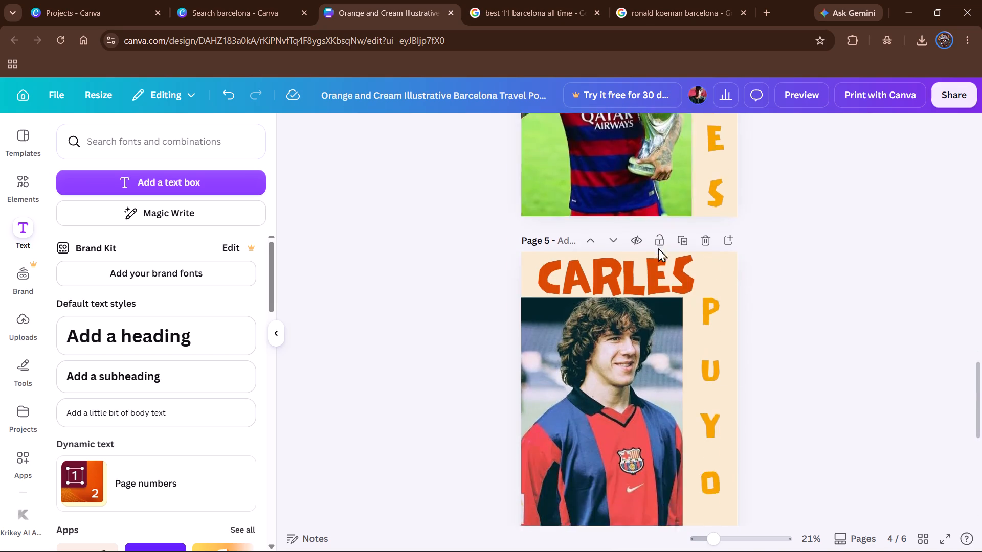
scroll(658, 248, down, 1)
drag(612, 400, 617, 393)
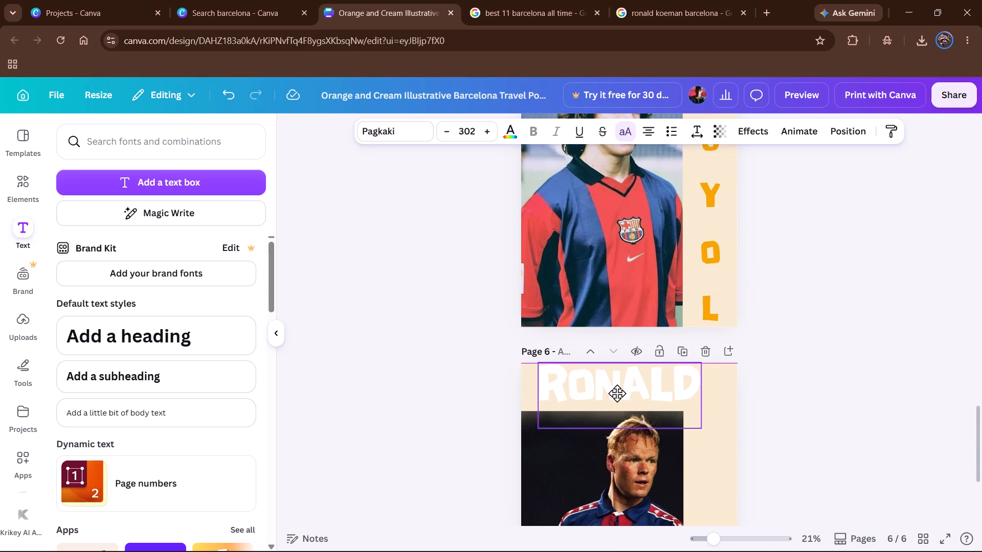
drag(617, 393, 615, 400)
drag(615, 400, 617, 399)
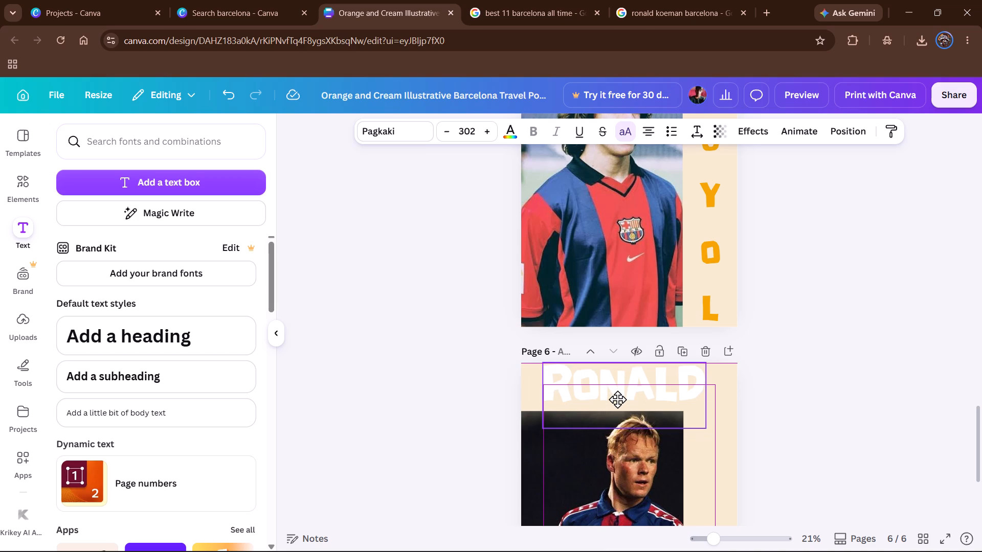
drag(617, 399, 617, 399)
click(780, 338)
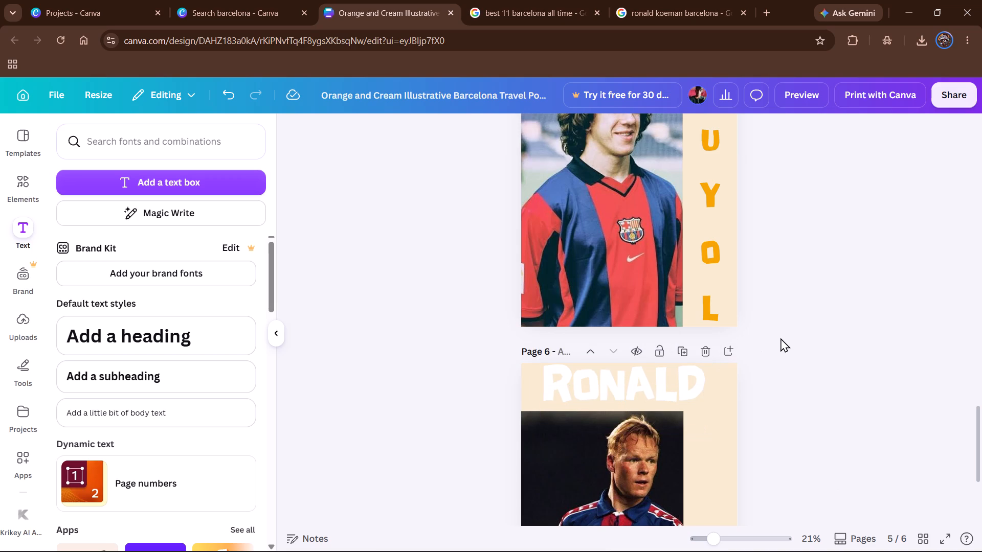
drag(659, 381, 658, 382)
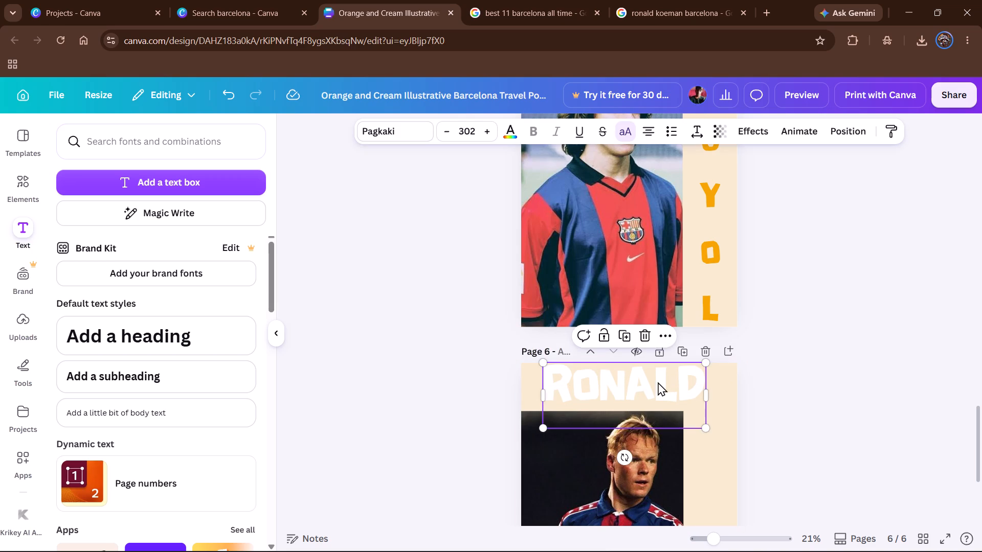
drag(658, 382, 657, 386)
click(764, 367)
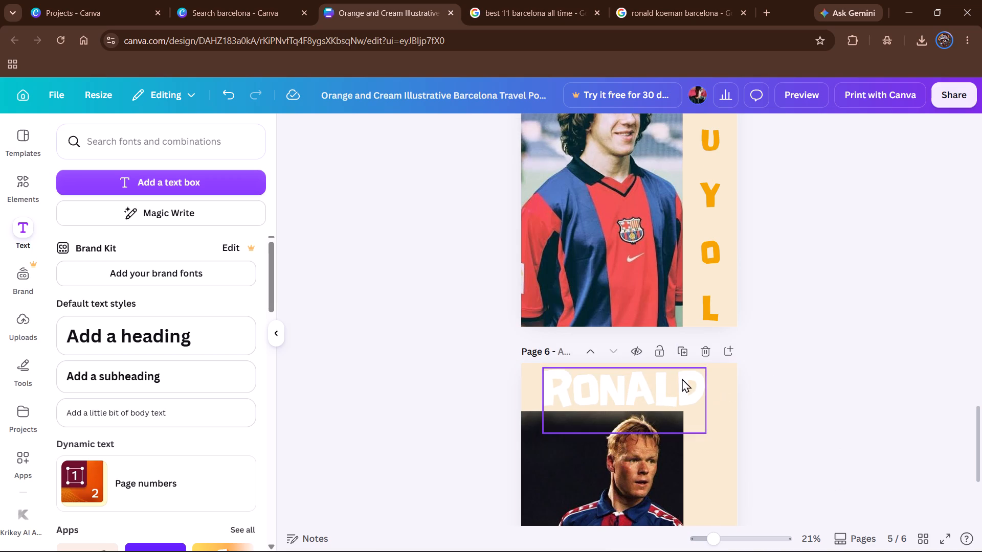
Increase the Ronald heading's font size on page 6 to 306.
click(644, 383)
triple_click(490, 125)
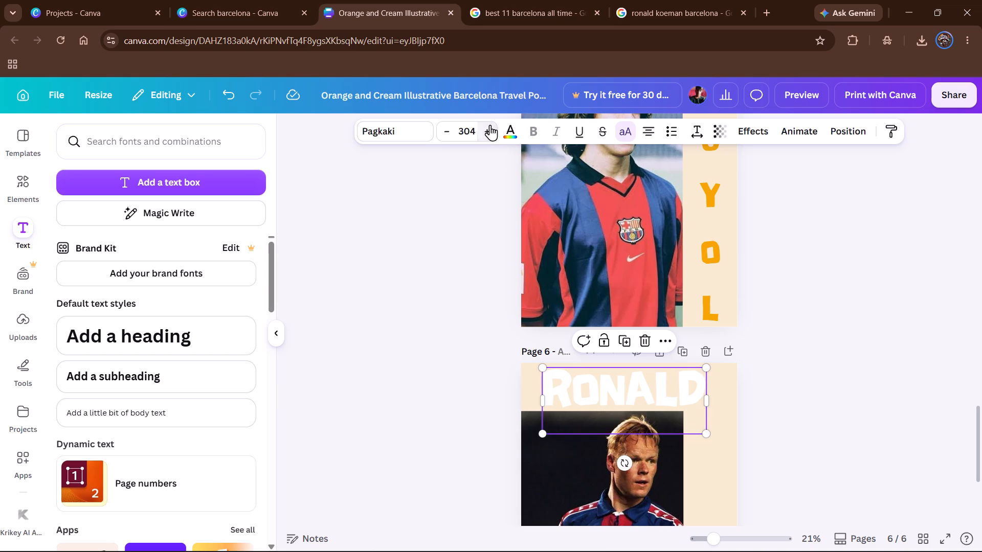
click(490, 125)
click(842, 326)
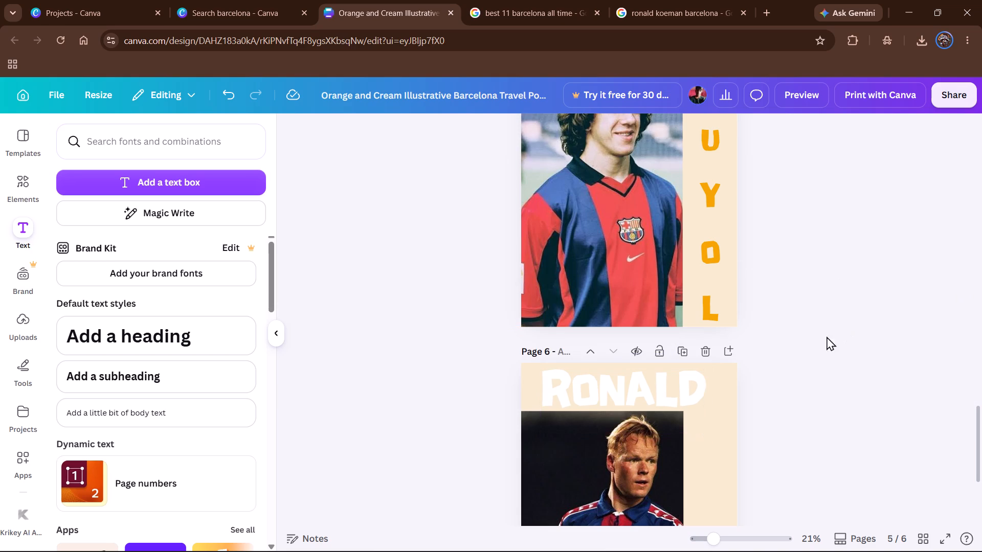
Recolour the Ronald heading on page 6 orange-red from the design's text colours and compare it with page 5.
click(657, 404)
click(503, 136)
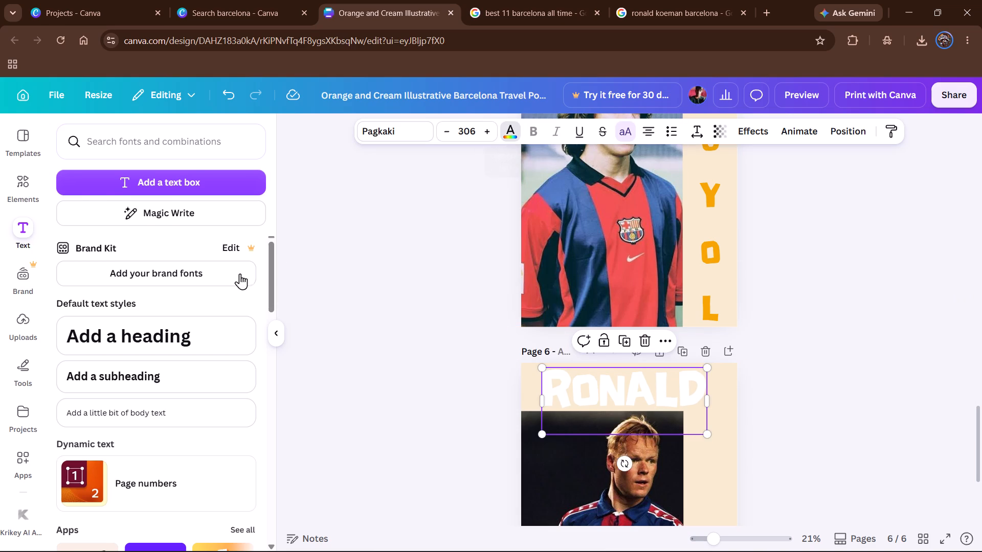
click(132, 231)
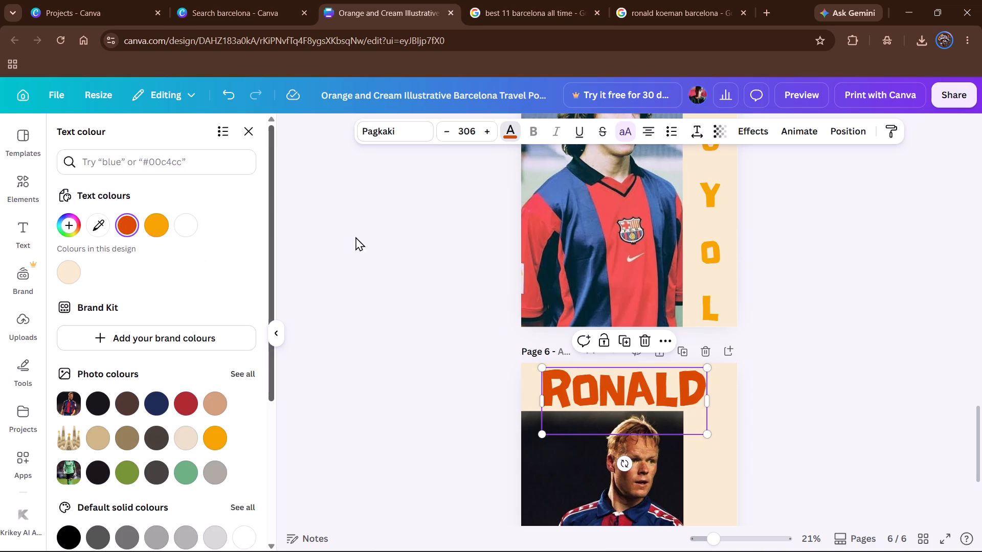
scroll(398, 293, up, 3)
scroll(398, 293, down, 3)
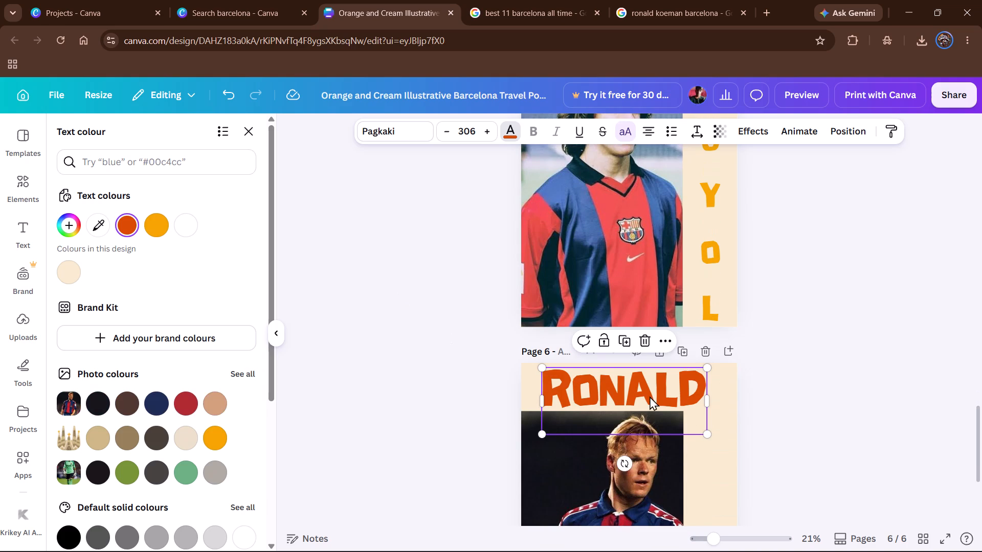
Reduce the Ronald heading's font size to 296 and shift it slightly left above the photo.
drag(650, 396, 643, 396)
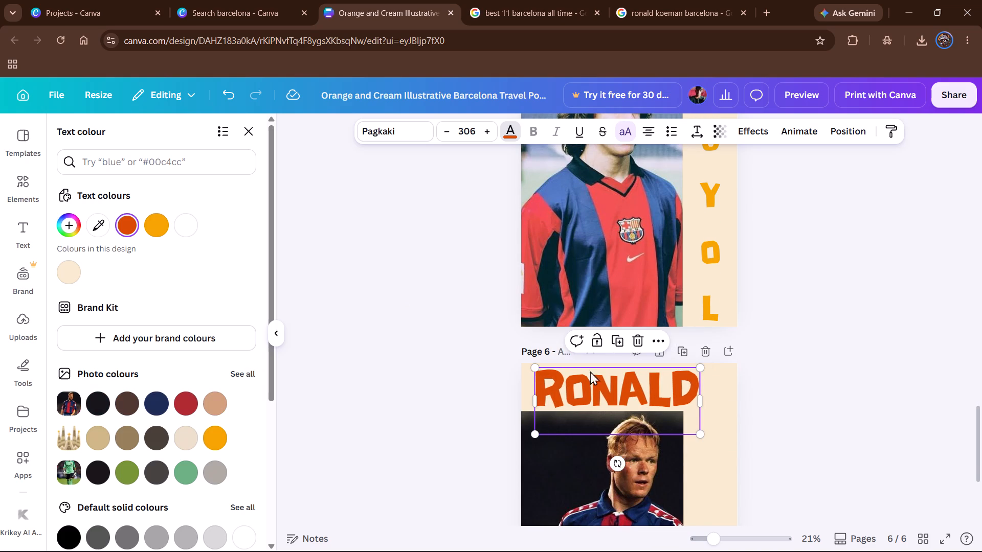
triple_click(445, 137)
triple_click(445, 137)
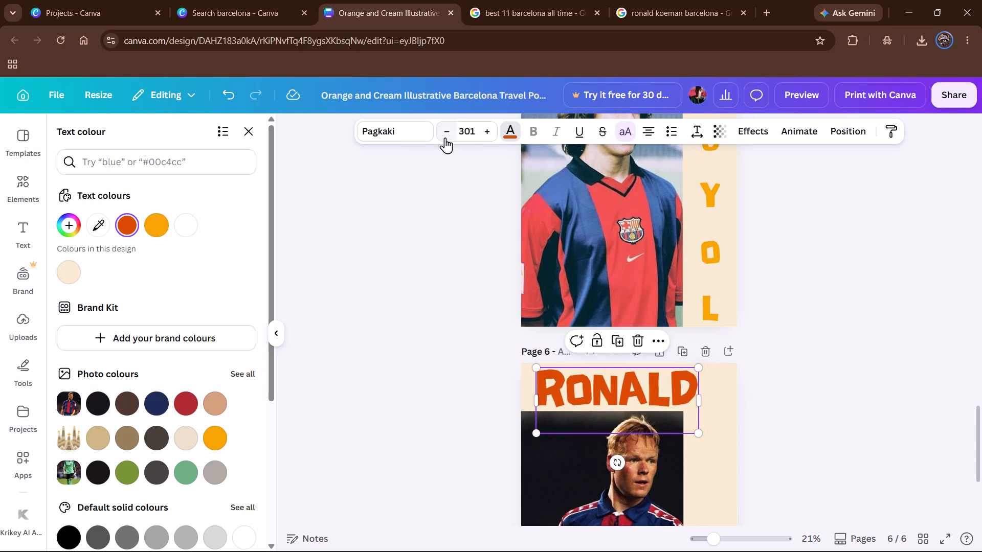
triple_click(445, 137)
click(446, 137)
drag(589, 385, 587, 387)
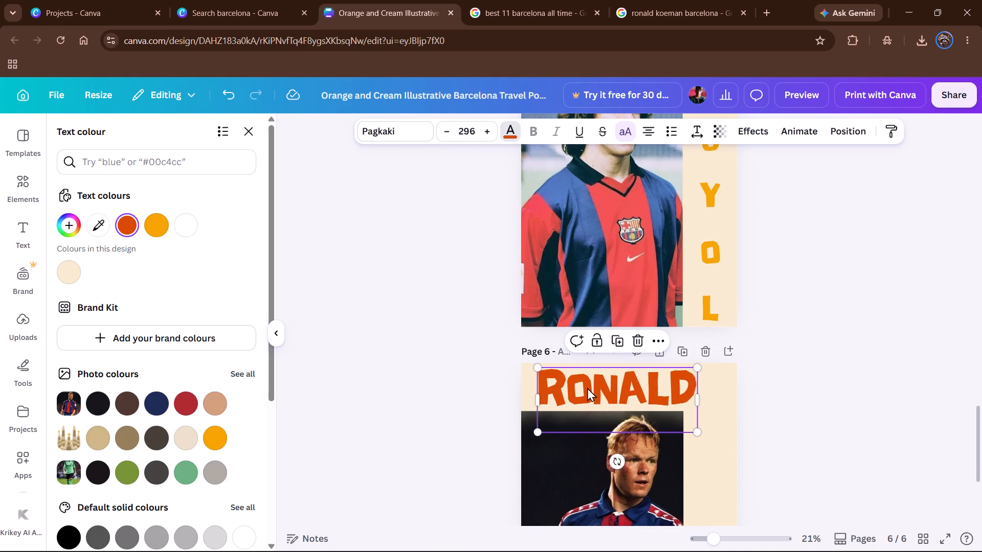
drag(587, 387, 584, 385)
click(878, 363)
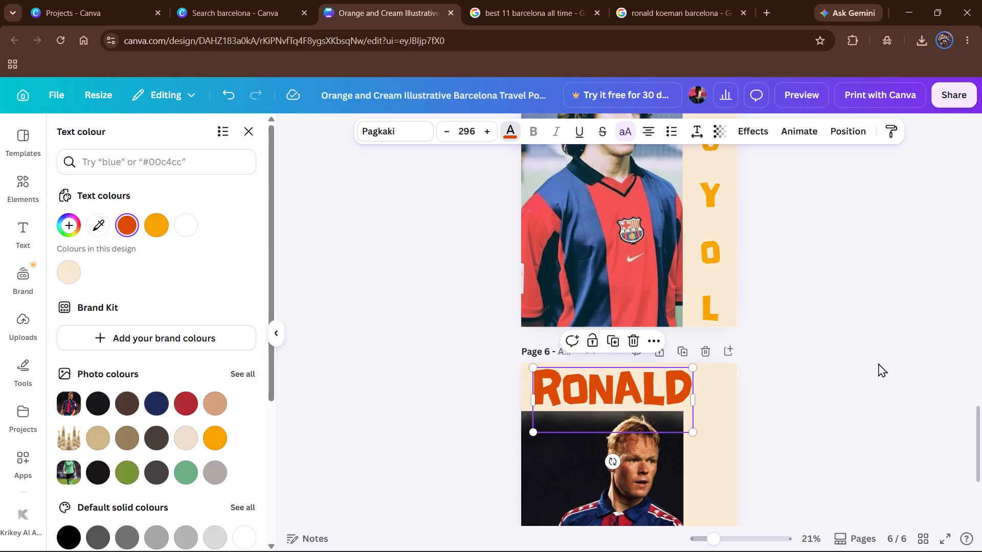
Add a text box to page 6 reading "koeman" with one letter per line.
scroll(825, 362, up, 2)
scroll(825, 362, down, 3)
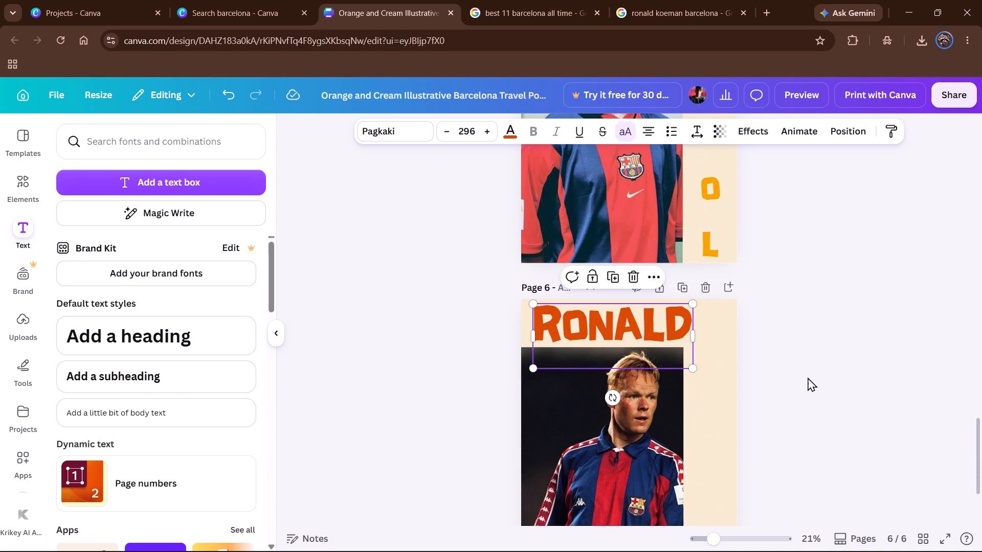
click(190, 178)
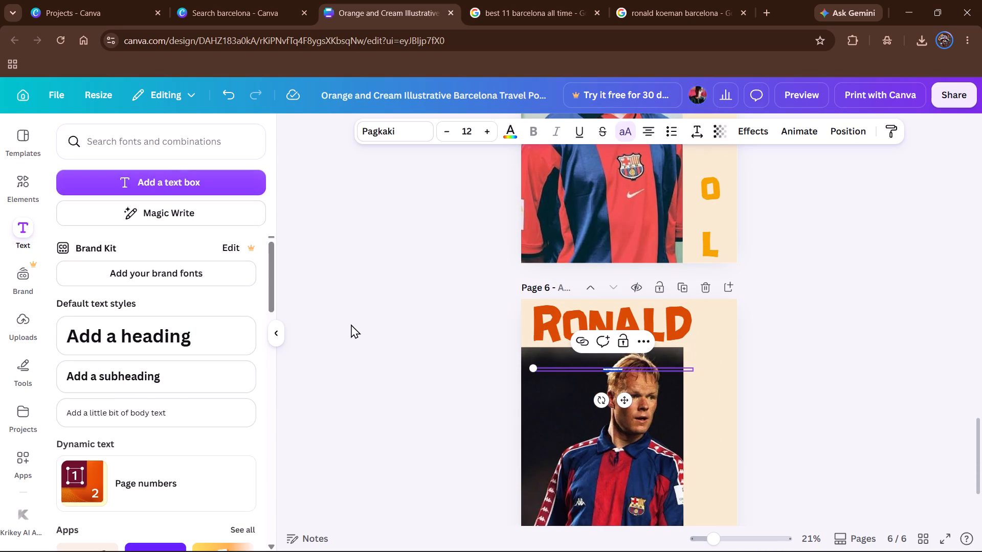
key(k)
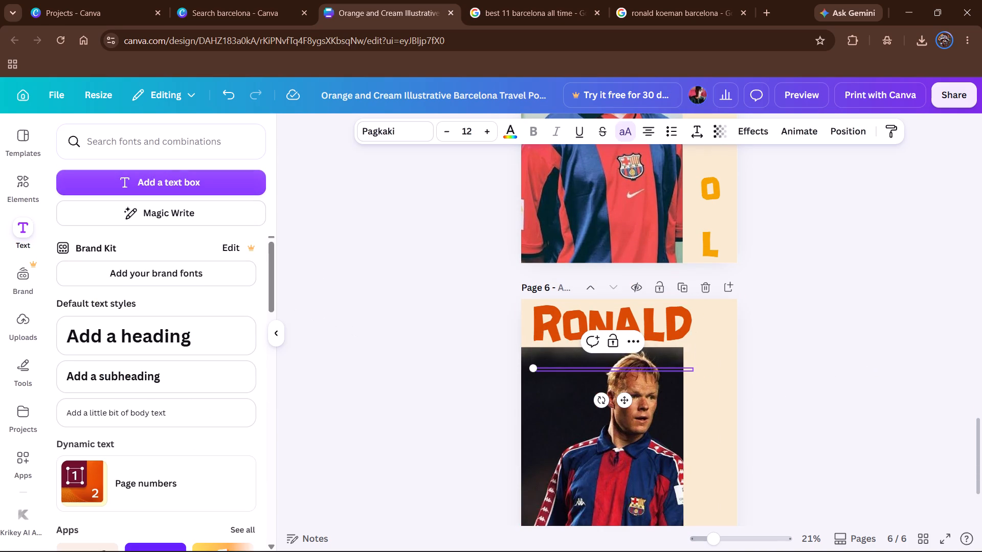
key(Return)
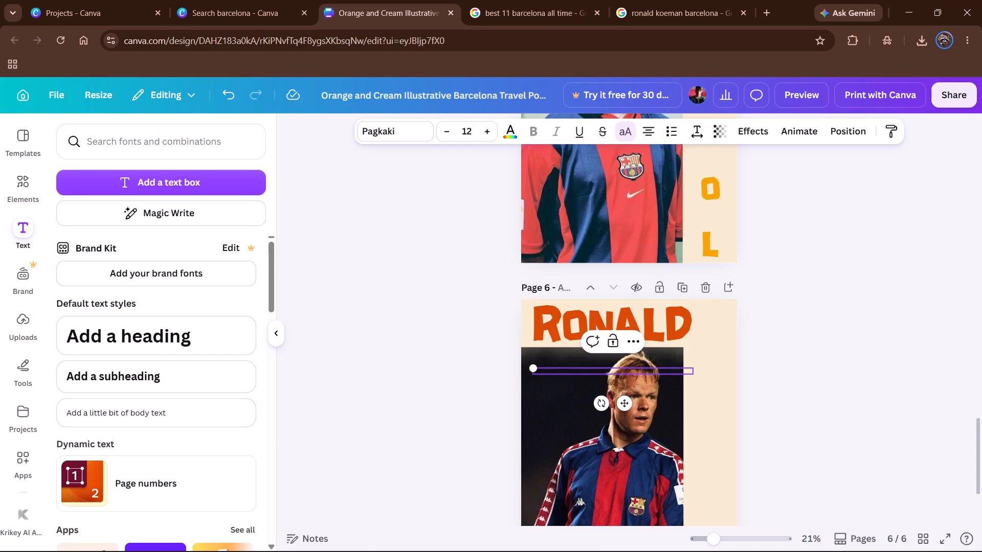
key(o)
key(Return)
key(e)
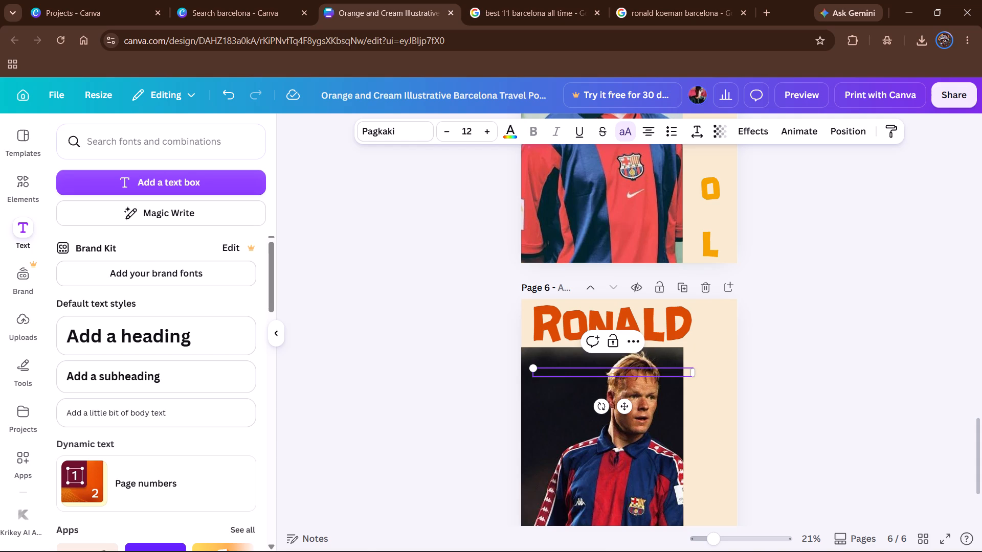
key(Return)
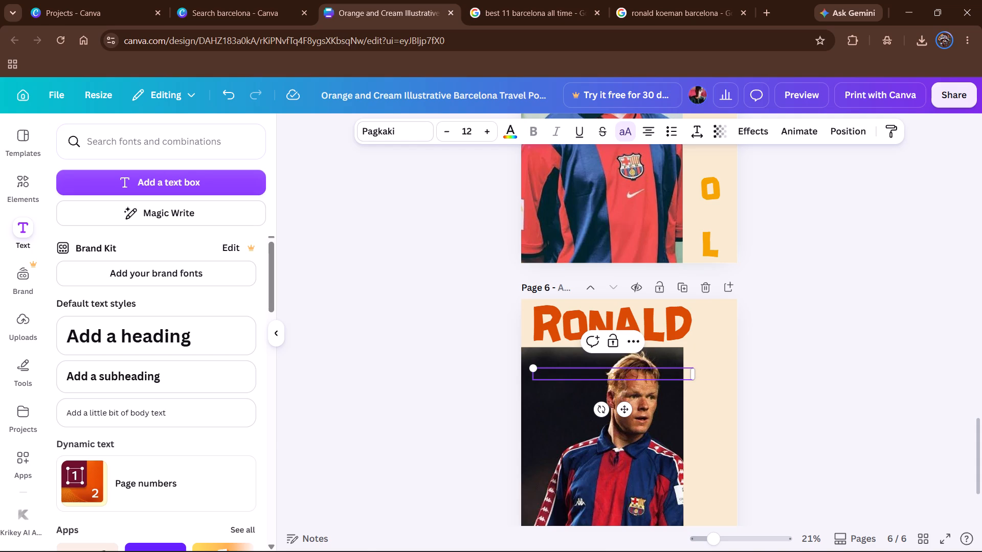
key(m)
key(Return)
key(a)
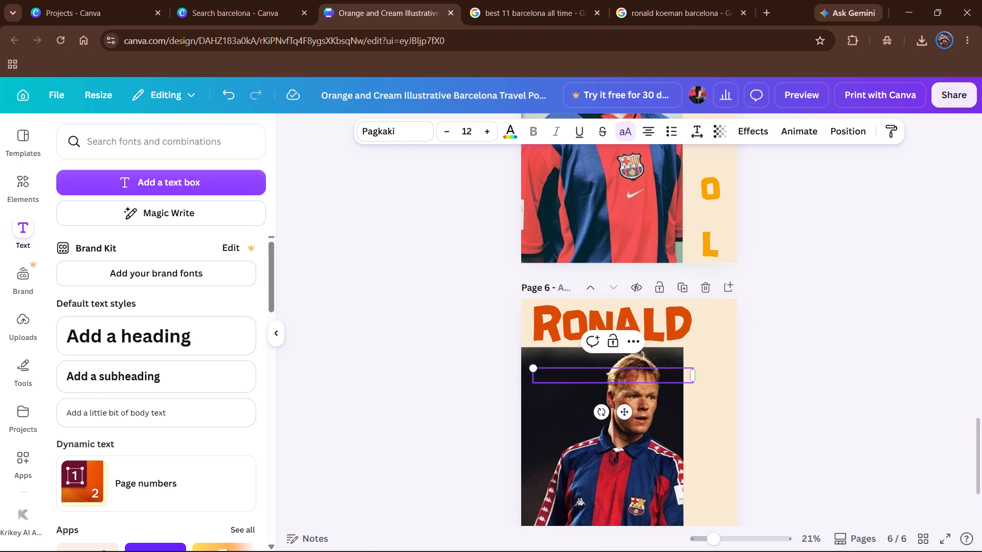
key(Return)
key(n)
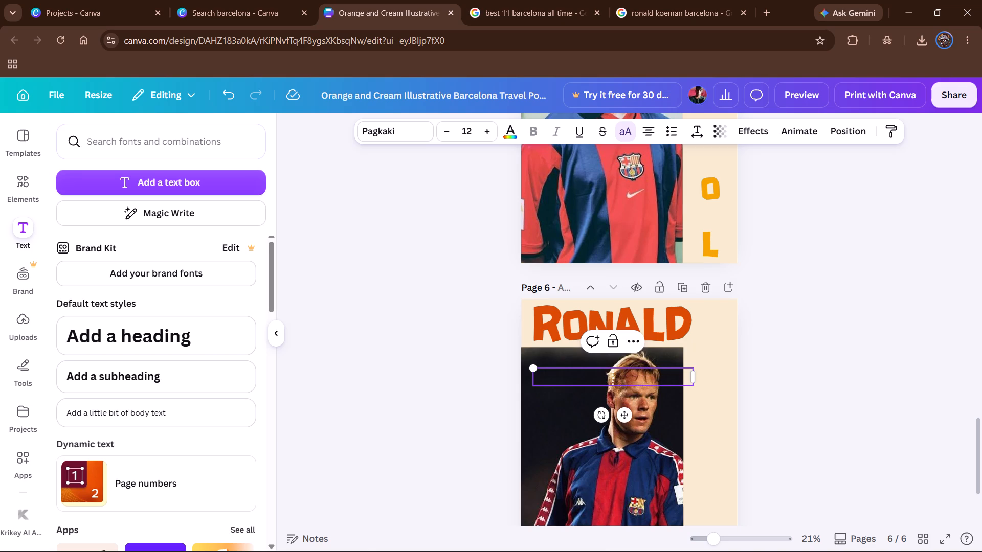
key(Return)
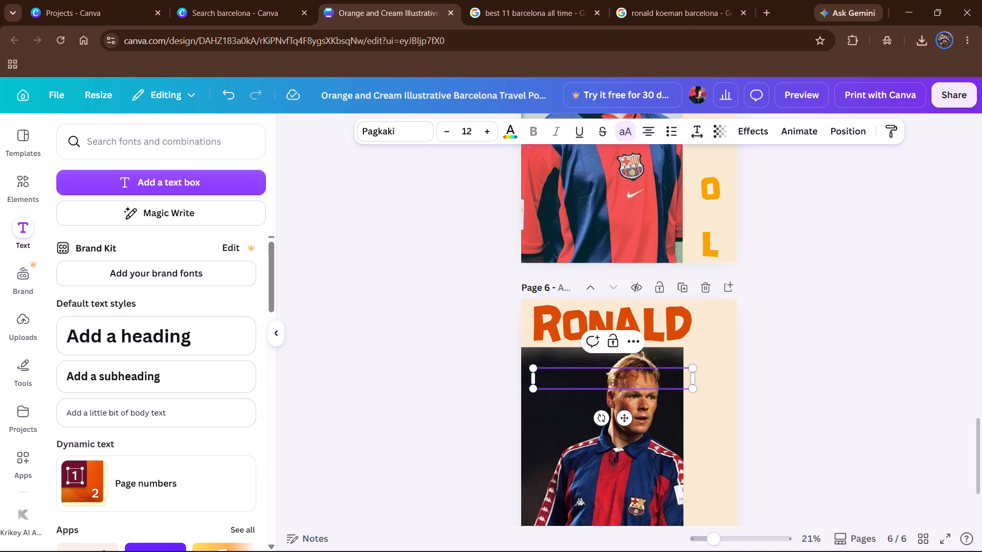
key(BackSpace)
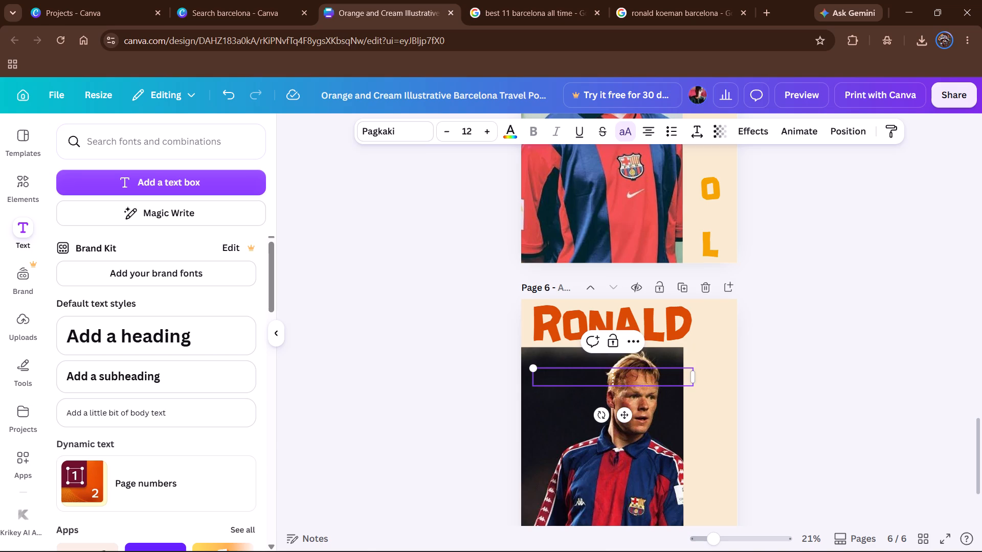
Set the whole Koeman text's font size to 279 and reduce it to 174.
key(ctrl+a)
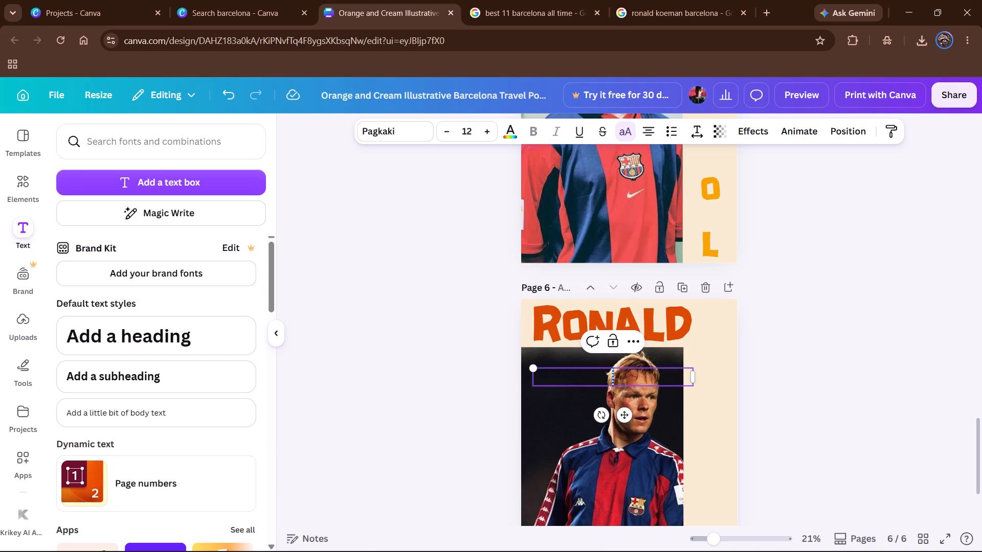
click(475, 133)
key(BackSpace)
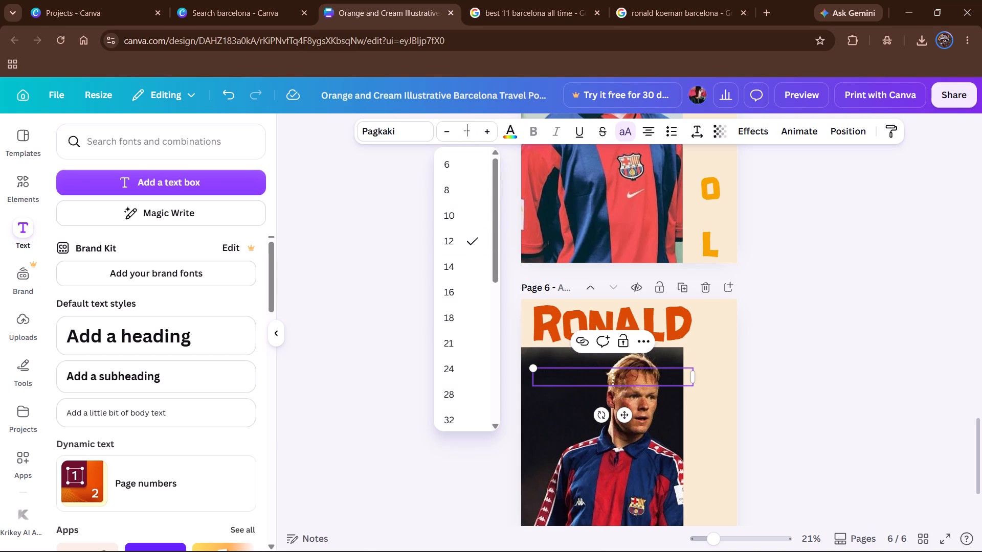
text(27-)
key(9)
key(Return)
scroll(782, 235, down, 2)
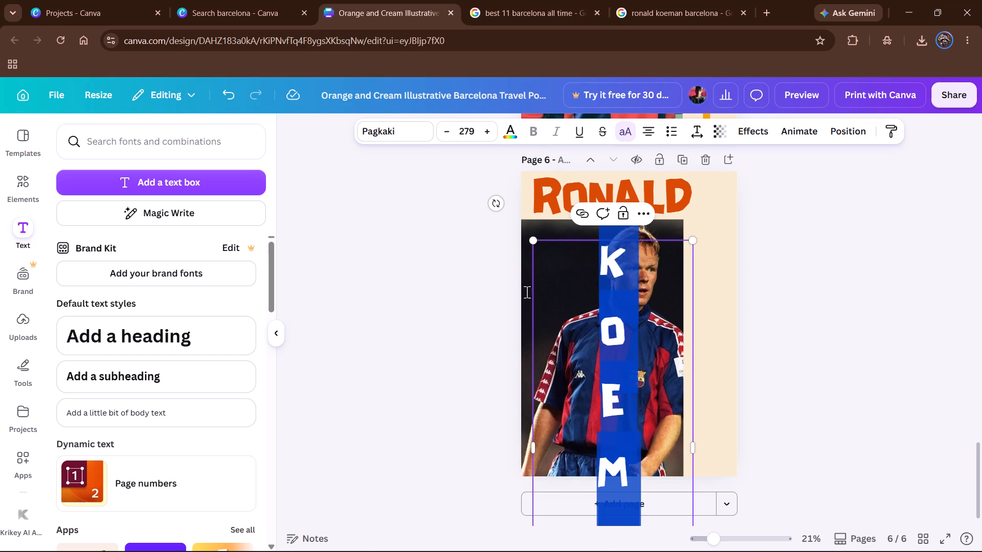
click(449, 128)
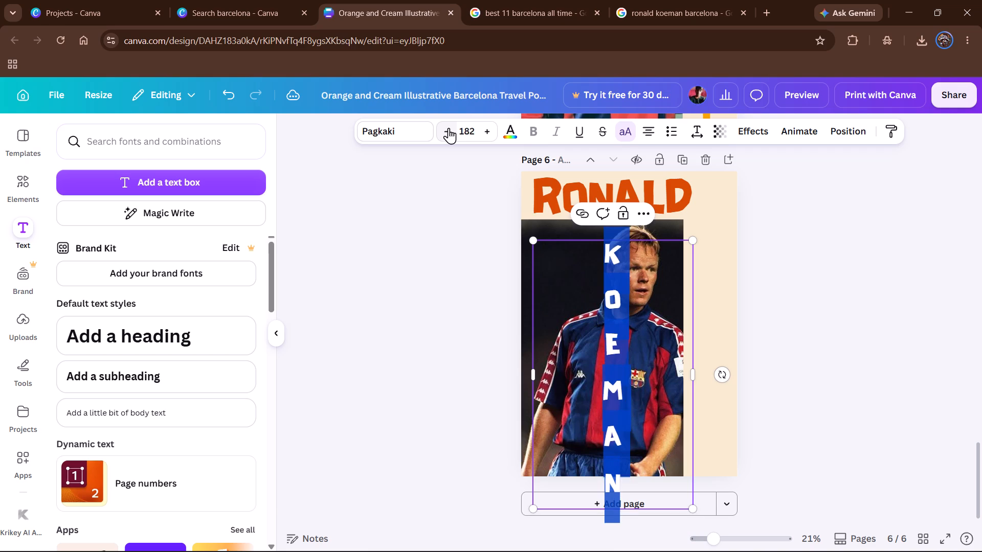
Move the vertical Koeman text off the photo into the cream strip along the right side of page 6.
drag(676, 351, 684, 343)
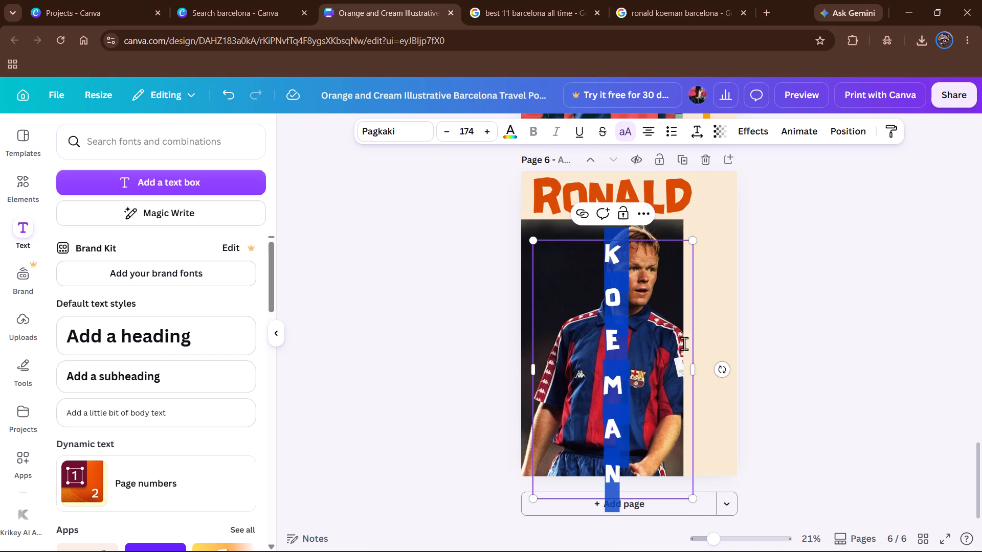
drag(684, 343, 705, 331)
click(716, 315)
drag(658, 328, 710, 313)
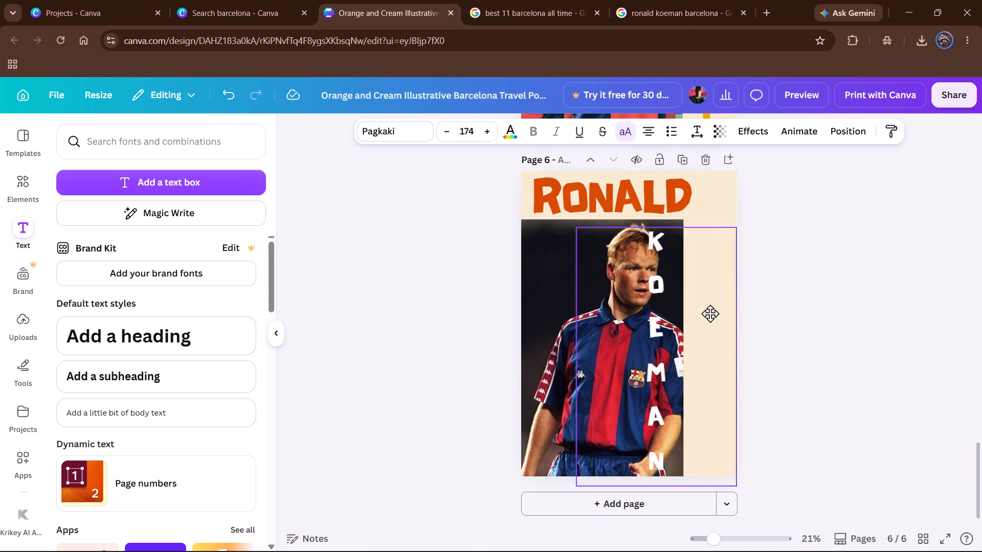
drag(710, 313, 753, 303)
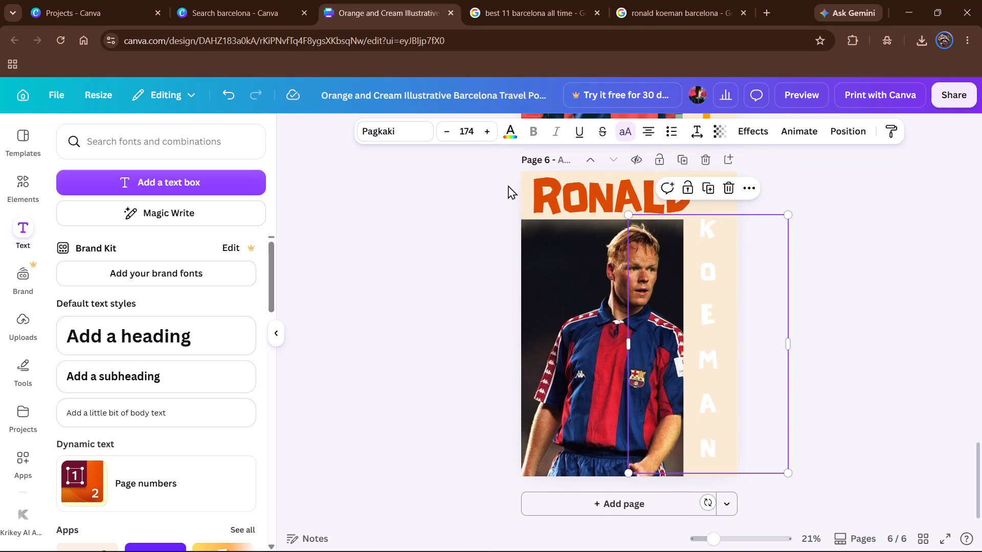
Increase the Koeman text's font size to 183 and nudge it slightly up and right within the cream strip.
triple_click(490, 136)
triple_click(490, 135)
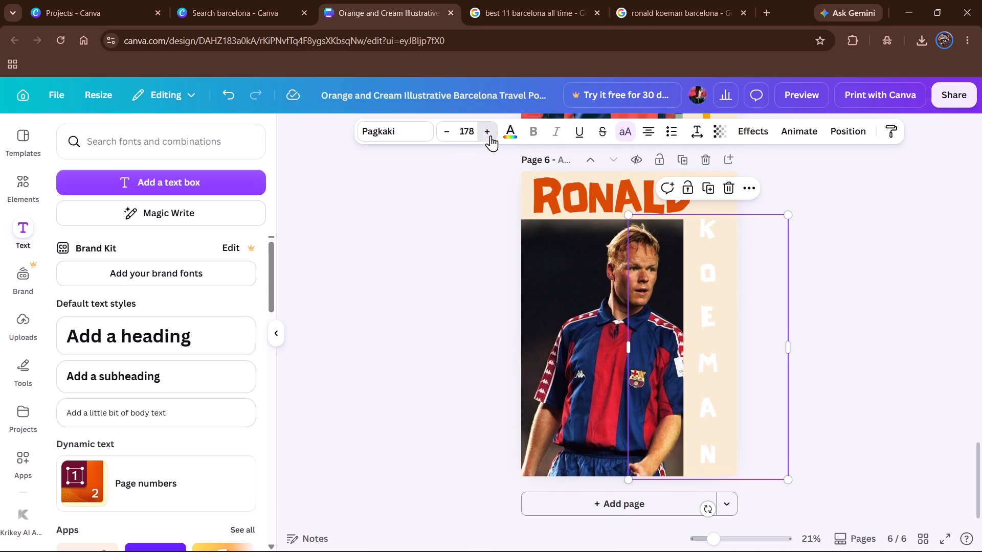
double_click(490, 135)
click(490, 135)
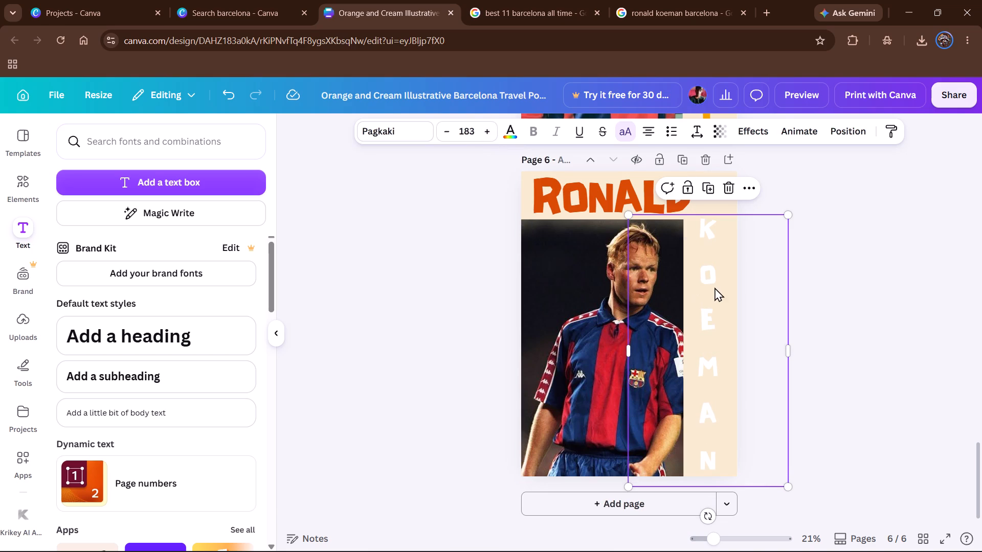
drag(729, 356, 733, 355)
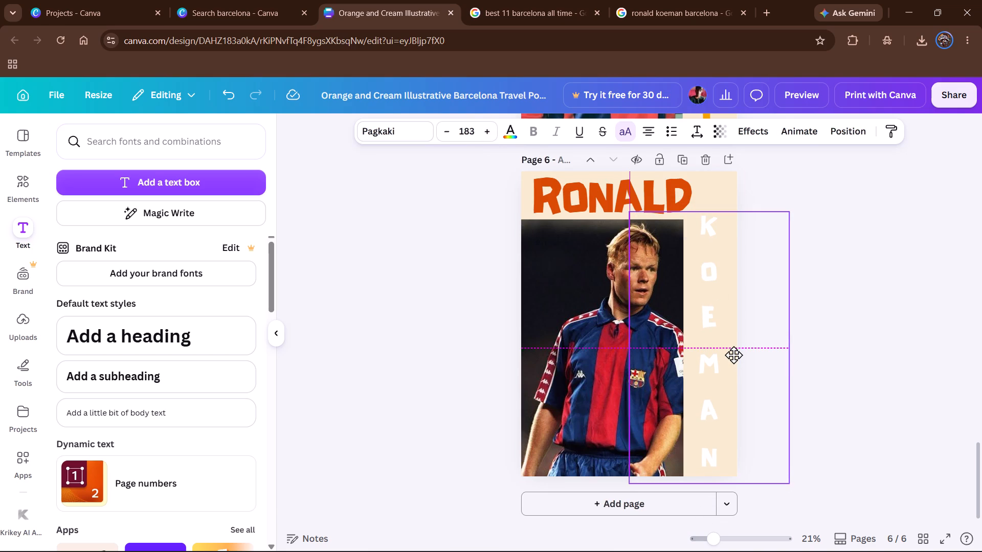
drag(733, 355, 734, 355)
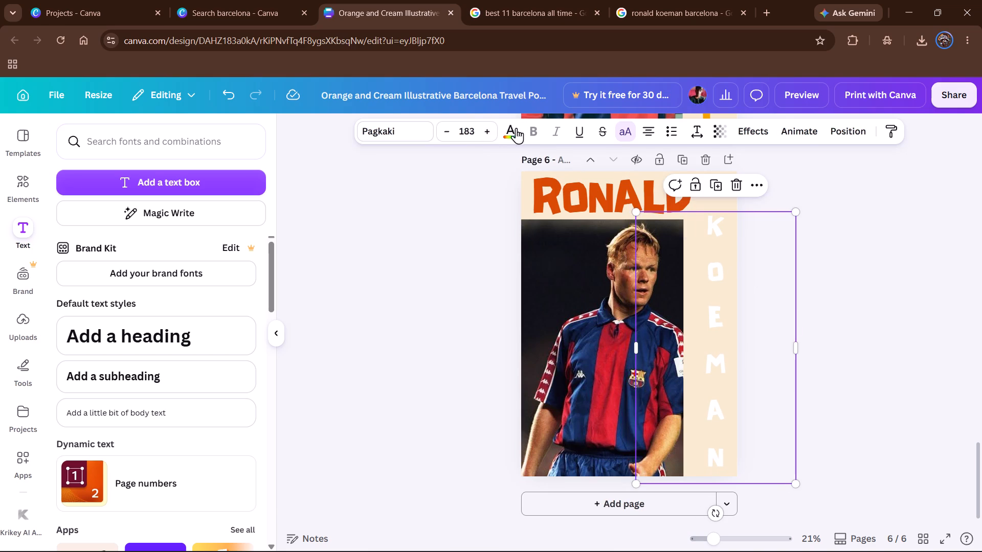
Recolour the vertical Koeman text yellow-orange from the design's text colours and deselect it.
click(511, 132)
click(147, 226)
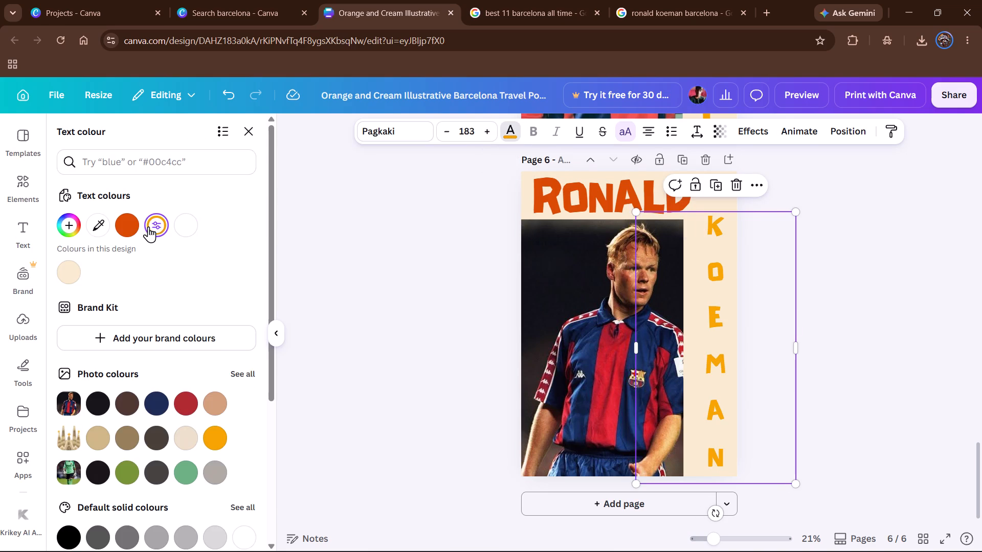
click(950, 303)
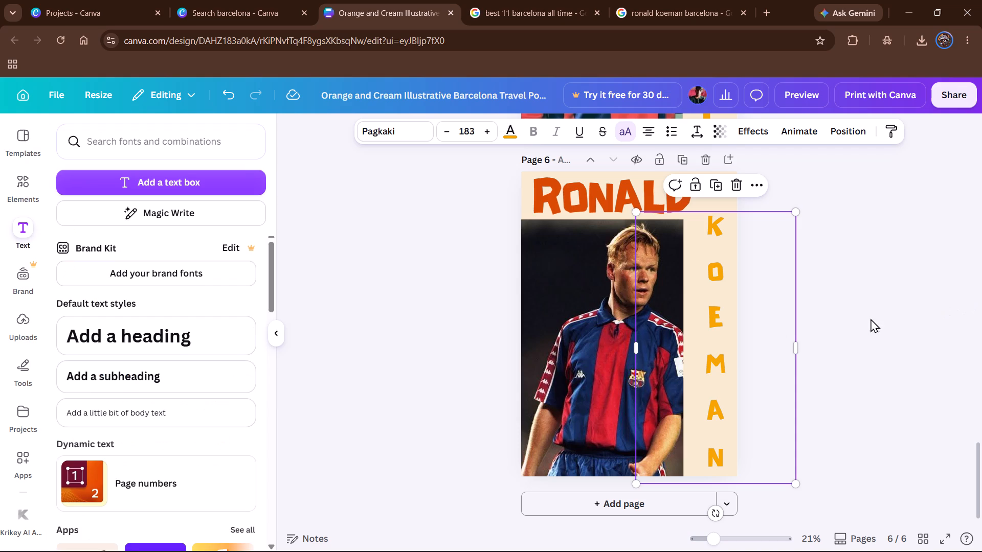
click(466, 385)
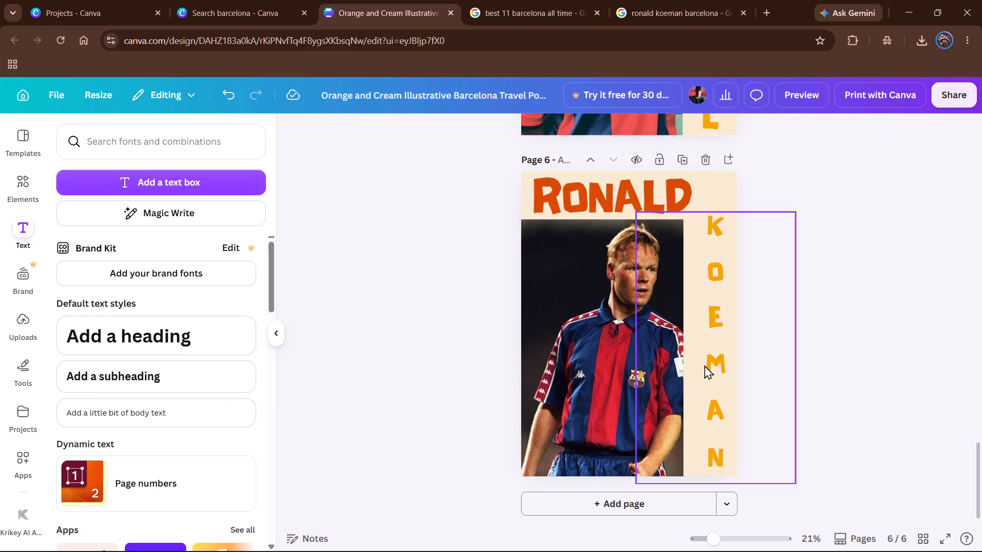
Nudge the vertical Koeman text slightly left within the cream strip and increase its font size to 186.
drag(706, 365, 700, 368)
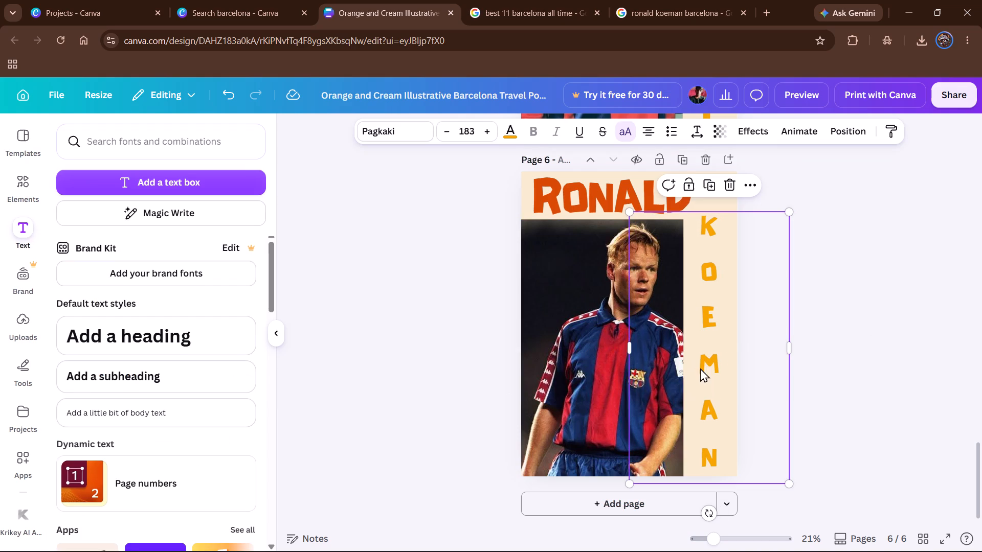
double_click(484, 128)
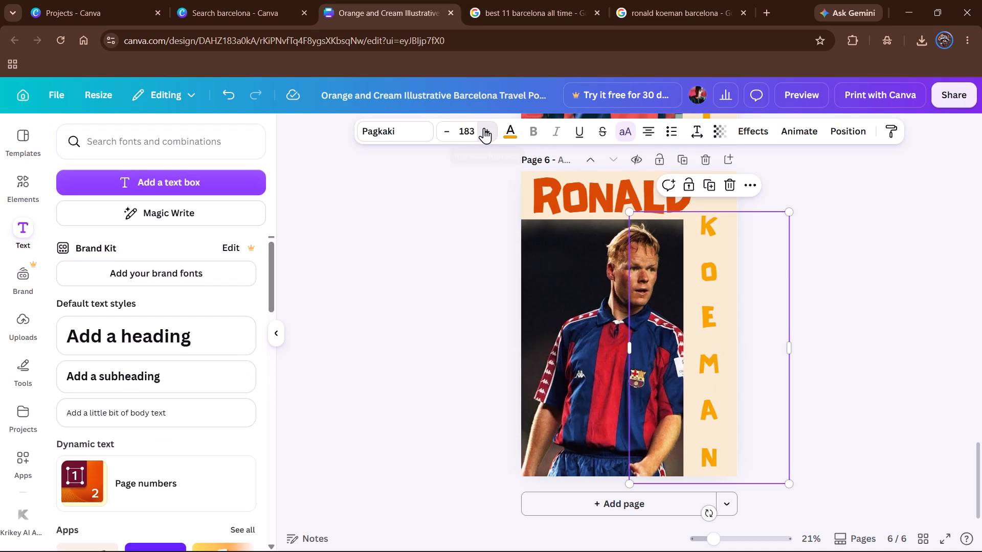
click(484, 128)
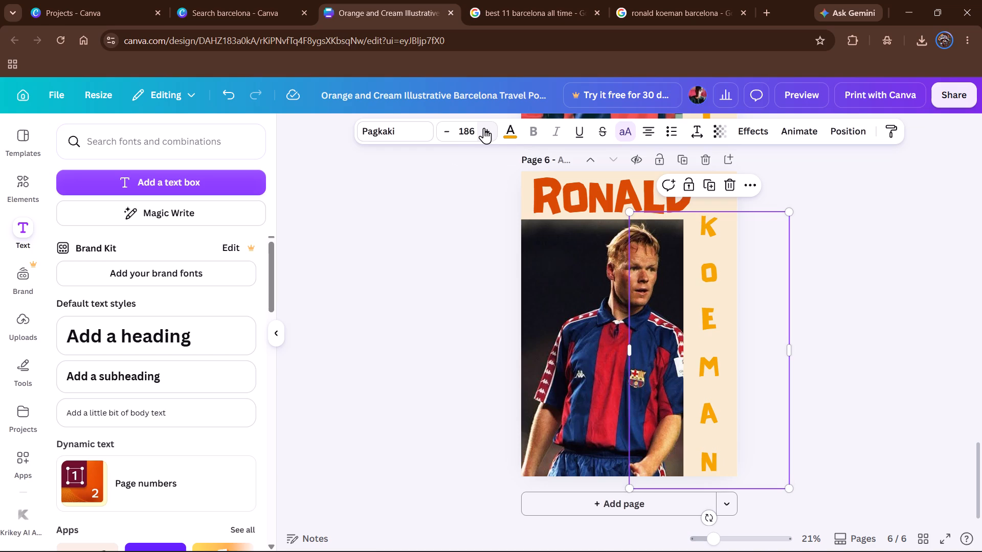
click(900, 261)
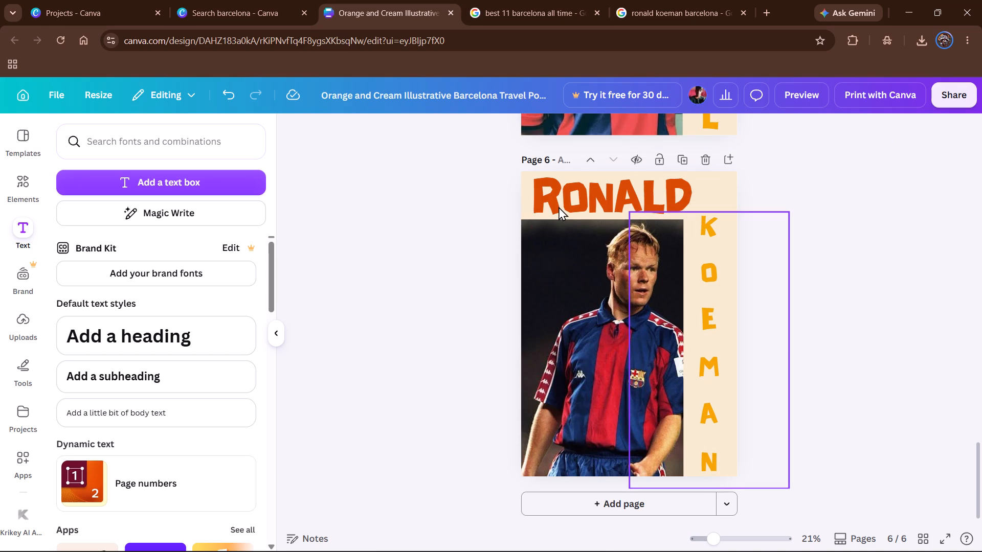
Apply the Skate text animation to the RONALD heading on page 6.
click(559, 206)
click(783, 128)
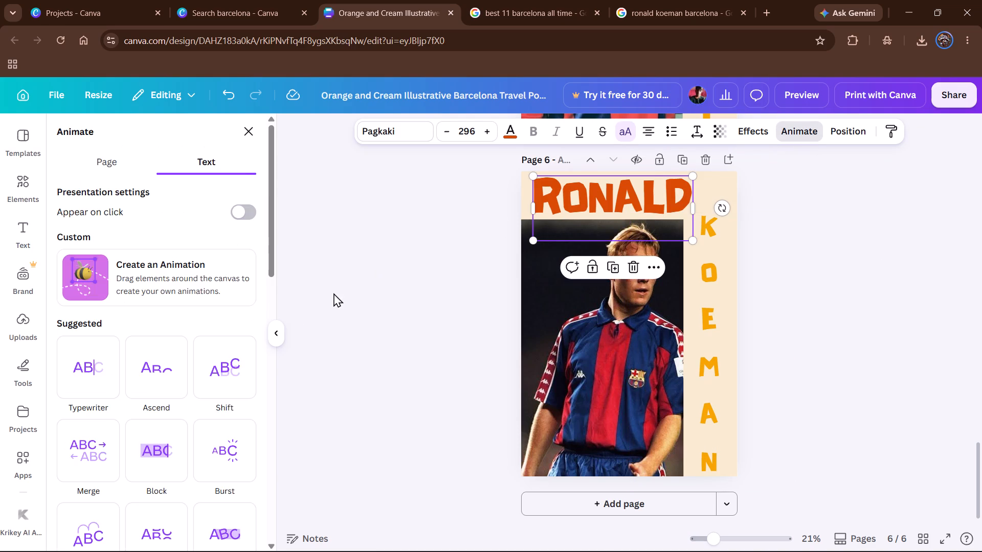
scroll(153, 446, down, 2)
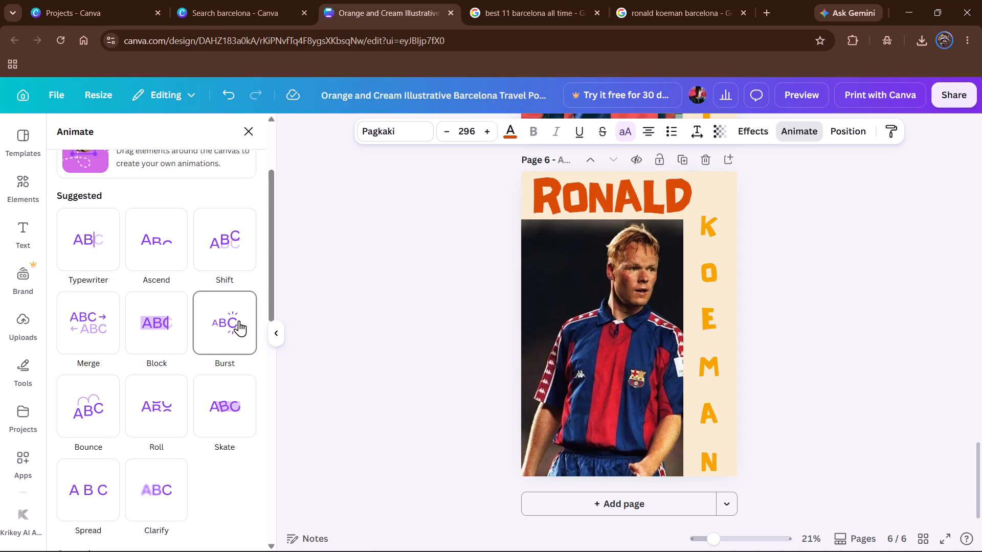
scroll(239, 320, down, 1)
click(235, 328)
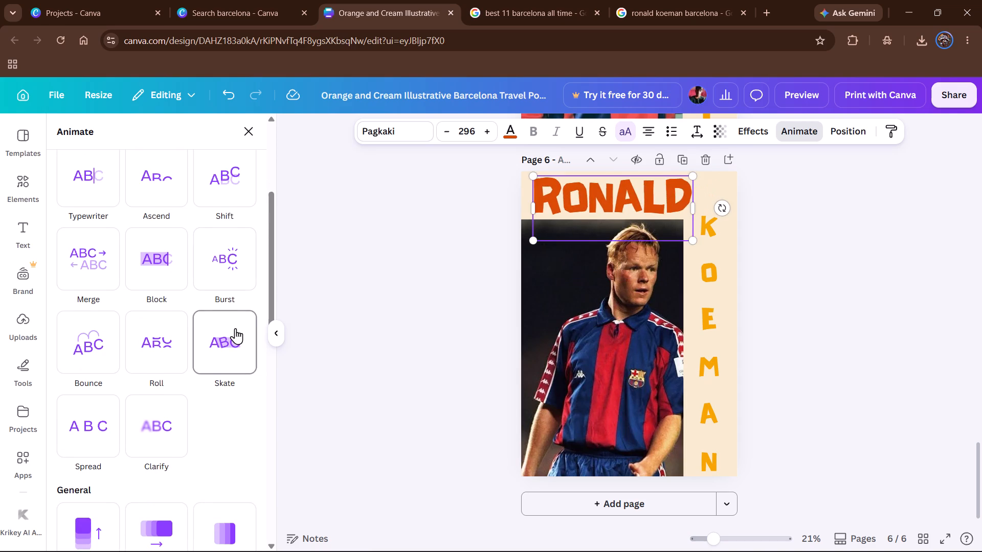
Apply the Wipe animation to the vertical Koeman text, running on both enter and exit.
click(706, 347)
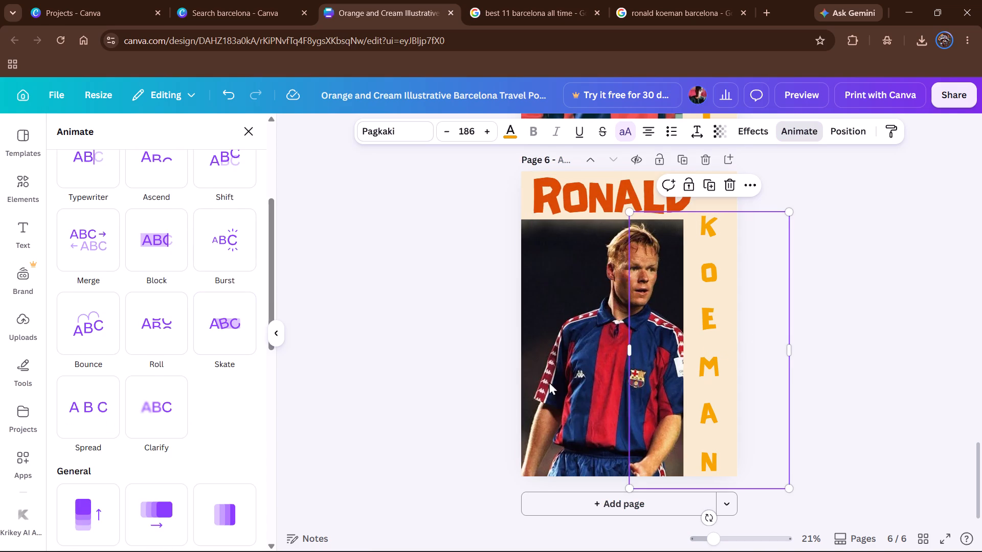
scroll(243, 444, down, 2)
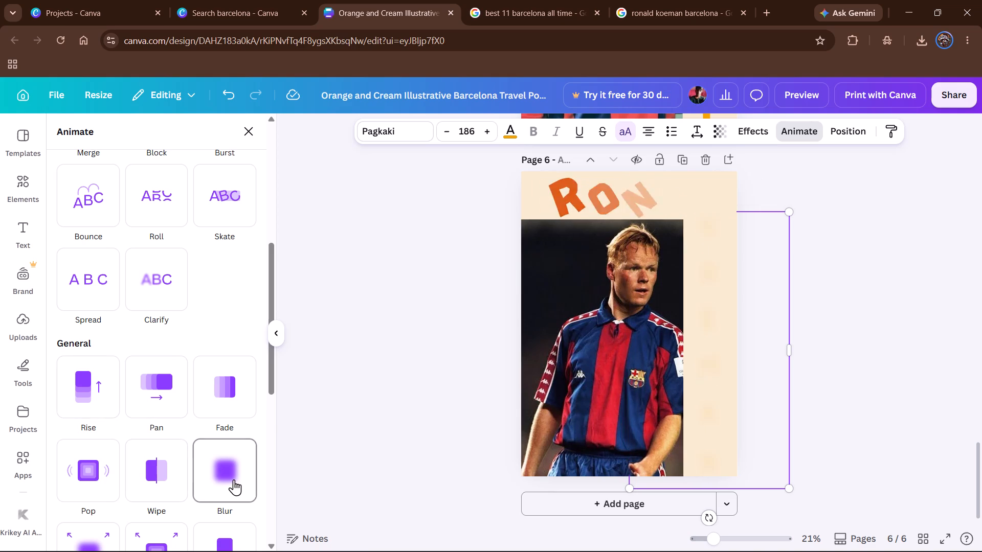
click(148, 478)
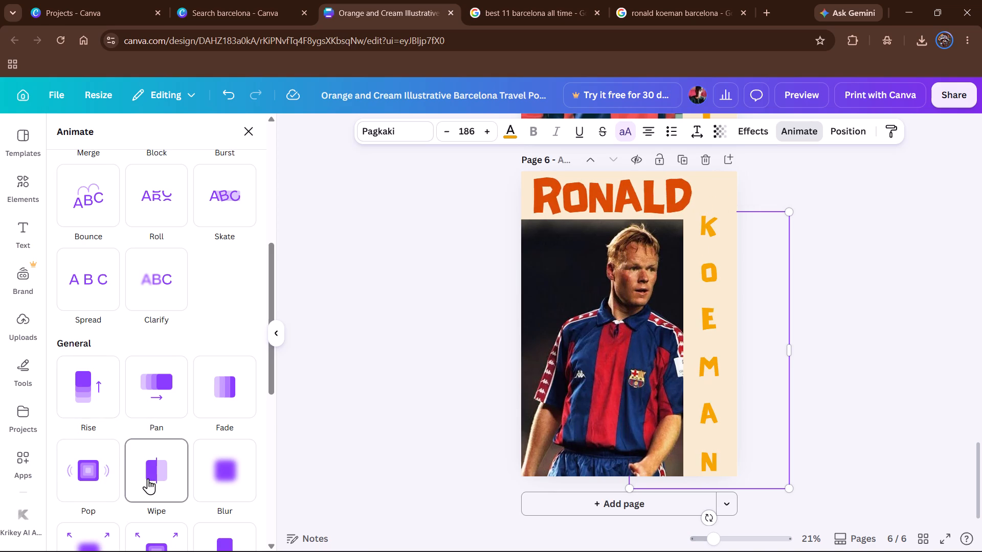
Add a new blank page 7 after the Ronald Koeman page.
scroll(929, 373, up, 3)
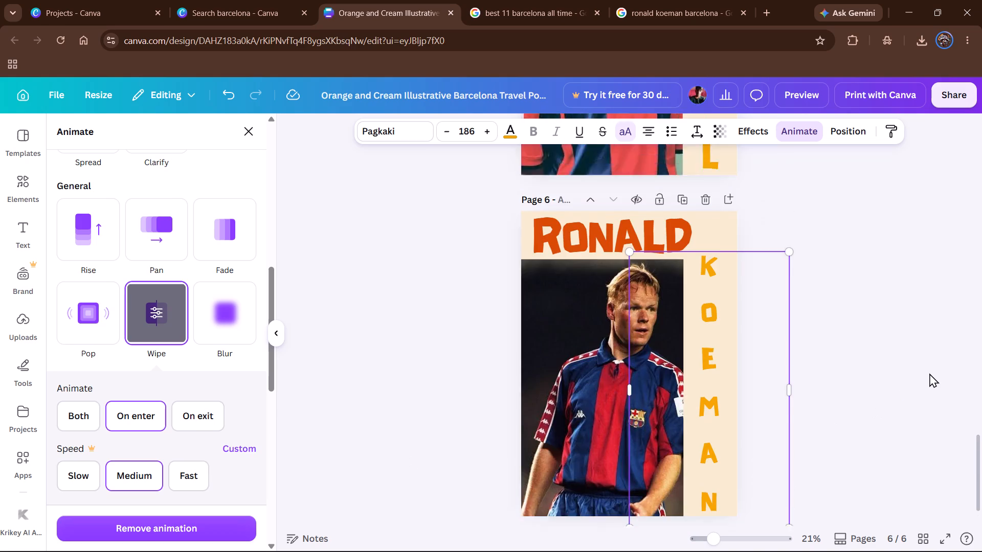
scroll(929, 373, up, 2)
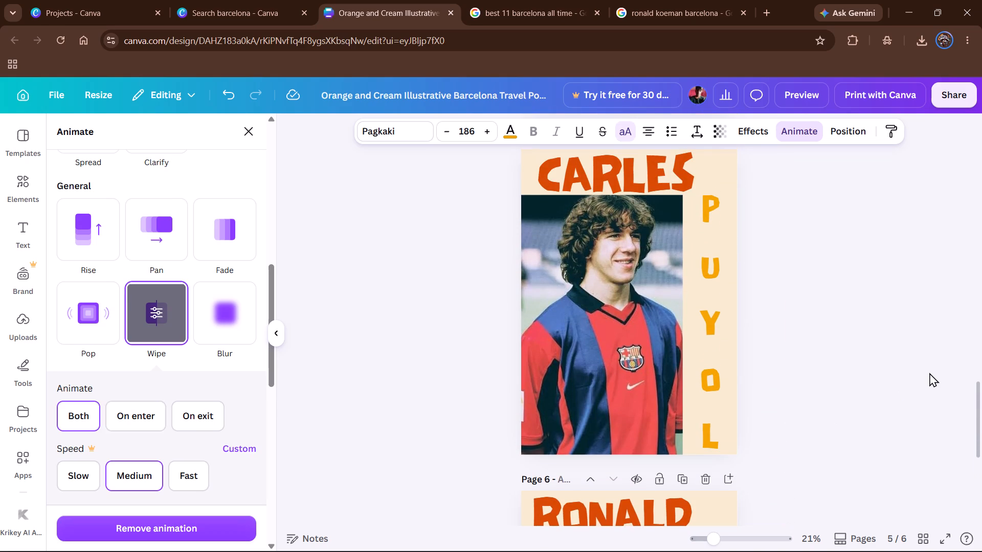
scroll(929, 373, down, 8)
click(596, 507)
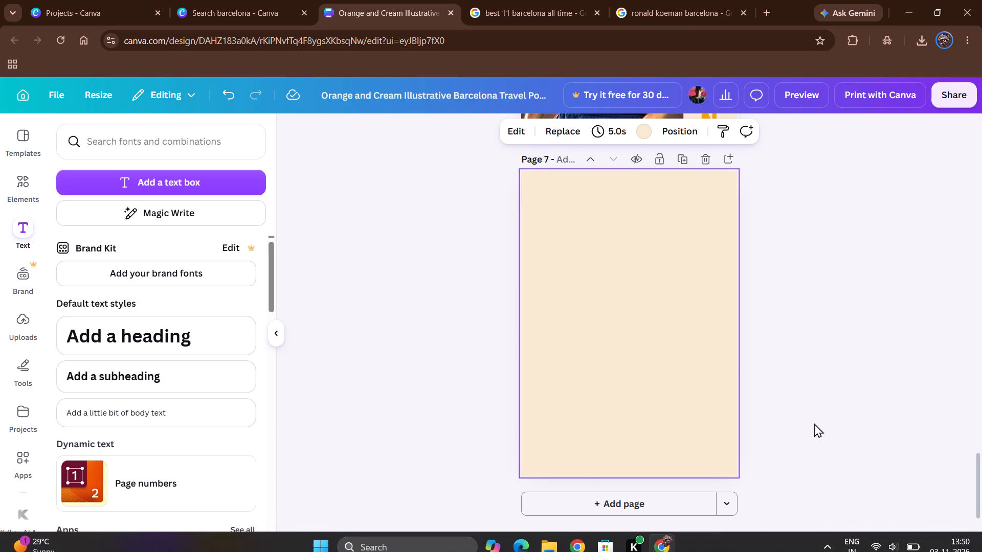
Copy left-back Jordi Alba's name from the best-eleven lineup search and run a Google image search for it.
click(523, 0)
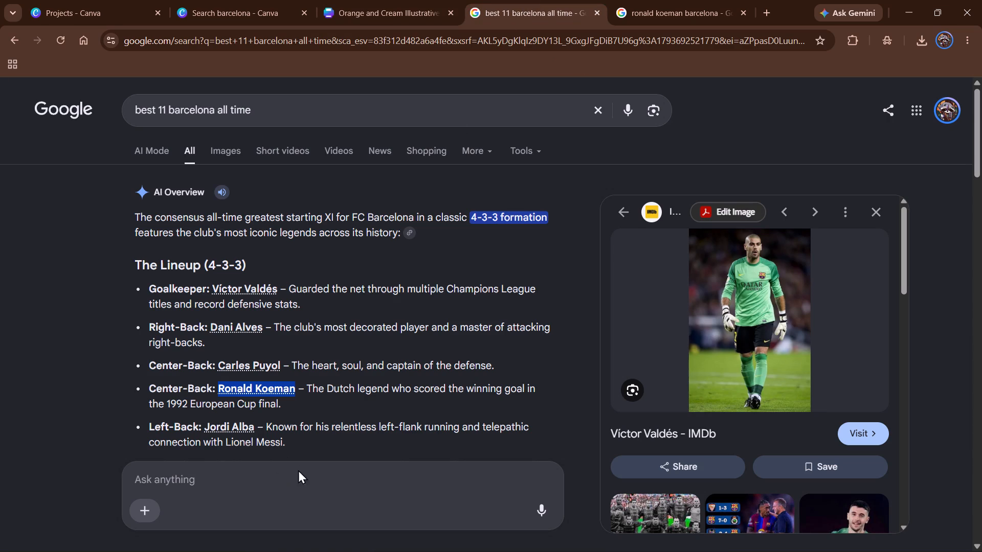
drag(255, 424, 198, 418)
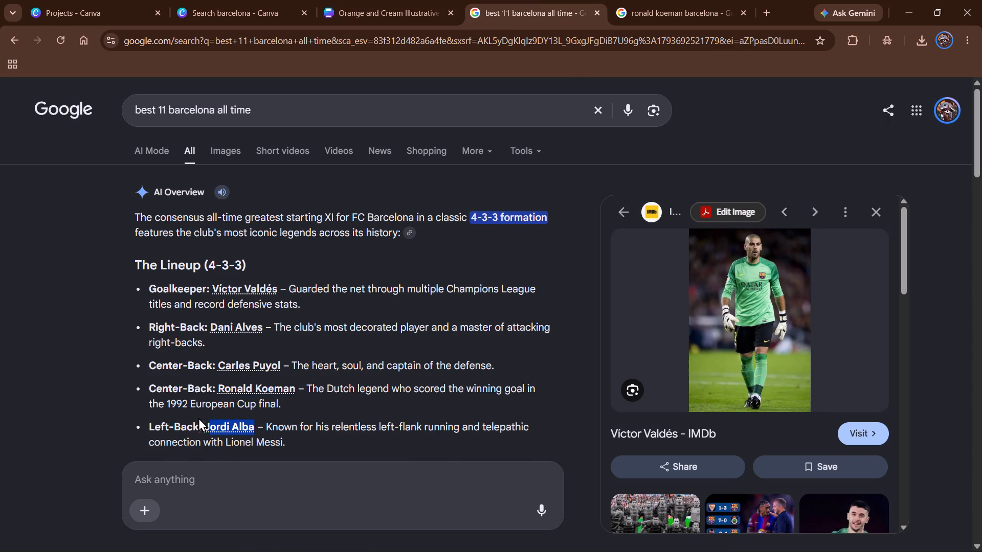
drag(198, 418, 202, 415)
key(ctrl+c)
click(663, 0)
click(577, 106)
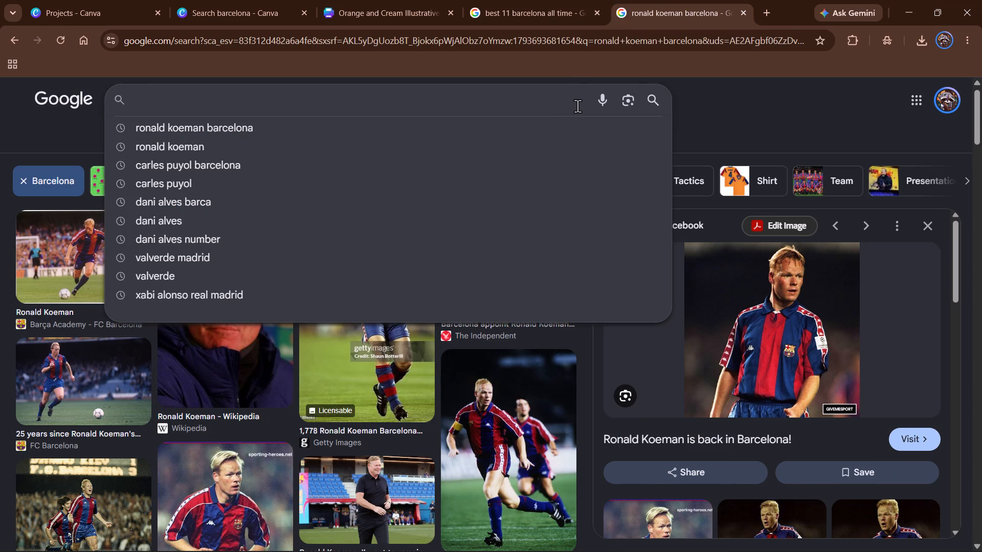
key(ctrl+v)
key(Return)
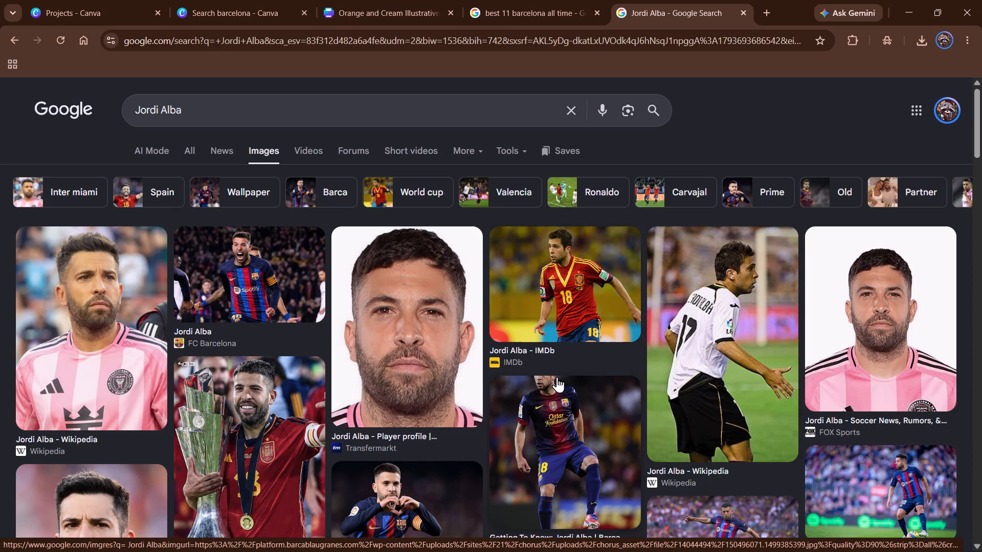
Browse the Jordi Alba images and open the Barça Academy photo of him in the Barcelona kit.
scroll(503, 386, down, 4)
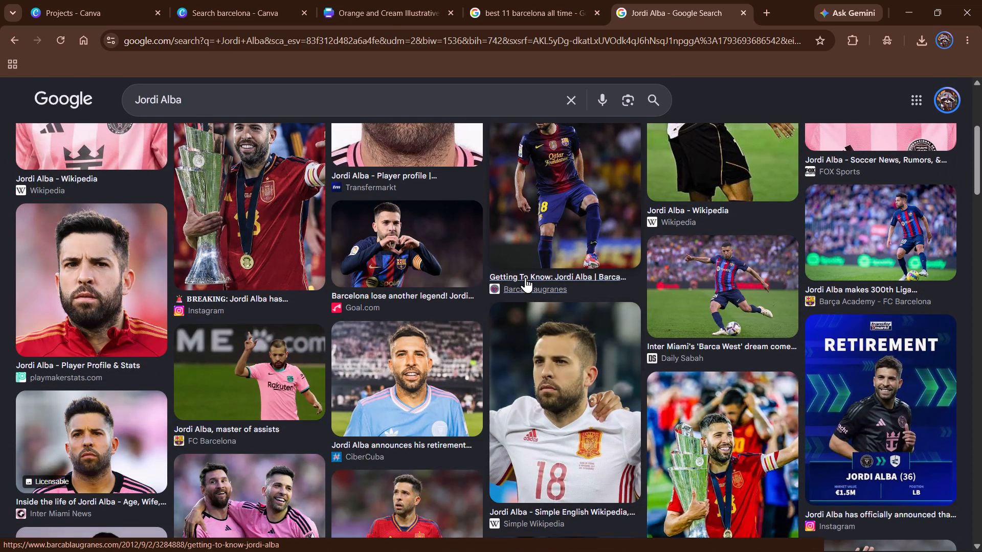
click(884, 238)
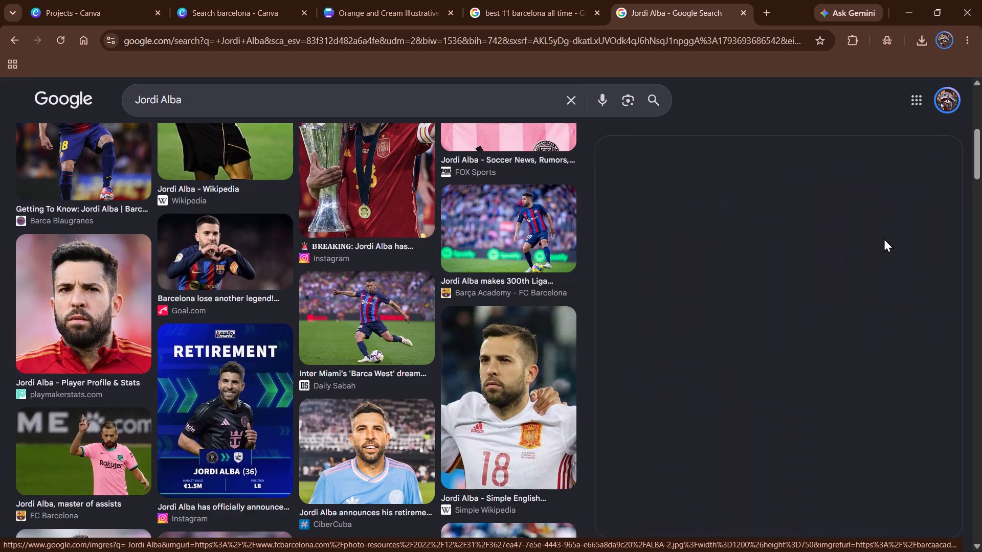
Browse the related and main Jordi Alba image results for a suitable photo of him in the Barcelona kit.
scroll(842, 255, down, 2)
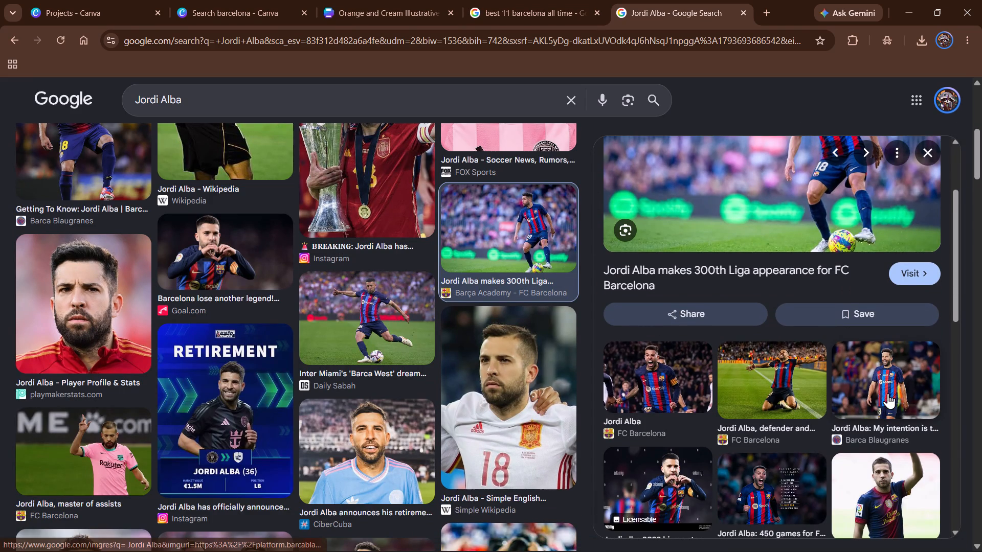
click(686, 379)
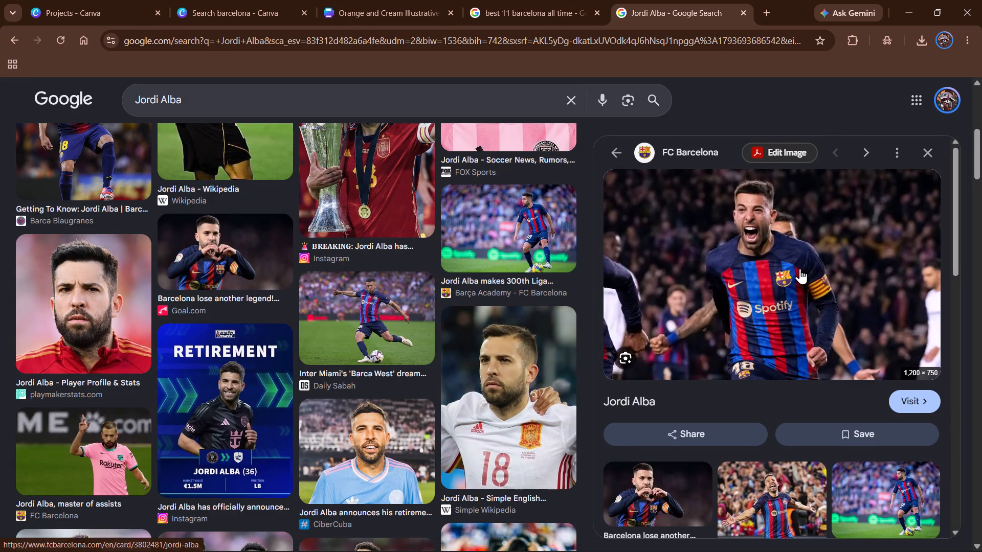
scroll(799, 272, down, 3)
scroll(570, 377, down, 5)
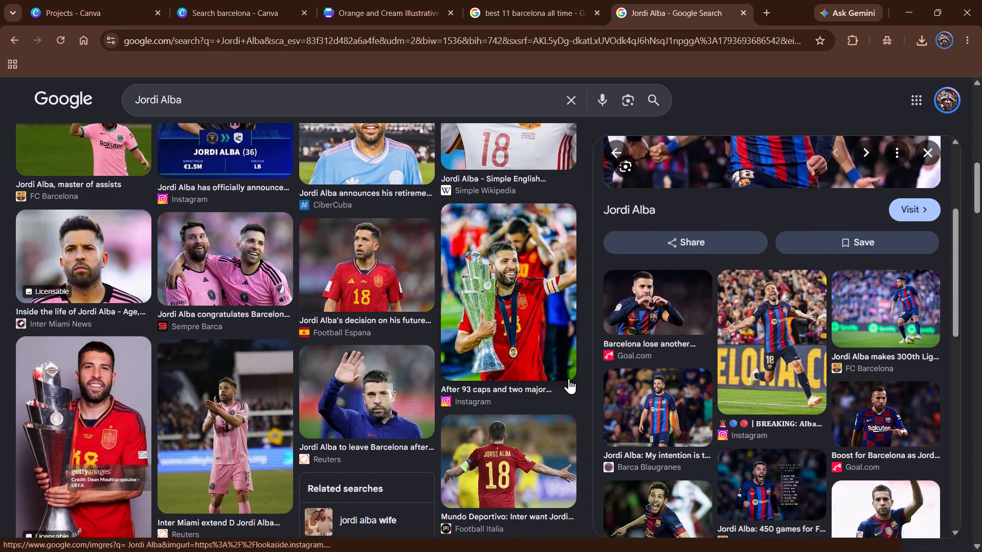
scroll(569, 378, down, 2)
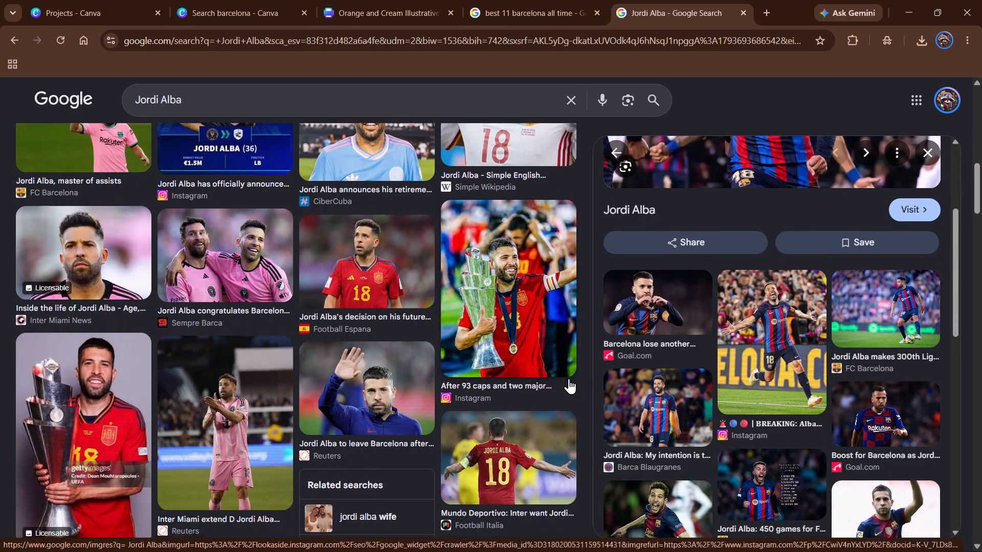
scroll(569, 378, down, 2)
scroll(569, 378, up, 8)
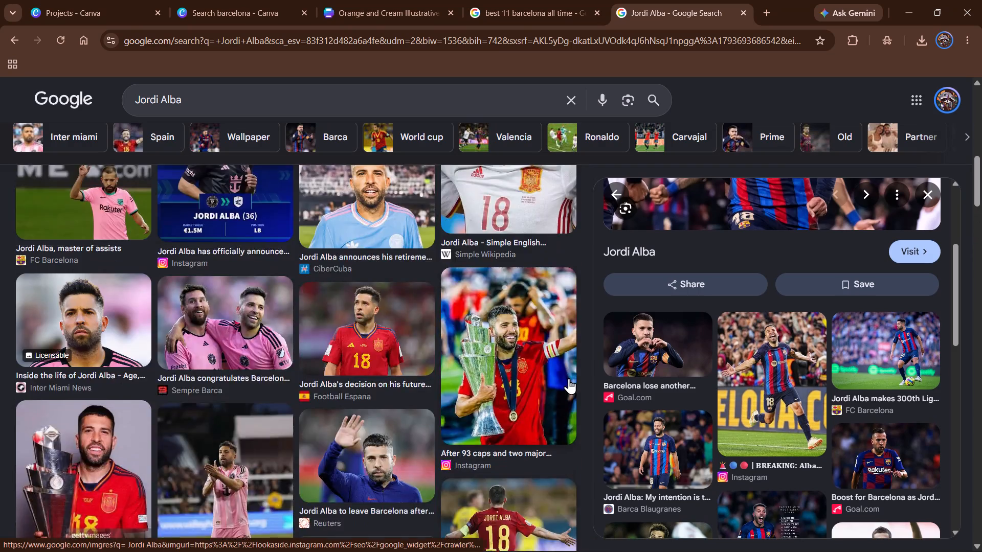
scroll(569, 378, up, 4)
Narrow the image results to Barca and save the photo of Jordi Alba holding the trophy as images (18).jpeg.
click(339, 145)
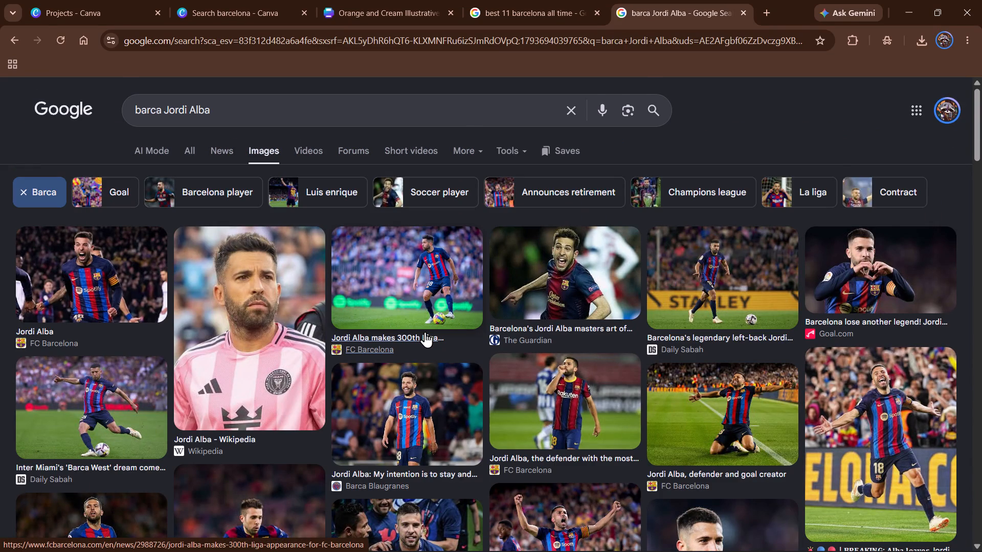
scroll(425, 332, down, 2)
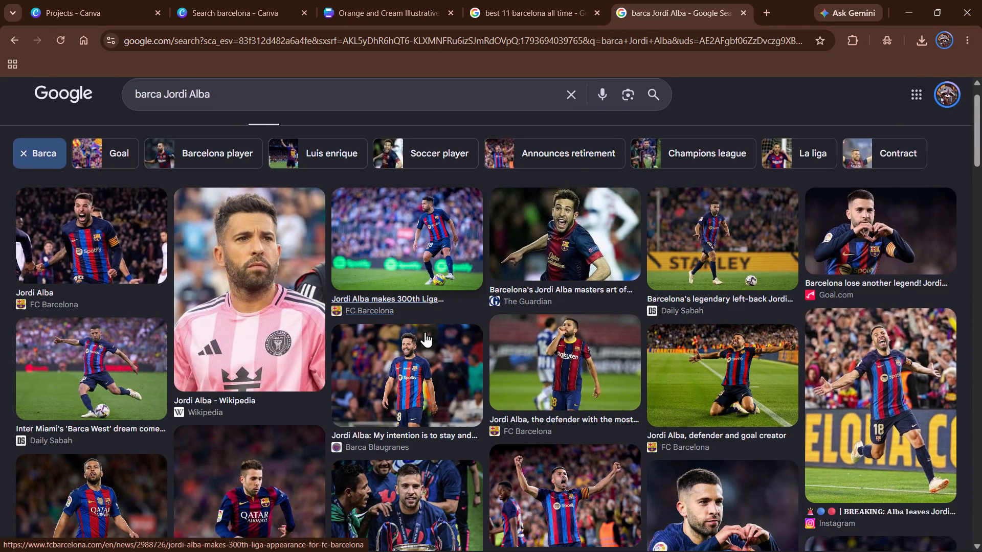
scroll(425, 332, down, 1)
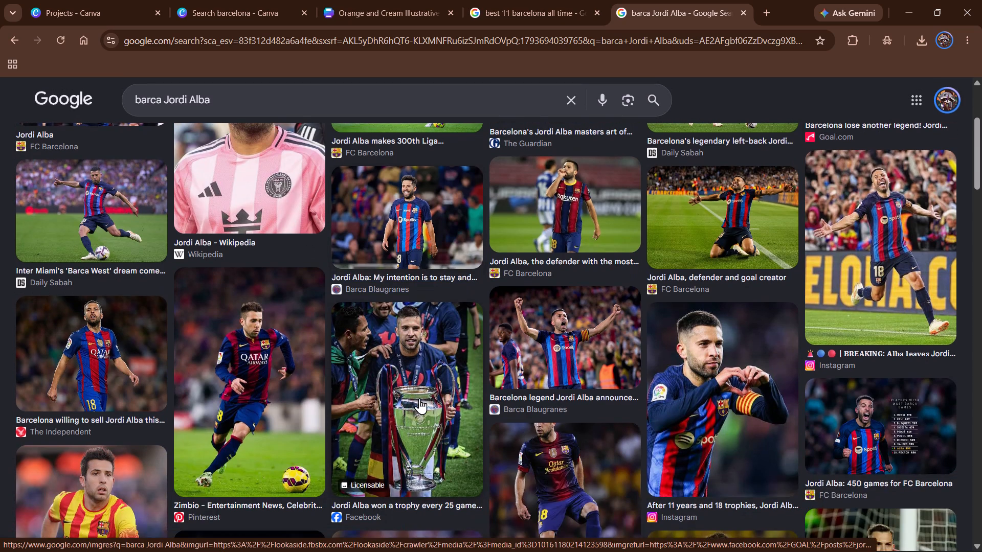
click(419, 398)
right_click(774, 284)
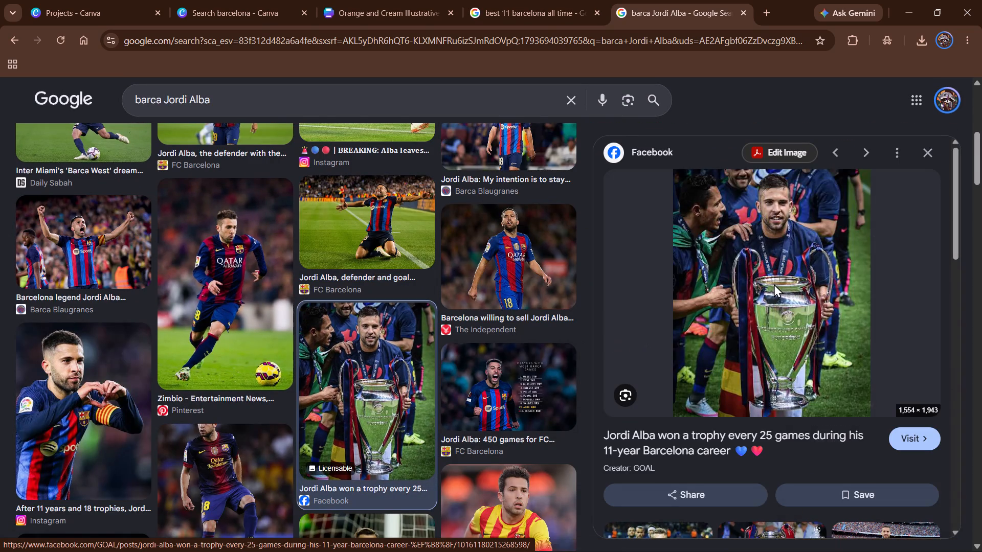
click(841, 420)
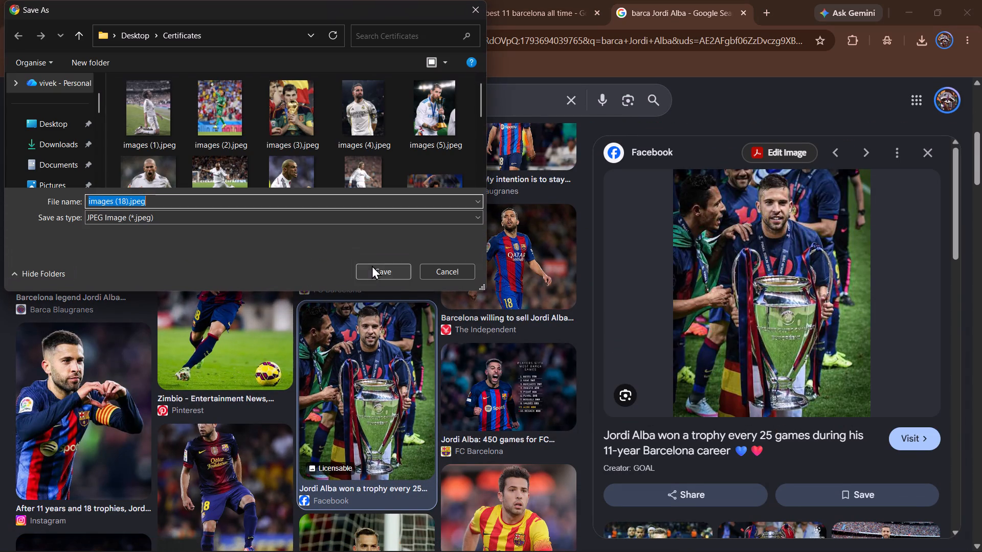
click(372, 272)
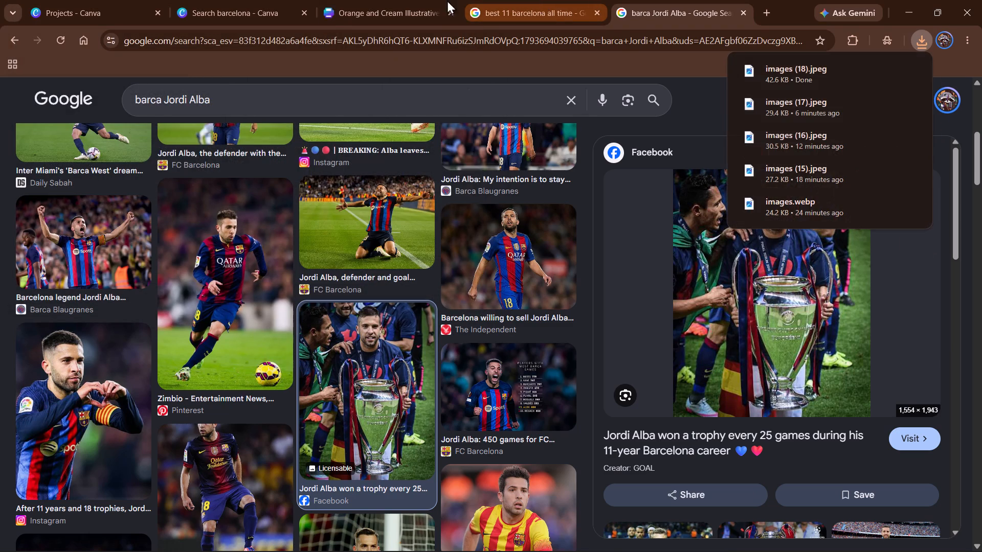
Switch to the Canva poster design and review the existing player pages, ending at blank page 7.
click(348, 0)
scroll(592, 251, up, 7)
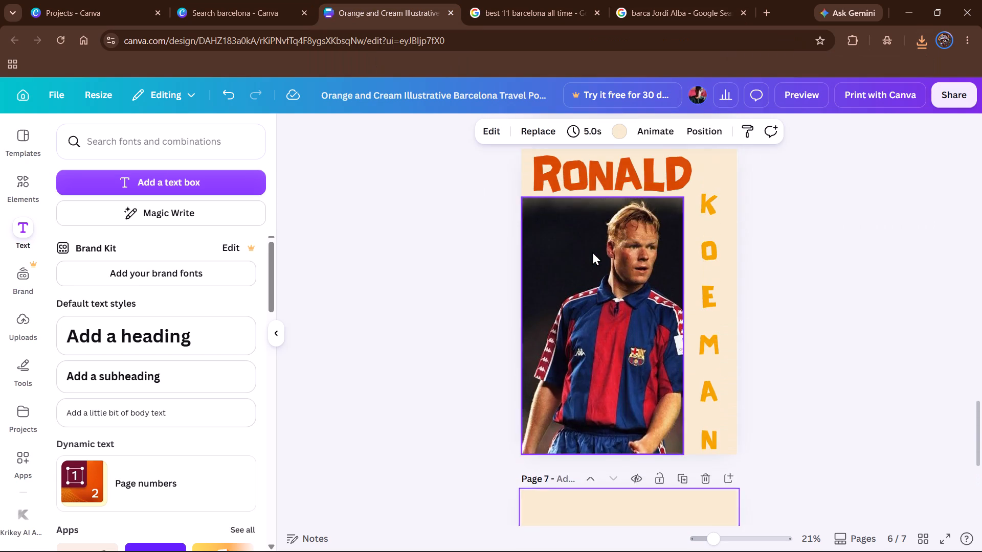
scroll(592, 251, up, 7)
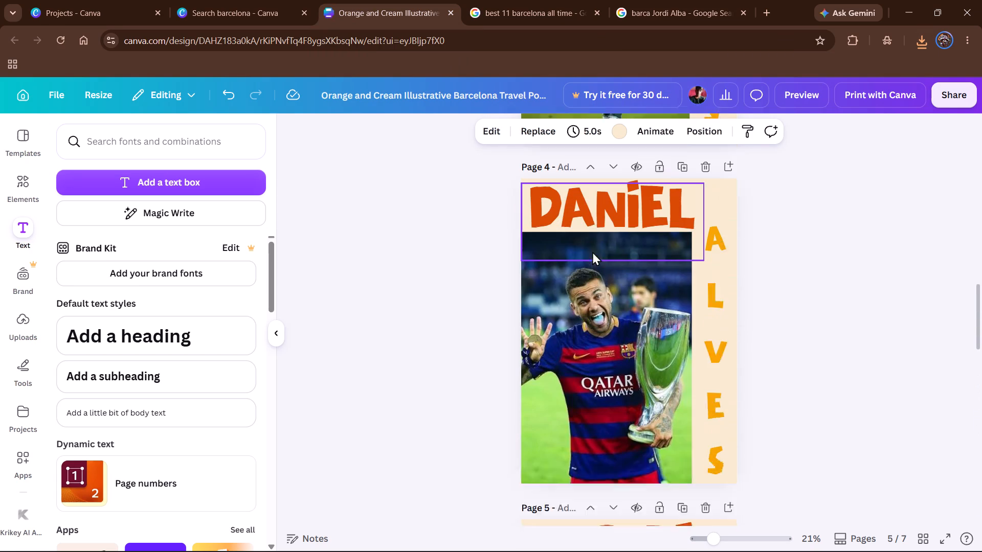
scroll(592, 251, up, 5)
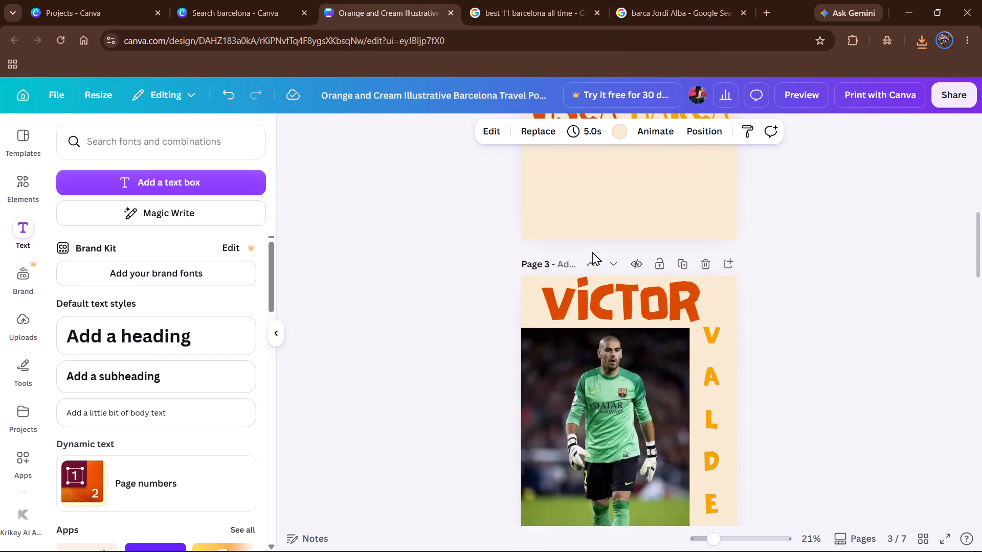
scroll(592, 251, up, 6)
scroll(592, 251, down, 12)
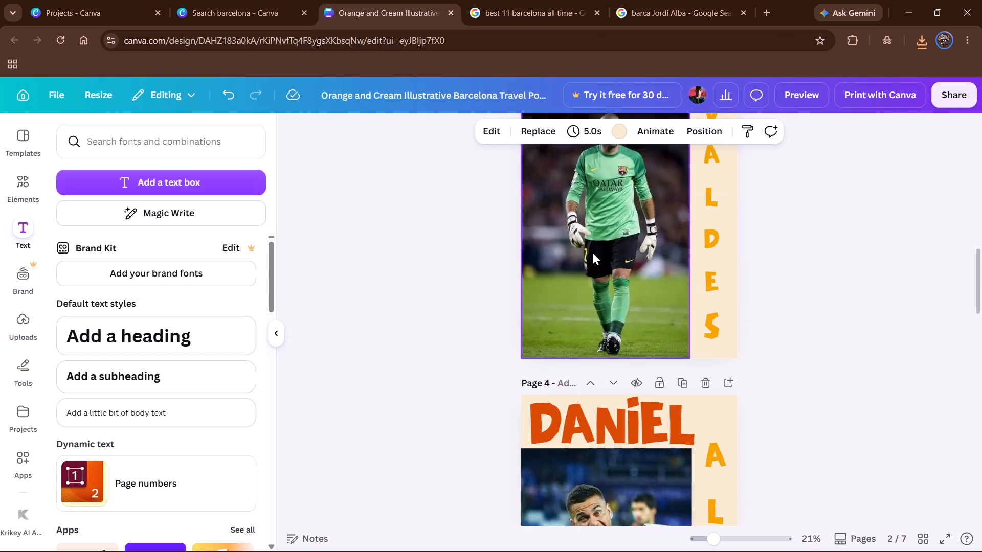
scroll(592, 251, down, 4)
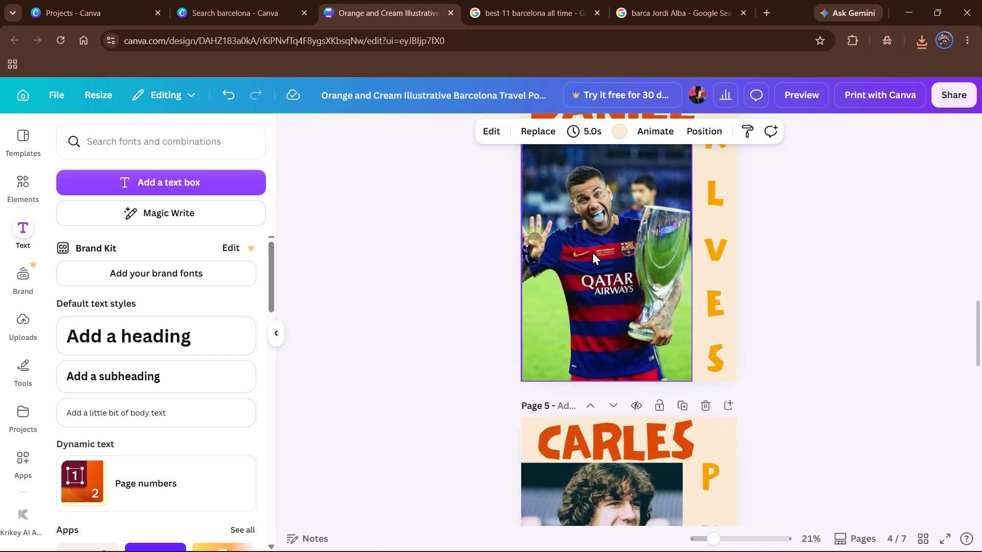
scroll(592, 251, down, 10)
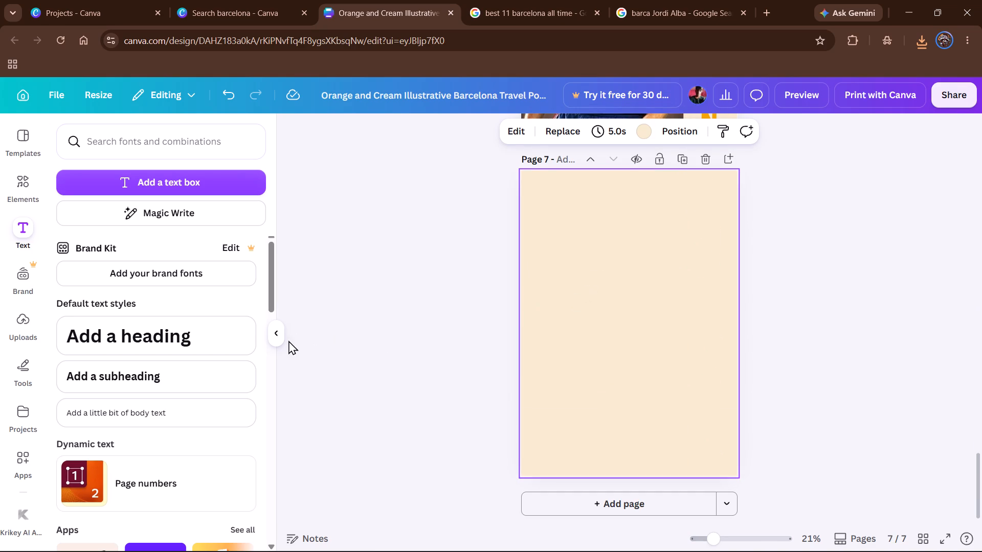
Upload images (18).jpeg from the Certificates folder to the design's uploads.
click(18, 325)
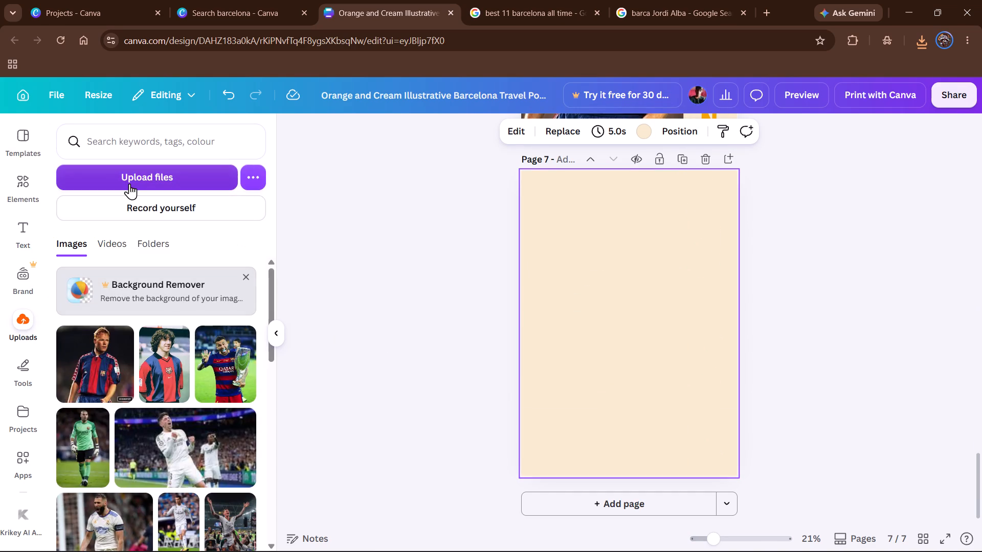
click(129, 183)
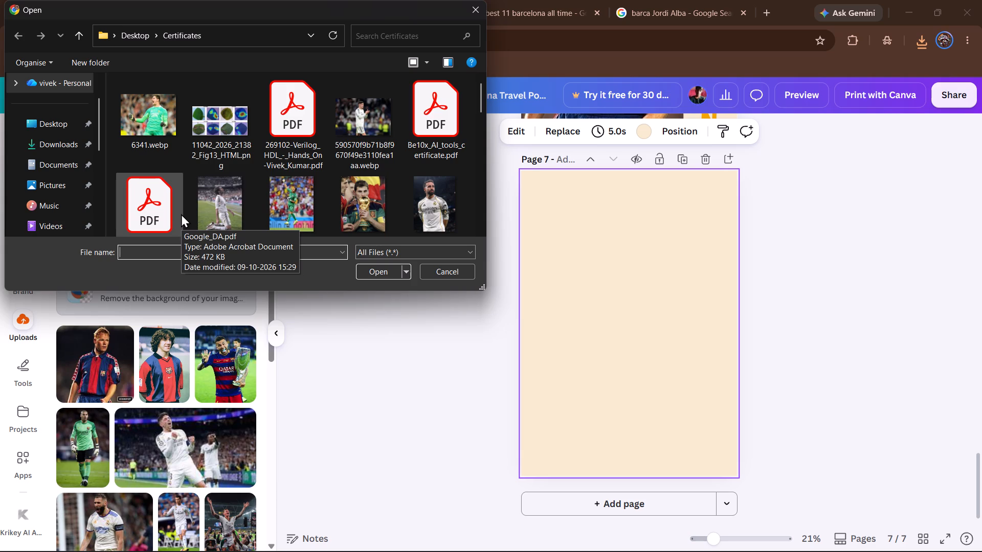
scroll(332, 161, down, 1)
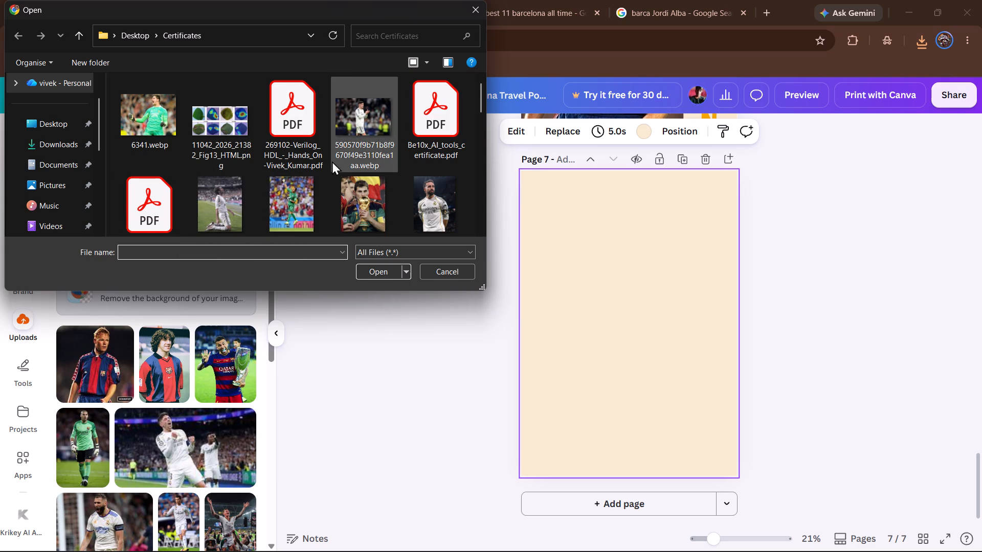
scroll(332, 161, down, 4)
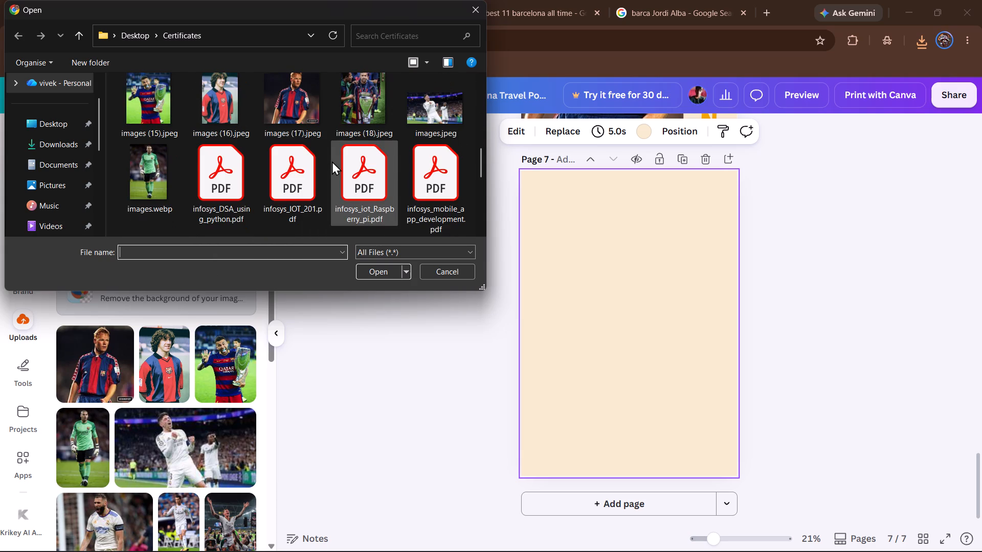
click(372, 92)
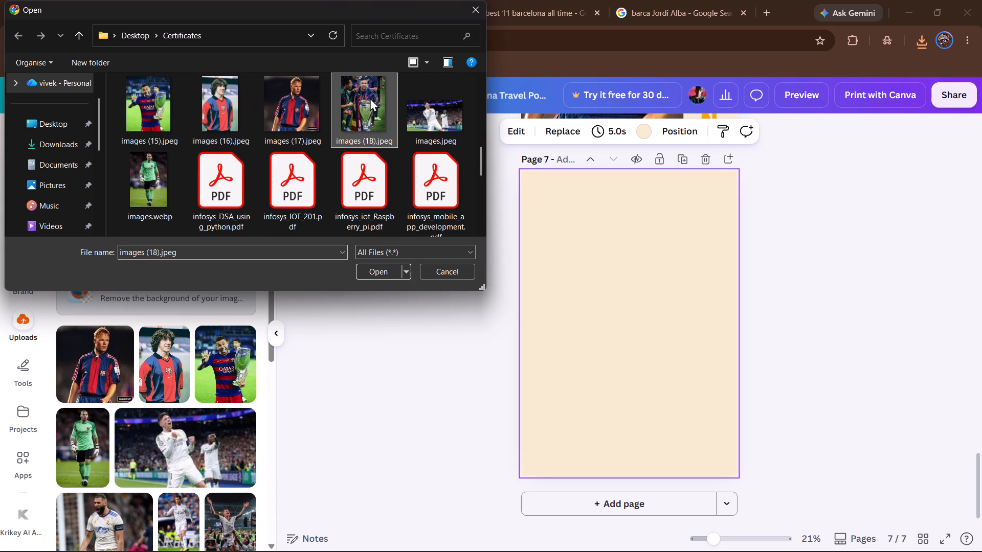
click(368, 281)
click(375, 270)
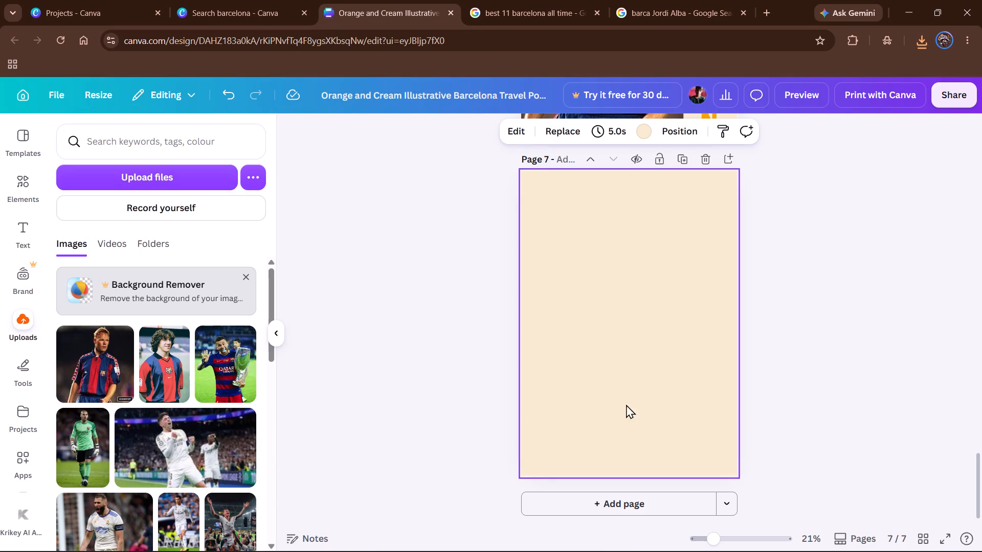
Place the uploaded Jordi Alba trophy photo on blank page 7.
click(618, 361)
click(74, 370)
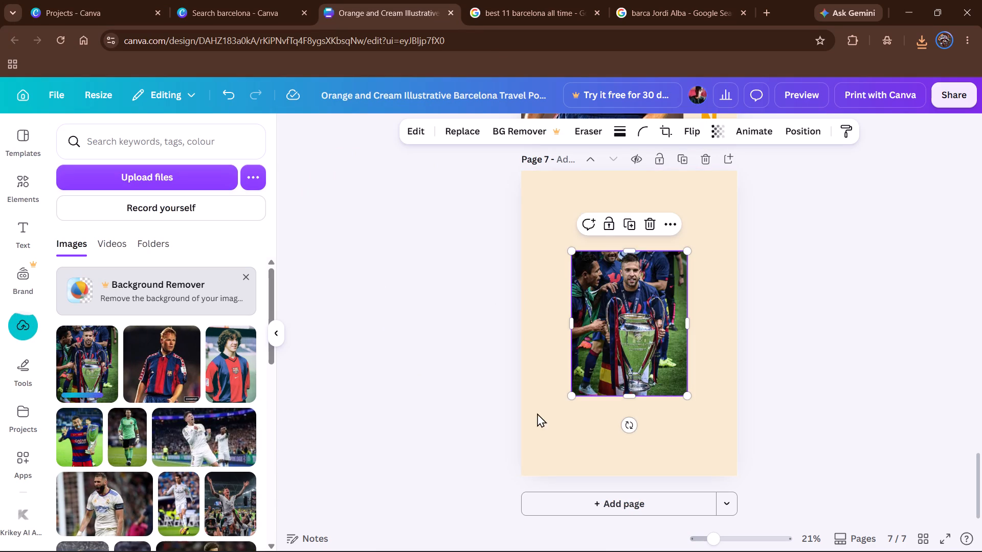
Move the Jordi Alba photo slightly down and left, and crop both sides so it centres on him and the trophy.
drag(630, 343, 617, 355)
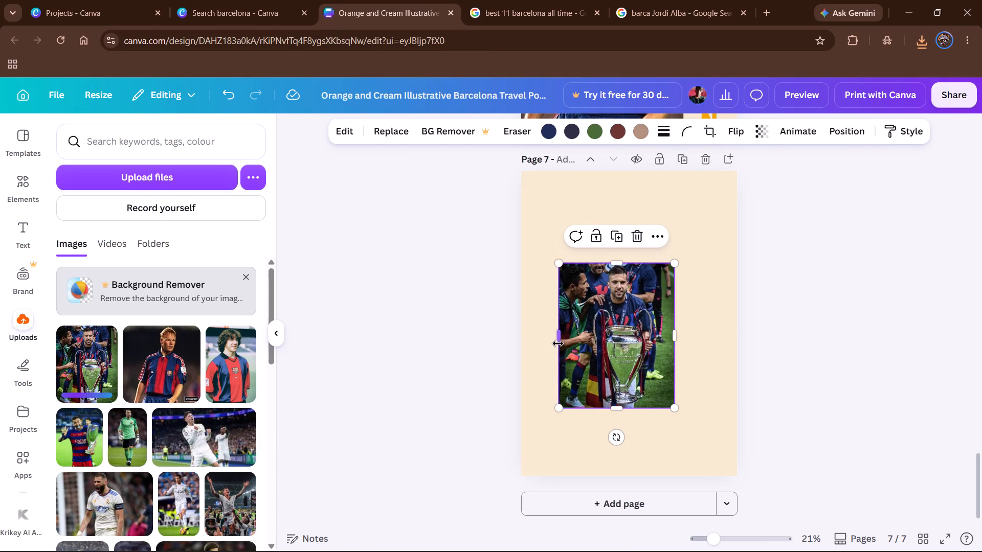
drag(558, 340, 589, 338)
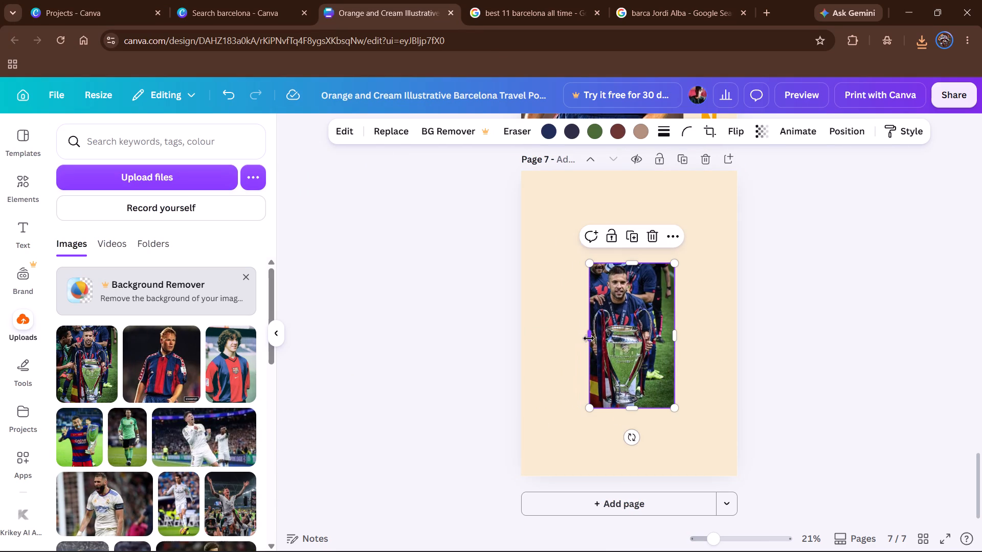
drag(674, 330, 661, 334)
Enlarge the Jordi Alba photo on page 7 and extend its crop on the left side, keeping him and the trophy framed.
drag(633, 346, 627, 350)
drag(581, 409, 572, 424)
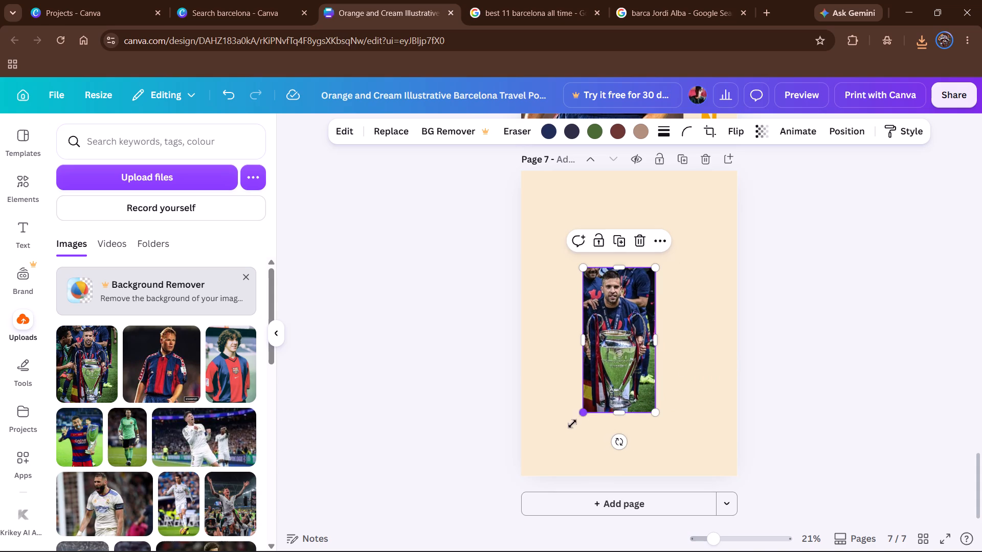
drag(572, 424, 541, 455)
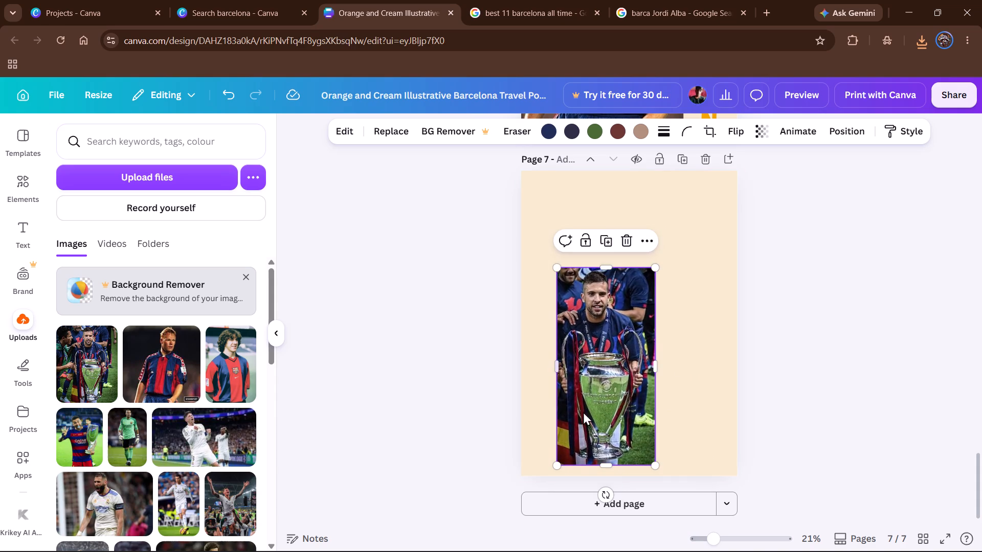
drag(586, 408, 594, 383)
click(557, 441)
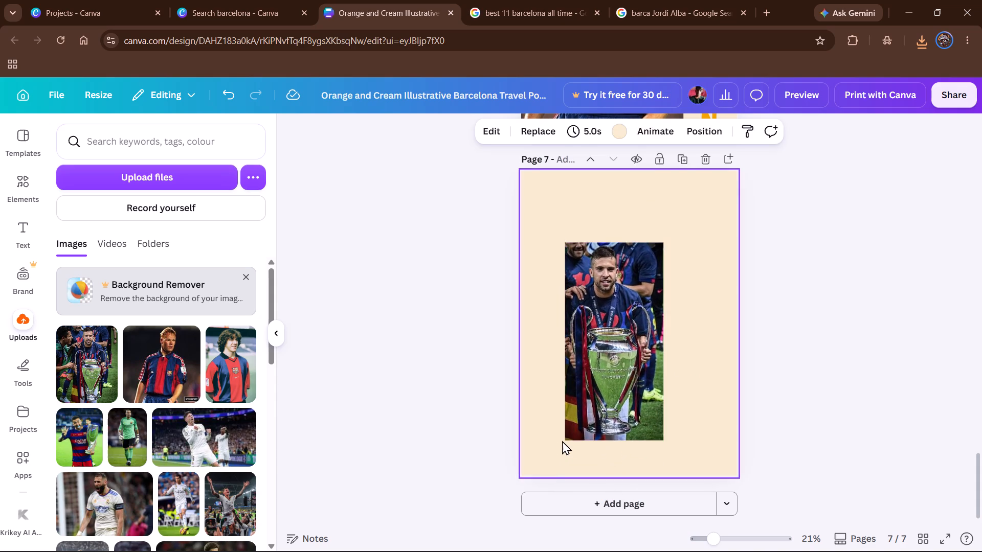
click(577, 422)
drag(562, 440, 531, 461)
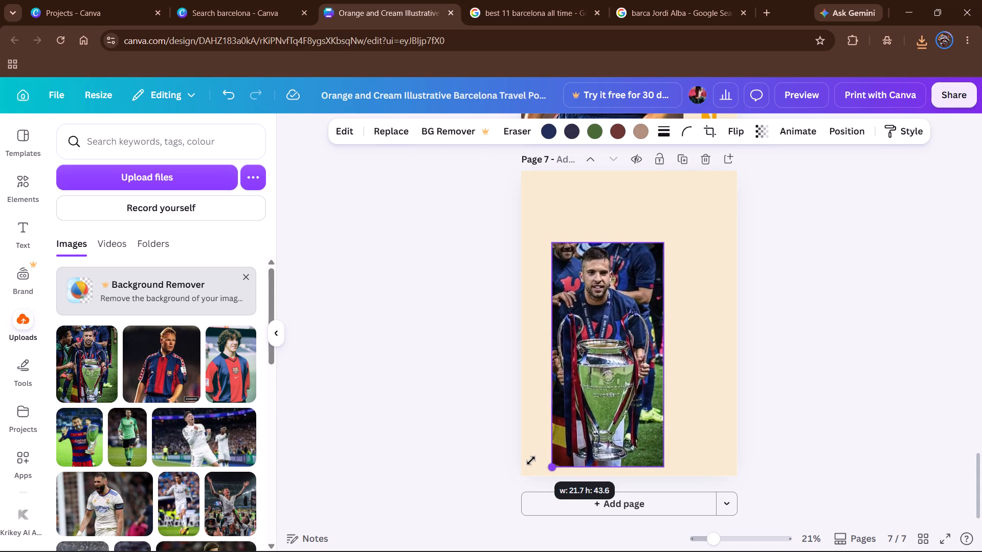
drag(531, 461, 527, 464)
drag(547, 362, 541, 364)
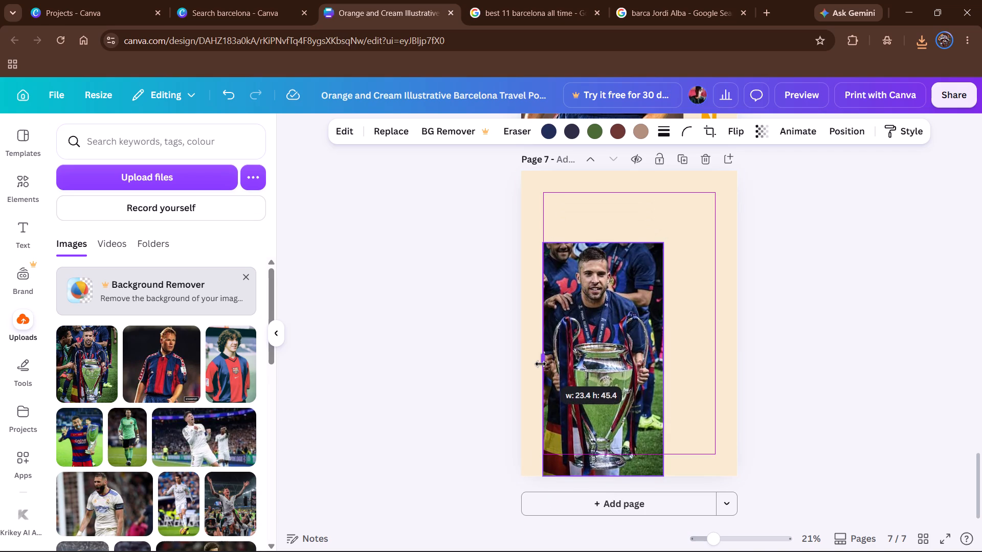
drag(541, 364, 540, 364)
drag(576, 349, 586, 330)
drag(550, 334, 546, 335)
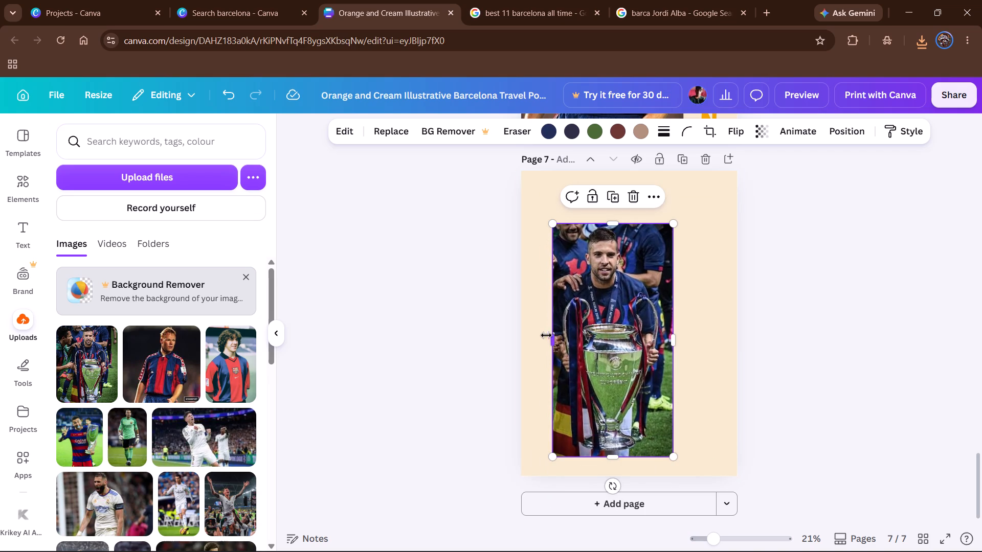
drag(546, 335, 537, 339)
drag(573, 345, 570, 356)
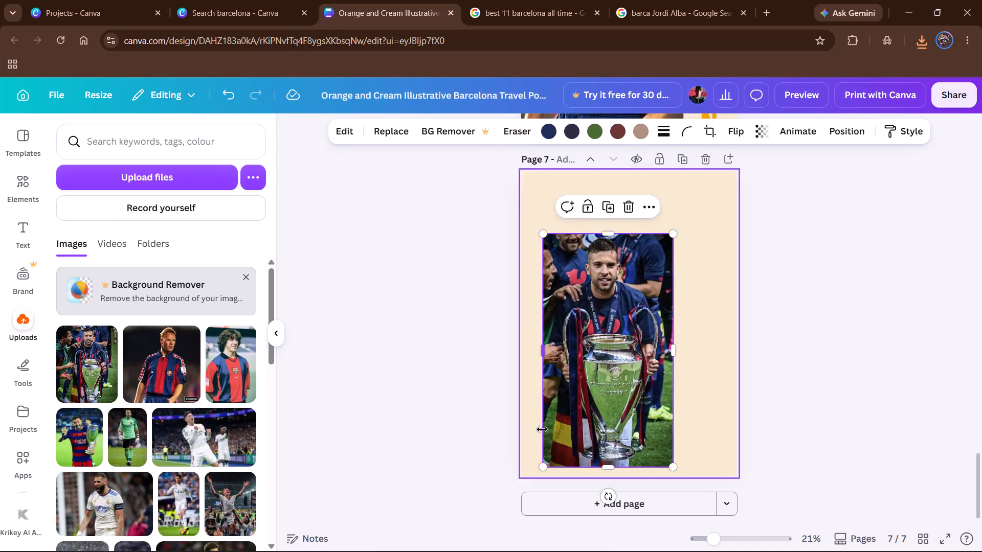
Scale and widen the Jordi Alba photo to meet page 7's left and bottom edges, leaving a blank strip along the right.
drag(578, 364, 581, 334)
drag(541, 439, 527, 459)
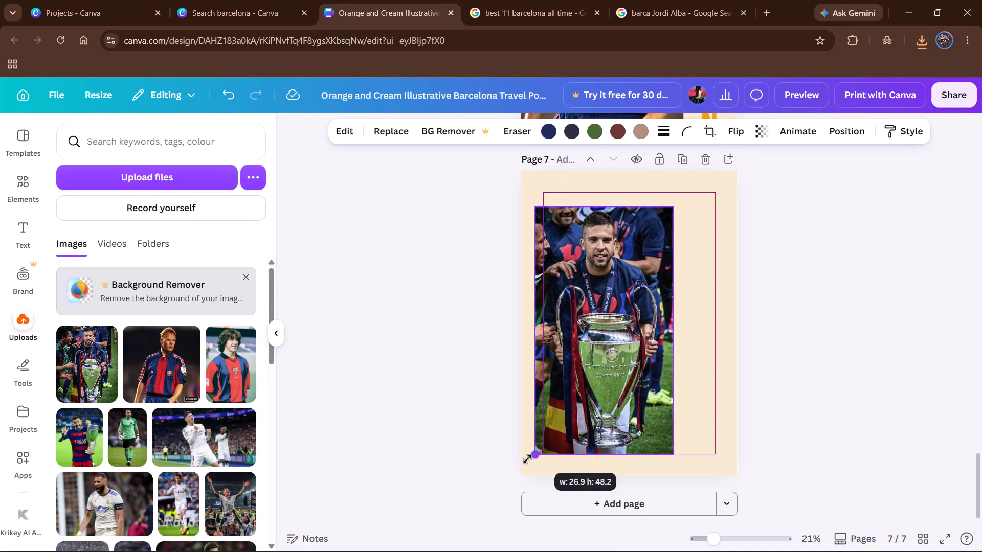
drag(527, 459, 521, 473)
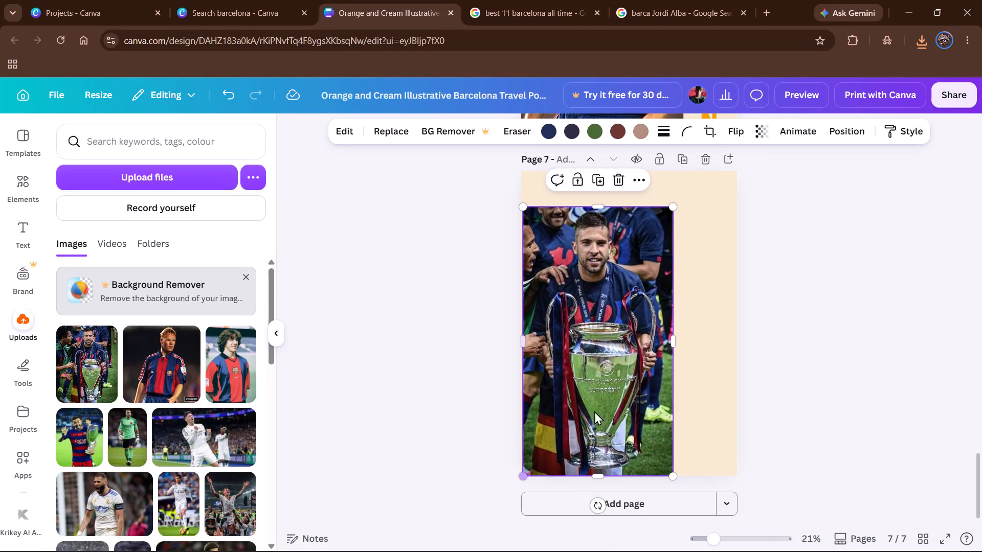
drag(677, 346, 681, 346)
drag(619, 370, 628, 370)
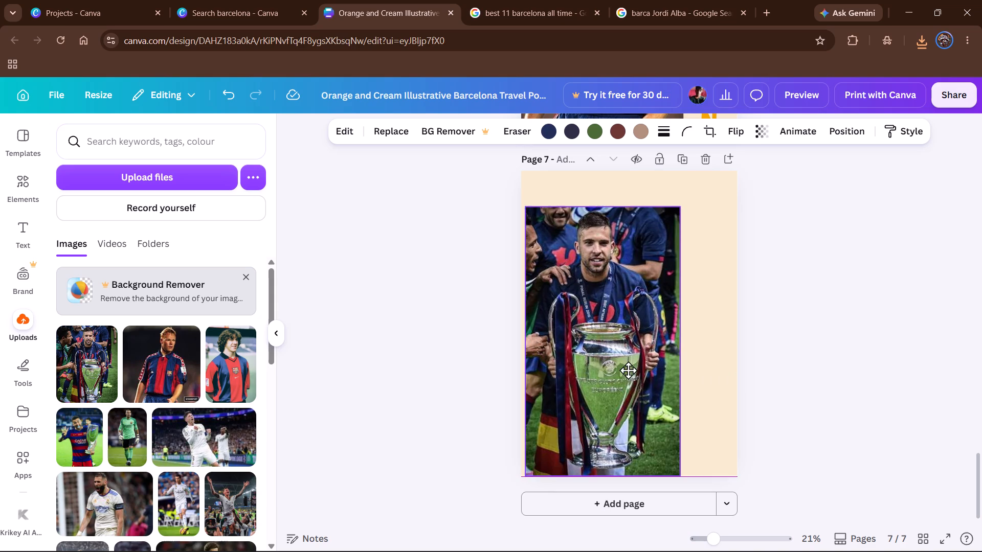
drag(628, 370, 627, 370)
drag(530, 341, 525, 341)
click(777, 337)
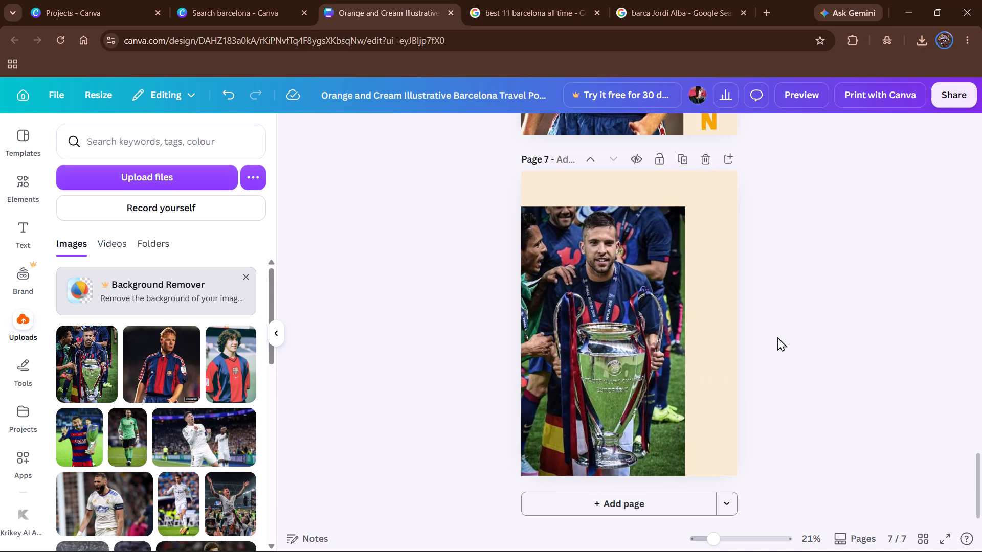
Trim the top of the Jordi Alba photo to leave a heading band like page 6's, keeping its bottom on the page edge.
scroll(777, 337, up, 5)
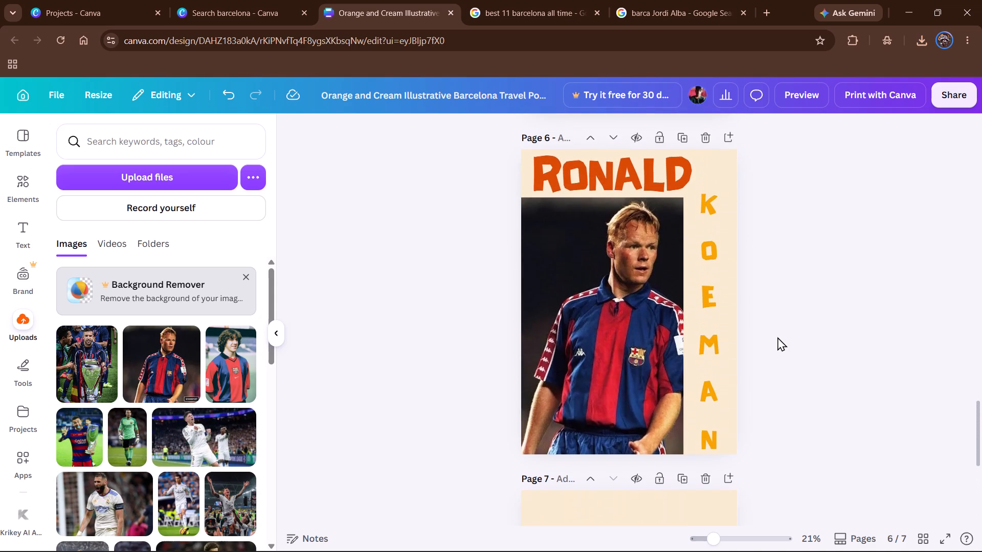
scroll(777, 337, down, 3)
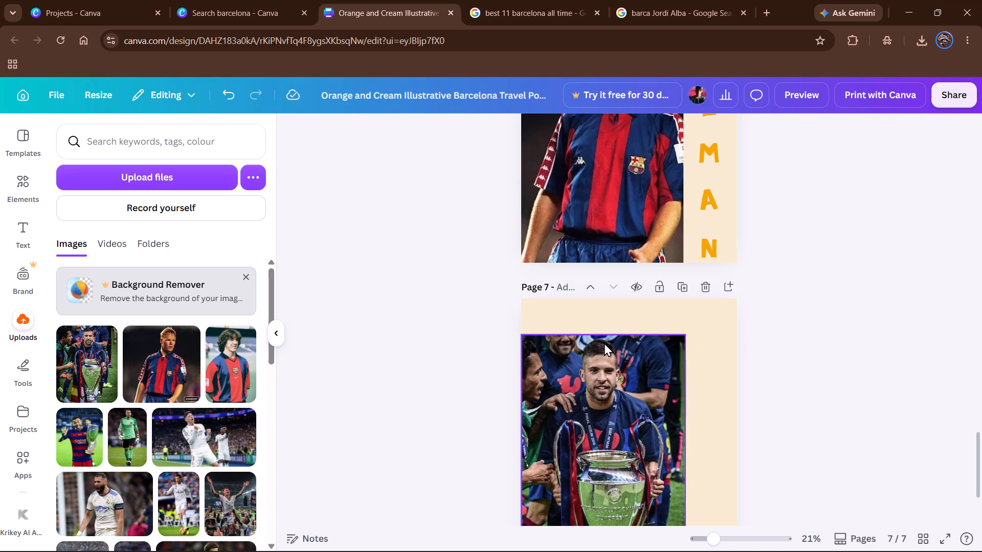
click(604, 342)
click(605, 334)
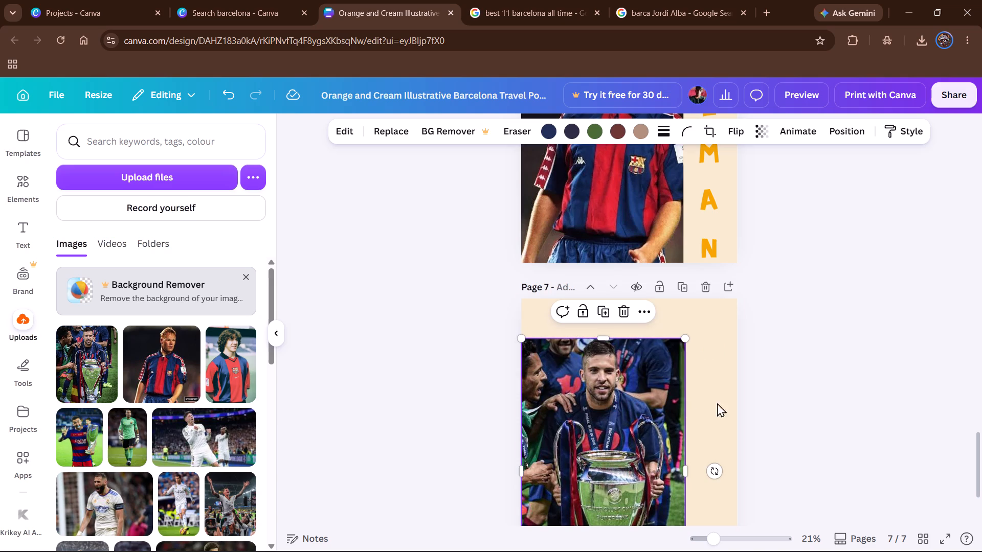
scroll(779, 402, down, 2)
drag(602, 474, 602, 469)
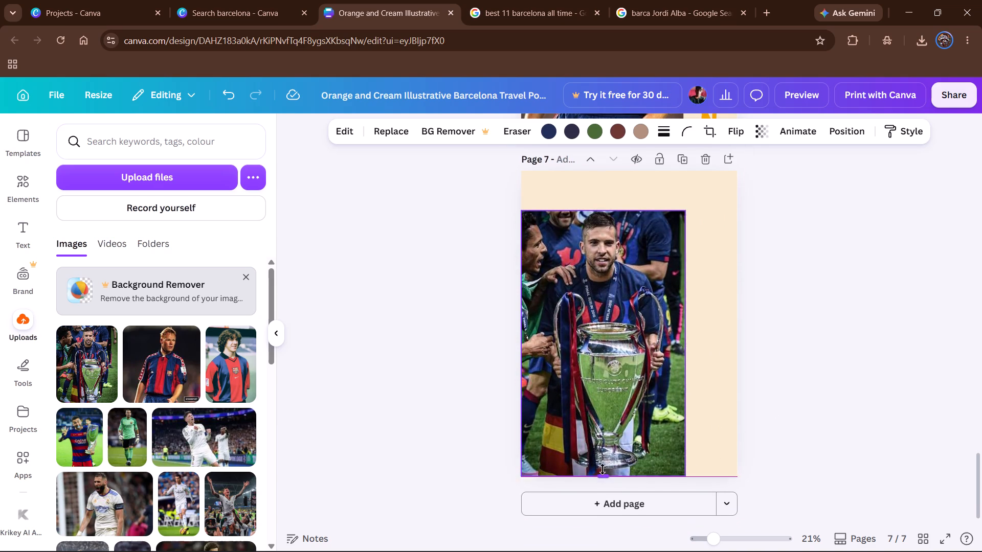
drag(602, 469, 602, 469)
click(595, 443)
scroll(597, 445, up, 2)
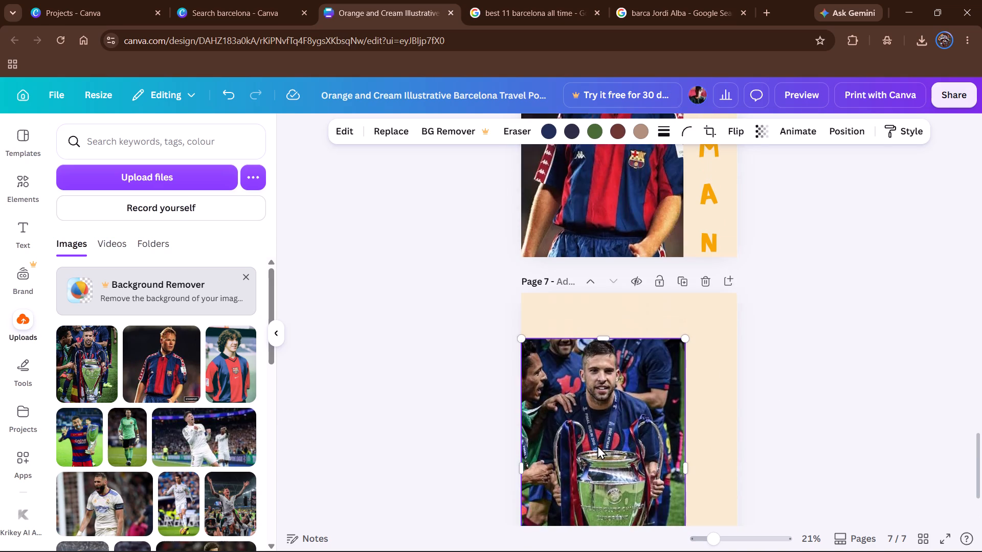
click(832, 390)
scroll(832, 390, up, 3)
scroll(832, 390, down, 5)
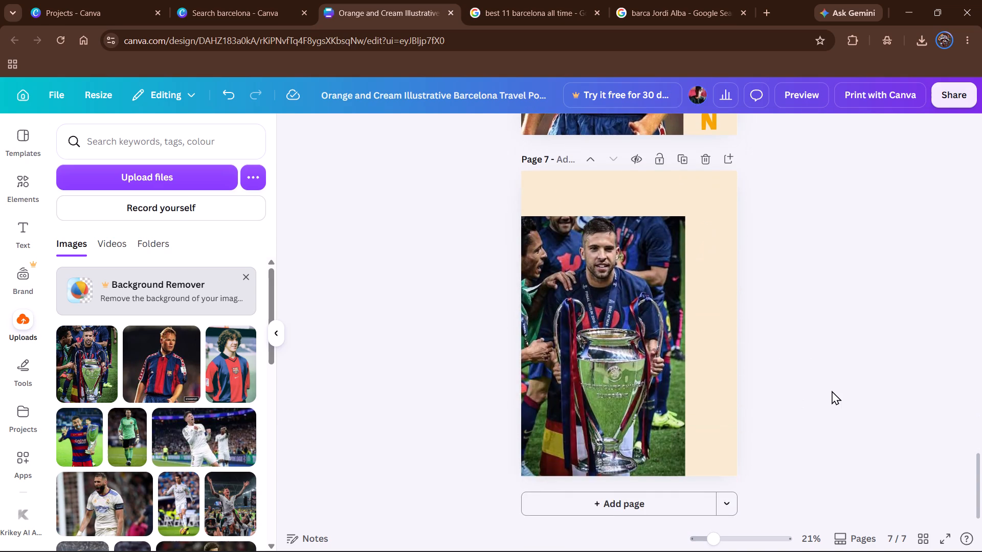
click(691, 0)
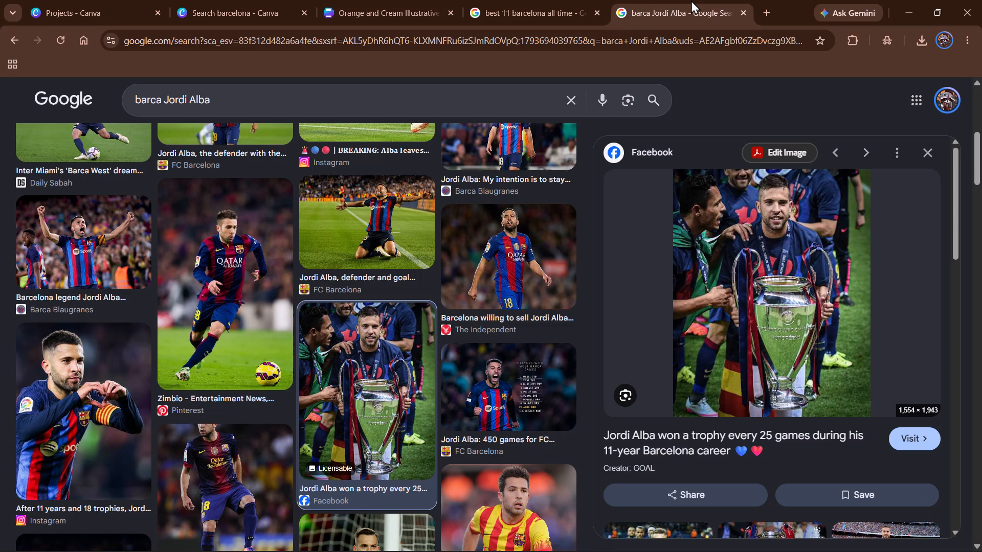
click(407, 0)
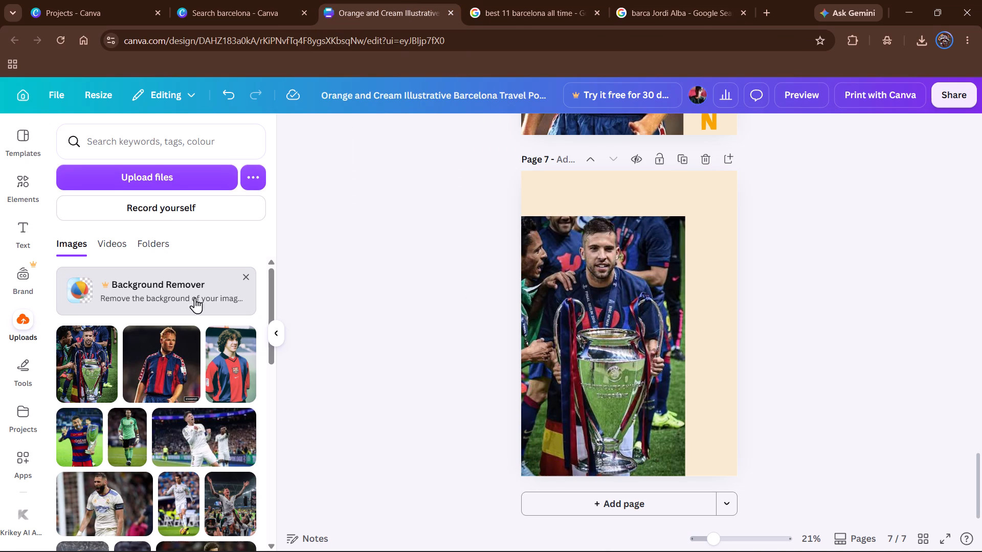
Add a text box reading "jordi" on page 7 and set its font size to 280.
click(29, 236)
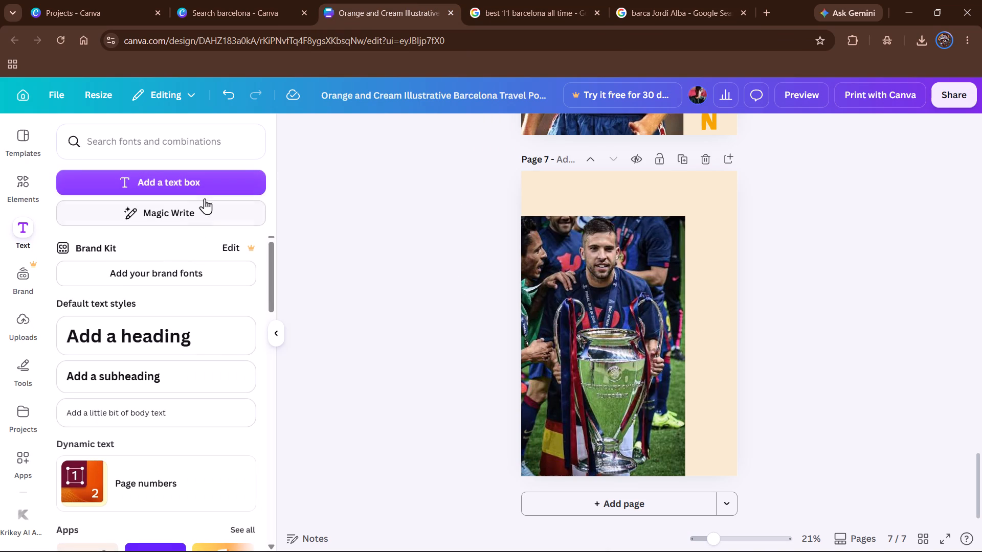
click(209, 183)
text(jordi)
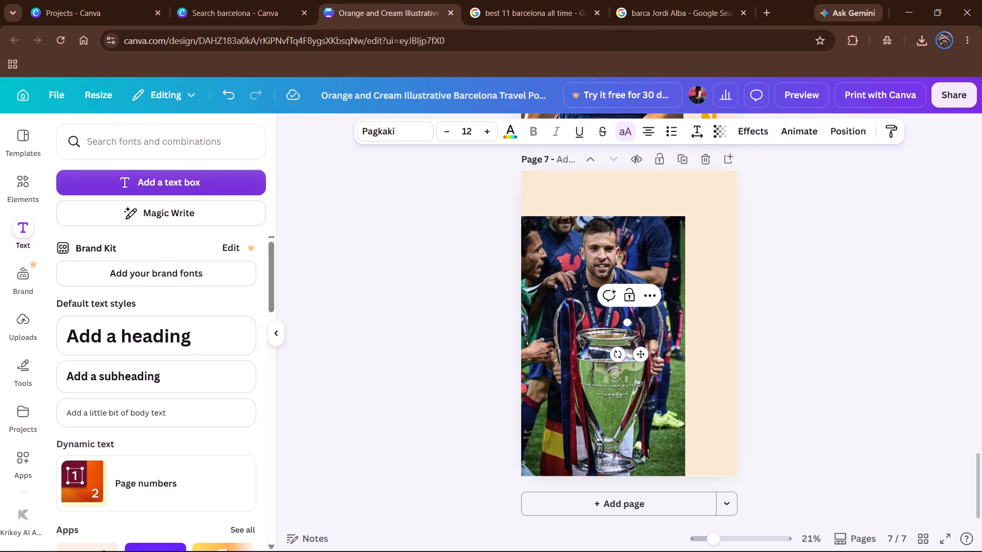
click(470, 133)
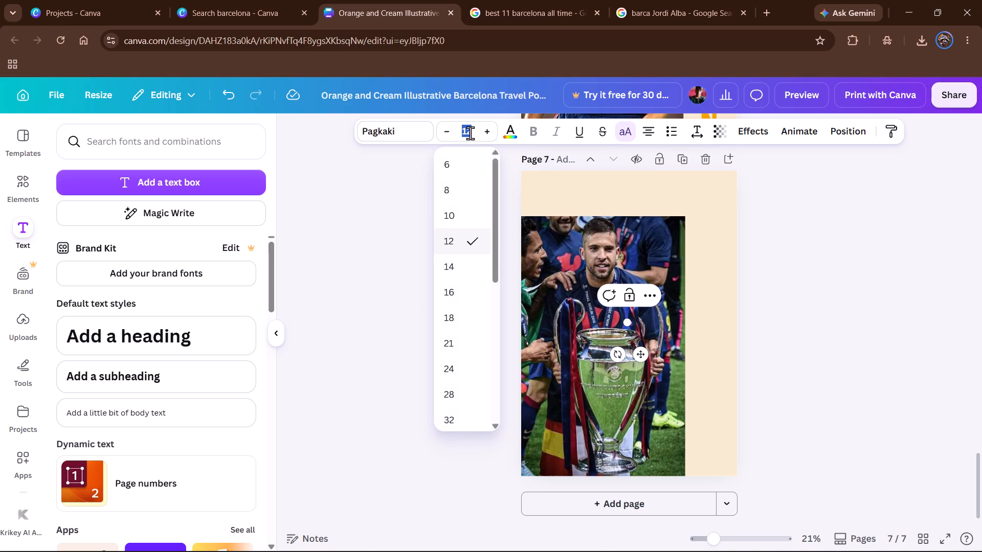
key(BackSpace)
text(280)
key(Return)
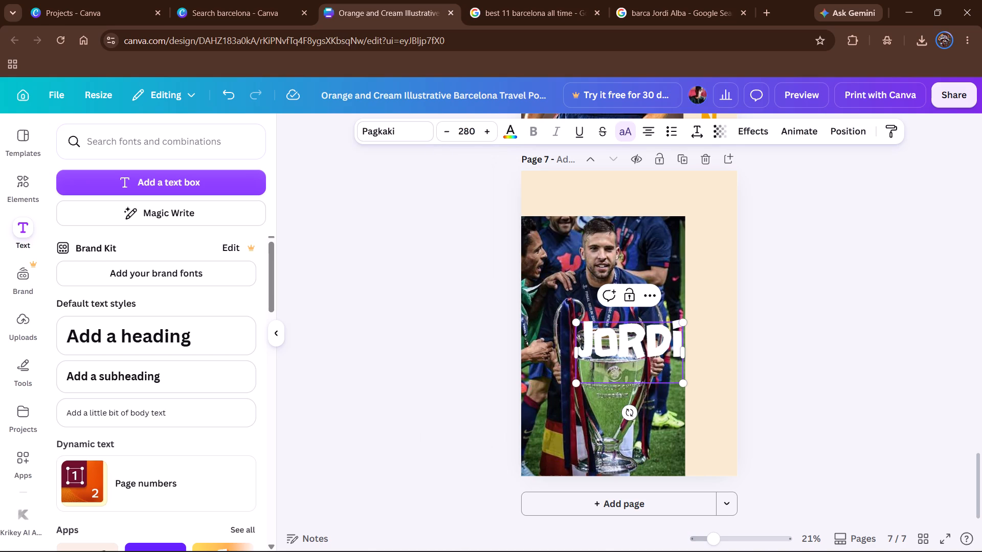
Move the JORDI text into the blank band above the photo and widen its text box.
drag(645, 369, 638, 333)
click(717, 357)
drag(638, 374, 621, 227)
drag(669, 202, 693, 202)
Increase the JORDI heading's font size to 283, comparing it with the headings on the earlier player pages.
click(489, 125)
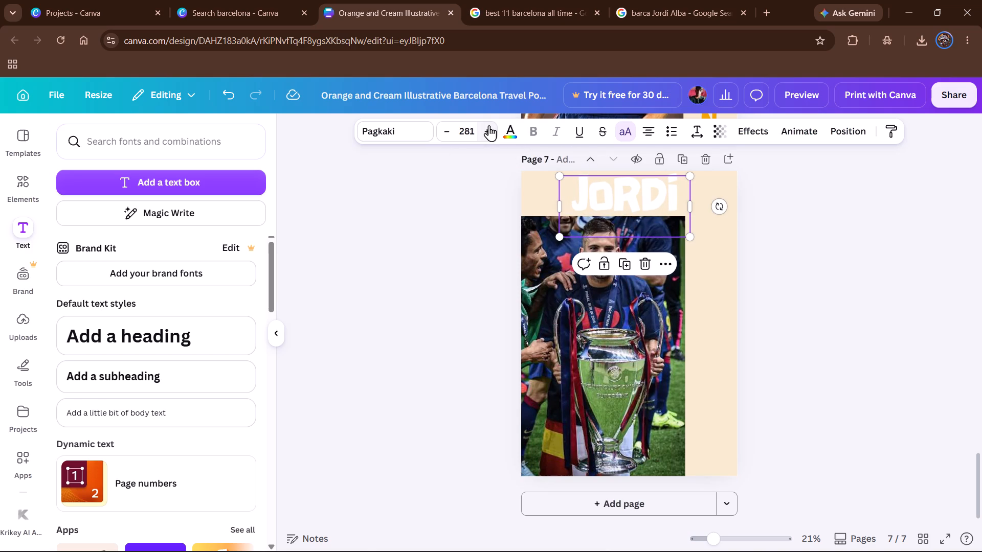
scroll(711, 400, up, 2)
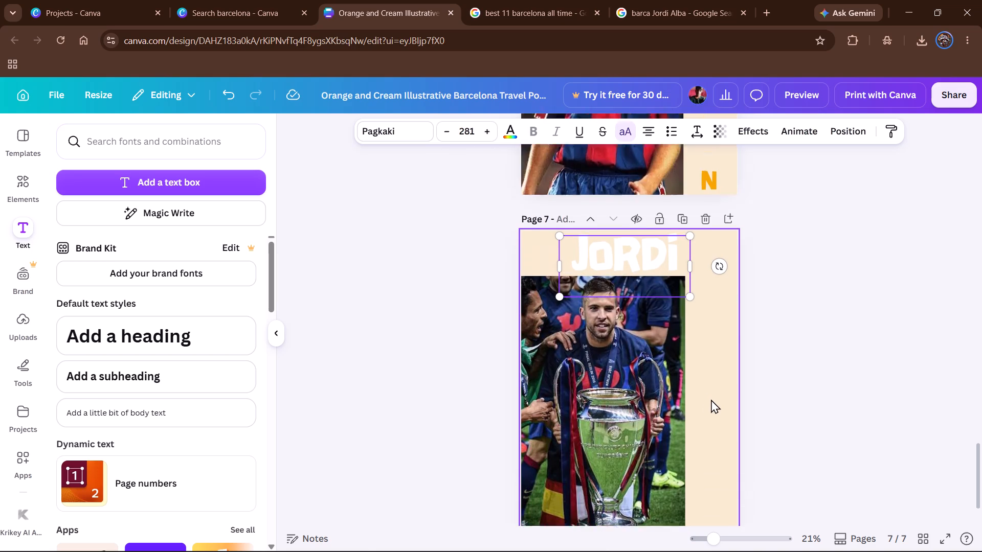
scroll(711, 399, up, 9)
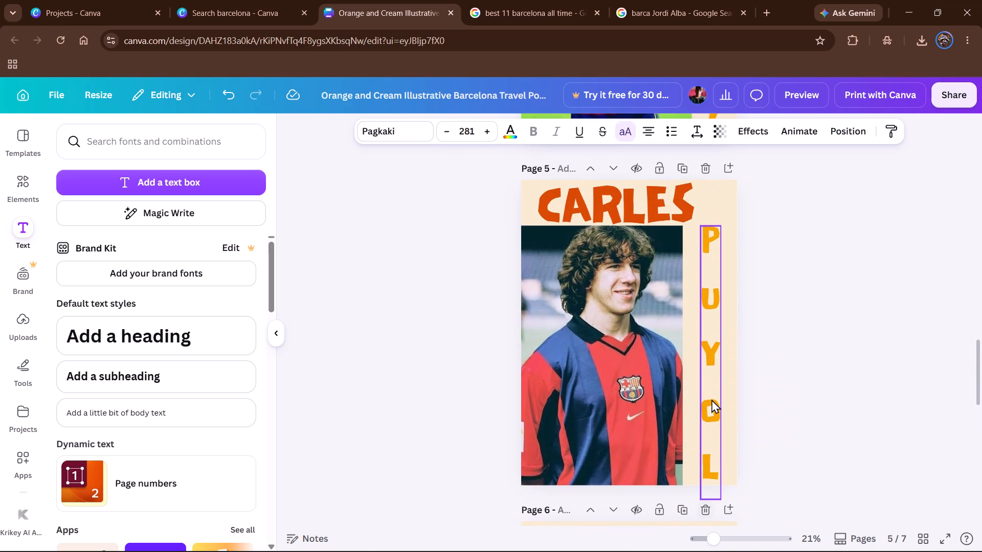
scroll(711, 399, up, 5)
scroll(711, 399, down, 15)
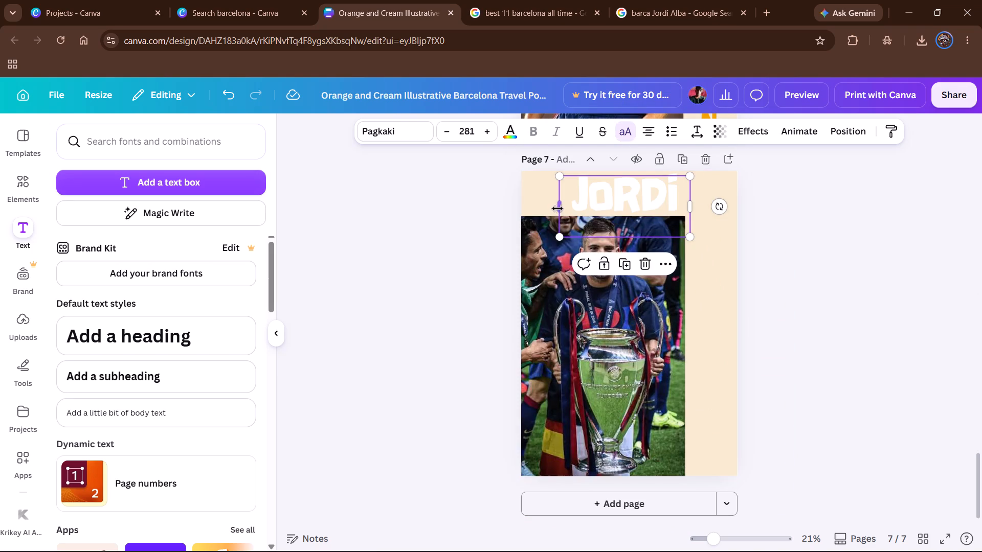
double_click(495, 130)
click(770, 210)
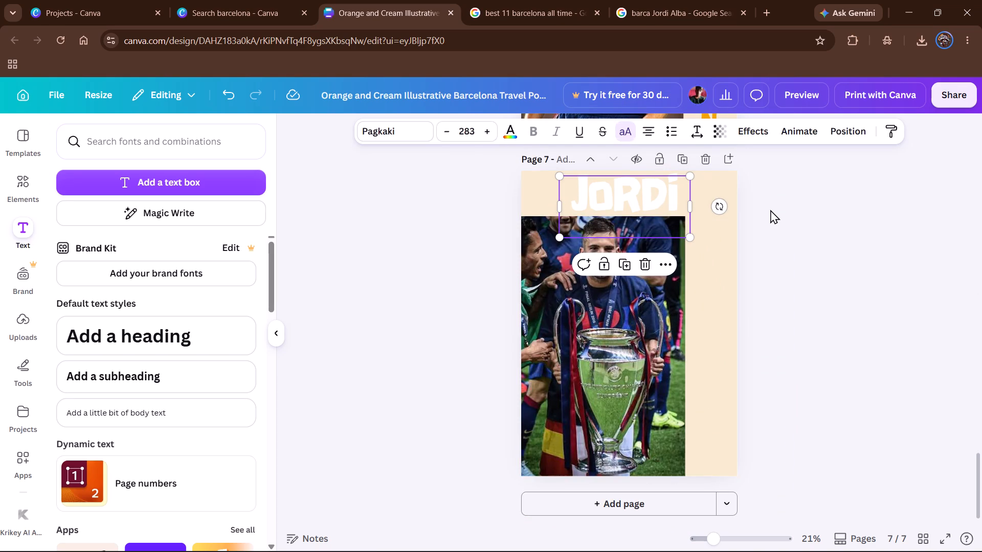
Colour the JORDI heading the same dark orange as the first-name headings on the other player pages.
click(677, 208)
click(512, 125)
click(120, 224)
click(697, 283)
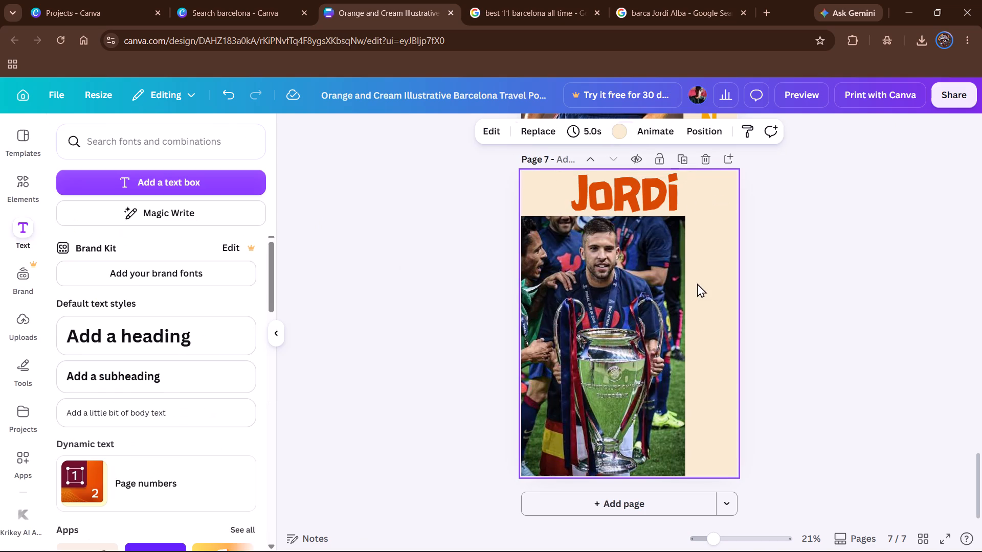
click(821, 281)
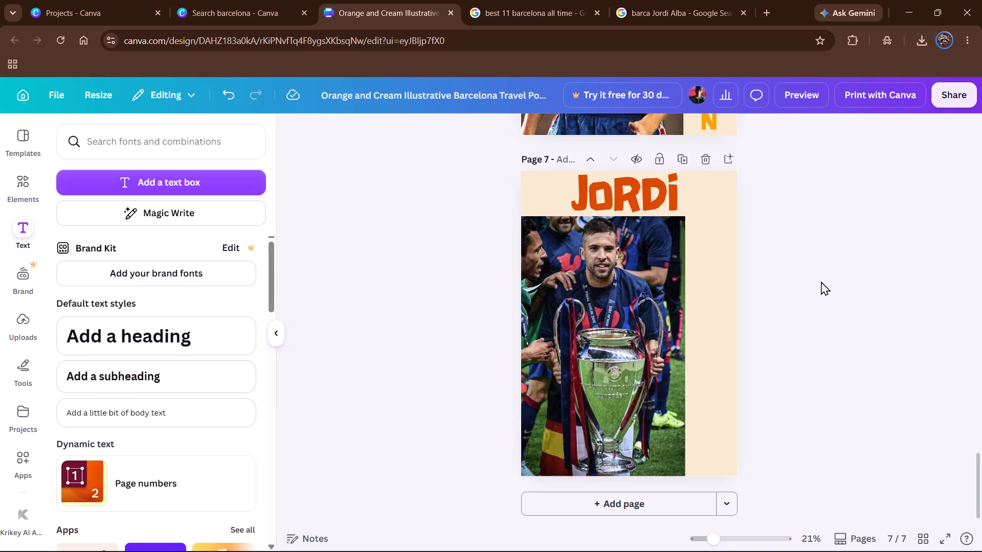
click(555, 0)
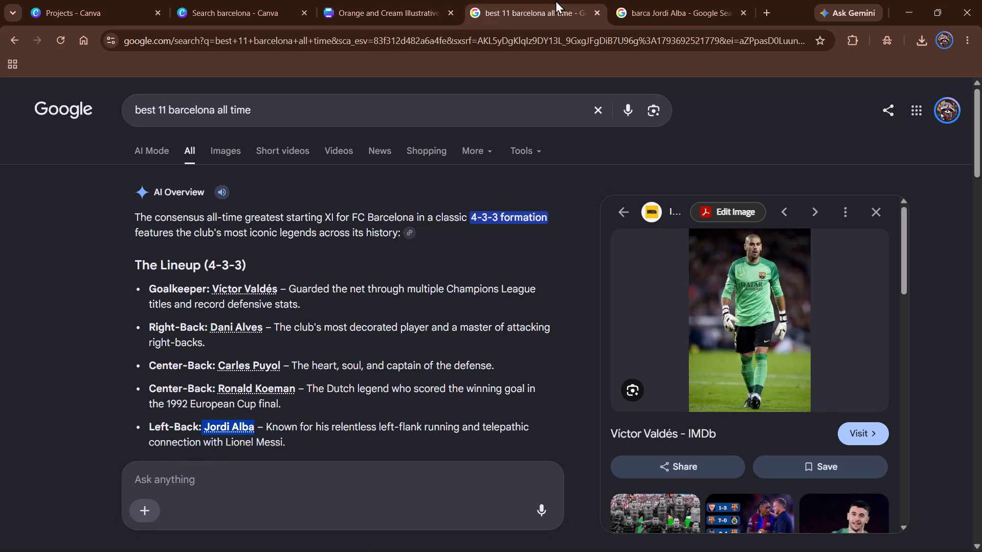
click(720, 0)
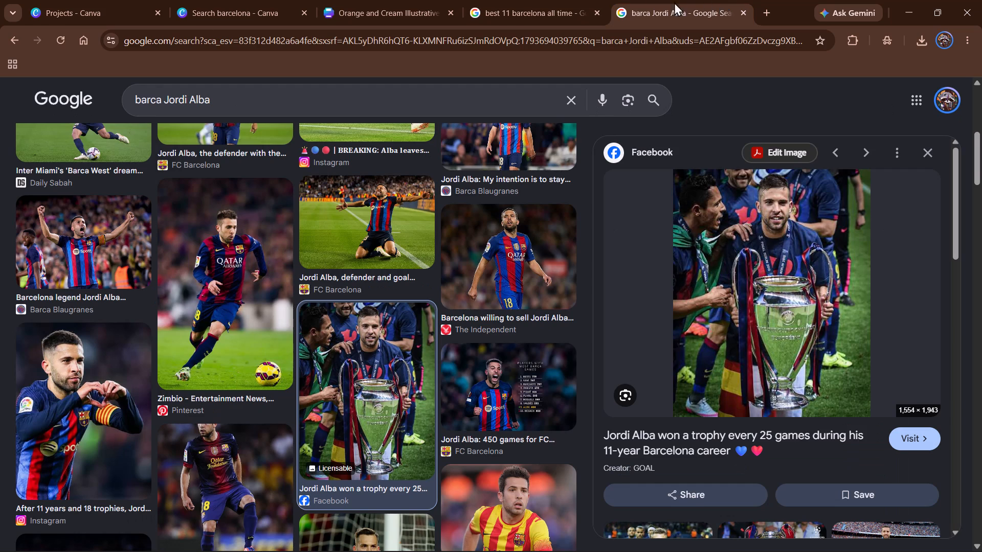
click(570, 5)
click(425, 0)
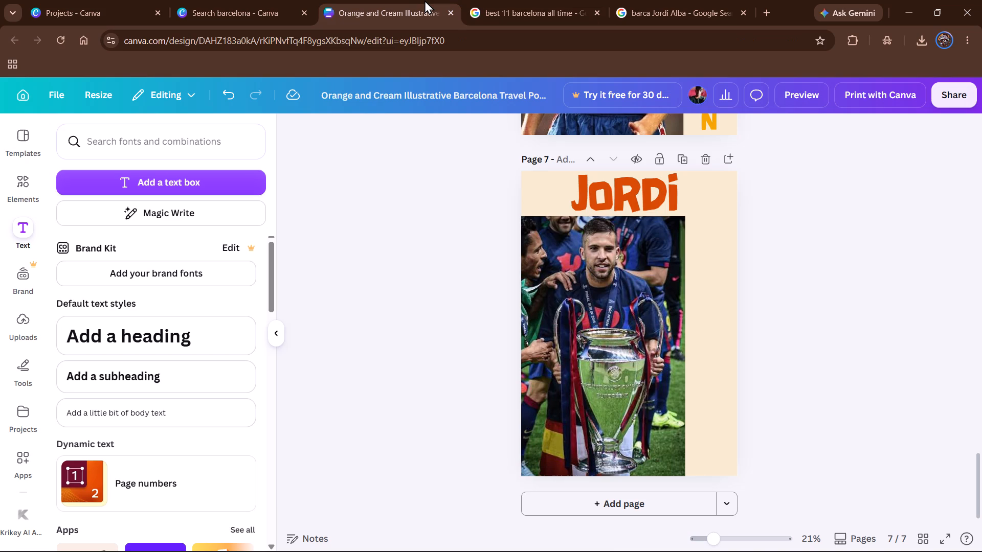
Add a text box on page 7 reading "alba" with one letter per line.
click(190, 193)
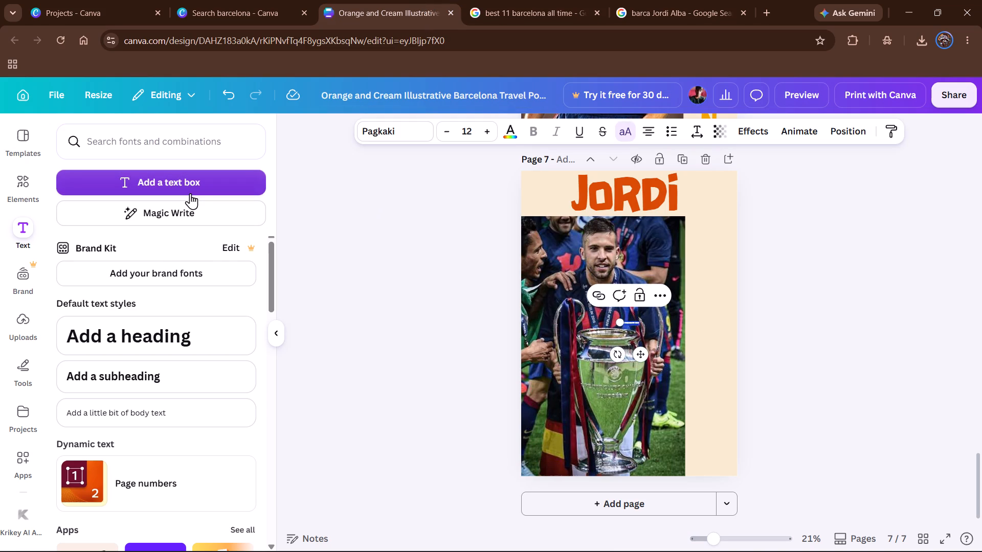
key(a)
key(Return)
key(l)
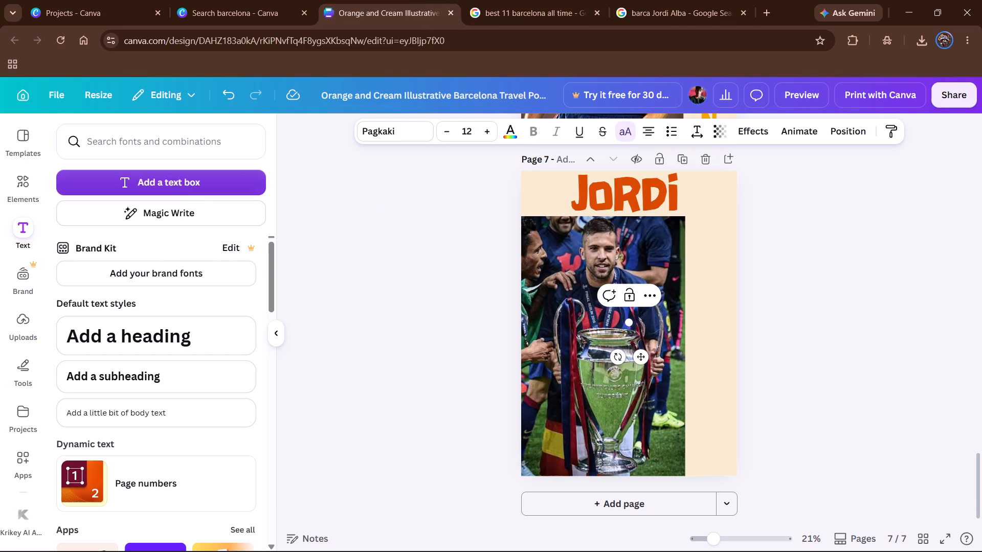
key(Return)
key(b)
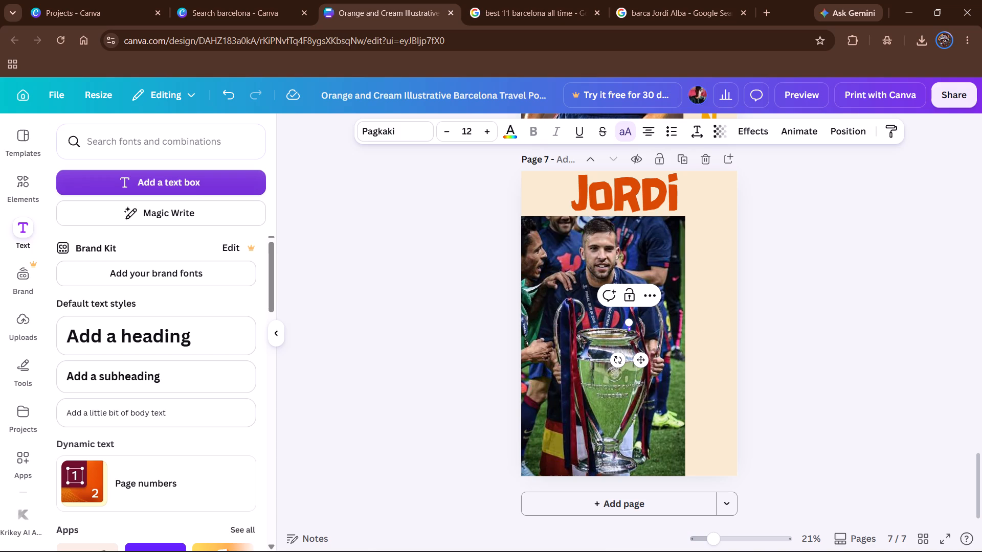
key(Return)
key(a)
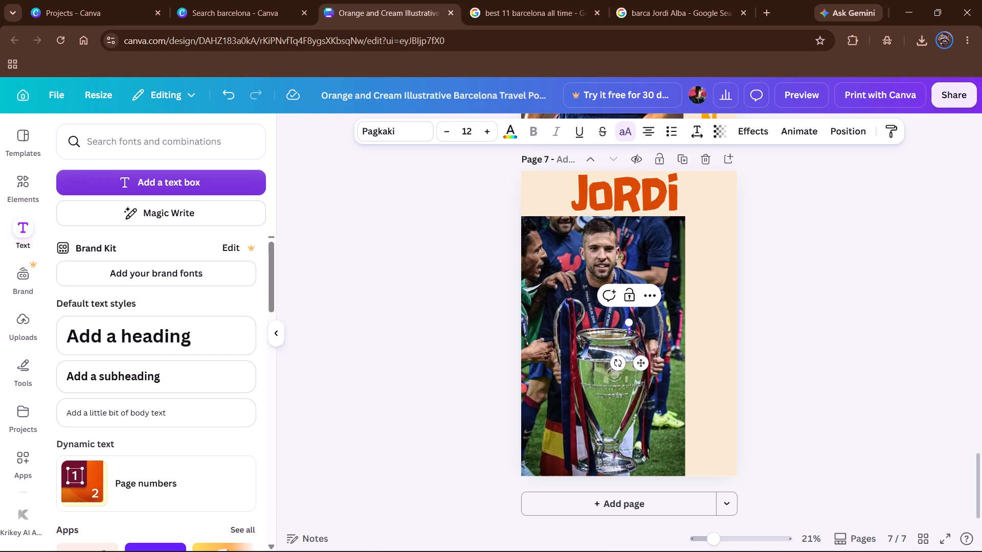
Set the font size of the vertical ALBA text to 260.
key(ctrl+a)
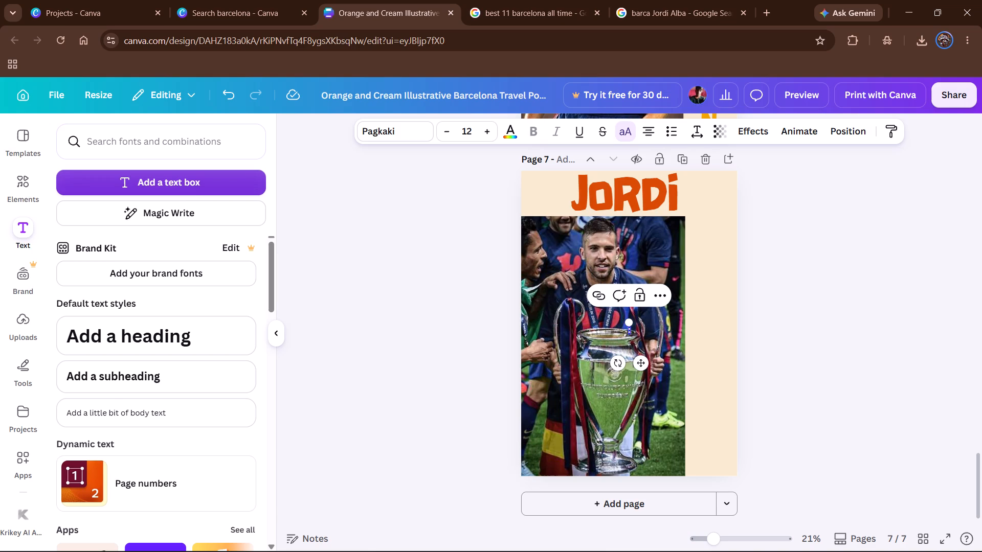
click(472, 133)
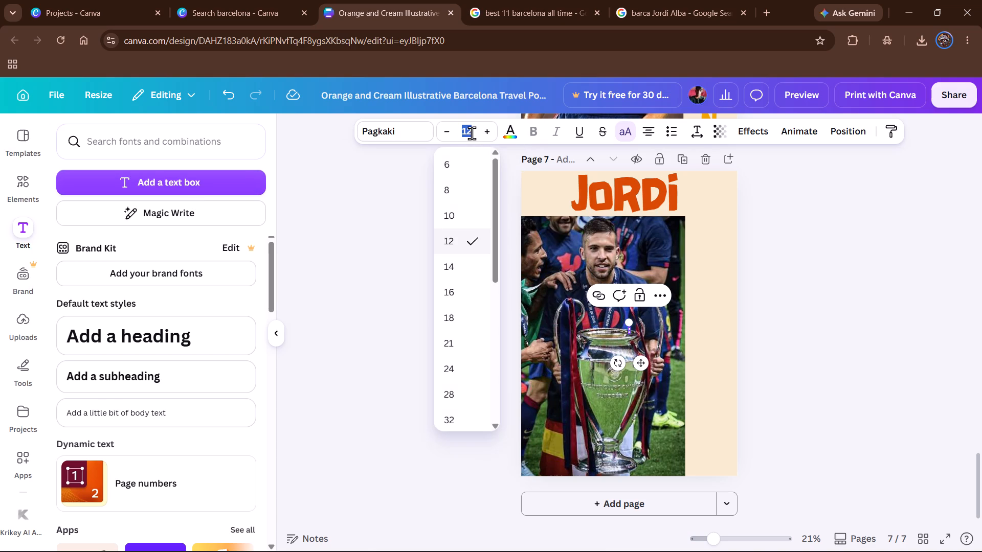
key(BackSpace)
key(2)
text(60)
key(Return)
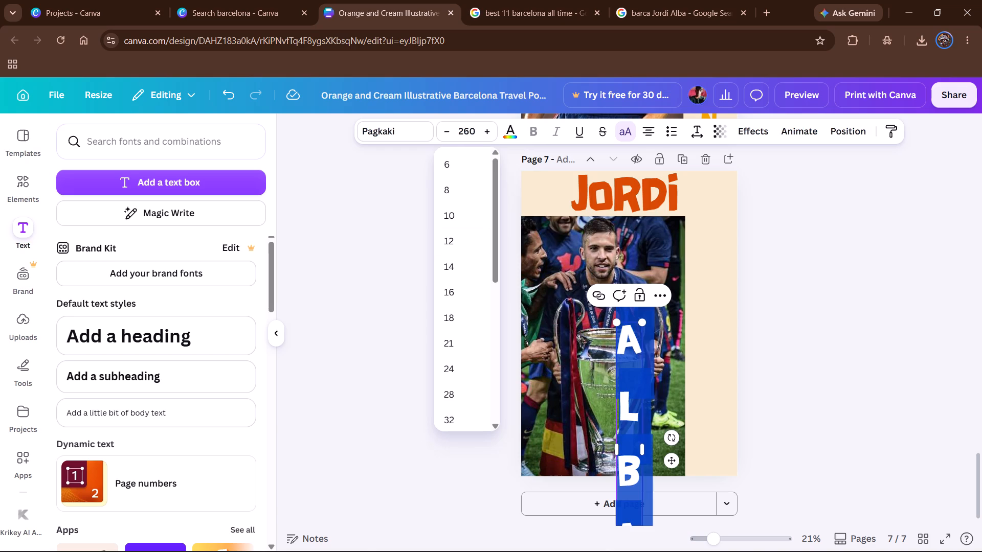
click(815, 393)
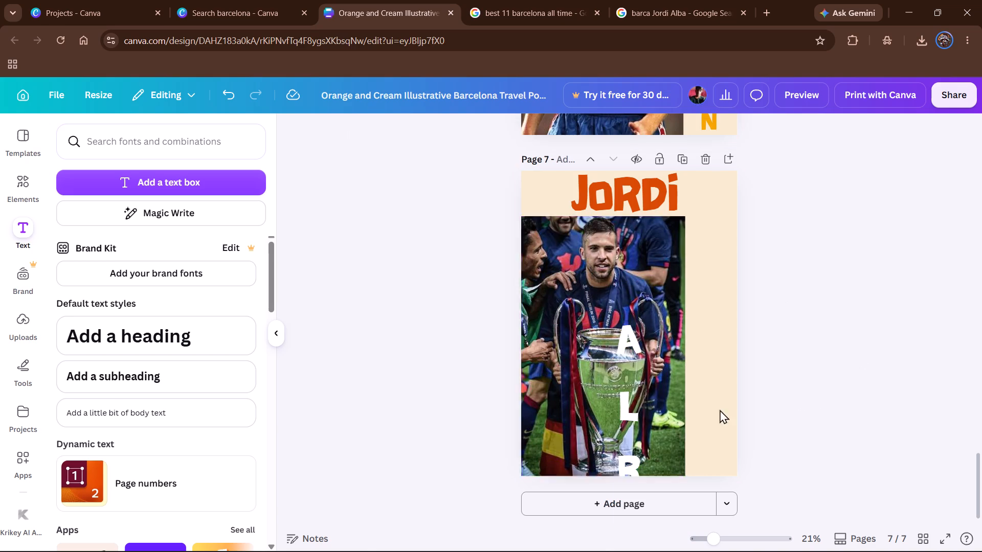
Move the vertical ALBA text into the blank strip beside the photo, starting just below the JORDI heading.
drag(636, 435, 717, 319)
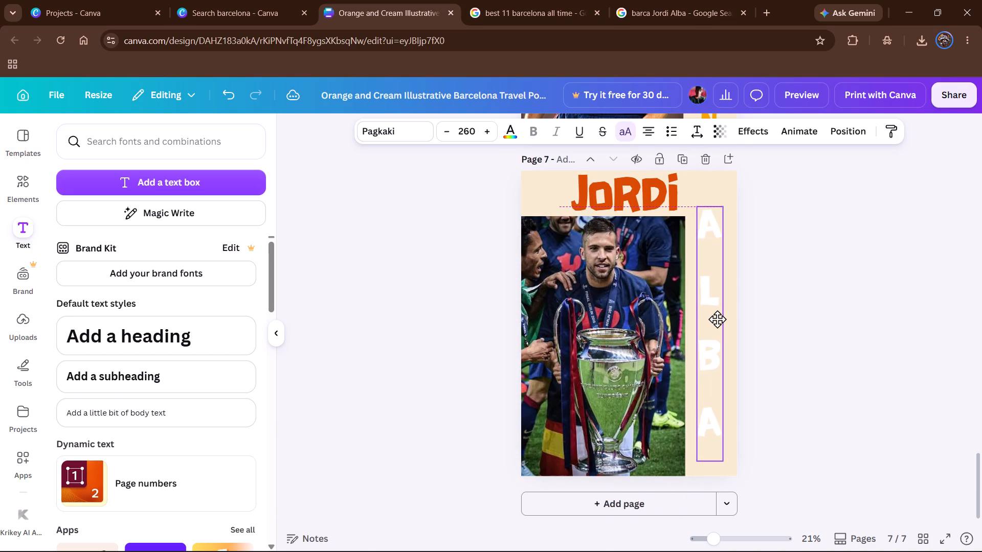
drag(717, 319, 717, 337)
Increase the ALBA text's font size to 281 and shift it slightly so it fills the strip beside the photo.
triple_click(487, 133)
triple_click(486, 133)
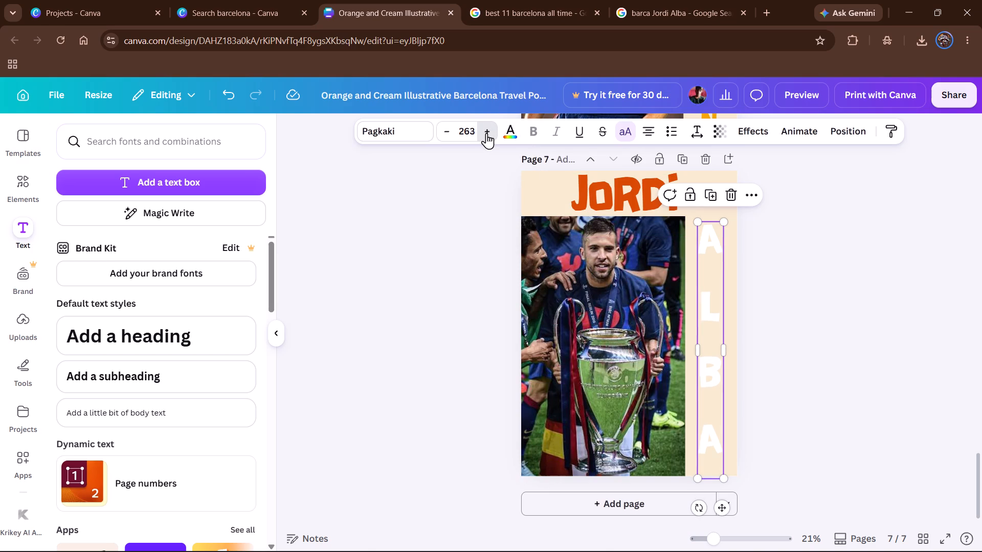
click(486, 133)
triple_click(486, 133)
triple_click(486, 133)
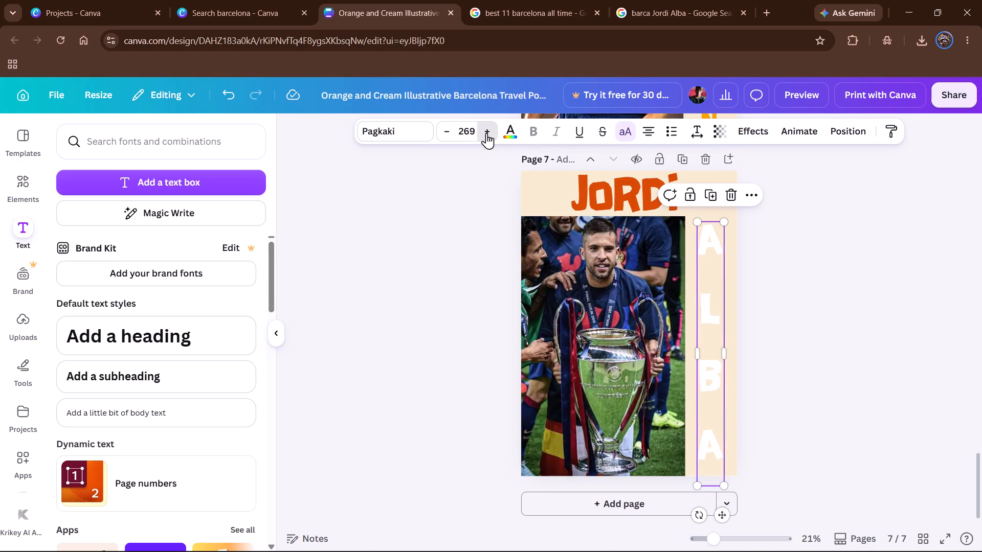
click(705, 418)
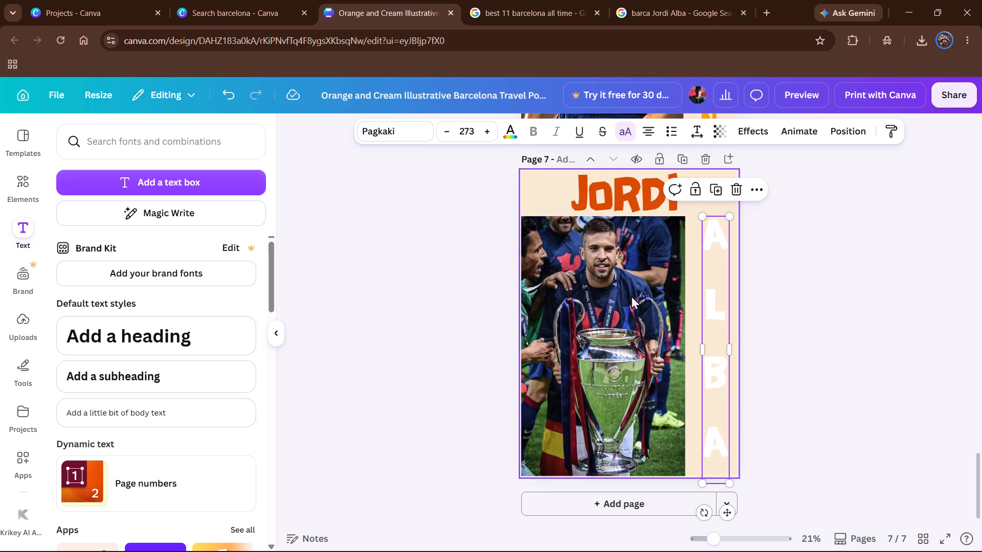
triple_click(488, 132)
click(488, 132)
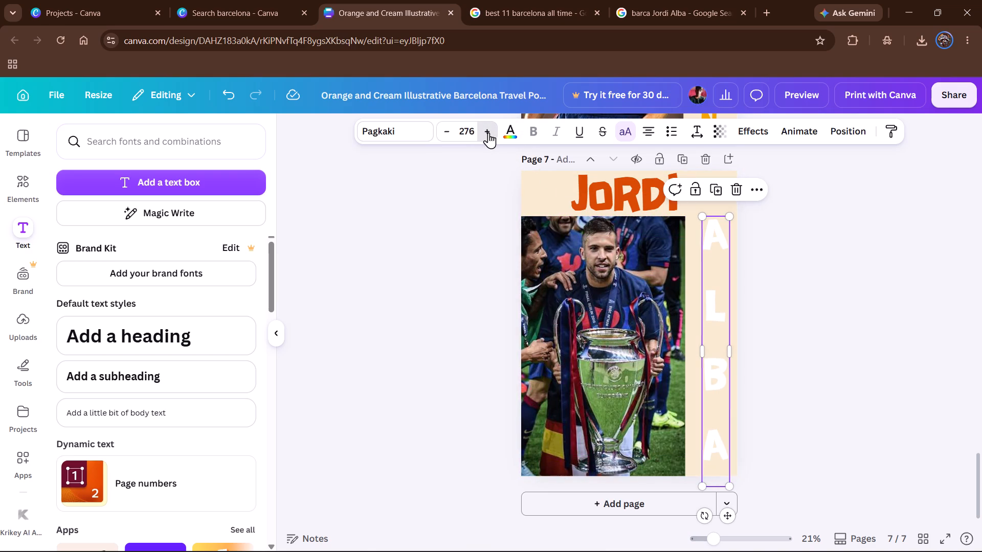
triple_click(488, 132)
click(488, 132)
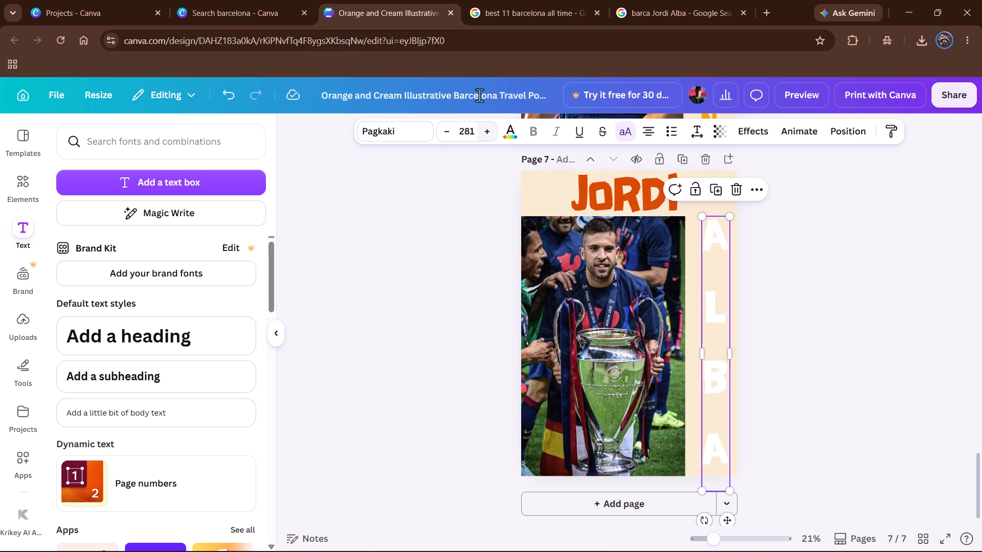
Colour the ALBA text orange #f4a400.
click(515, 128)
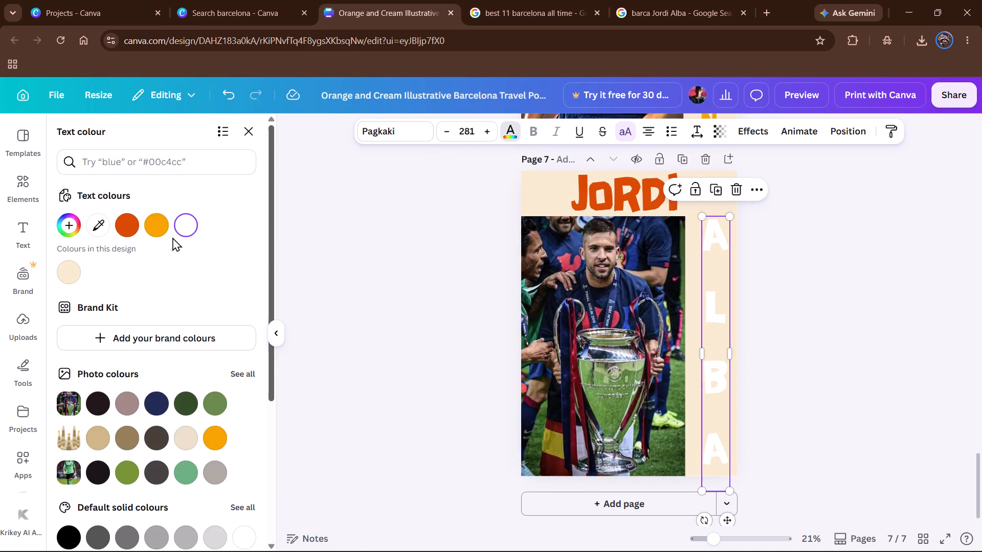
click(152, 225)
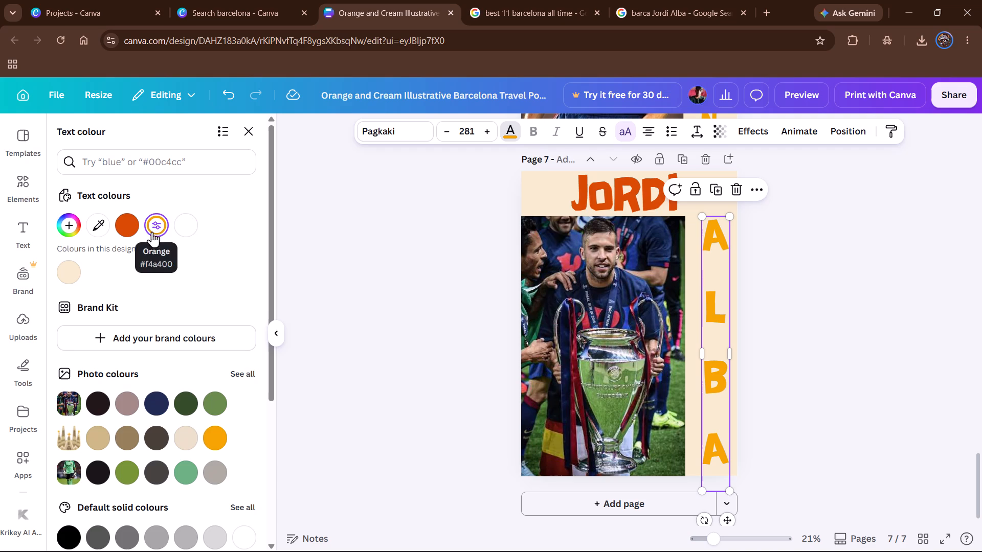
click(886, 459)
click(769, 404)
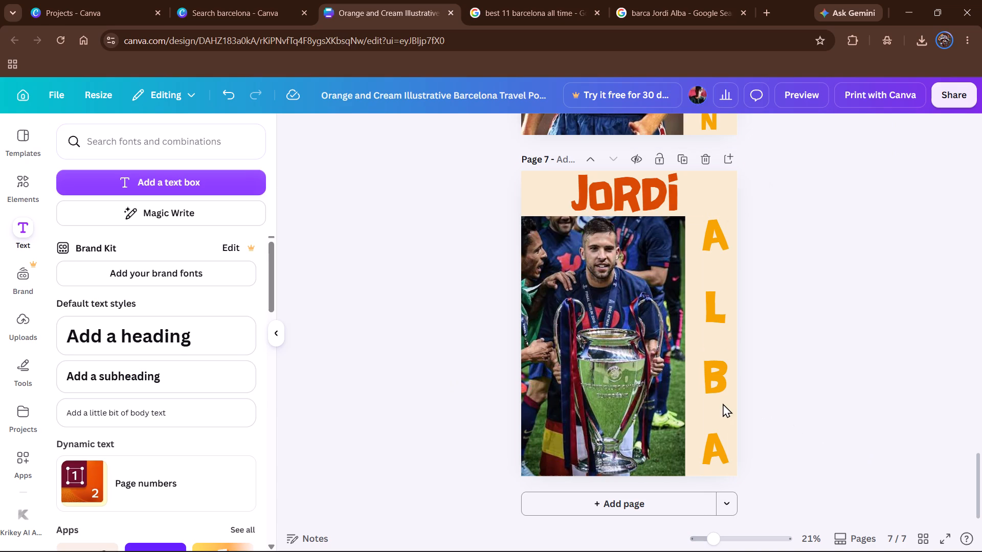
Nudge the vertical ALBA text slightly closer to the photo to centre it in its strip.
scroll(615, 421, up, 1)
click(710, 395)
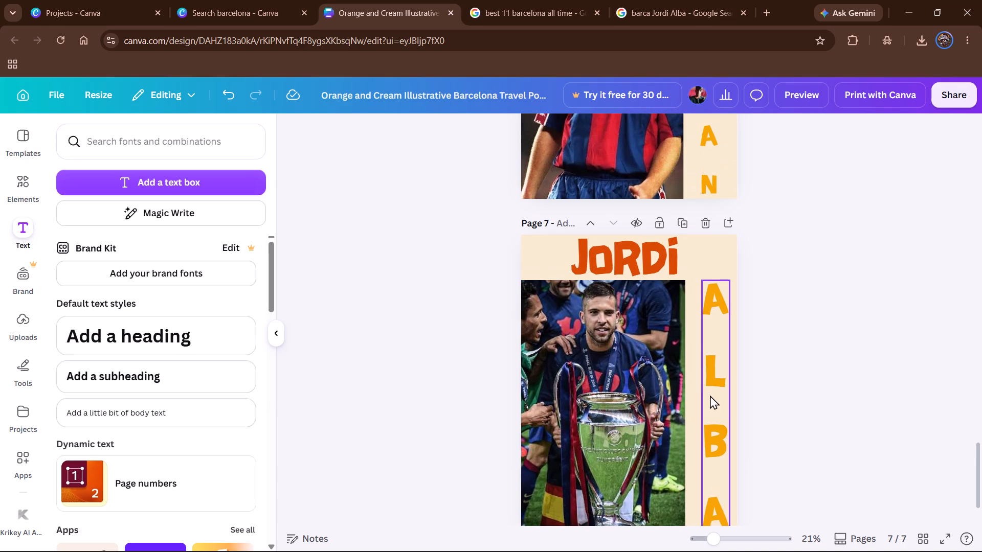
click(768, 396)
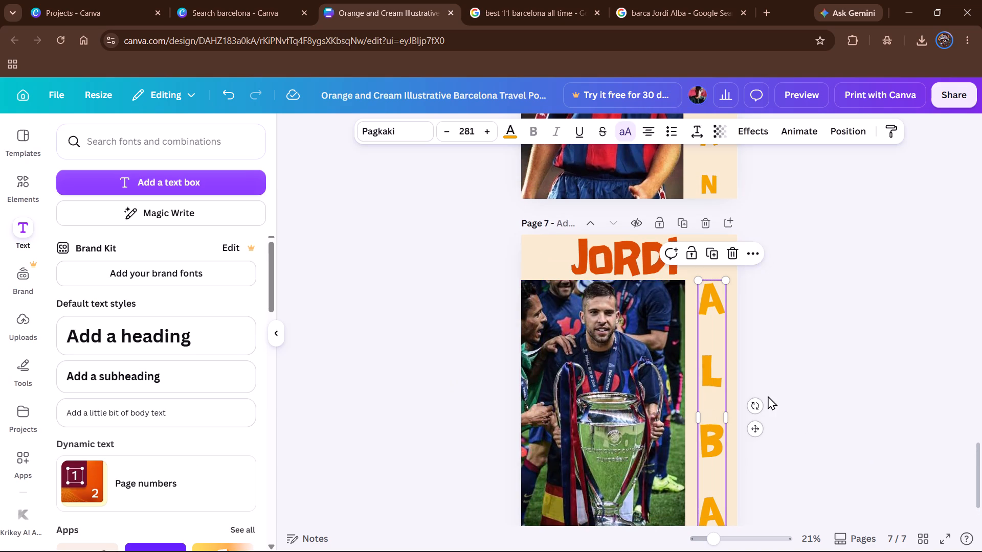
scroll(768, 396, down, 3)
Apply the Echo text effect to the JORDI heading.
click(634, 216)
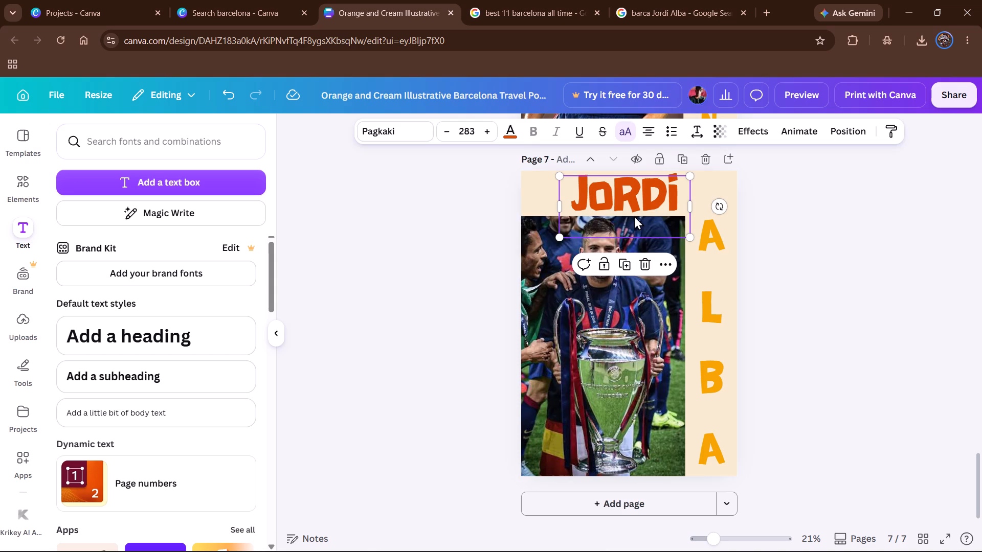
click(720, 134)
click(744, 134)
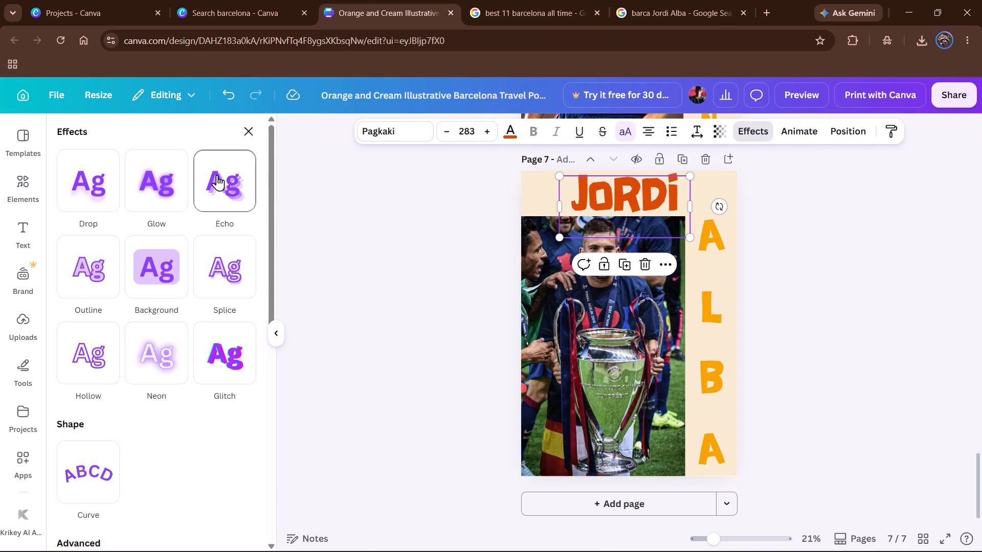
click(217, 175)
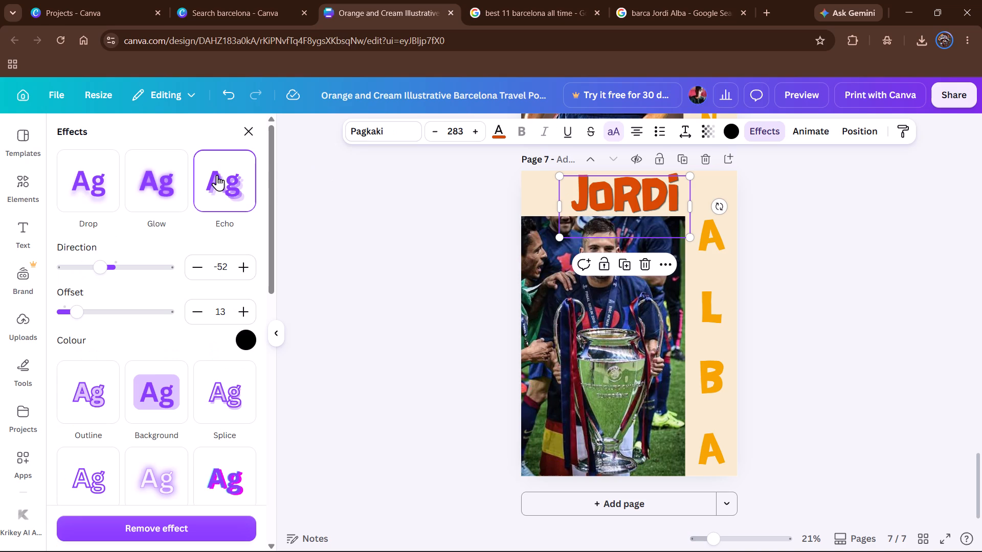
Apply the Block text animation to the JORDI heading.
click(814, 137)
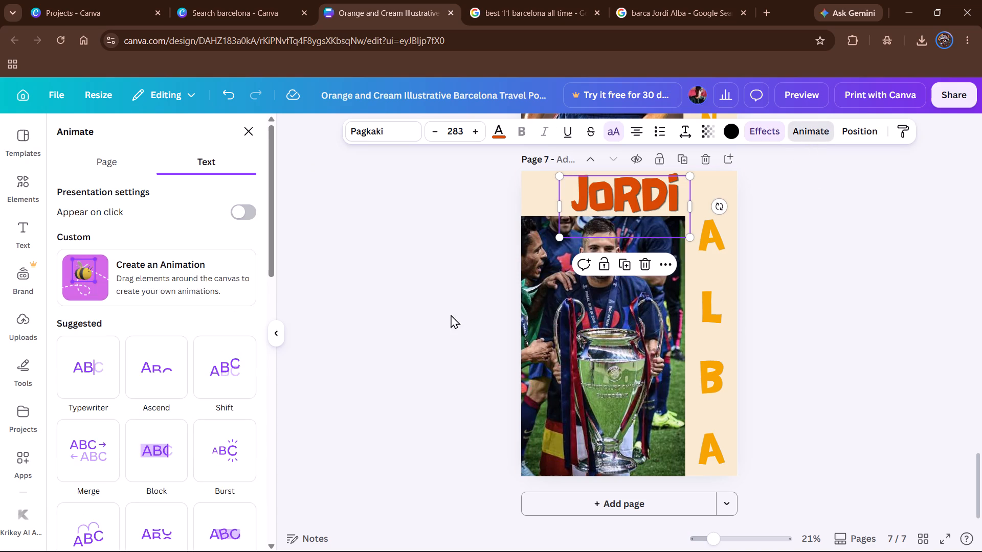
scroll(169, 397, down, 1)
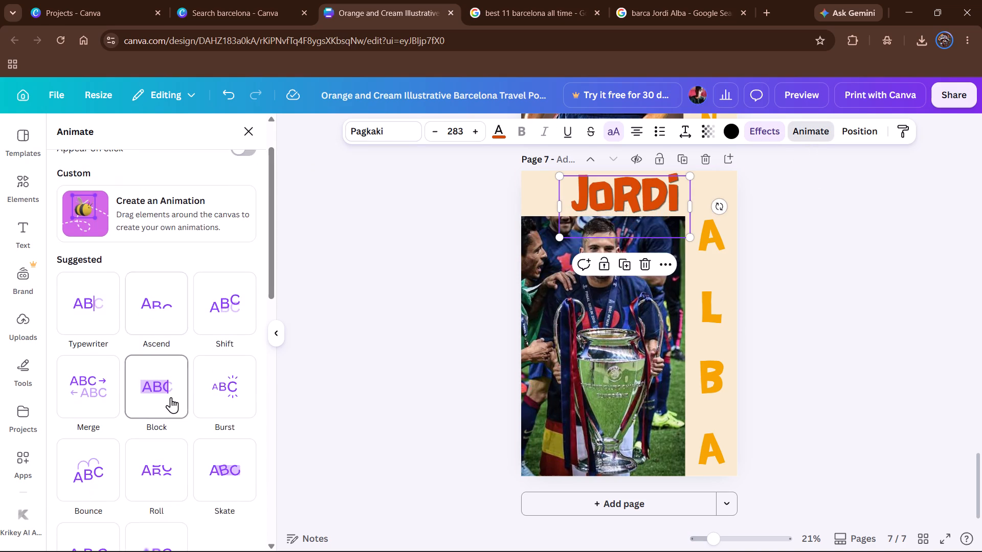
click(171, 397)
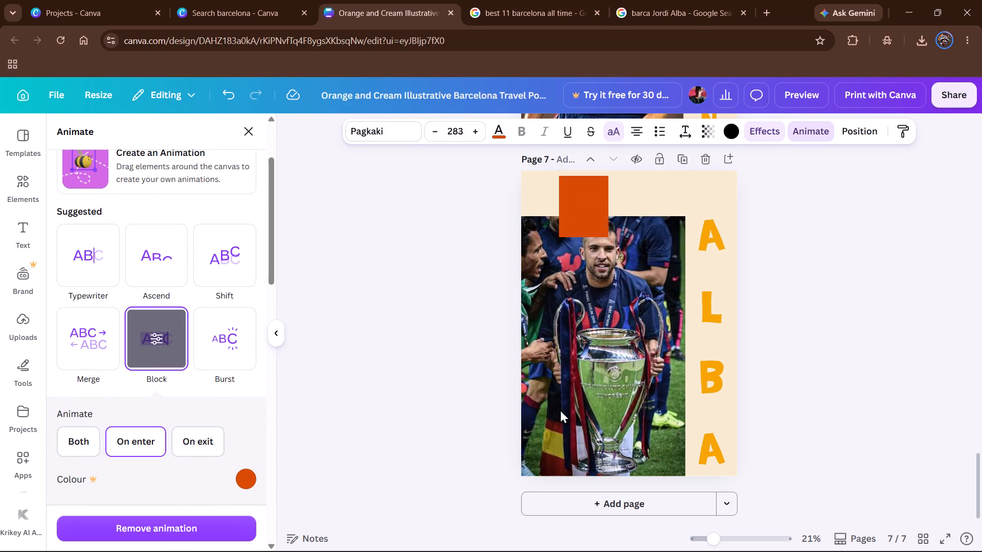
Apply the Blur animation to the vertical ALBA text.
click(702, 331)
scroll(255, 450, down, 10)
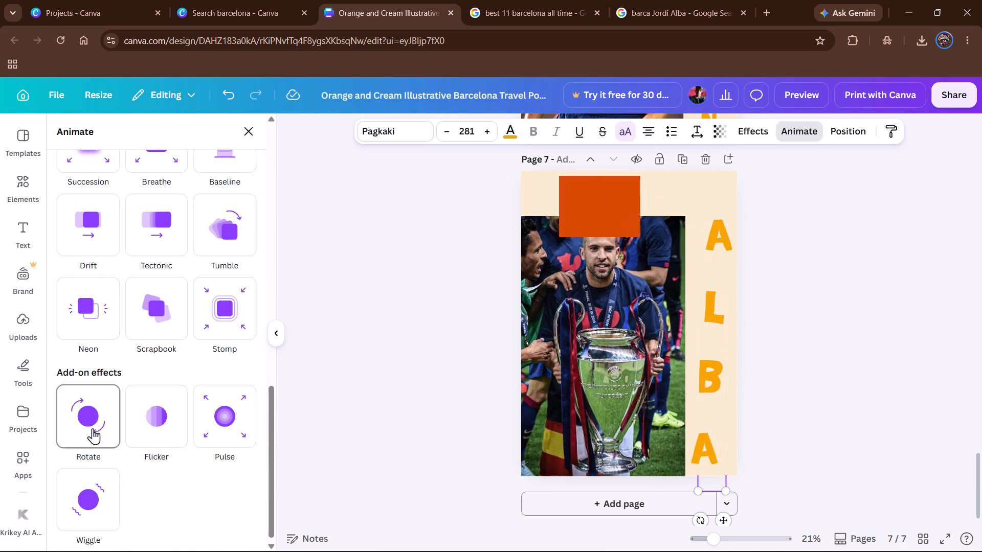
scroll(93, 428, up, 2)
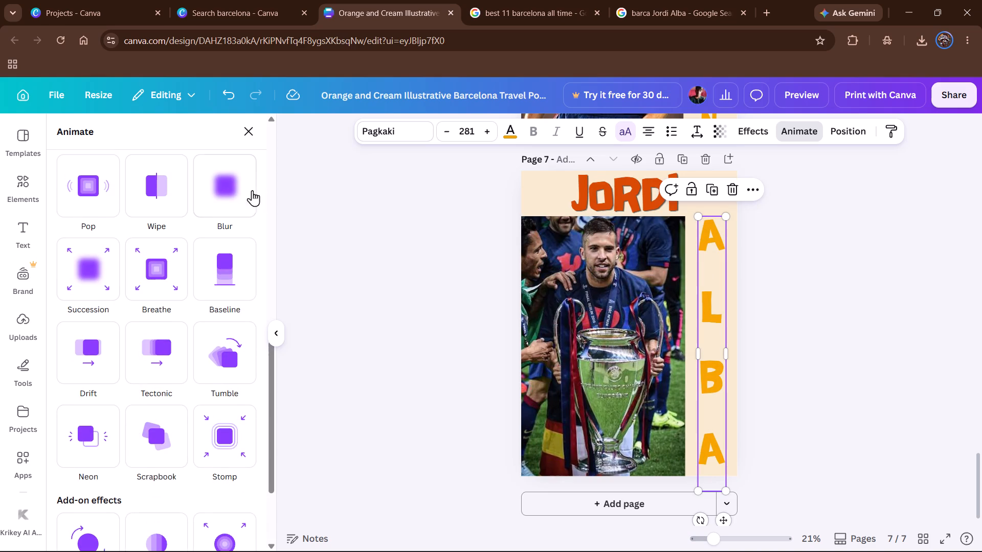
click(208, 185)
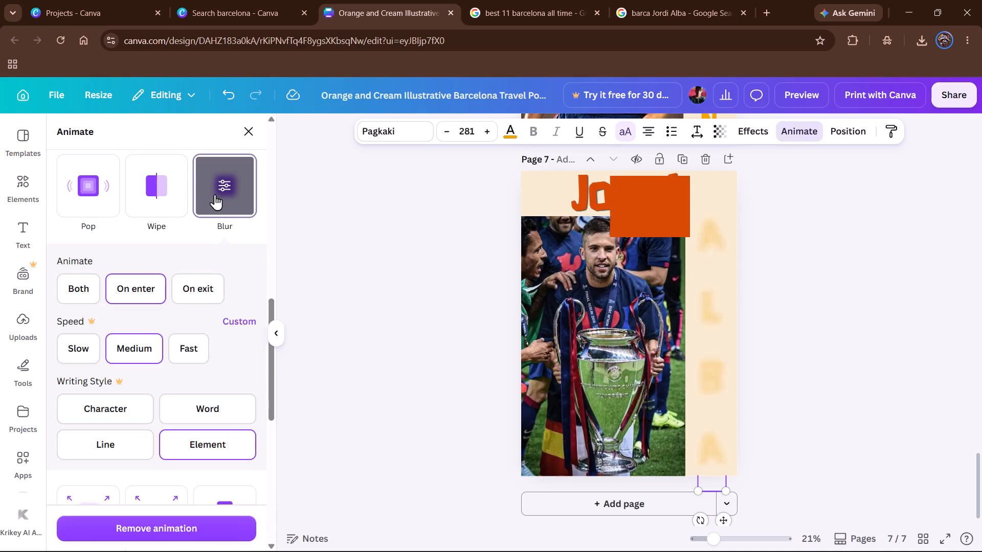
Add a blank page 8 after the Jordi Alba page.
scroll(860, 332, down, 2)
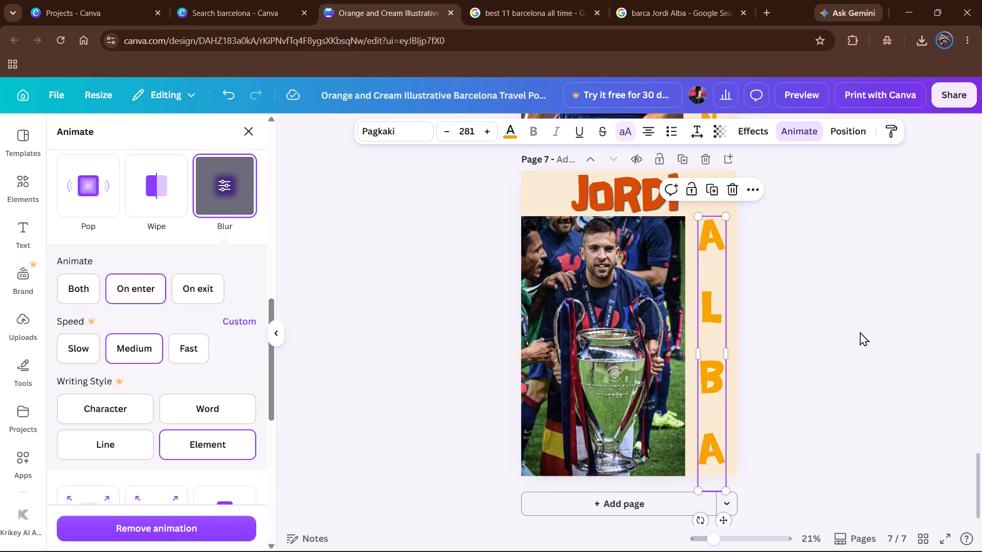
scroll(860, 332, down, 2)
click(633, 498)
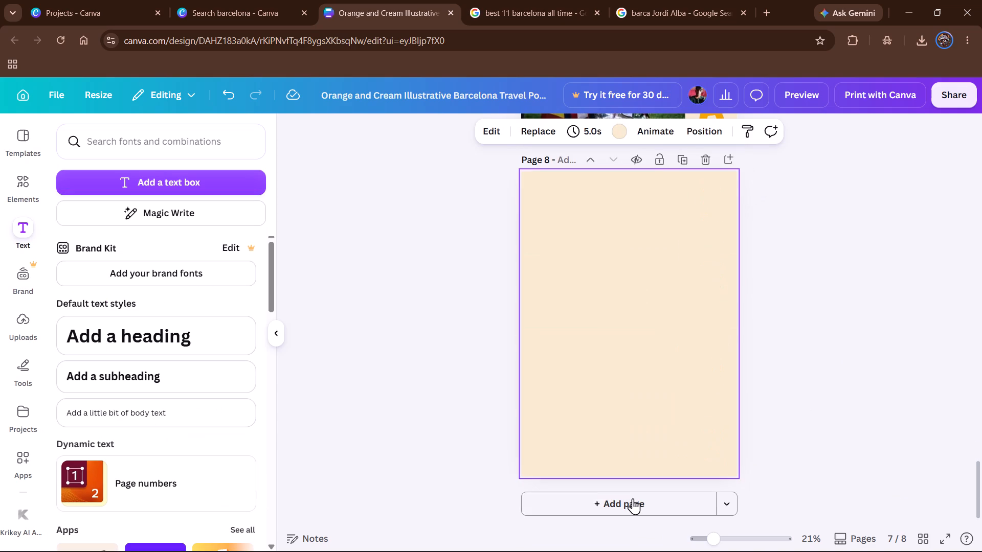
Switch to the "best 11 barcelona all time" search results and copy the defensive midfielder's name, Sergio Busquets.
click(519, 0)
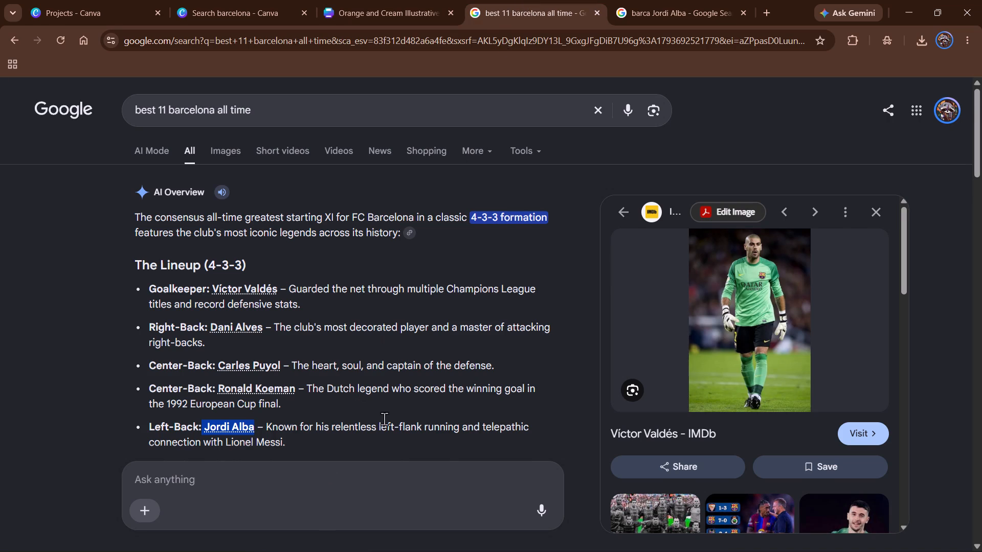
scroll(400, 407, down, 2)
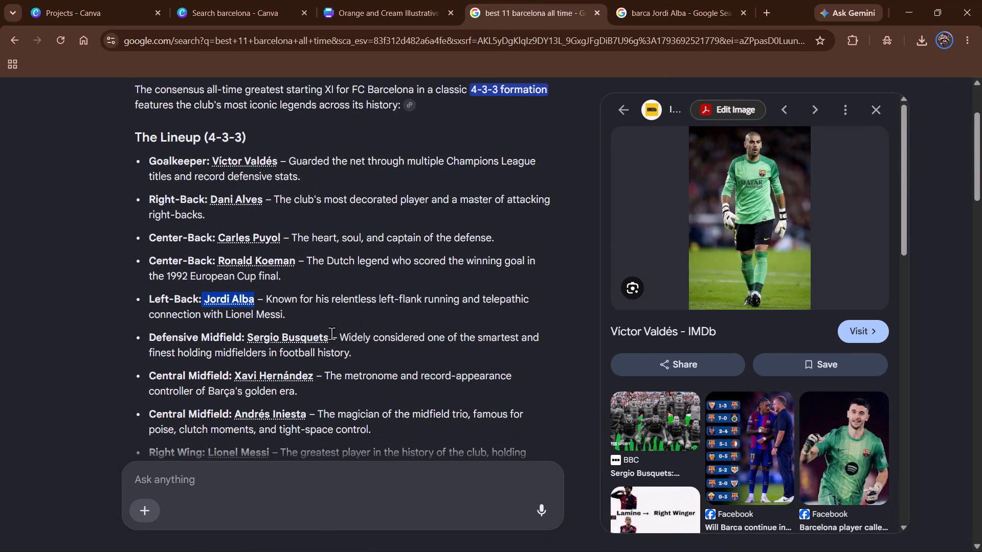
drag(331, 333, 247, 328)
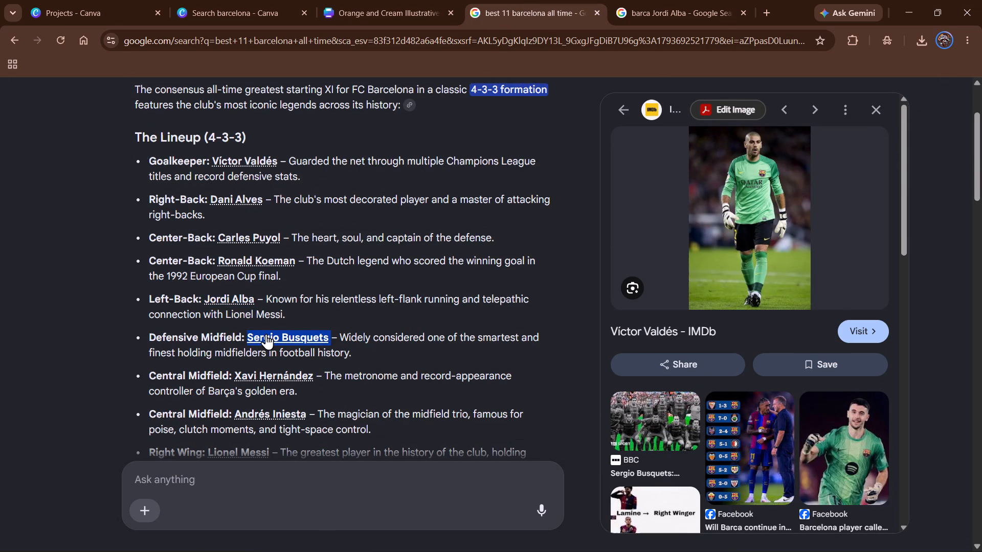
key(ctrl+c)
Search Google Images for Sergio Busquets and narrow the results to Barcelona.
click(665, 0)
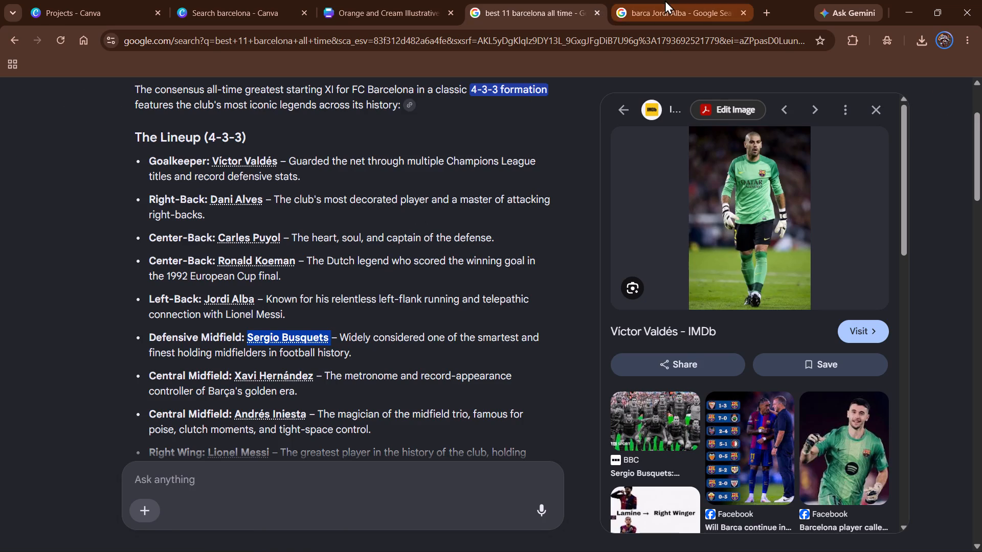
click(565, 100)
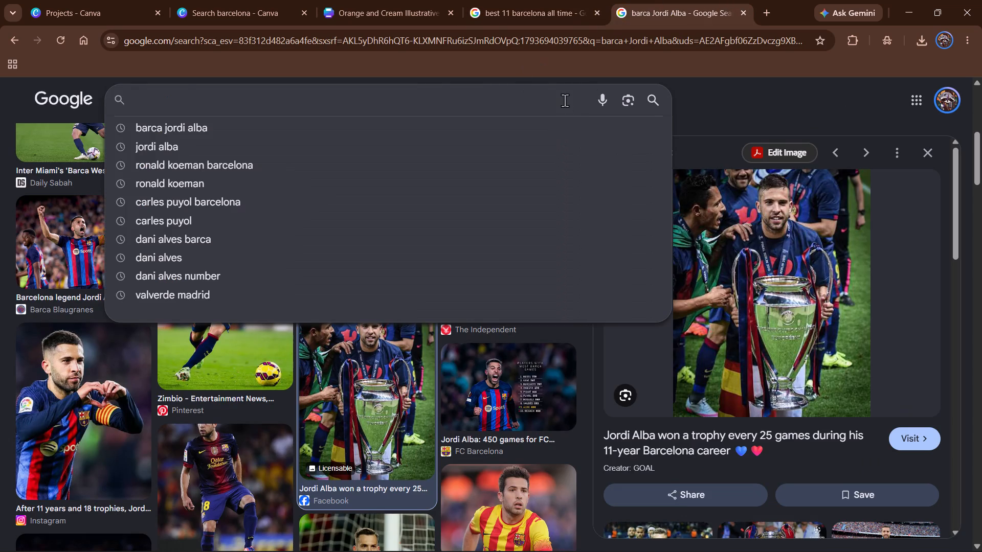
key(ctrl+v)
key(Return)
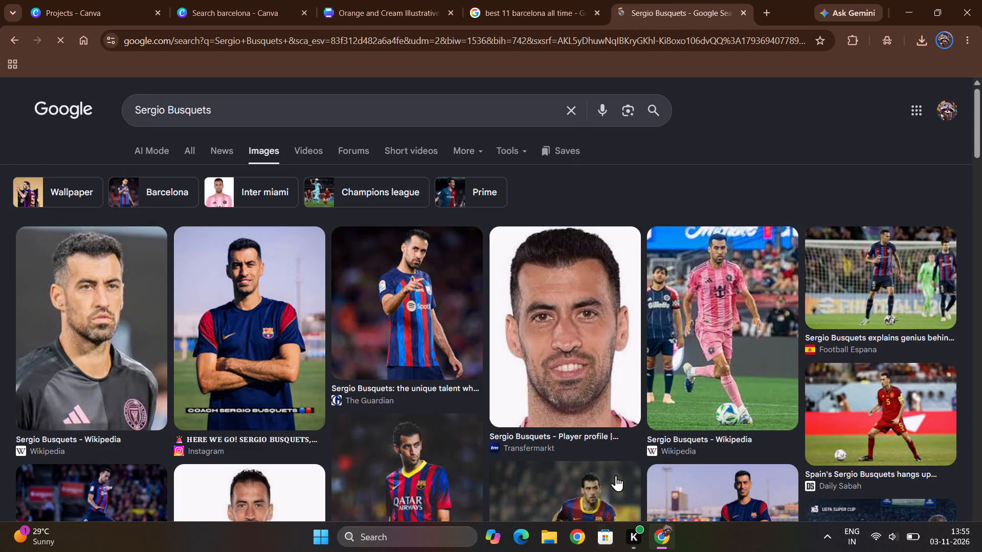
click(181, 181)
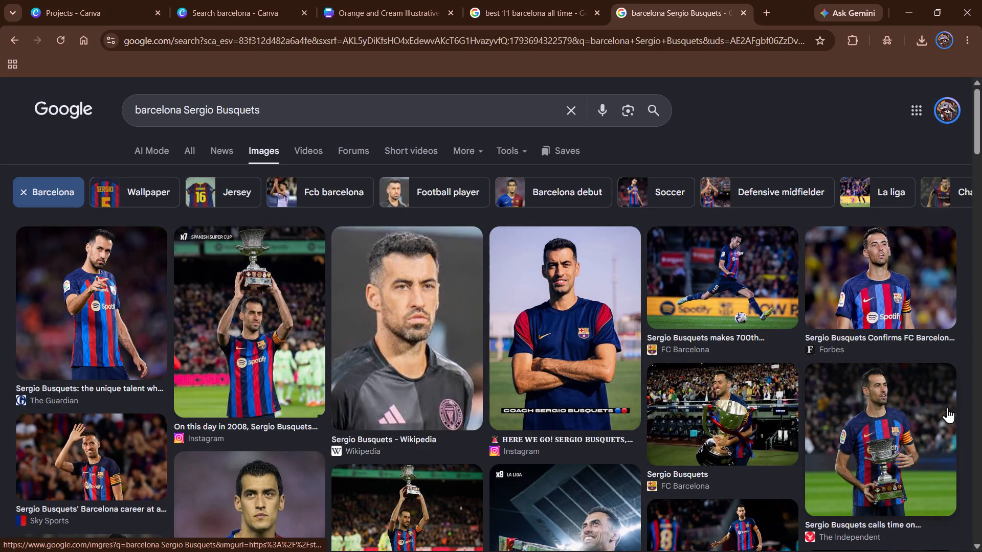
Save The Independent's photo of Busquets holding the trophy as images (19).jpeg in the Certificates folder.
click(910, 424)
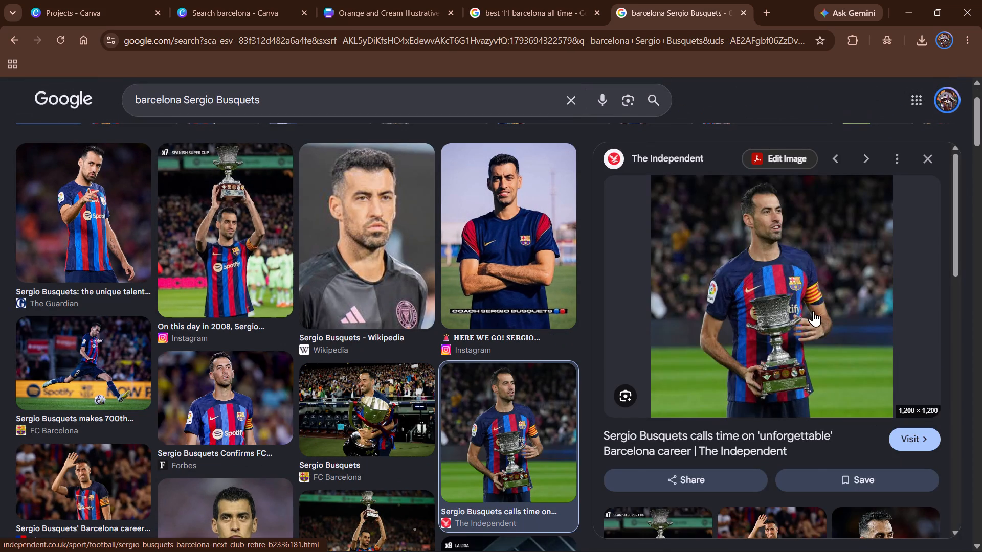
right_click(813, 311)
click(717, 422)
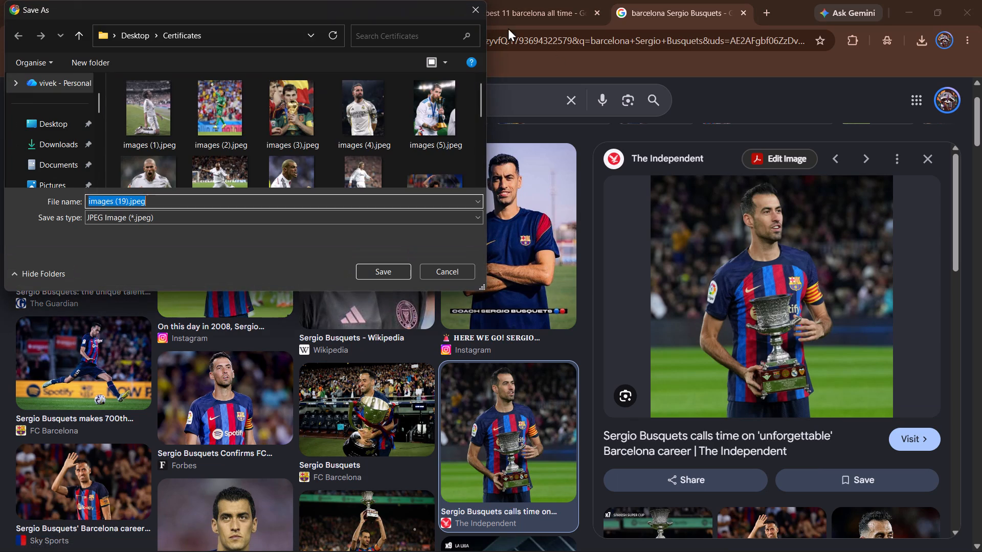
click(375, 266)
Switch to the Canva poster, upload images (19).jpeg and place it on page 8.
click(383, 0)
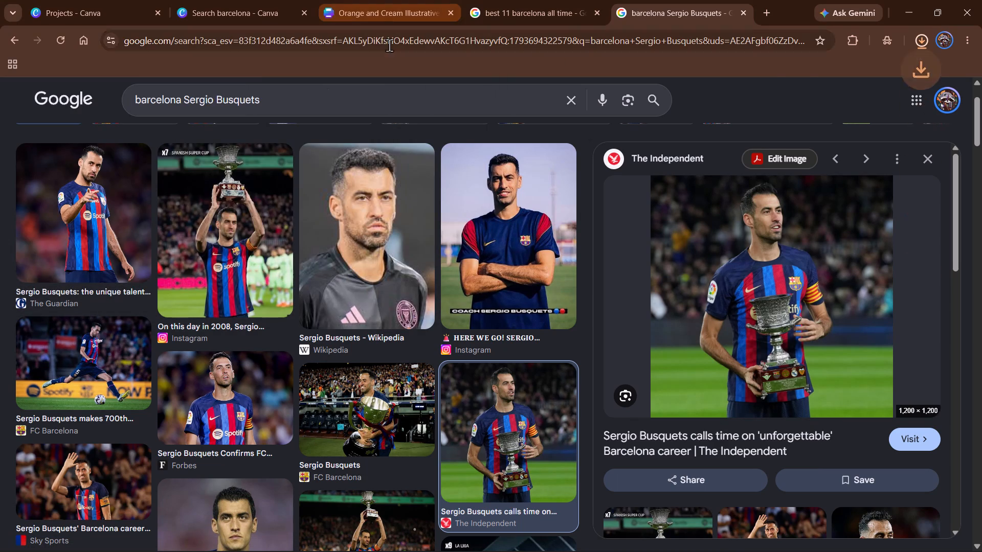
click(365, 0)
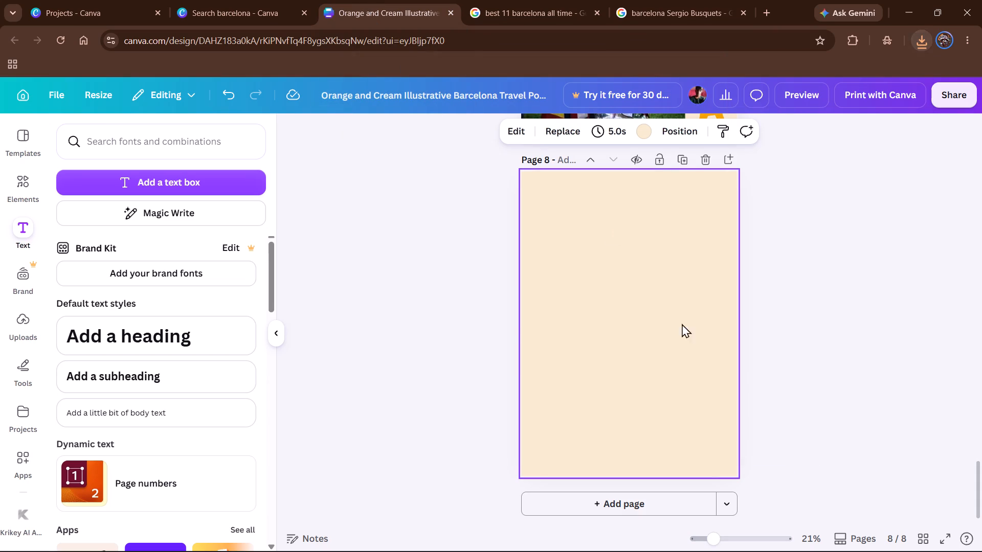
click(21, 330)
click(152, 185)
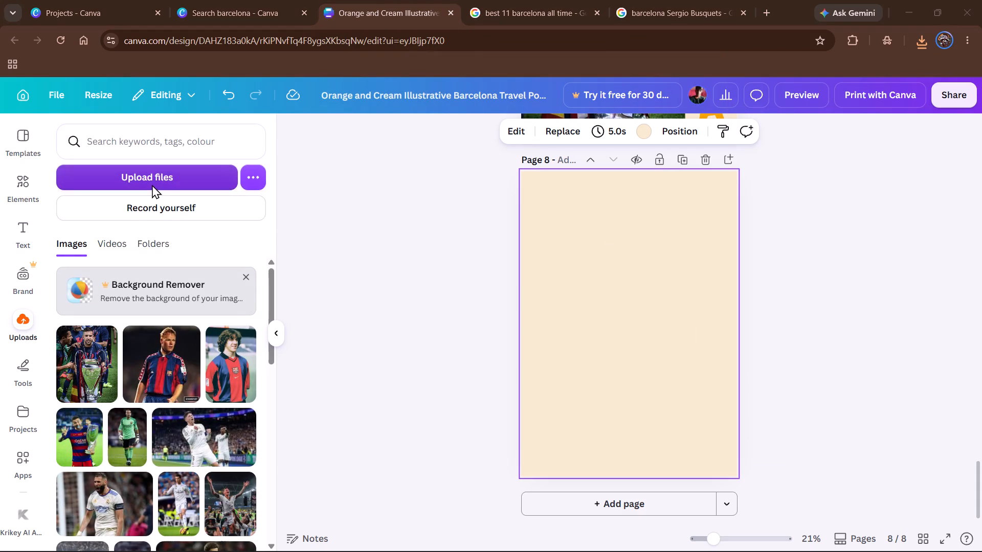
scroll(250, 162, down, 2)
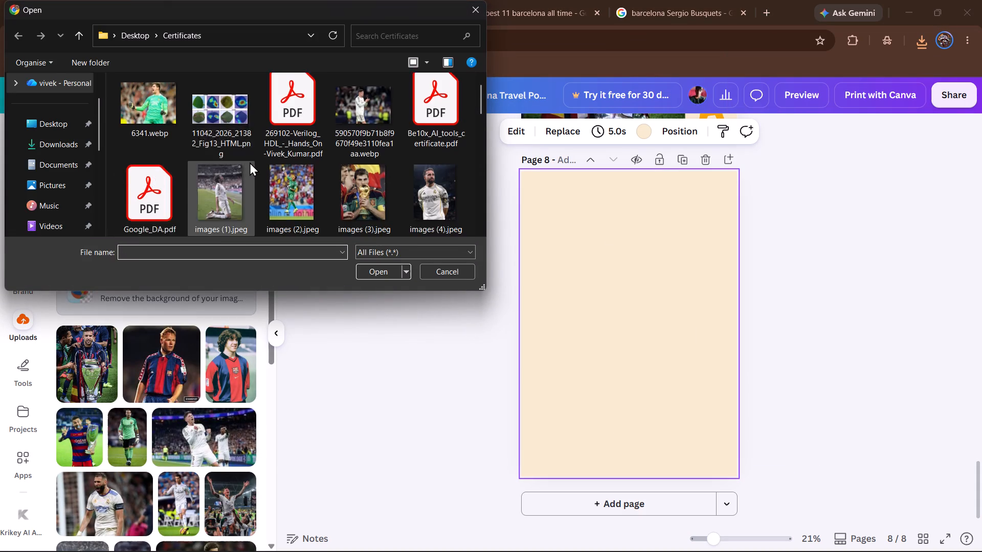
scroll(250, 162, down, 3)
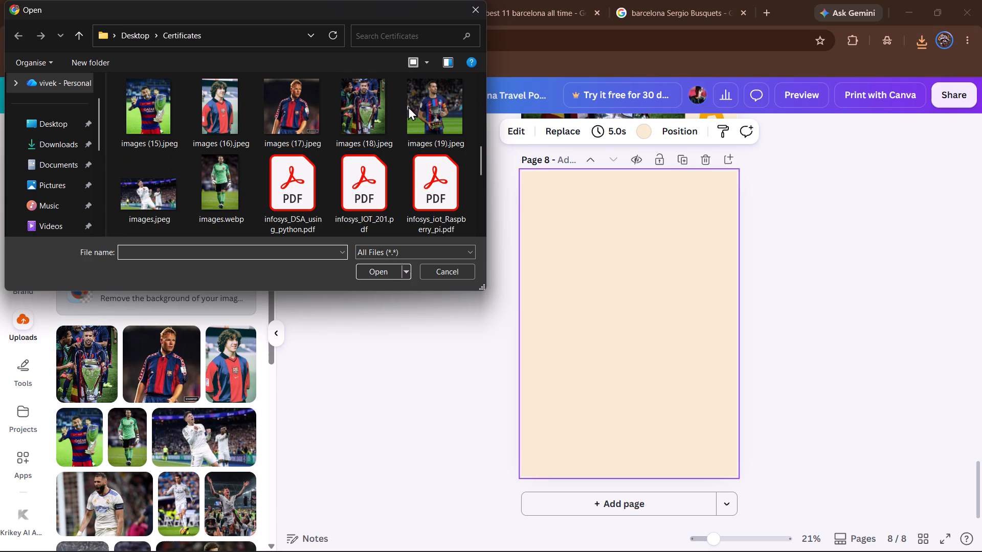
click(408, 106)
click(356, 274)
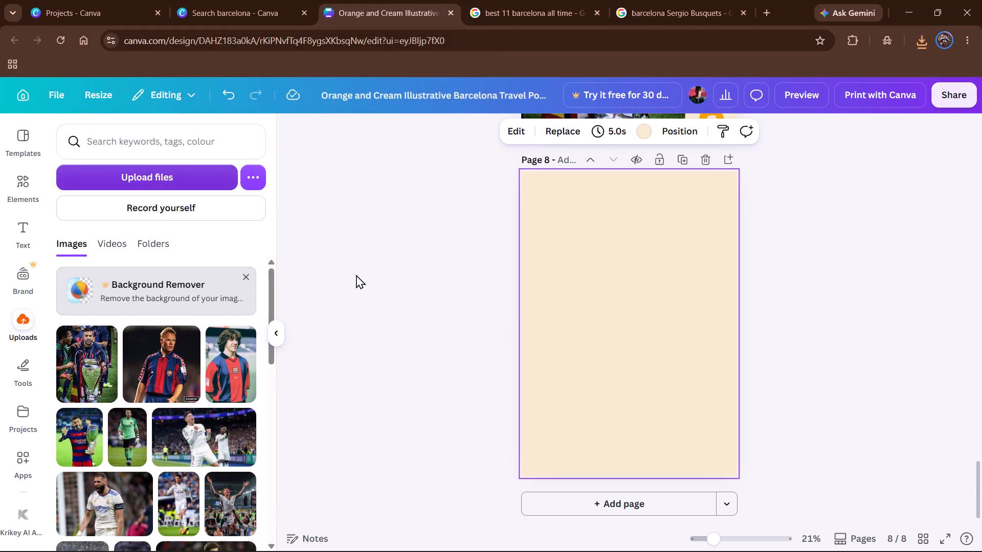
click(81, 372)
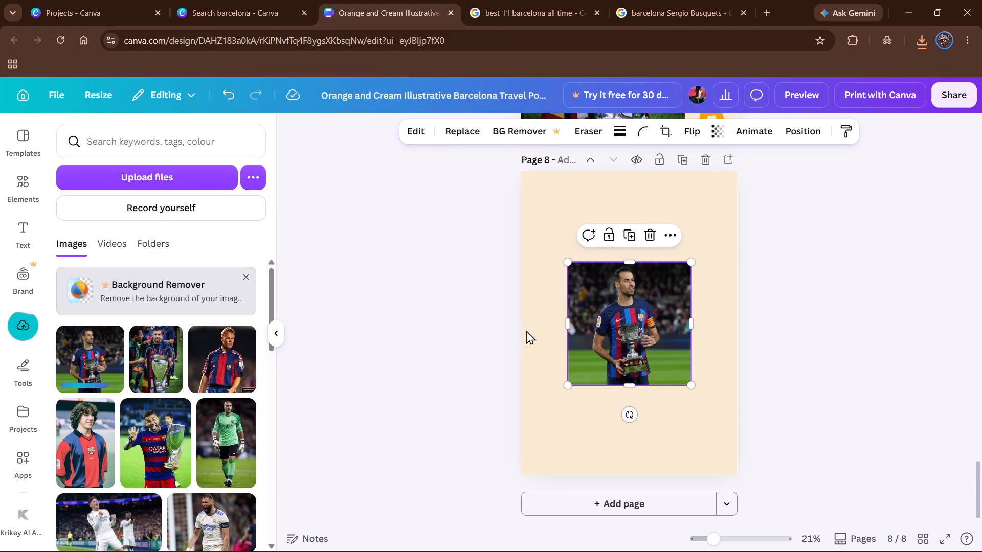
Crop both sides of the Busquets photo to a portrait shape about 15 wide by 24 high.
drag(566, 324, 586, 323)
drag(690, 323, 664, 324)
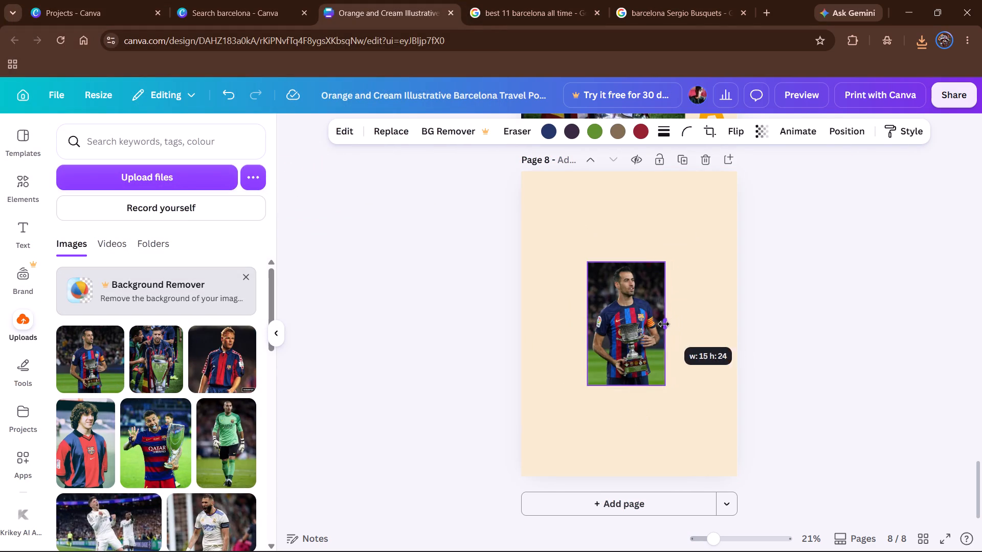
drag(664, 324, 664, 325)
Enlarge and move the Busquets photo to fill the page's lower-left area, leaving space above and a strip on the right.
drag(627, 342, 620, 361)
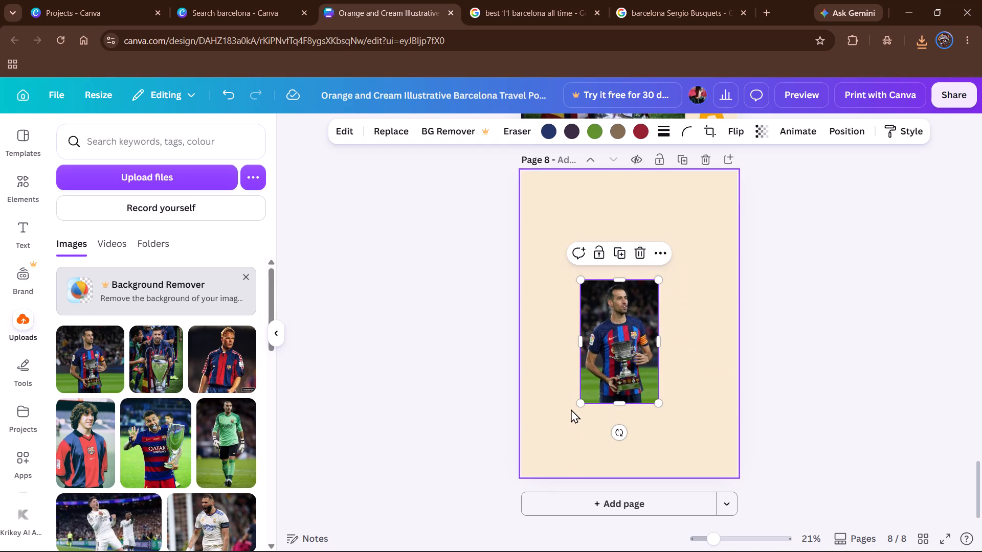
drag(579, 404, 510, 467)
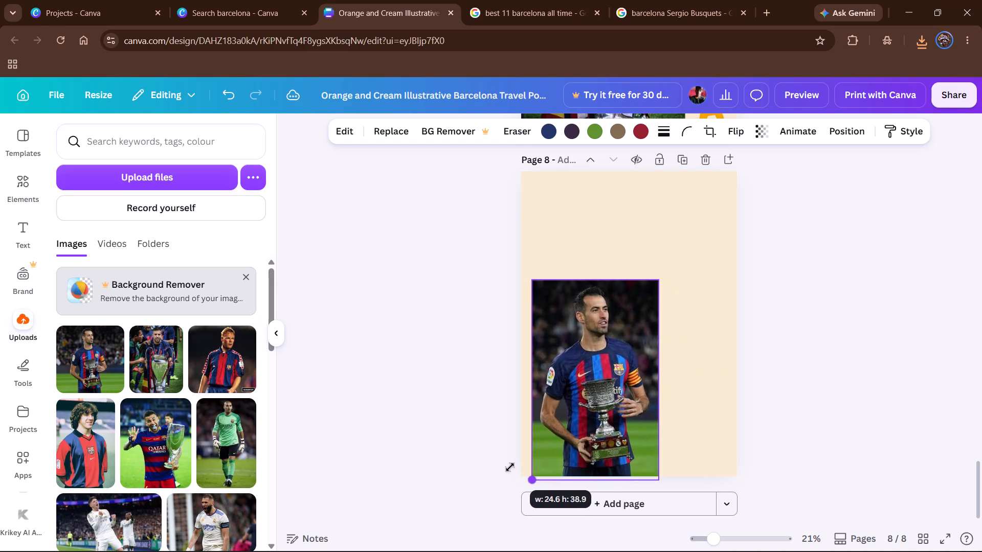
drag(510, 467, 510, 461)
drag(586, 420, 605, 368)
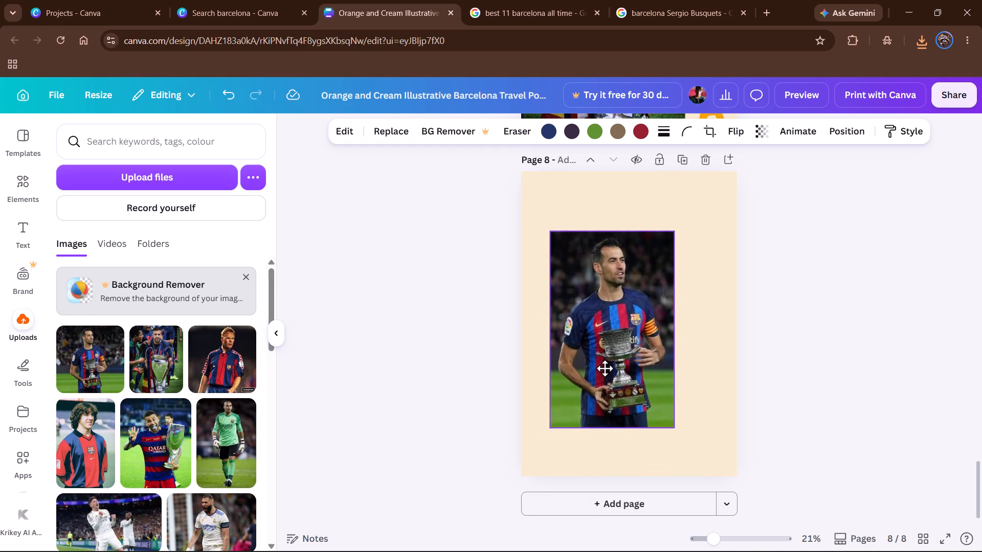
drag(605, 368, 605, 358)
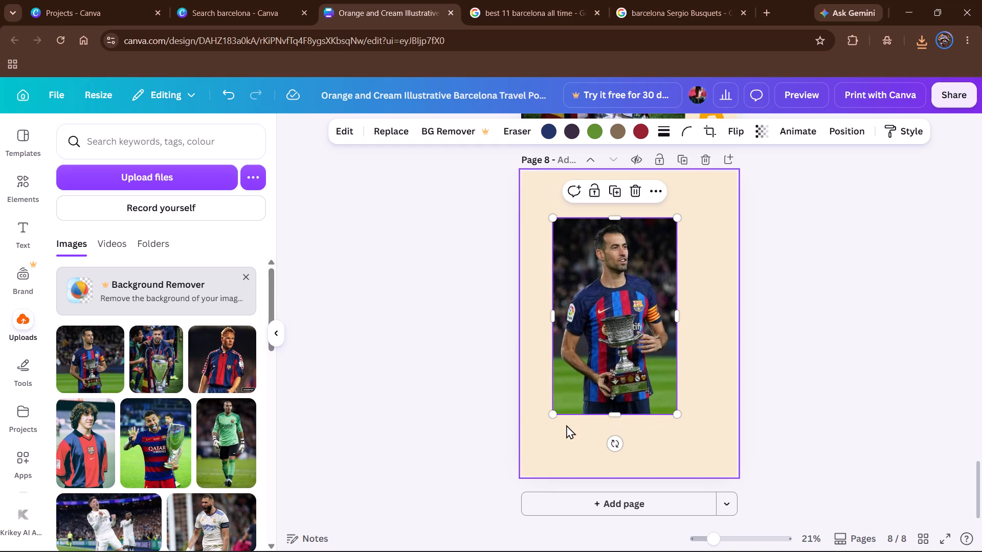
drag(551, 417, 526, 462)
drag(584, 378, 594, 380)
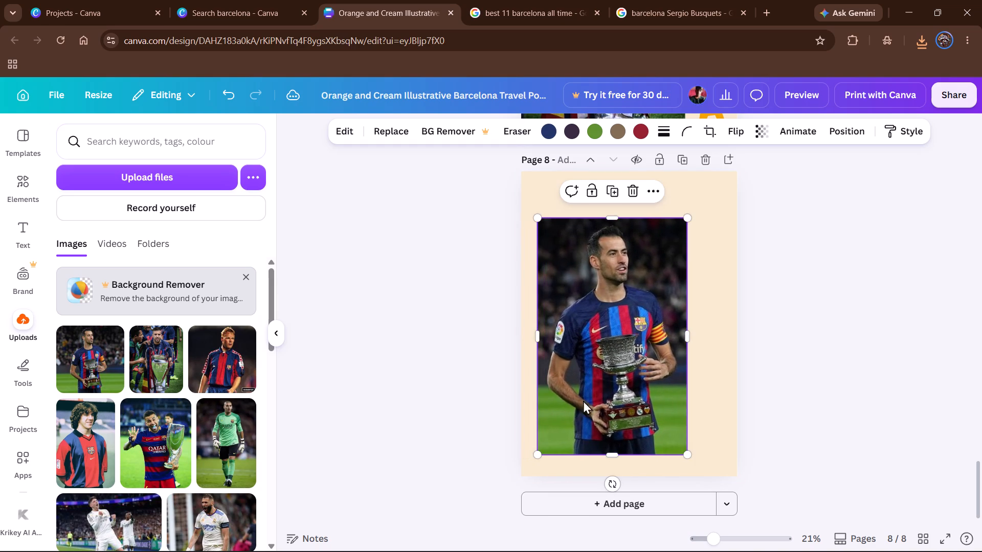
drag(538, 455, 522, 476)
click(772, 303)
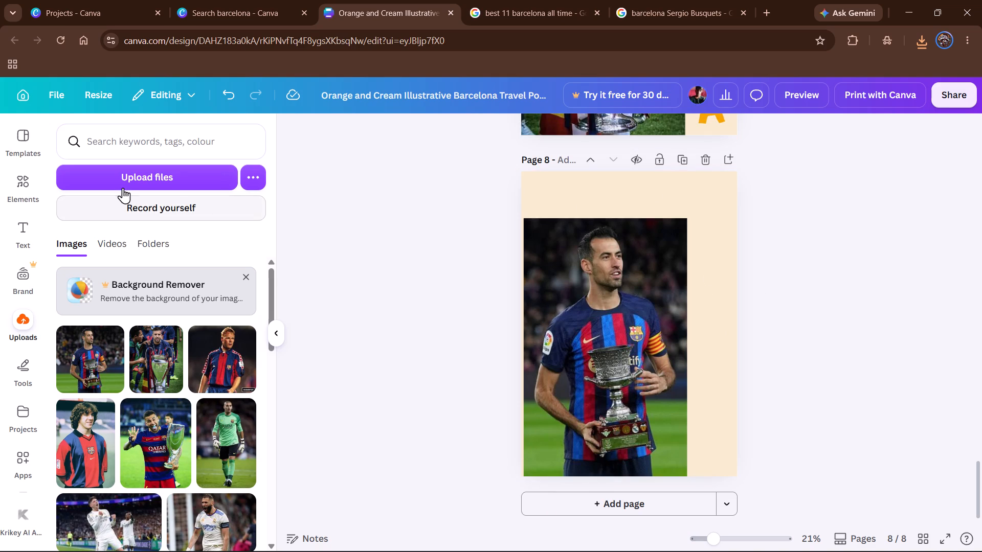
Add a text box reading SERGIO to page 8.
click(31, 229)
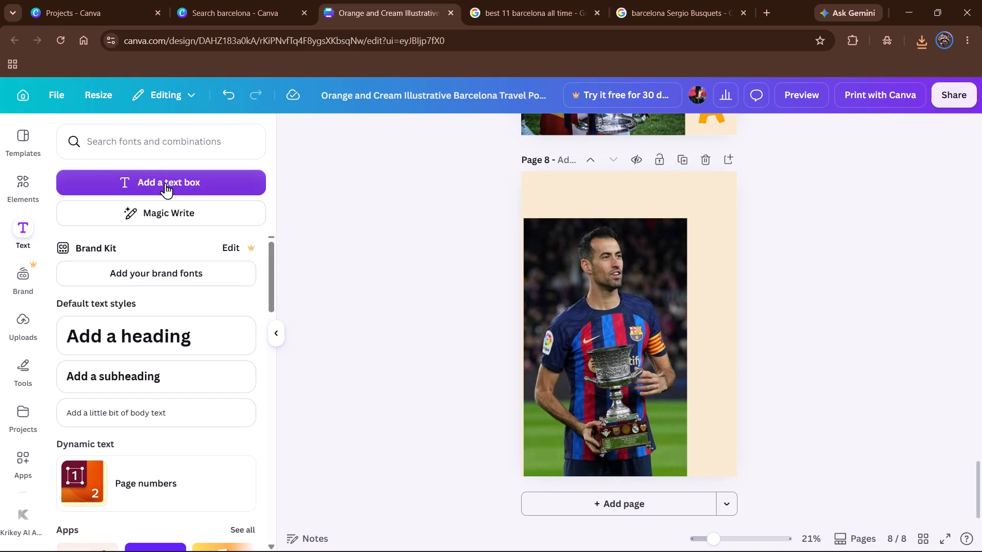
click(165, 183)
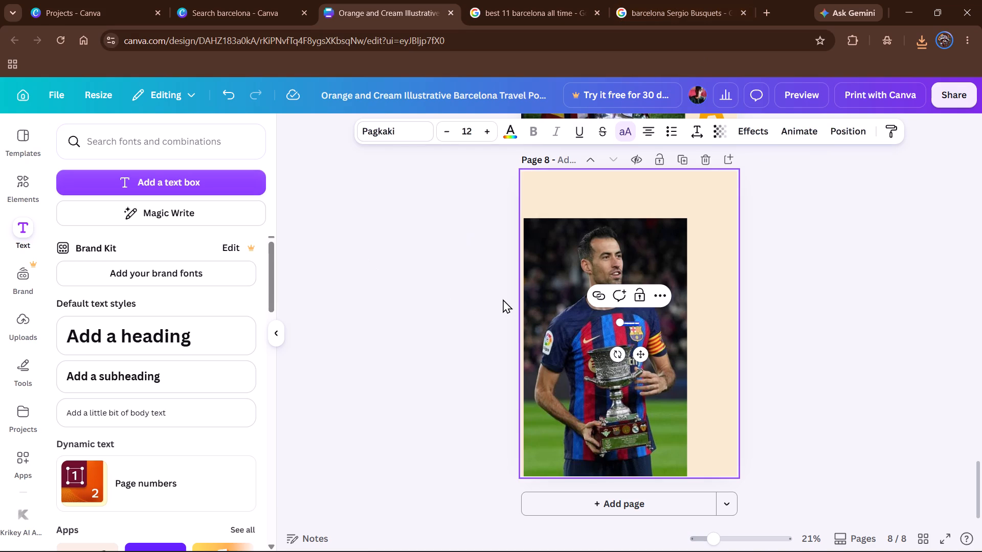
key(s)
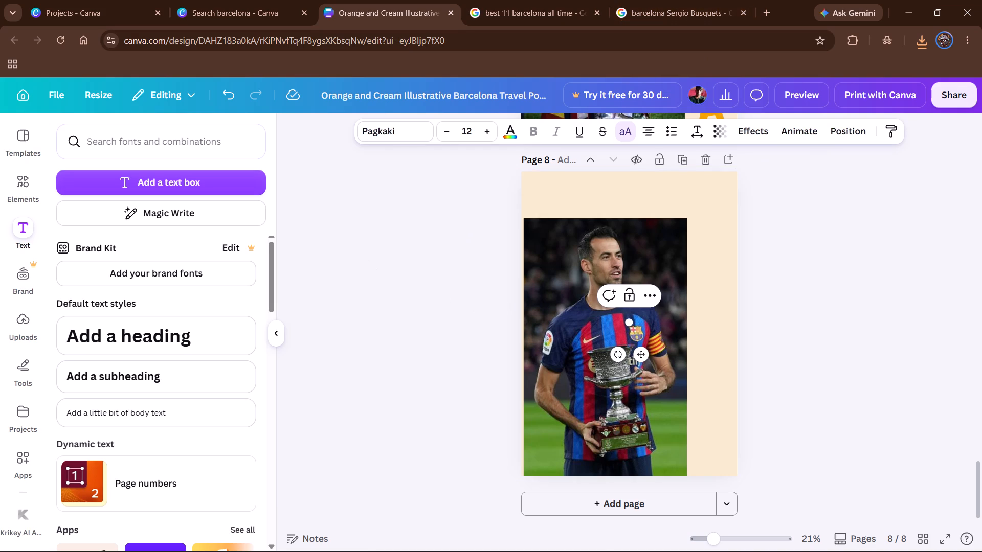
text(erg)
text(io)
Set the SERGIO text's font size to 240, then raise it gradually to 254.
click(474, 133)
key(BackSpace)
text(240)
key(Return)
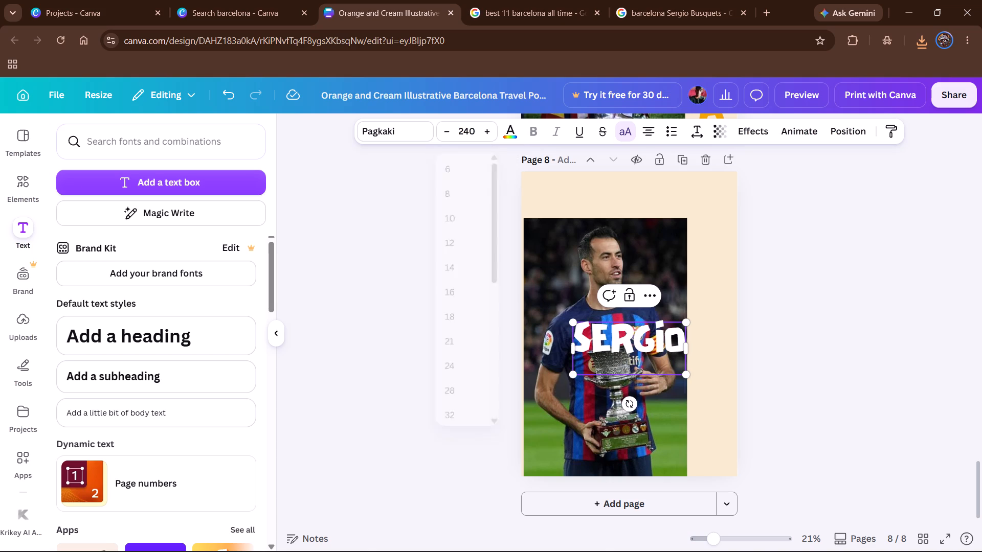
triple_click(491, 130)
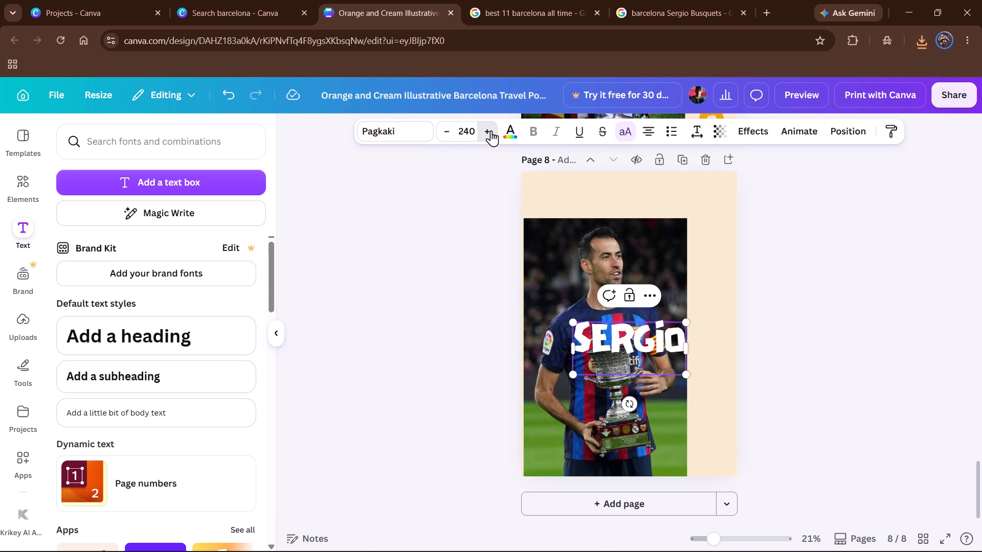
triple_click(490, 130)
triple_click(490, 129)
triple_click(490, 130)
double_click(490, 130)
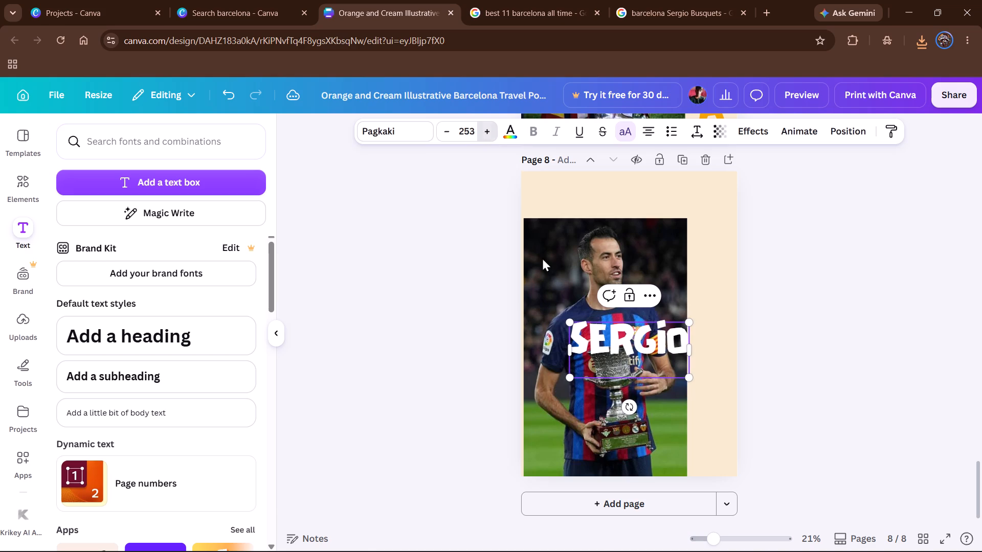
Move the SERGIO heading above the photo, enlarge it to font size 303 and roughly centre it across the page.
click(707, 370)
drag(654, 369, 643, 262)
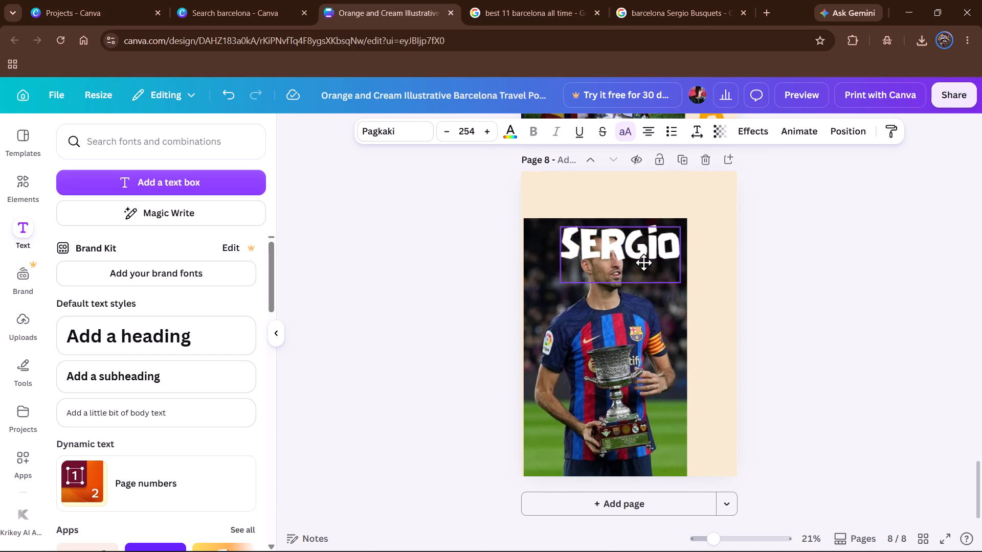
drag(643, 262, 649, 224)
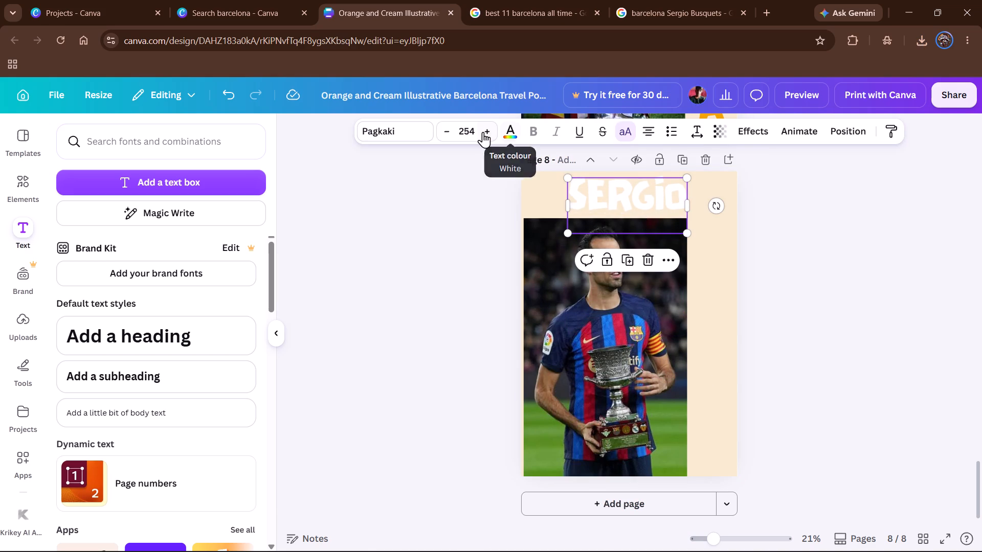
triple_click(483, 132)
double_click(483, 132)
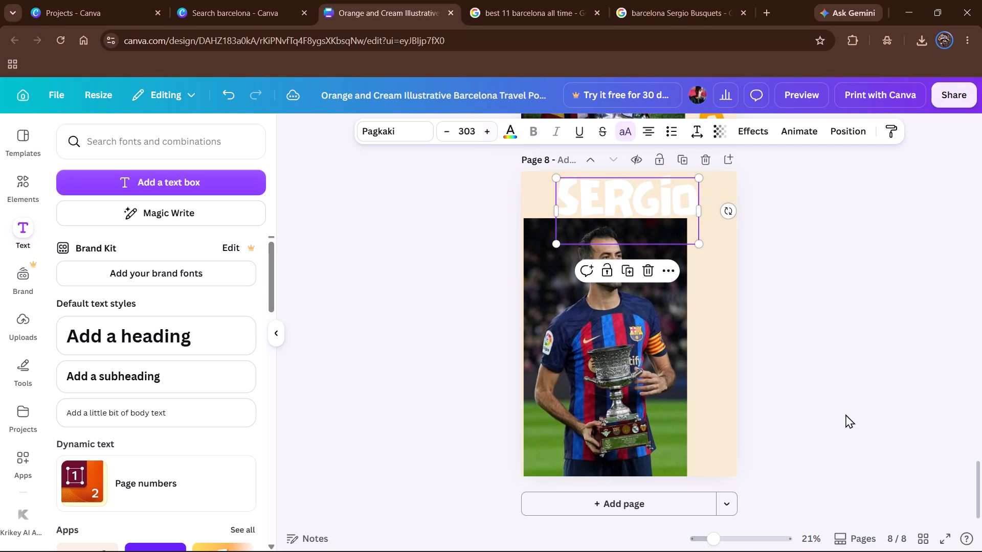
drag(661, 218, 653, 216)
click(777, 249)
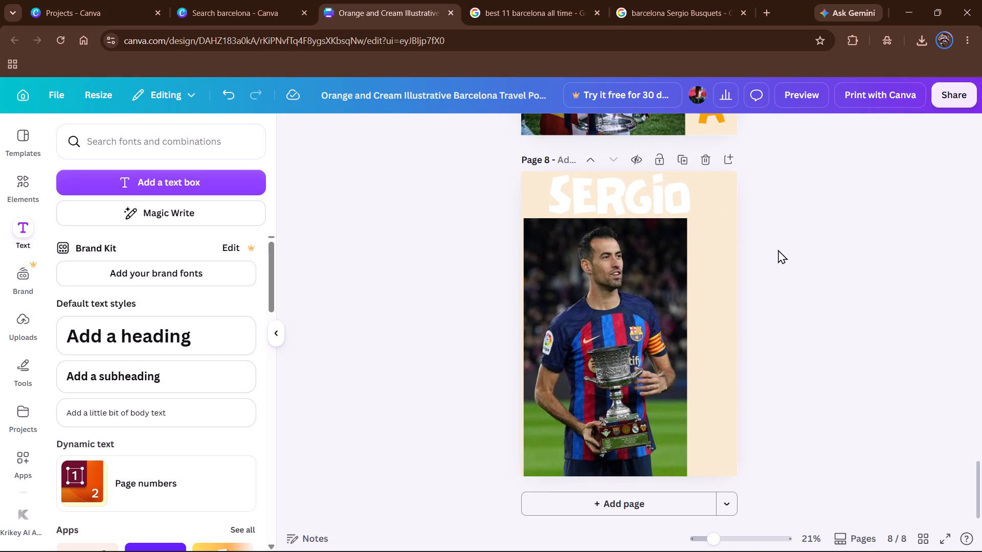
Recolour the SERGIO heading with the design's dark orange text colour.
click(650, 185)
click(510, 139)
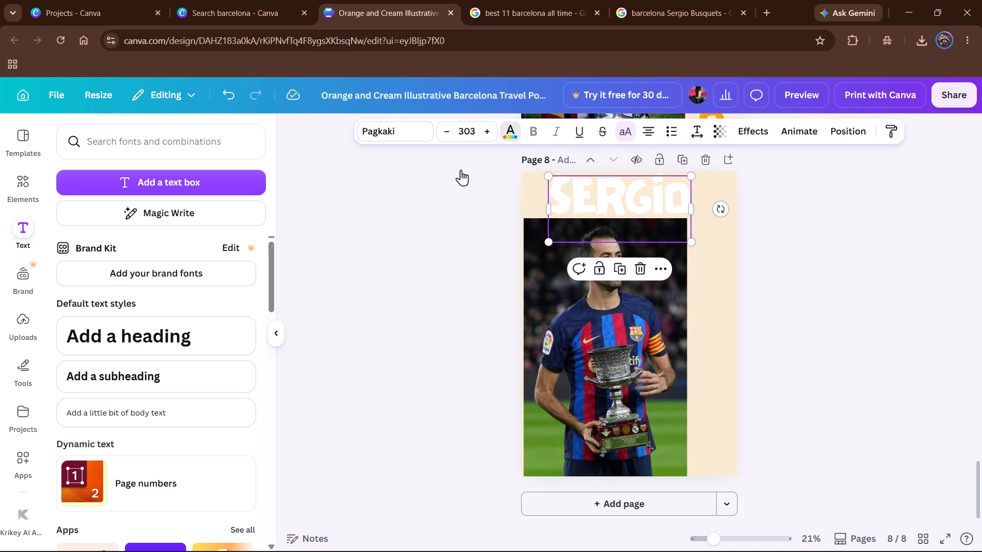
click(135, 231)
click(818, 284)
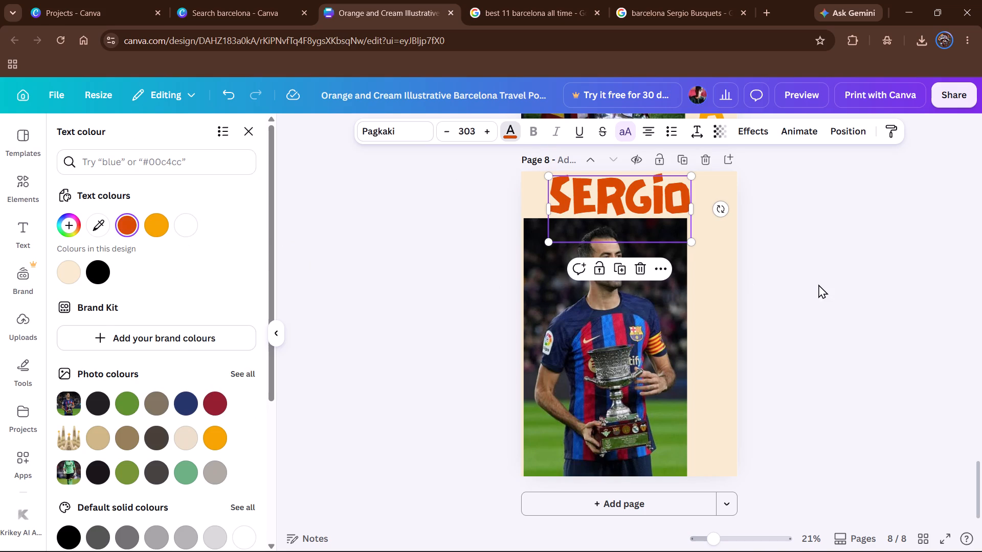
Add a text box to page 8 reading BUSQUETS, with one letter per line.
click(652, 205)
click(676, 296)
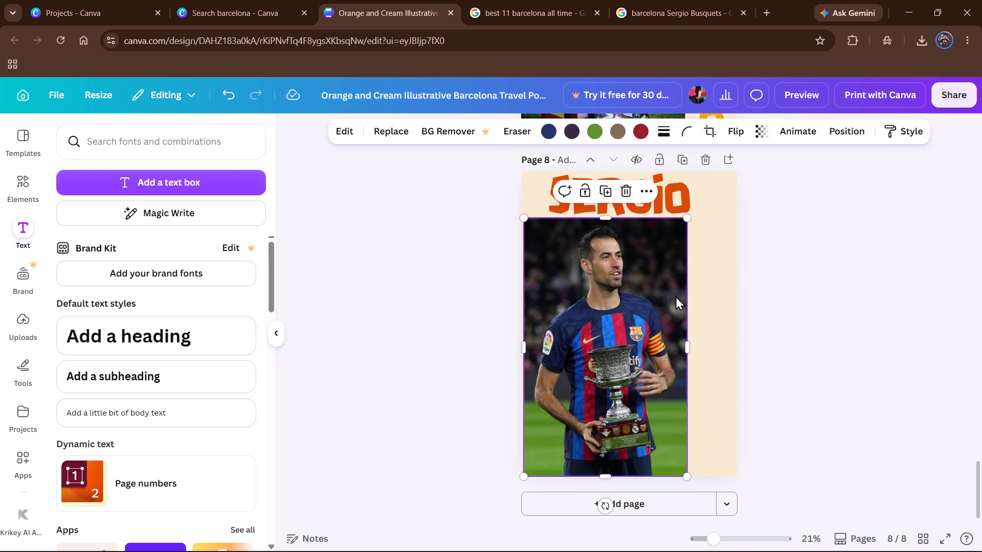
click(734, 221)
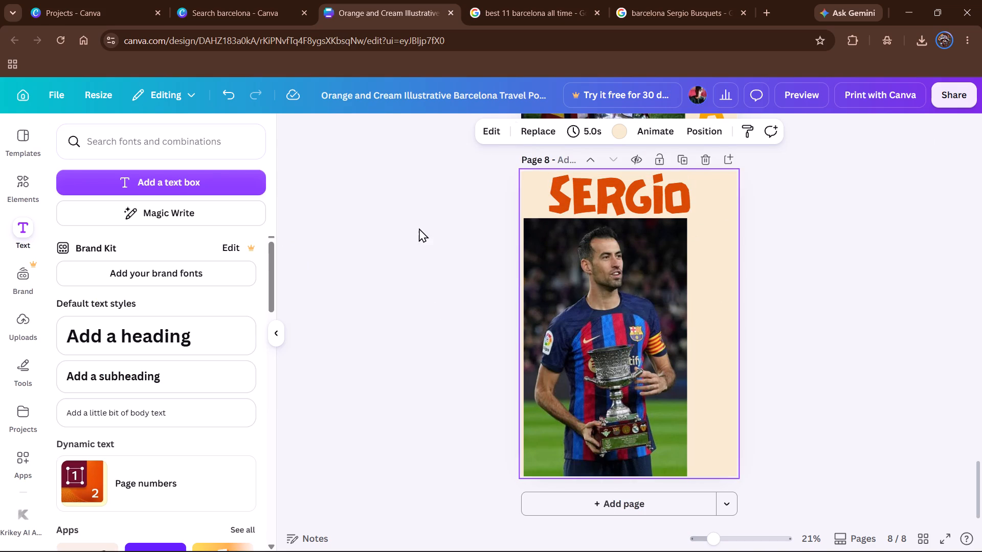
click(174, 187)
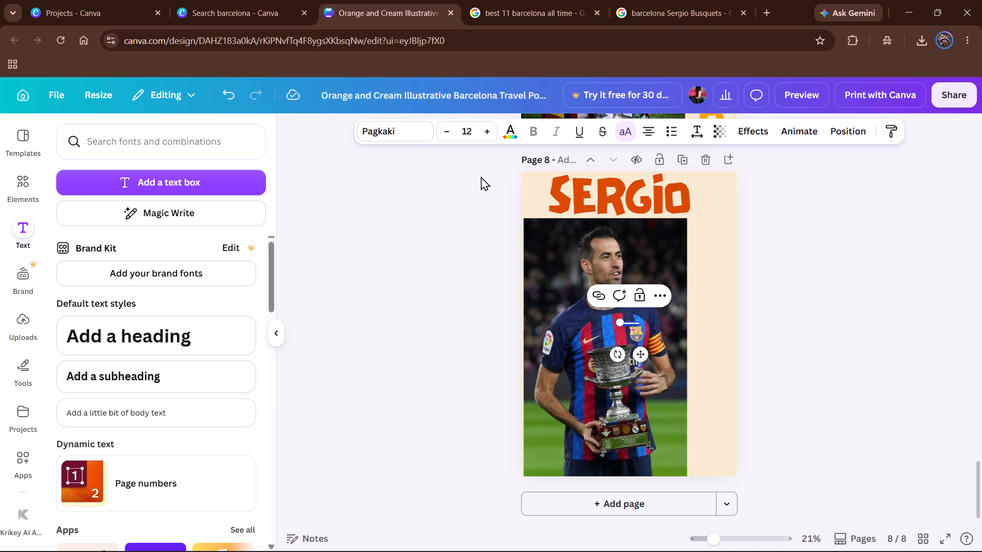
key(b)
key(Return)
key(u)
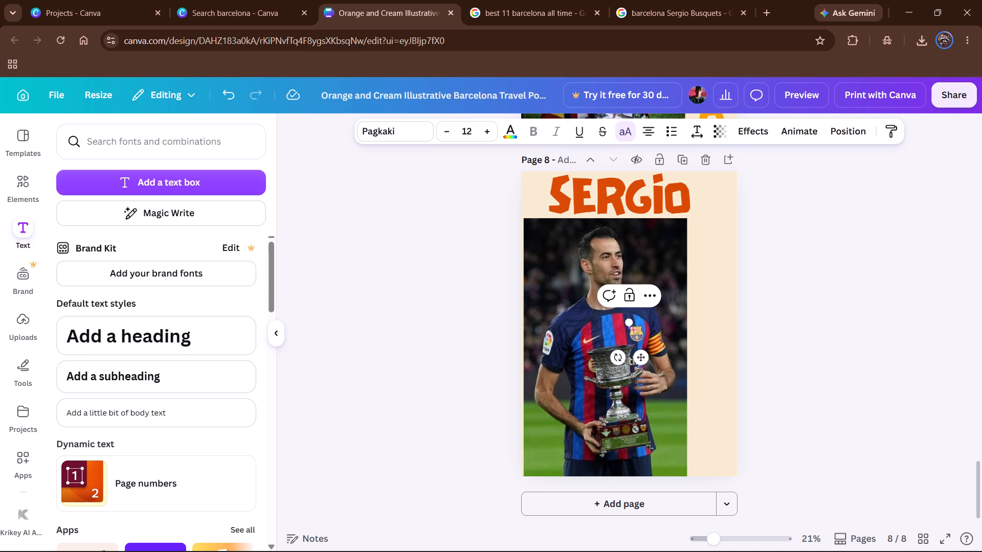
key(Return)
key(s)
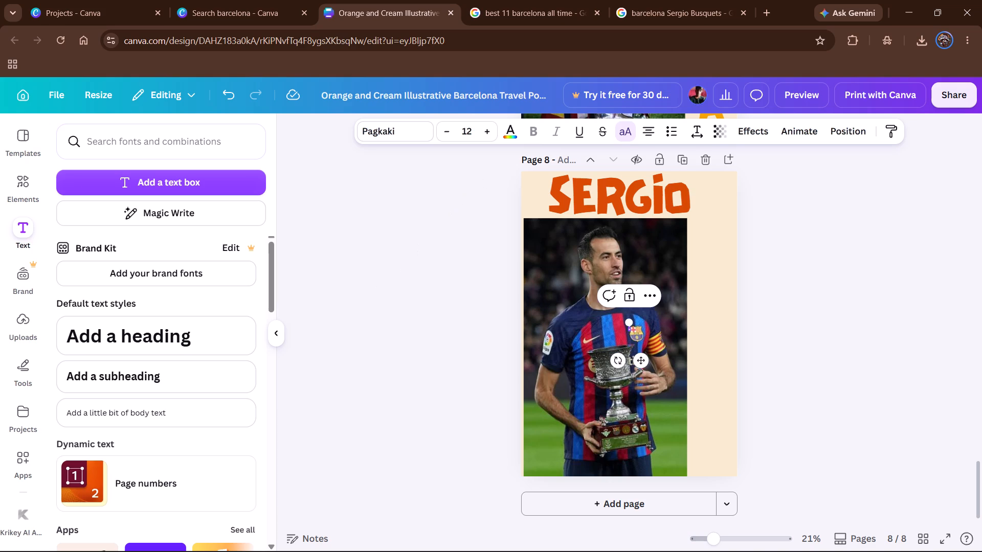
key(Return)
key(q)
key(Return)
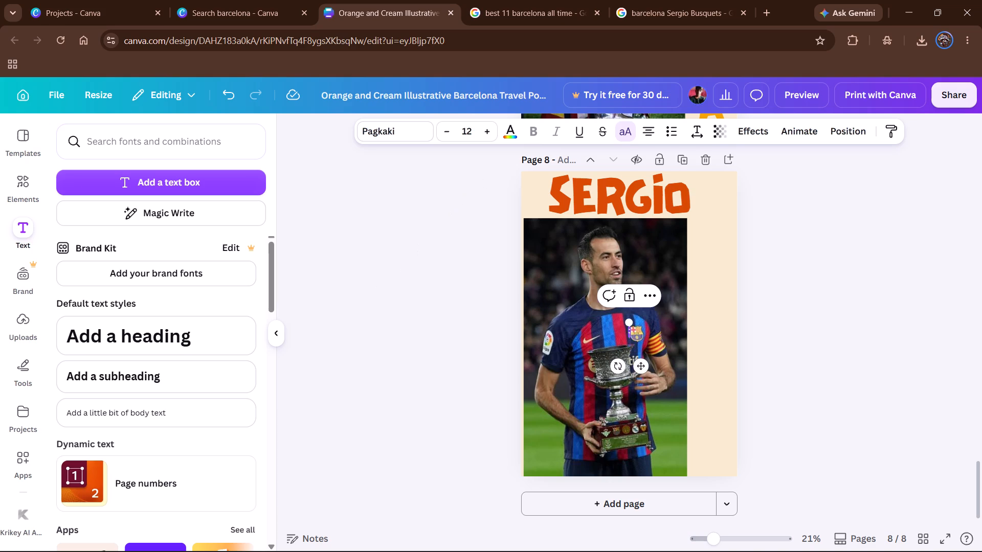
key(u)
key(Return)
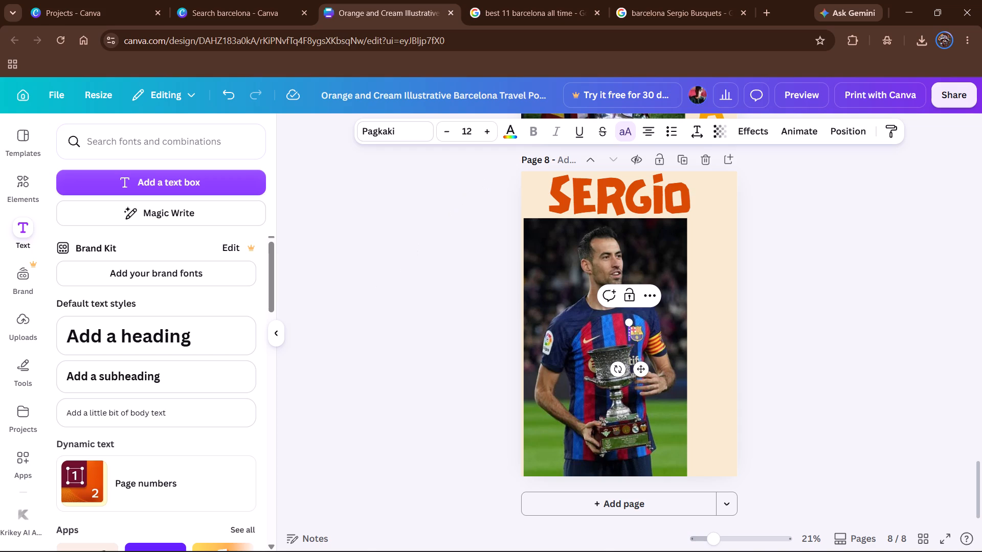
key(e)
key(Return)
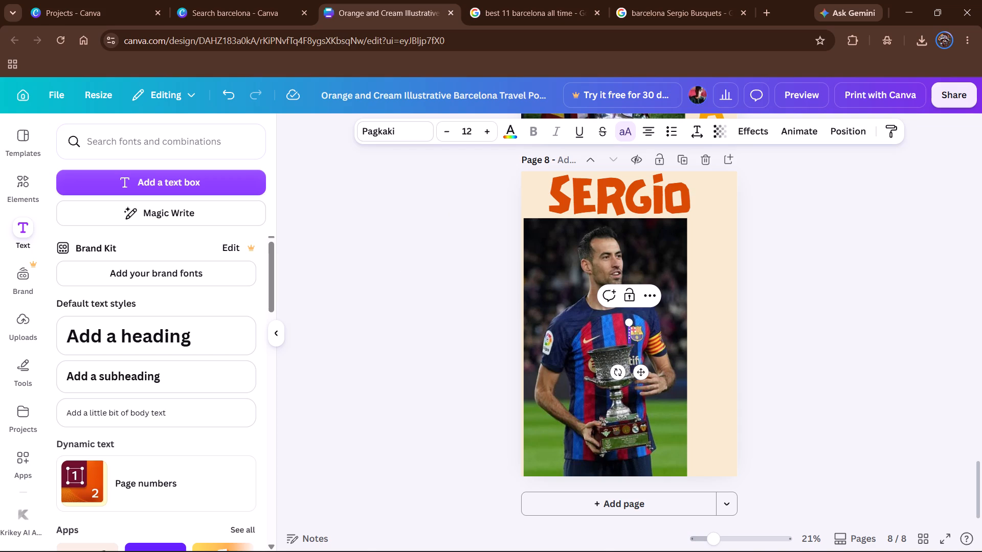
key(t)
key(Return)
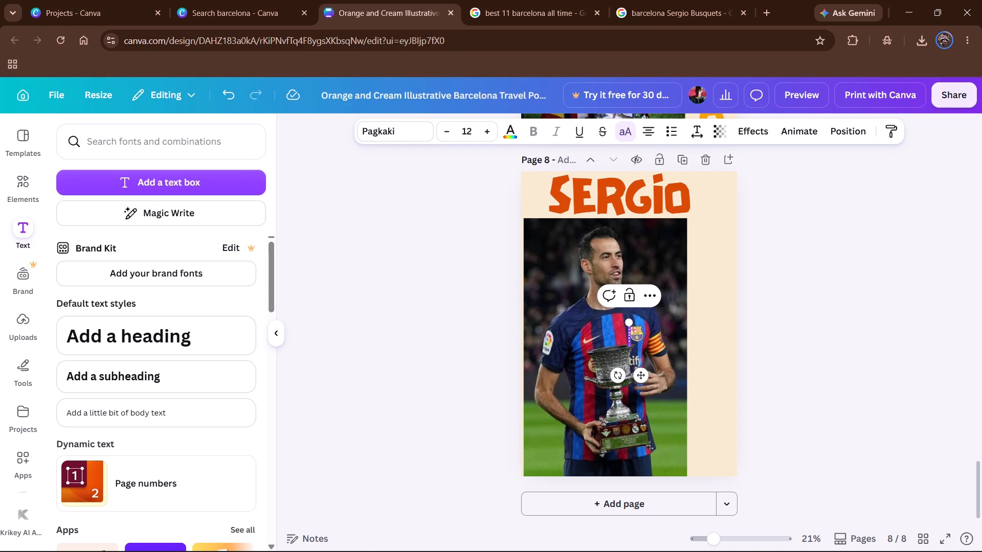
key(s)
Set the font size of the whole vertical BUSQUETS text to 230.
key(ctrl+a)
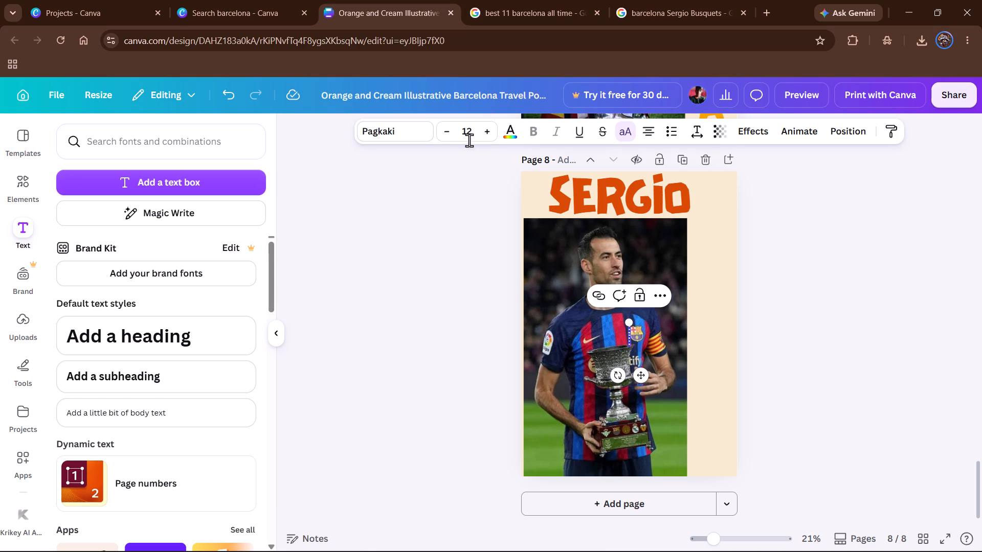
click(471, 134)
key(BackSpace)
text(230)
key(Return)
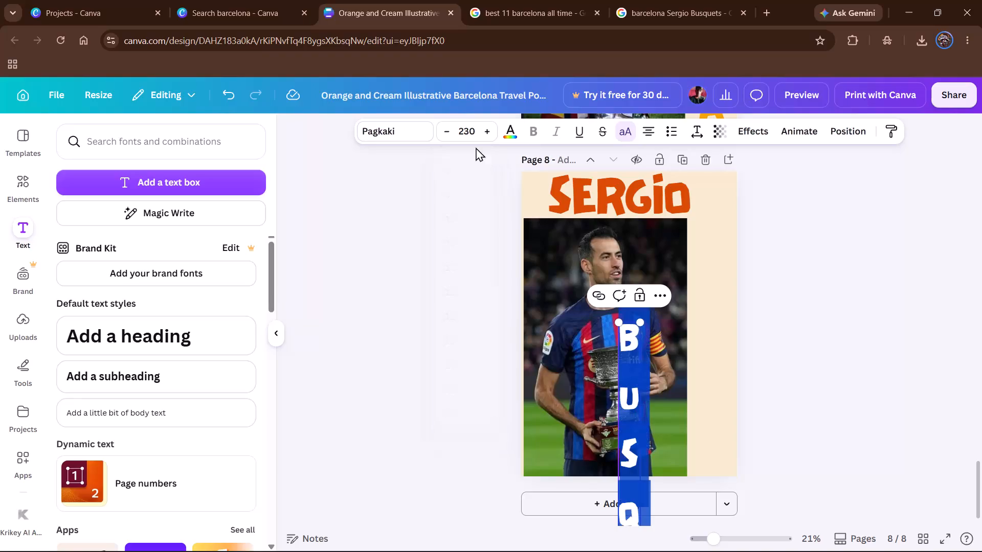
Move the vertical BUSQUETS text off the photo onto the empty cream strip beside it.
click(669, 433)
click(637, 451)
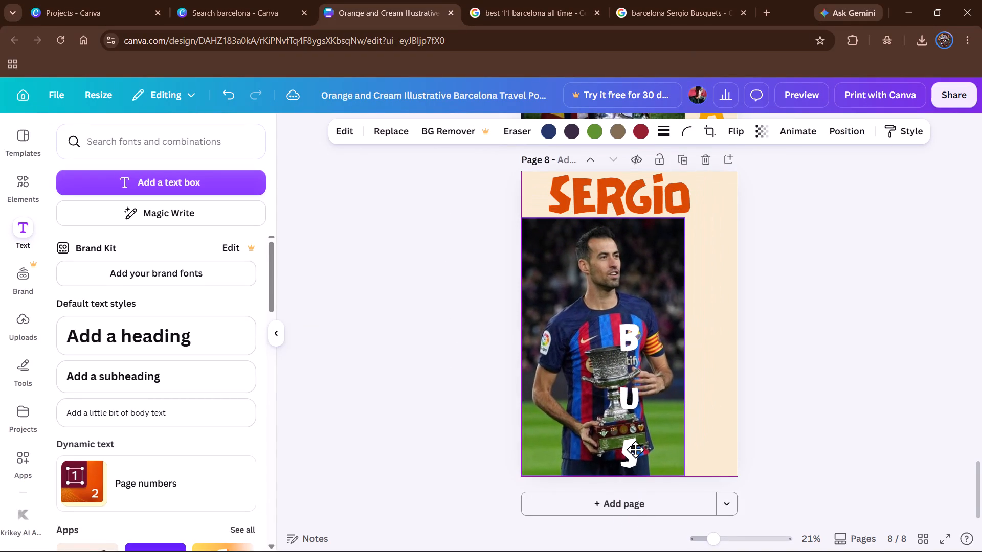
click(622, 450)
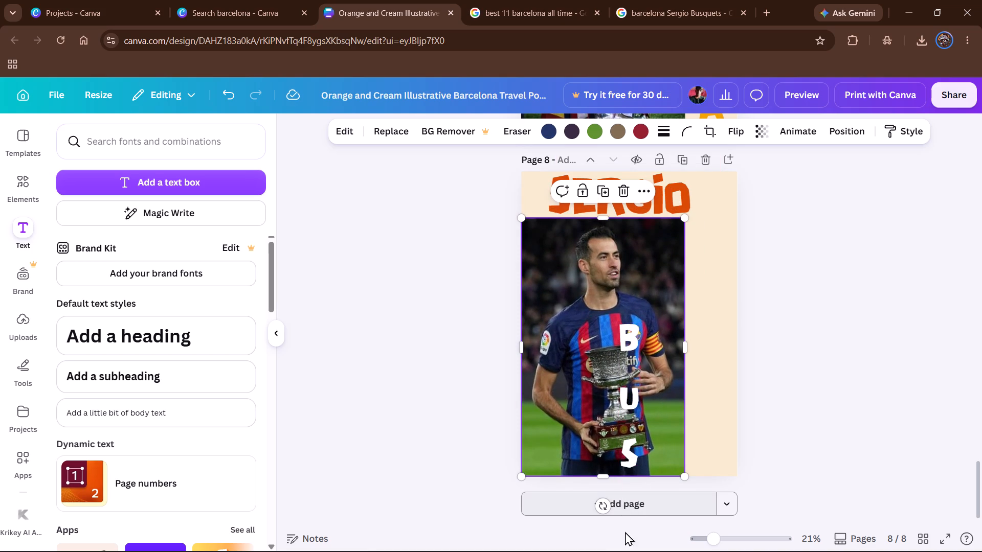
click(632, 443)
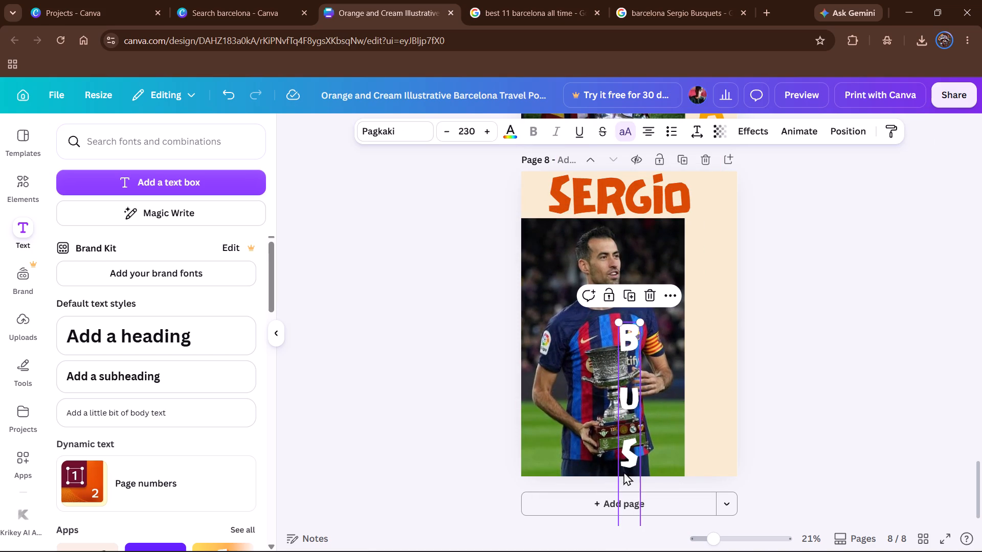
drag(628, 481, 705, 363)
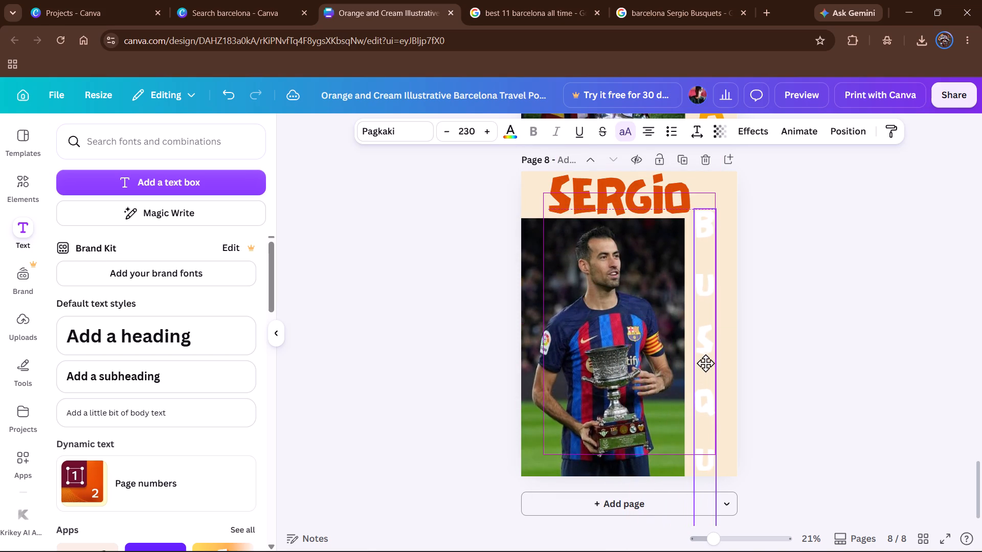
drag(705, 363, 707, 358)
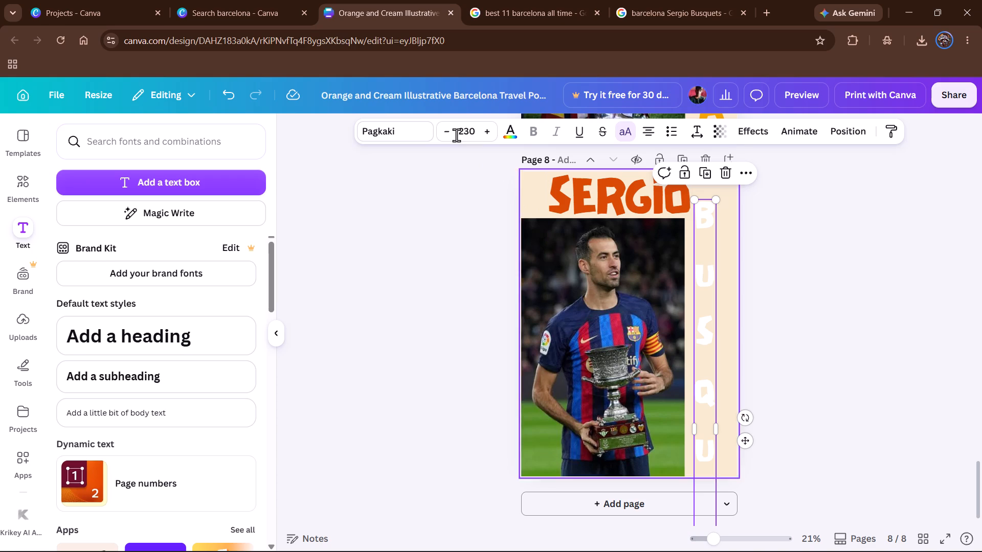
Reduce the BUSQUETS text's font size to 156, widen its text box slightly, and raise the size to 164.
click(456, 135)
click(450, 134)
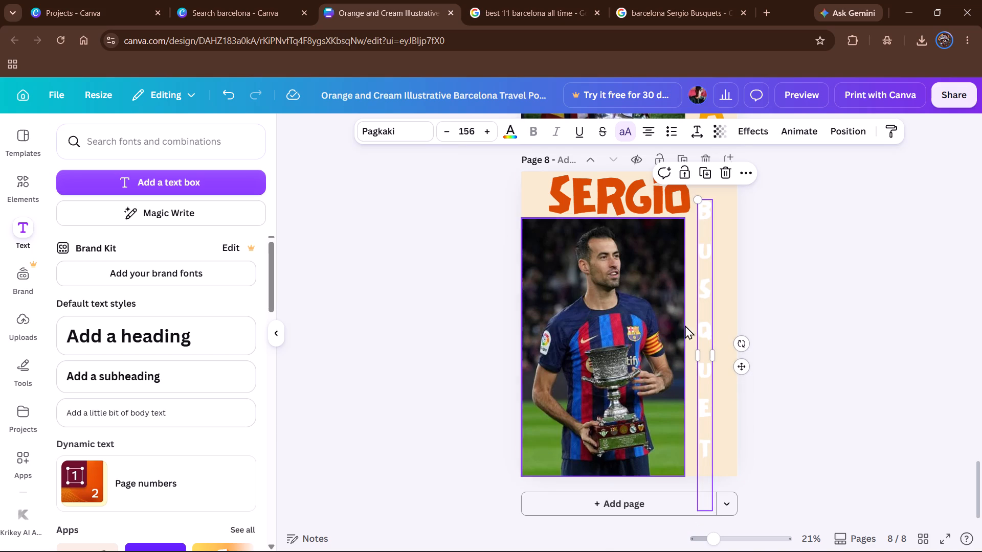
drag(712, 360, 724, 357)
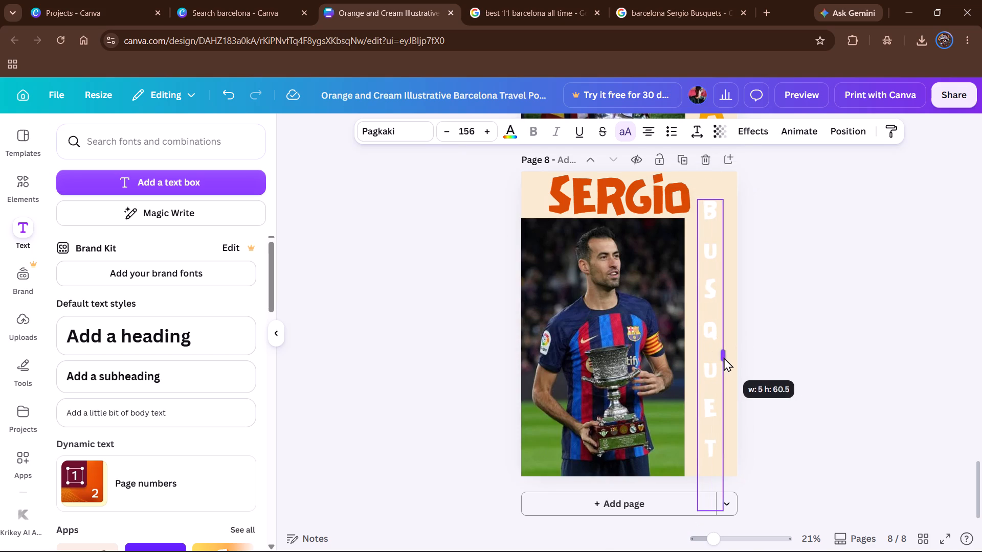
drag(724, 357, 727, 356)
triple_click(492, 133)
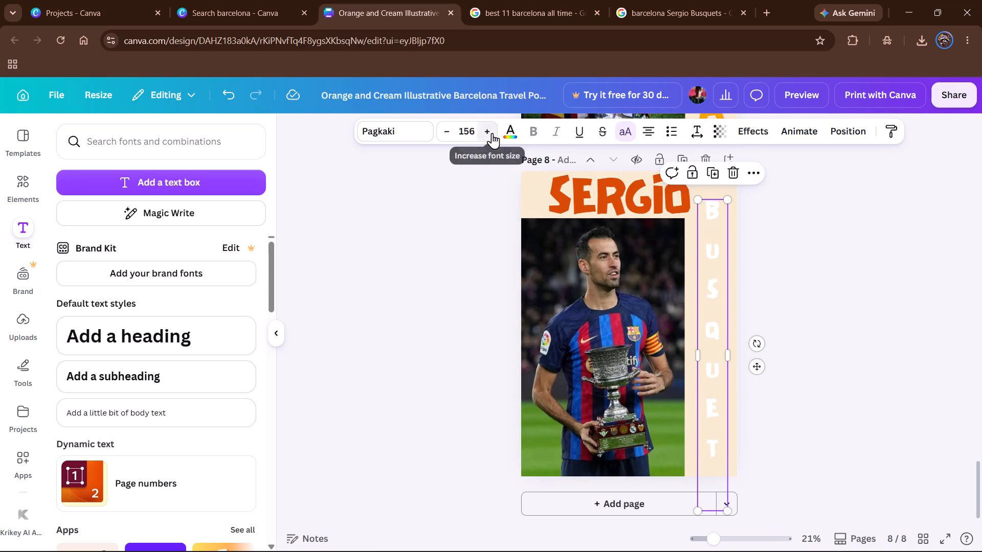
click(492, 133)
triple_click(492, 133)
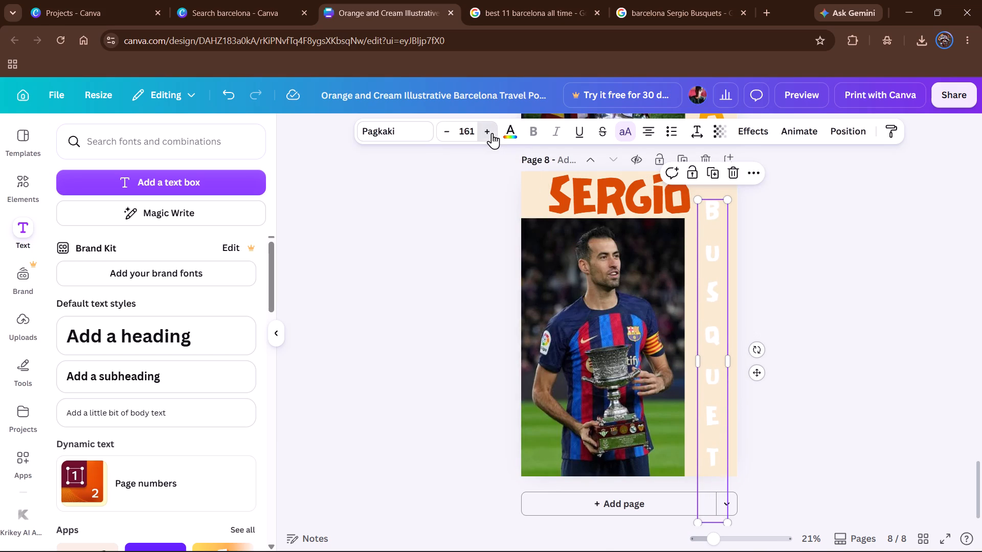
click(492, 133)
Align the top of the BUSQUETS column with the photo's top edge and reduce its font size to 154.
drag(716, 243, 716, 253)
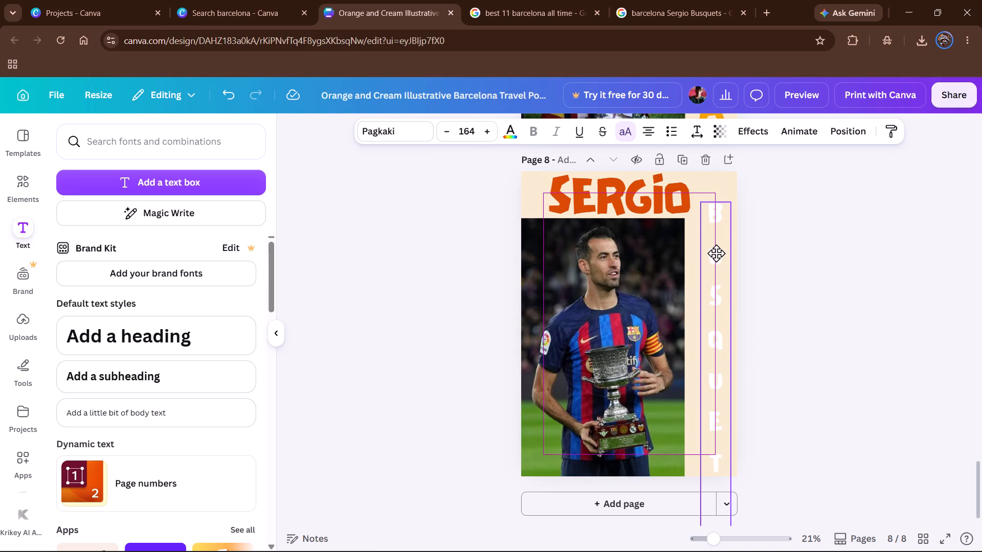
drag(716, 253, 712, 262)
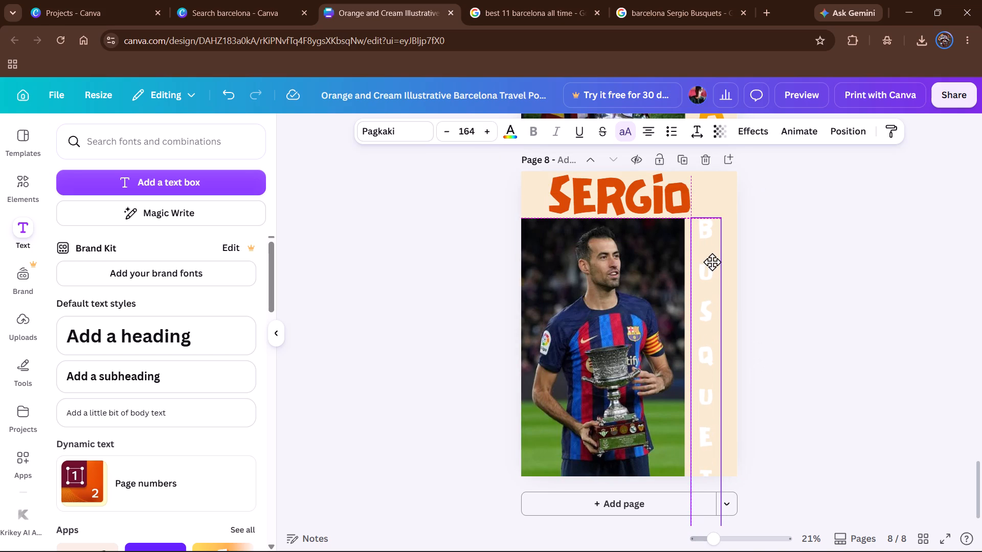
drag(712, 262, 713, 261)
triple_click(445, 132)
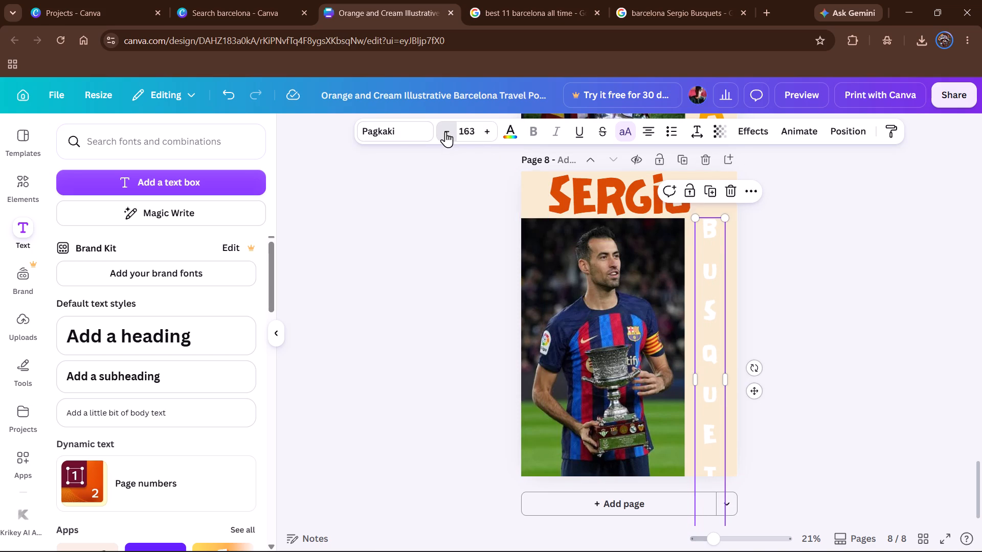
triple_click(445, 131)
triple_click(445, 131)
click(445, 131)
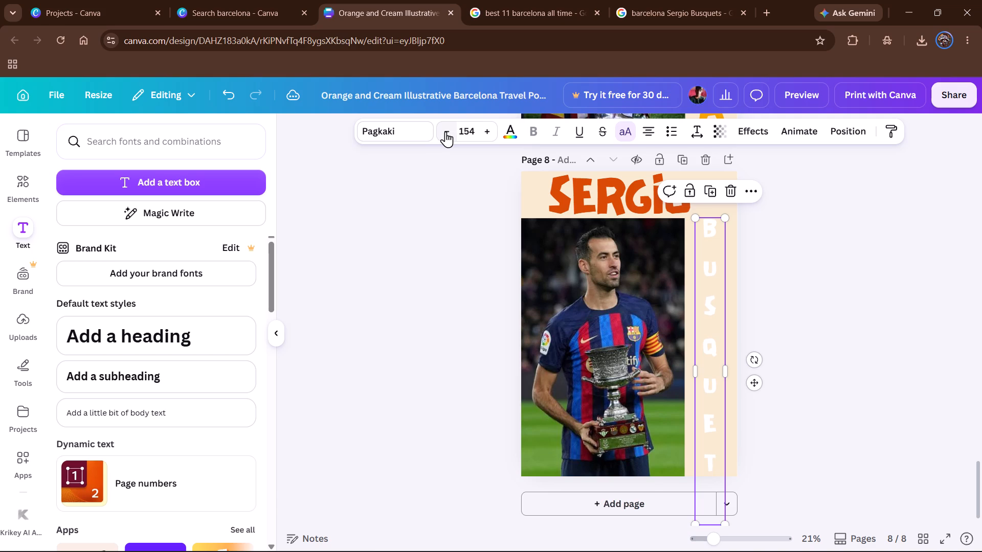
Recolour the BUSQUETS text with the design's yellow-orange text colour.
click(520, 129)
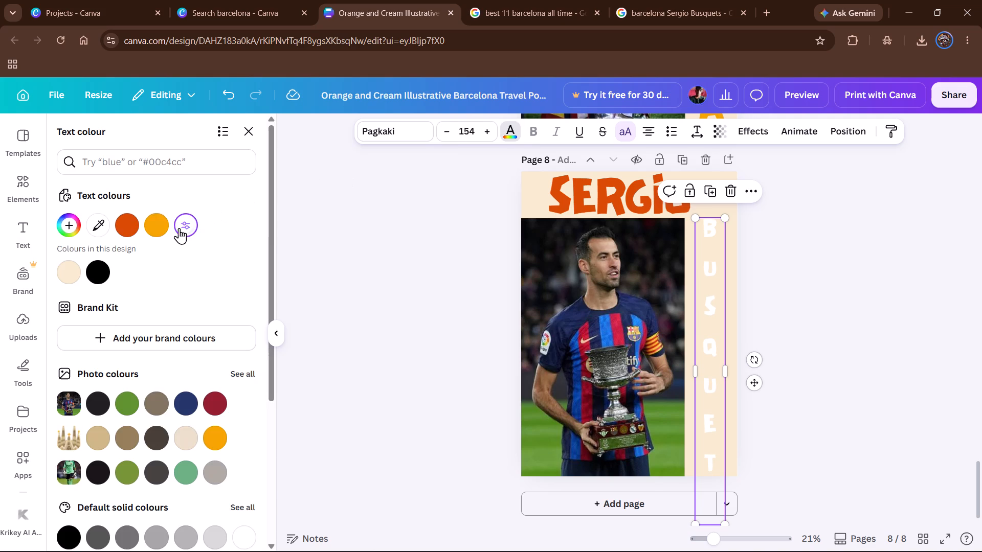
click(164, 226)
click(789, 317)
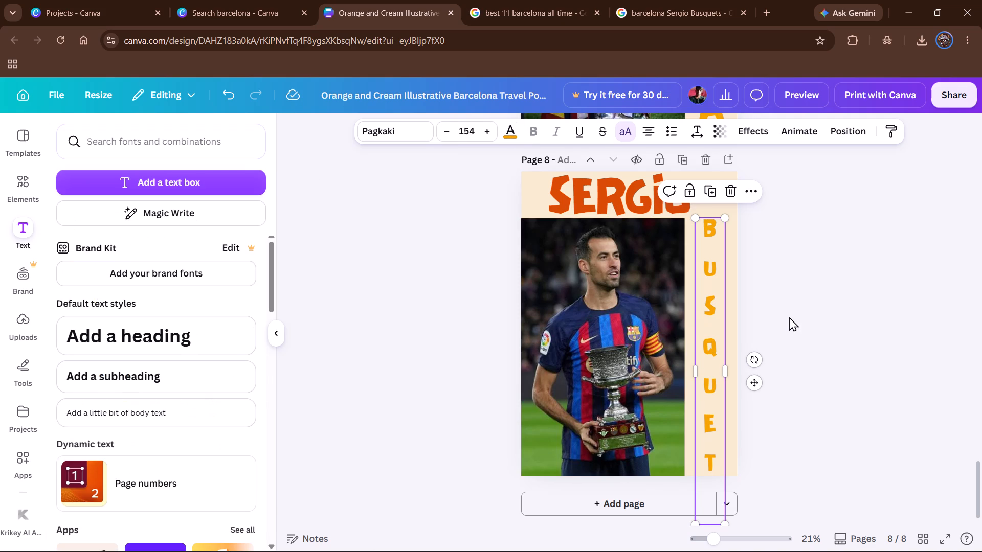
click(365, 376)
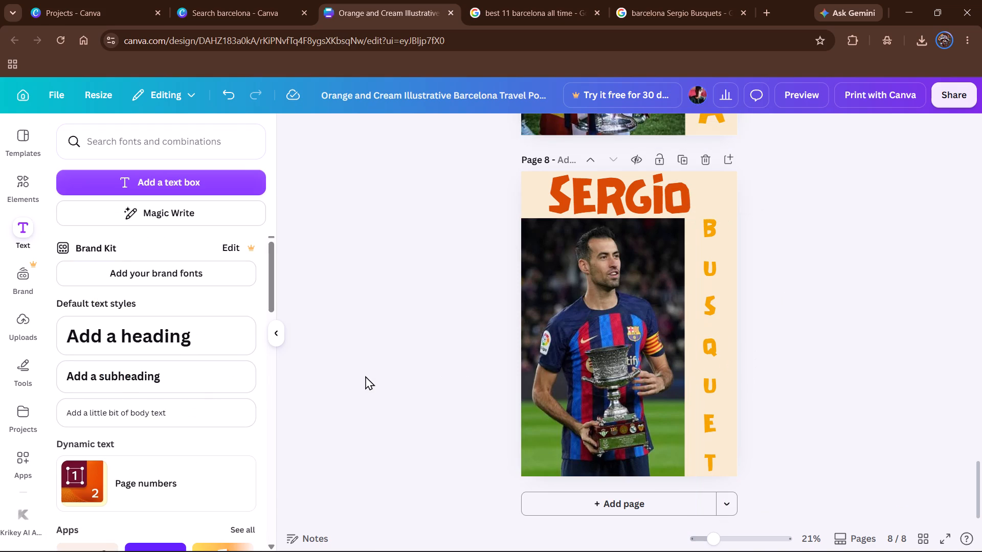
Apply the Ascend text animation to the SERGIO heading, playing on enter.
scroll(414, 336, up, 2)
scroll(414, 336, down, 3)
click(652, 192)
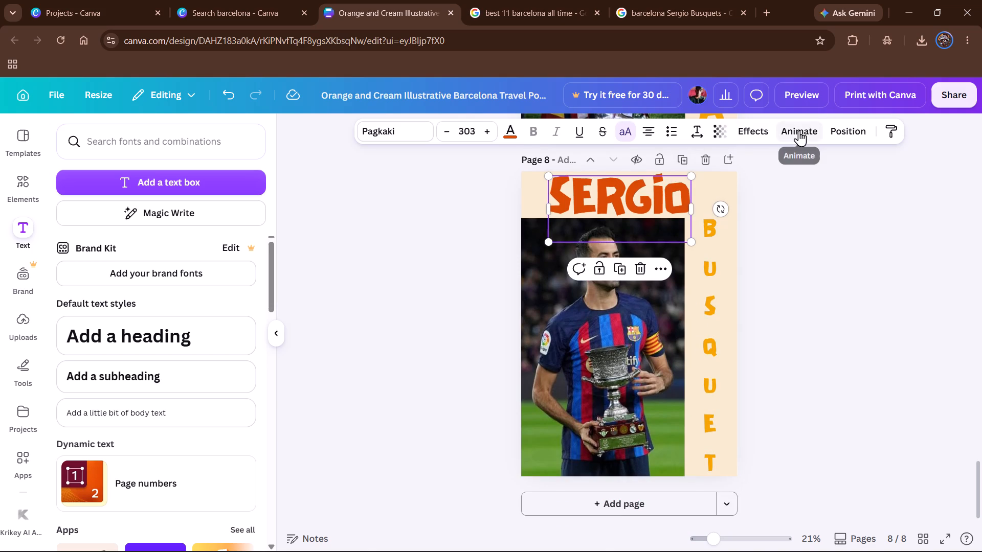
click(799, 130)
click(176, 377)
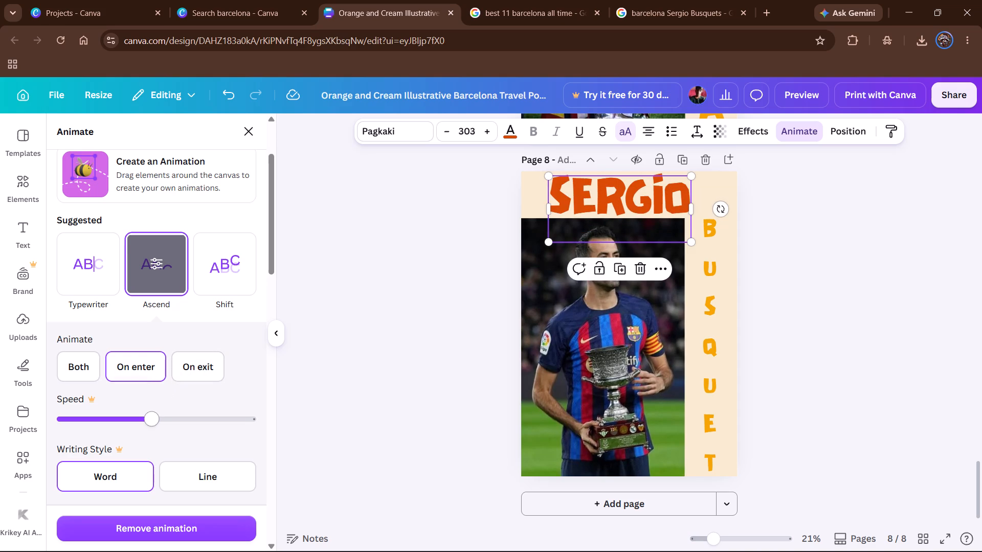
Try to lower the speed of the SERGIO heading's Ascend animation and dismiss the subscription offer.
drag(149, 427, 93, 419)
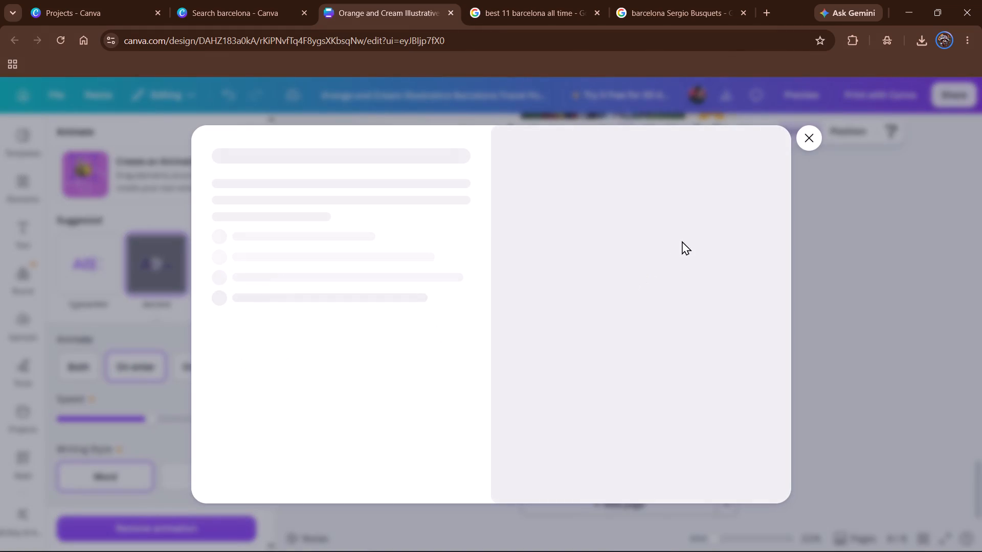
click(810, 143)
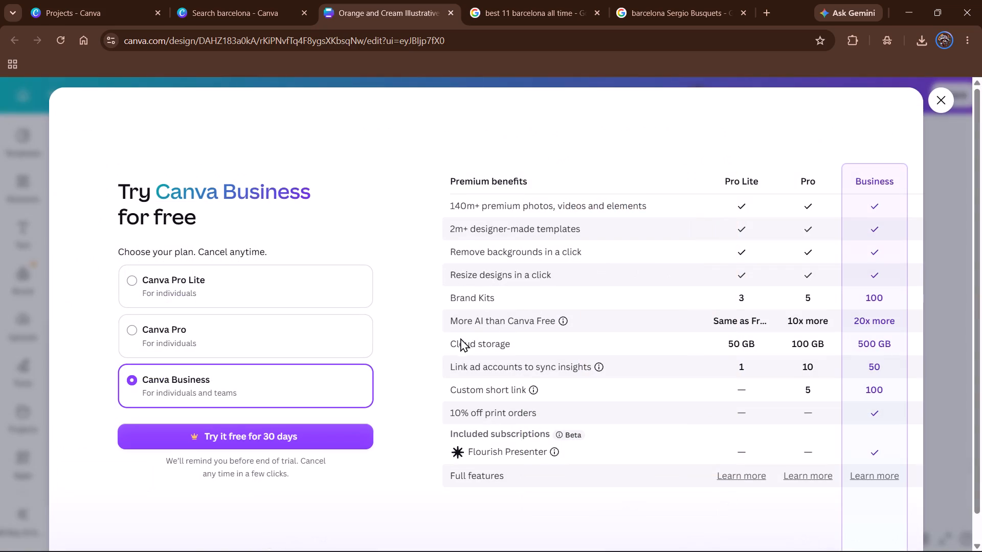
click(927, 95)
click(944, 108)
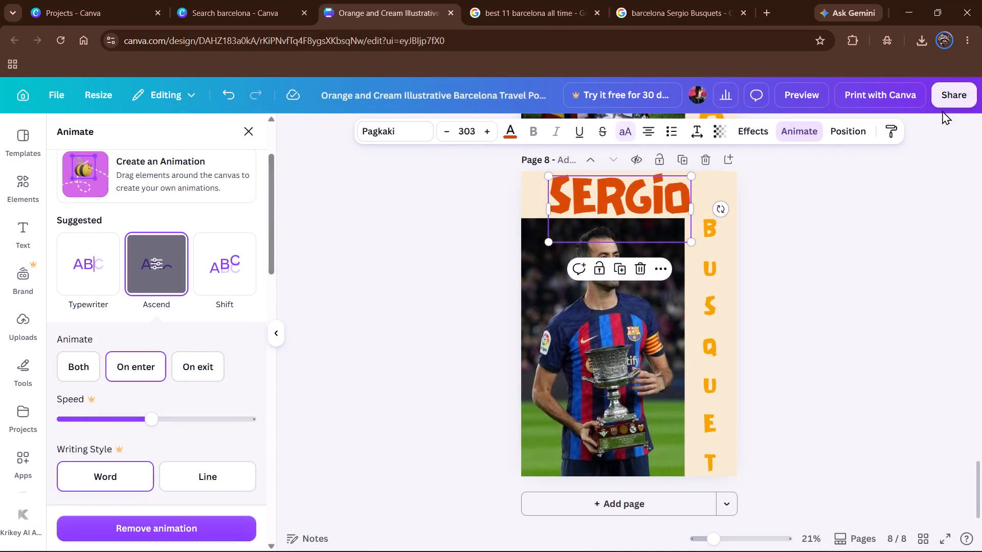
Change the SERGIO heading's text animation to Bounce.
scroll(137, 360, down, 3)
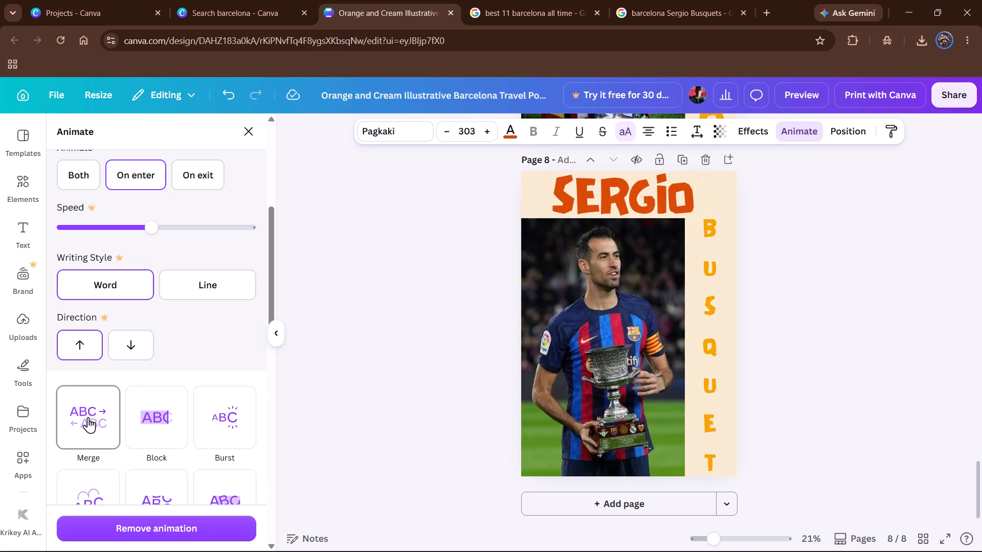
click(91, 494)
Apply the Pan animation to the vertical BUSQUETS text on page 8.
click(703, 319)
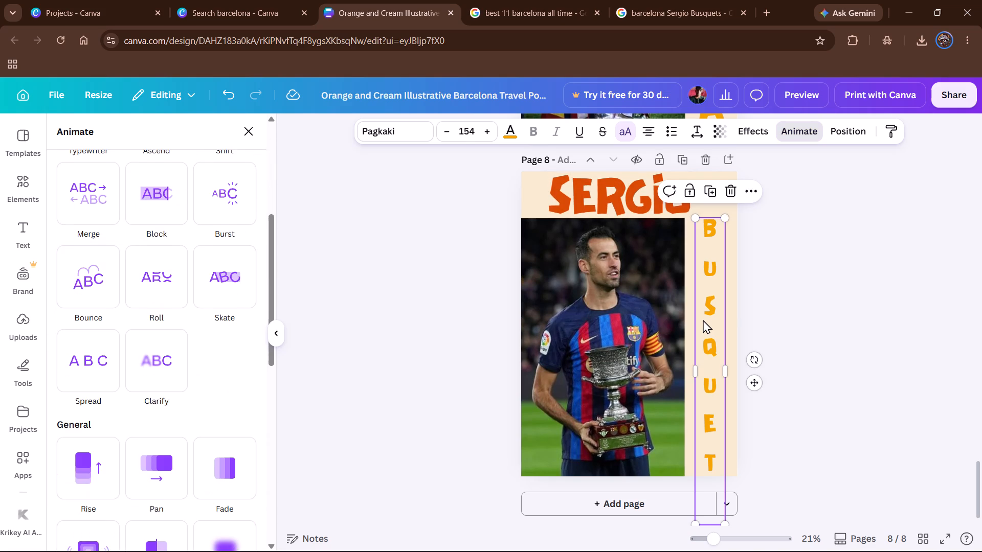
scroll(145, 399, down, 2)
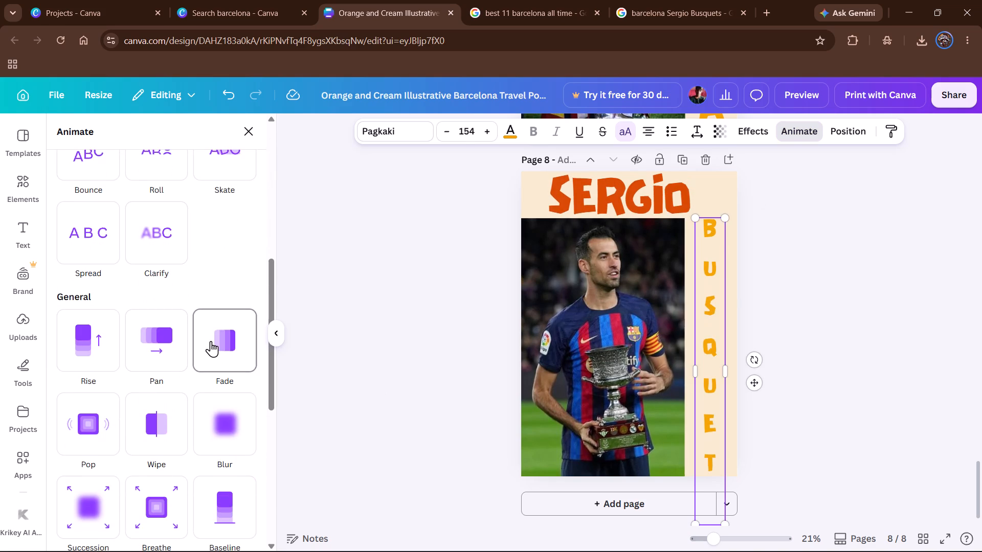
click(178, 350)
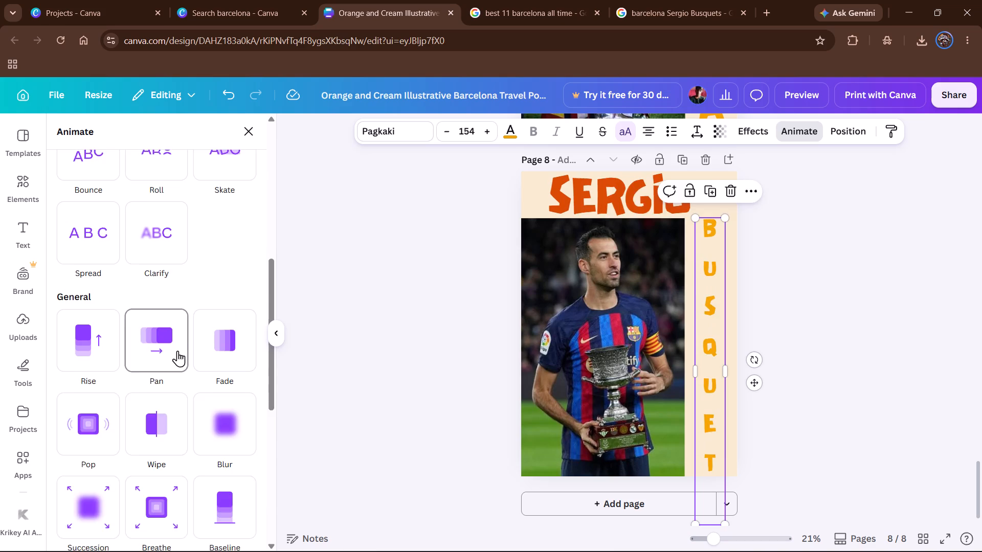
Add a new blank page after the Sergio Busquets page.
scroll(863, 409, down, 3)
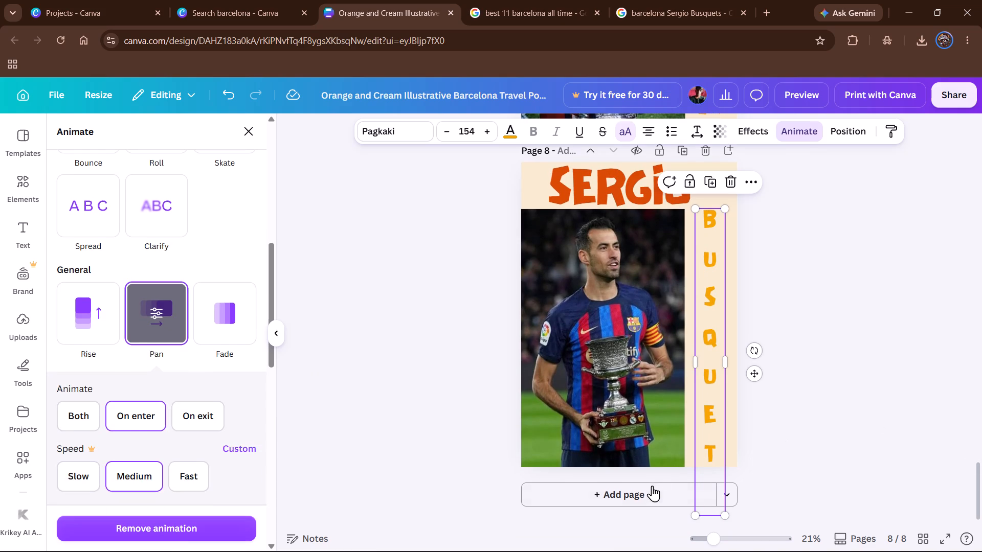
click(646, 487)
Copy Xavi Hernández from the all-time eleven list, search Google Images for him, and filter the results by Barcelona.
click(568, 0)
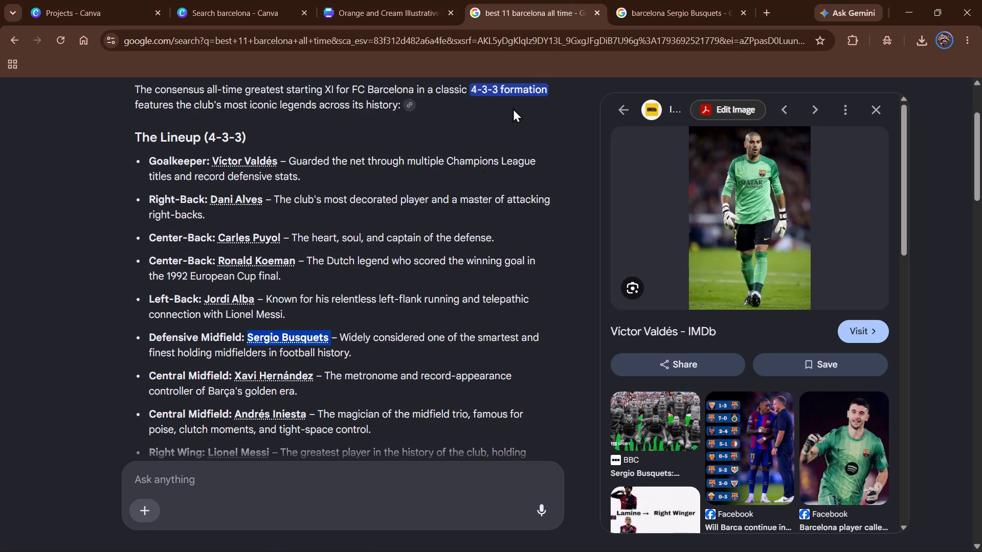
scroll(432, 272, down, 2)
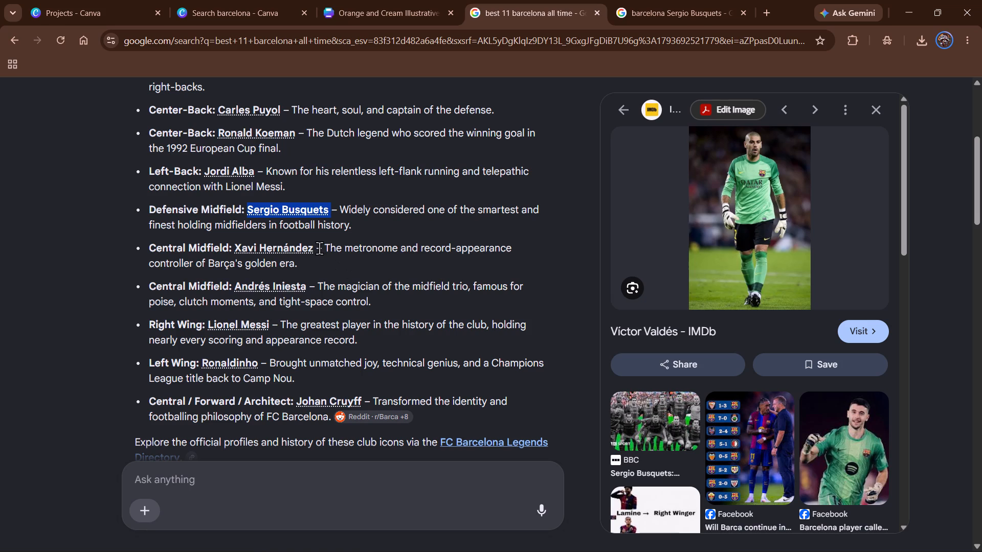
drag(312, 248, 232, 239)
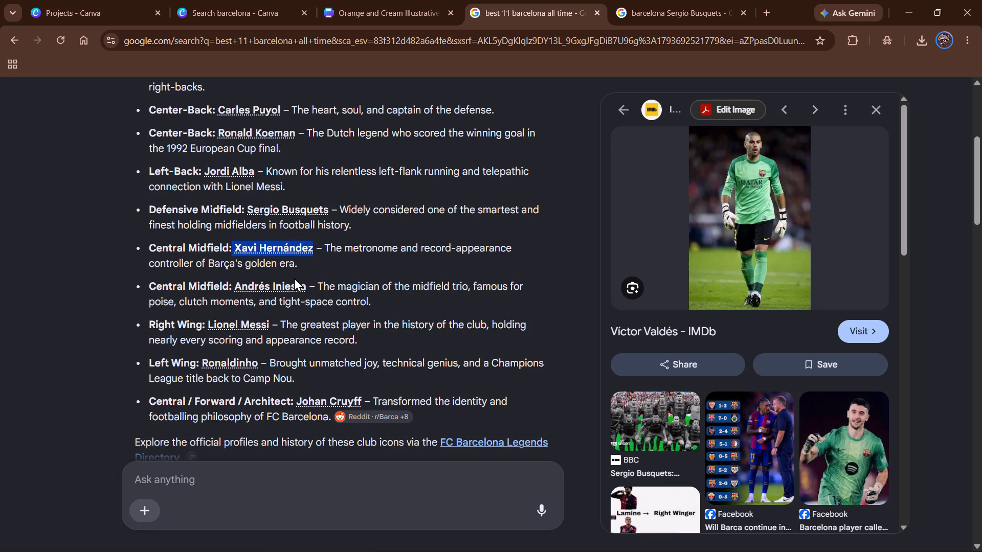
key(ctrl+c)
click(654, 0)
click(568, 101)
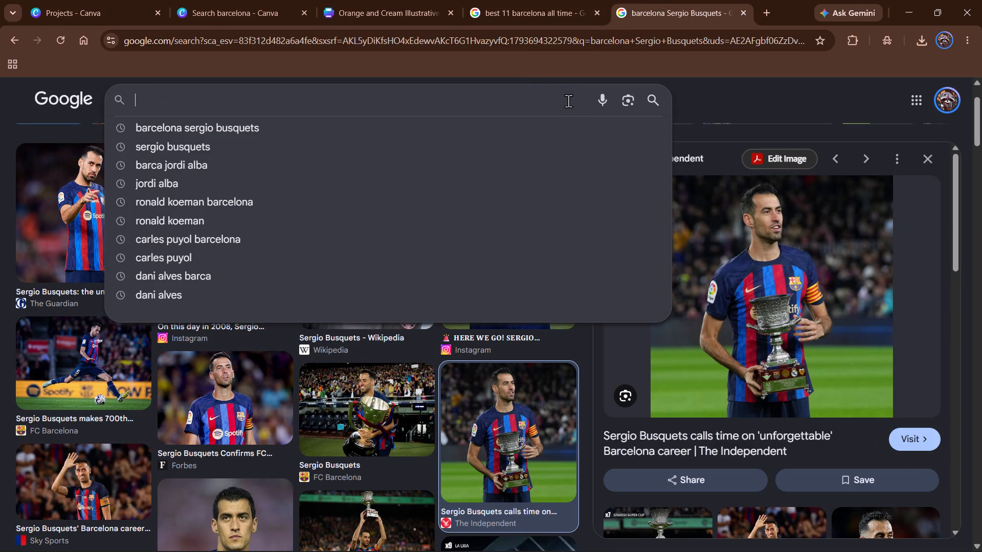
key(ctrl+v)
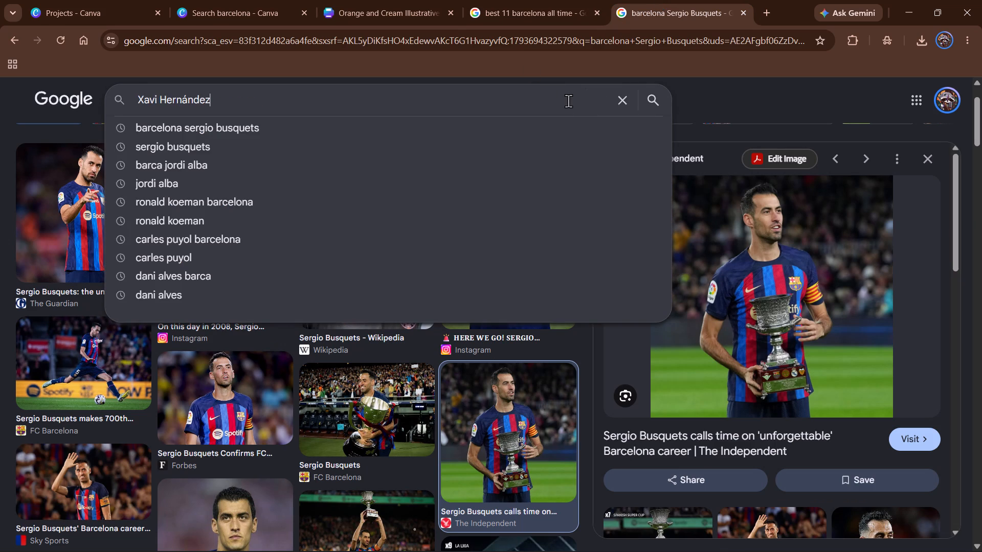
key(Return)
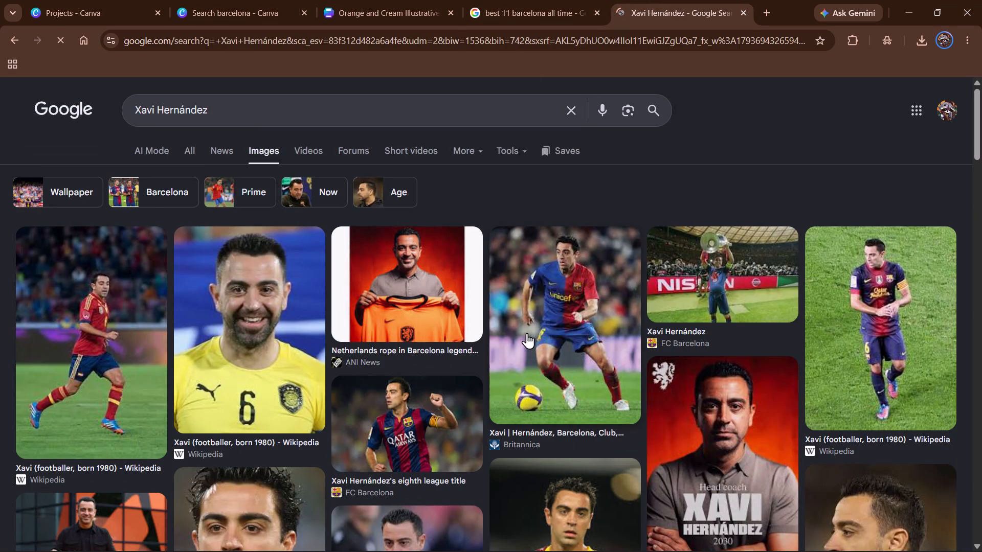
click(167, 187)
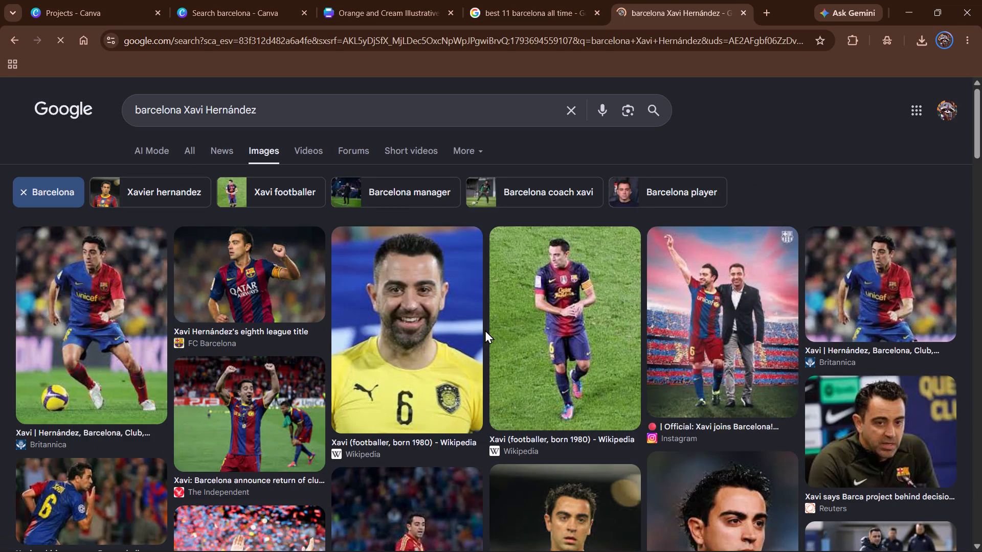
Browse the Barcelona Xavi Hernández image results for a photo suited to the poster page.
scroll(485, 330, down, 1)
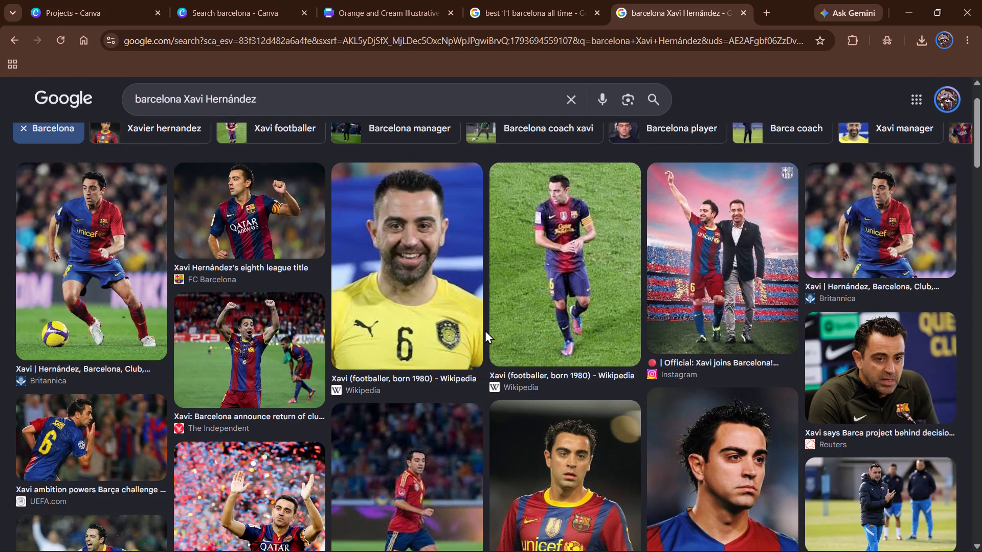
scroll(485, 330, down, 1)
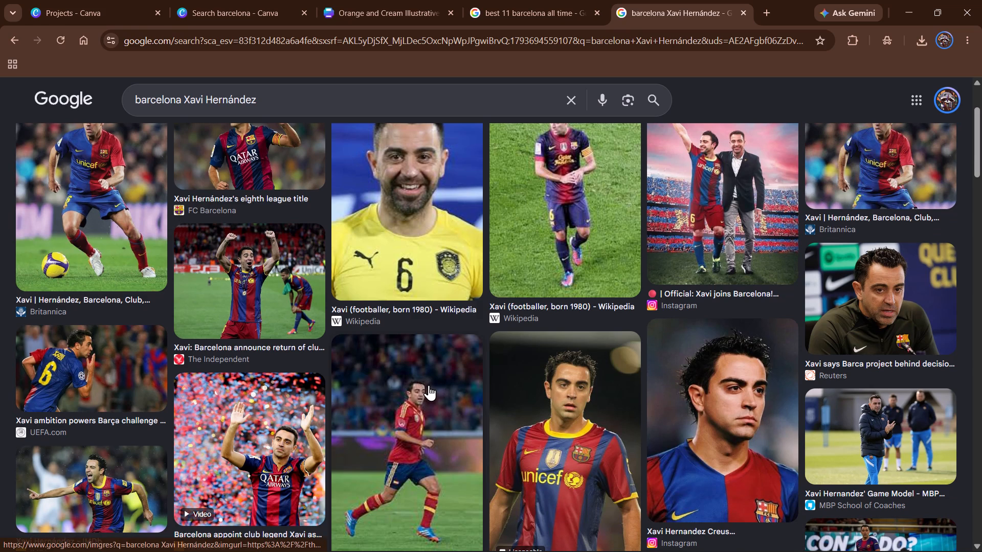
scroll(429, 385, down, 5)
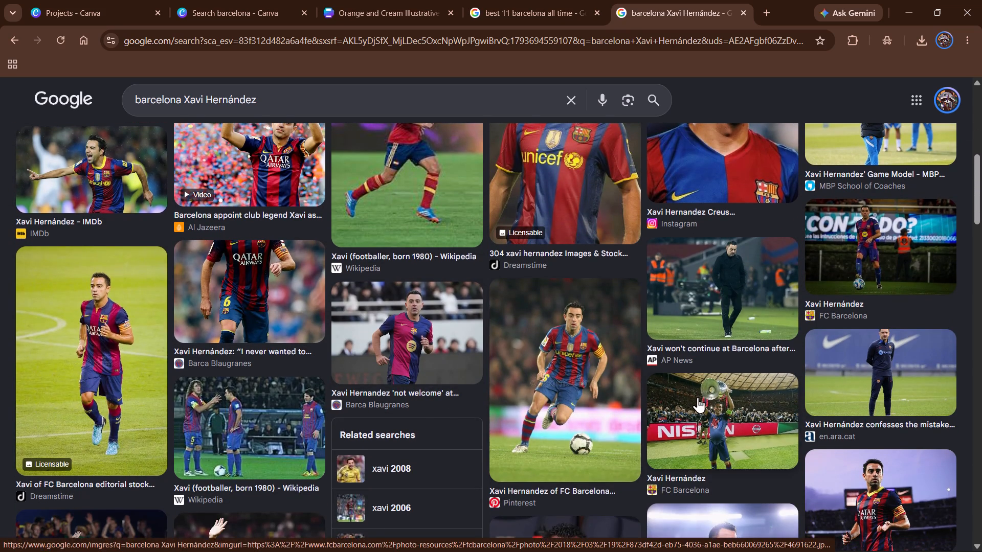
scroll(696, 399, down, 3)
scroll(696, 399, up, 10)
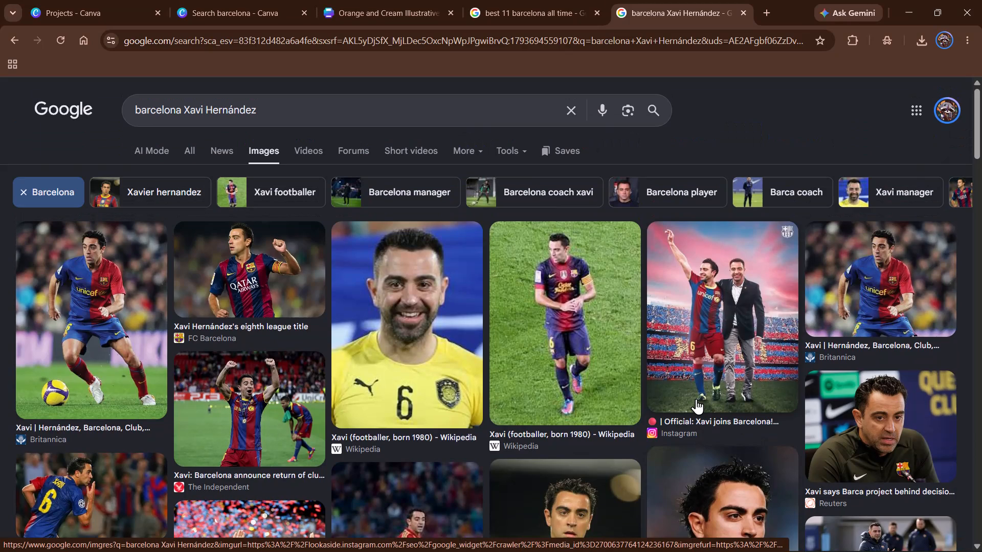
scroll(696, 399, down, 2)
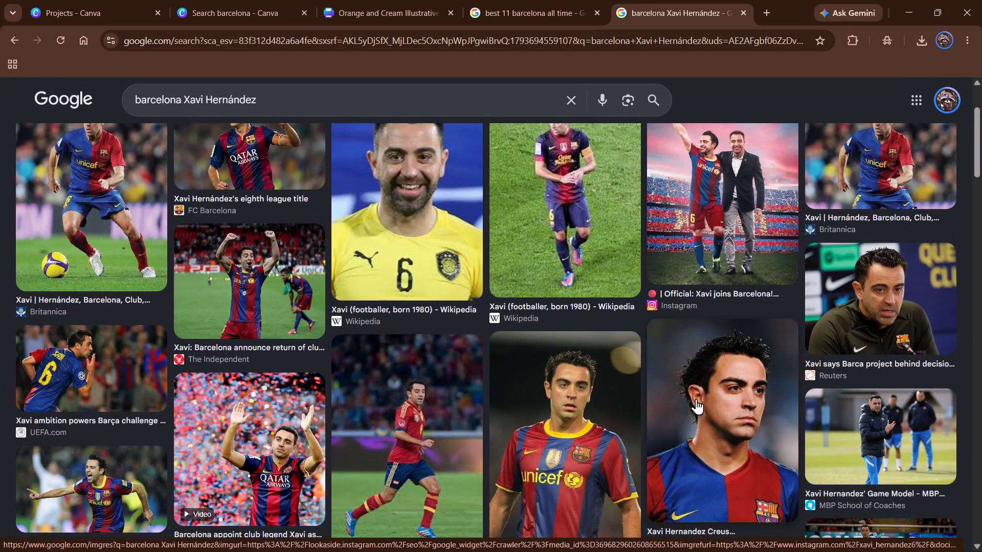
scroll(696, 399, down, 1)
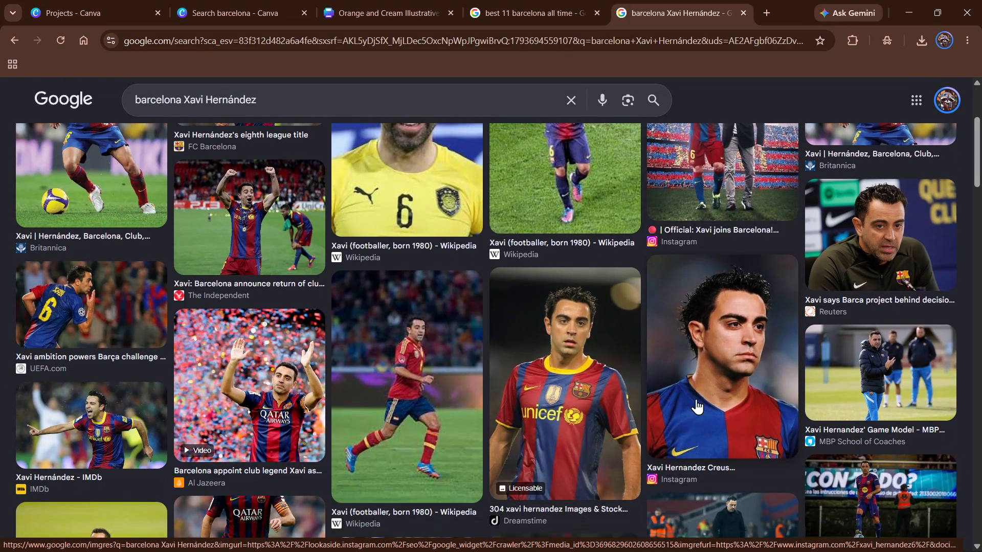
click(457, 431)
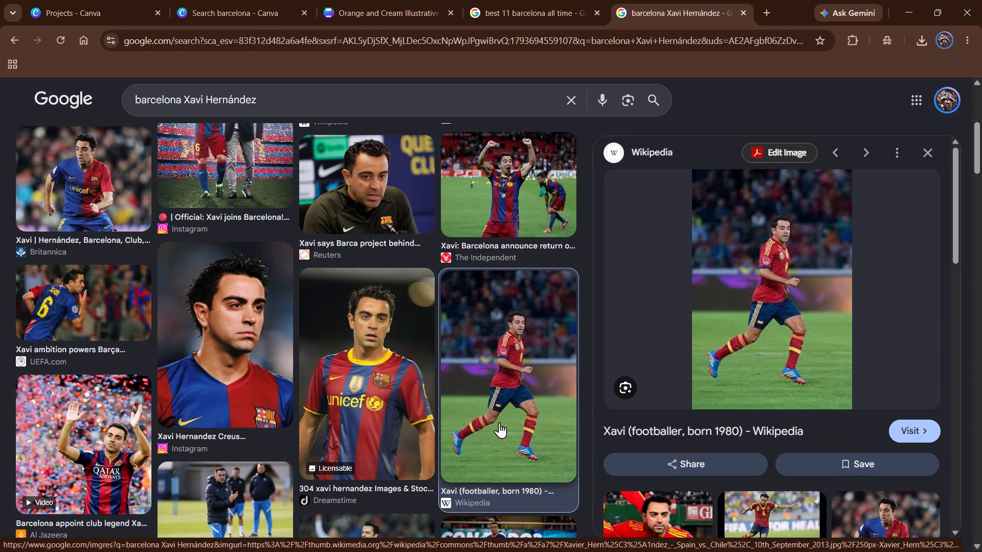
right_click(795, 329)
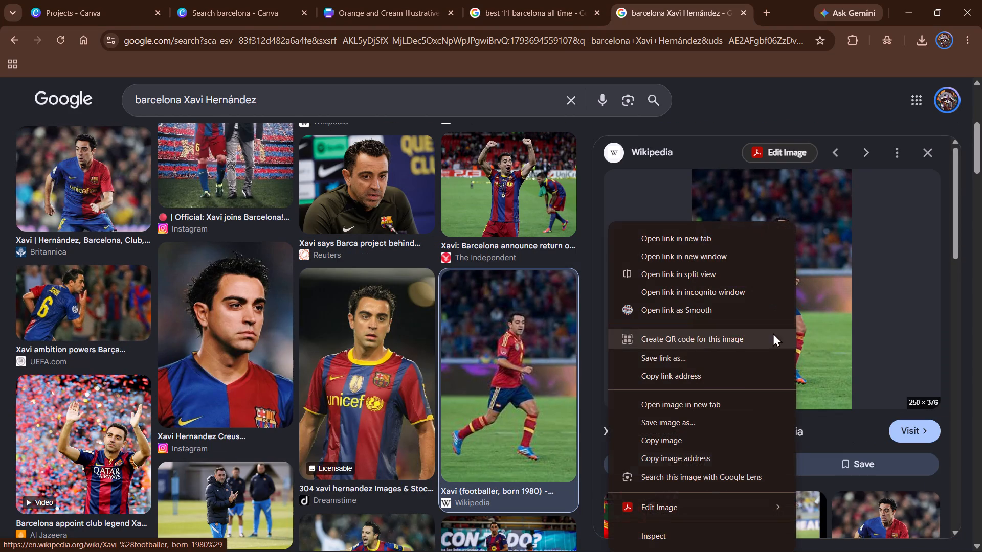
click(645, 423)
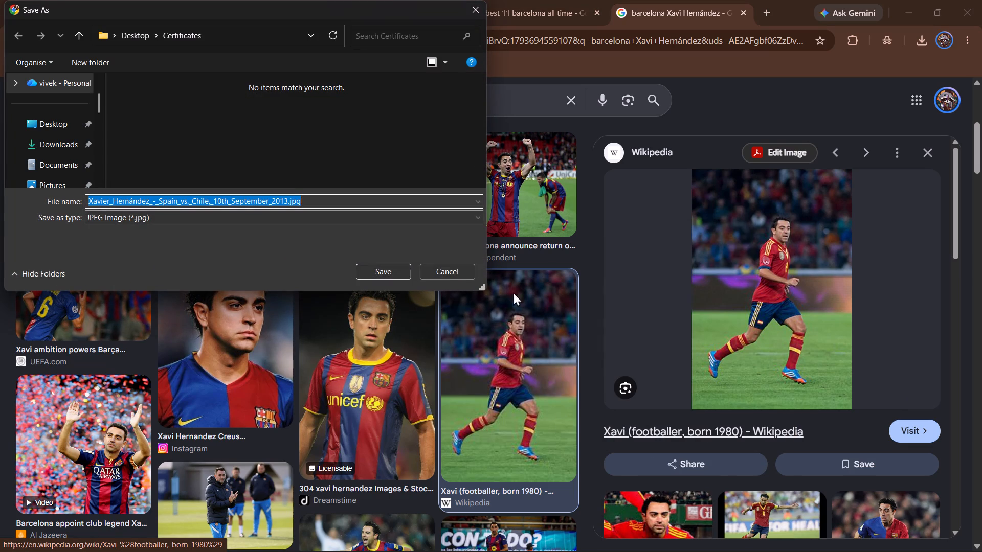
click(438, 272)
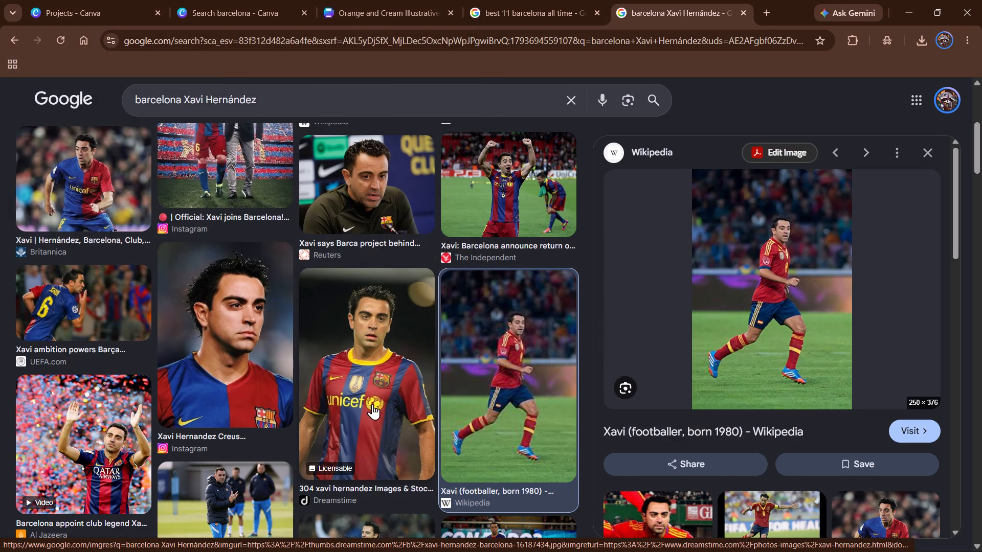
Save the Dreamstime photo of Xavi in the unicef Barcelona shirt as images (20).jpeg in the Certificates folder.
click(372, 404)
right_click(787, 338)
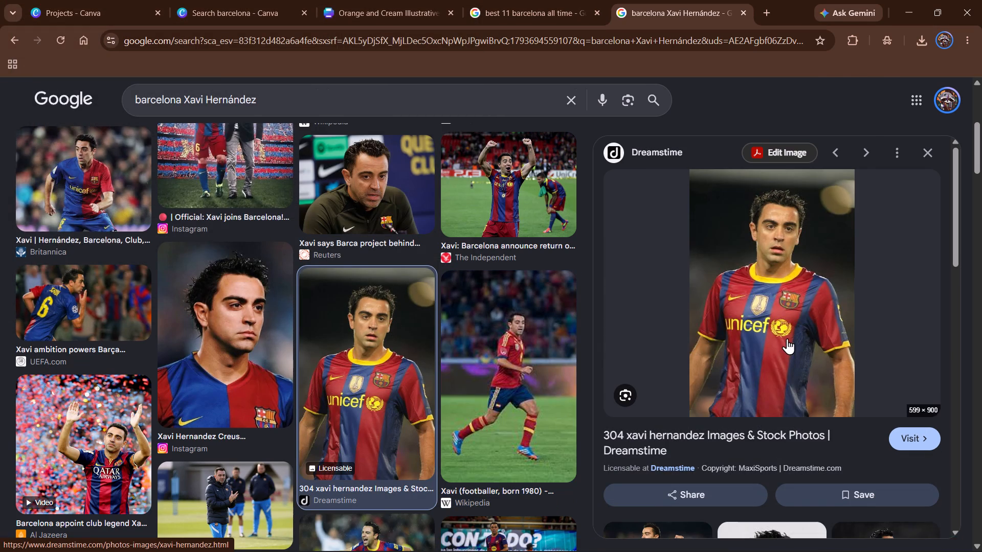
click(847, 209)
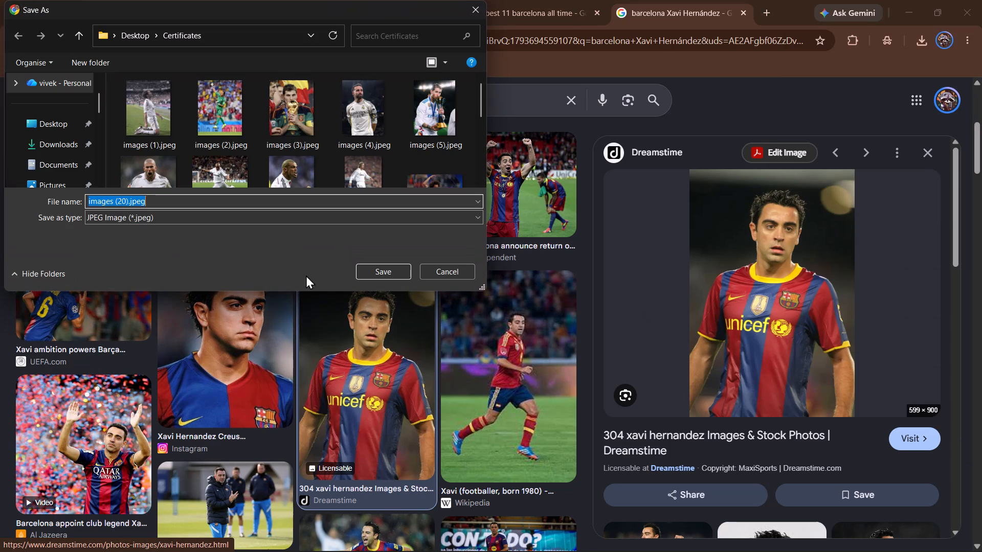
click(391, 264)
Return to the Canva poster and upload images (20).jpeg from the Certificates folder.
click(551, 0)
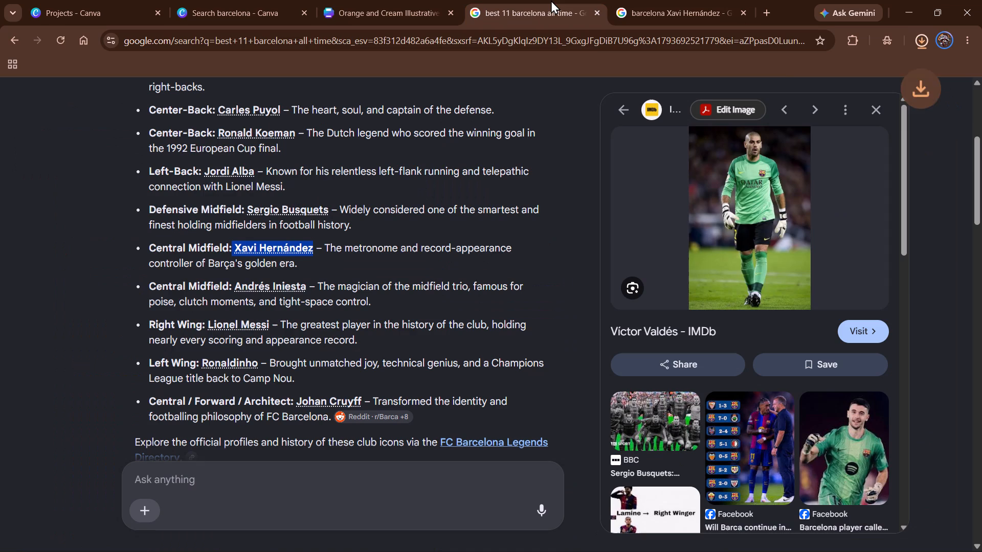
click(395, 1)
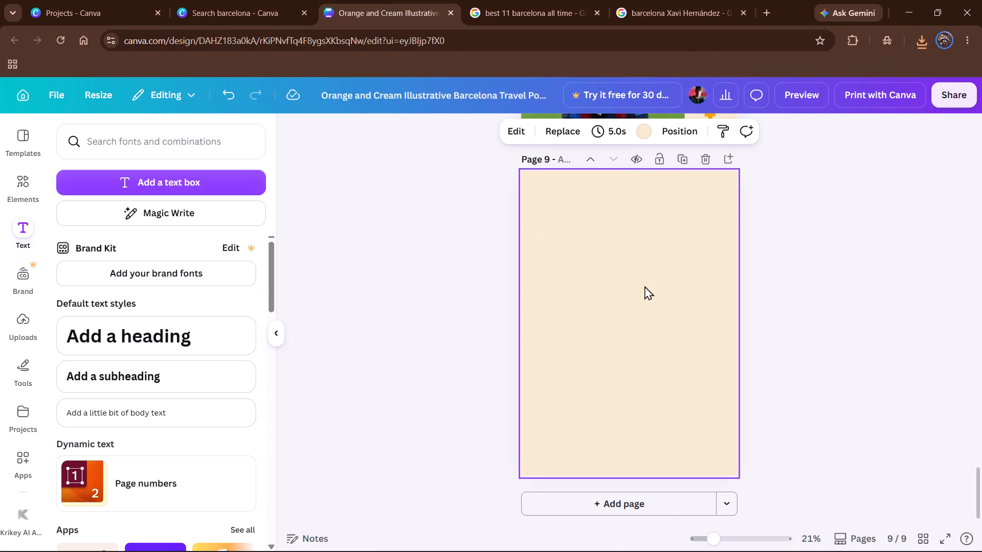
click(15, 313)
click(176, 177)
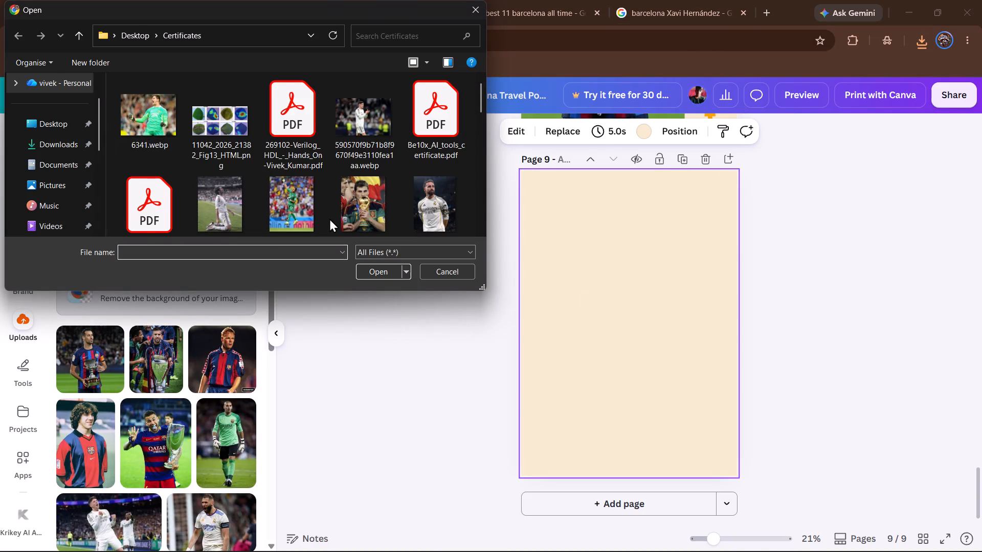
scroll(330, 216, down, 5)
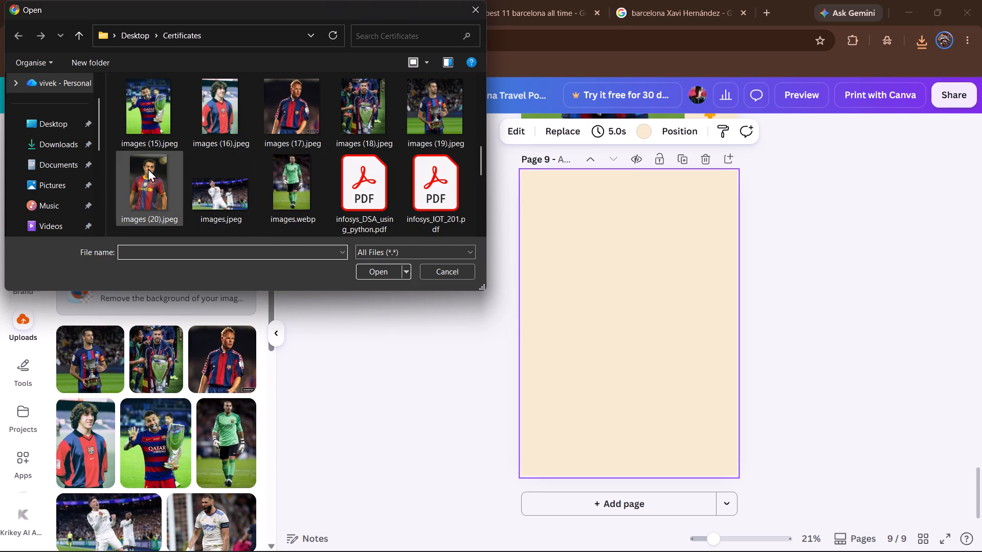
click(148, 168)
click(373, 267)
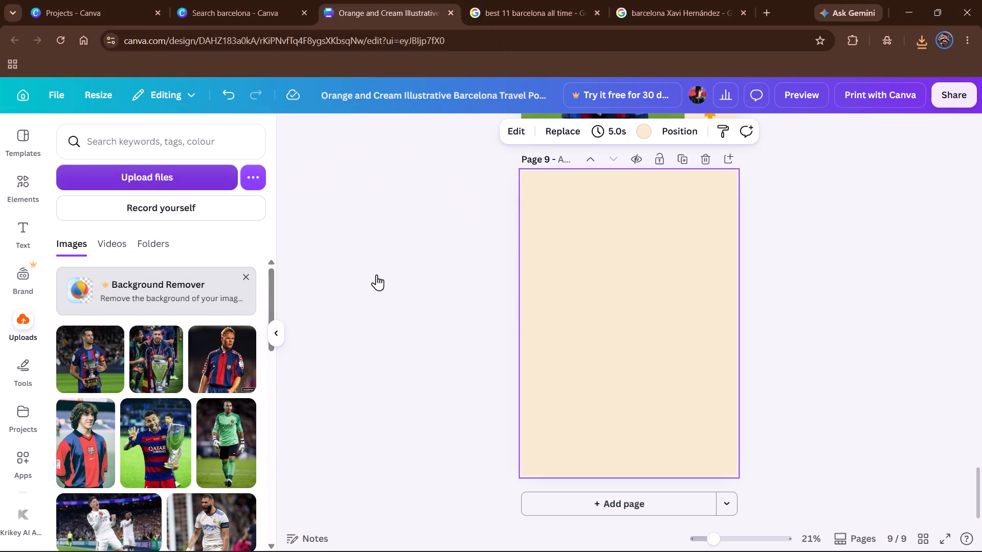
Place the uploaded Xavi photo on page 9 and enlarge it to about 32.8 wide, flush with the page's left and bottom edges.
click(97, 358)
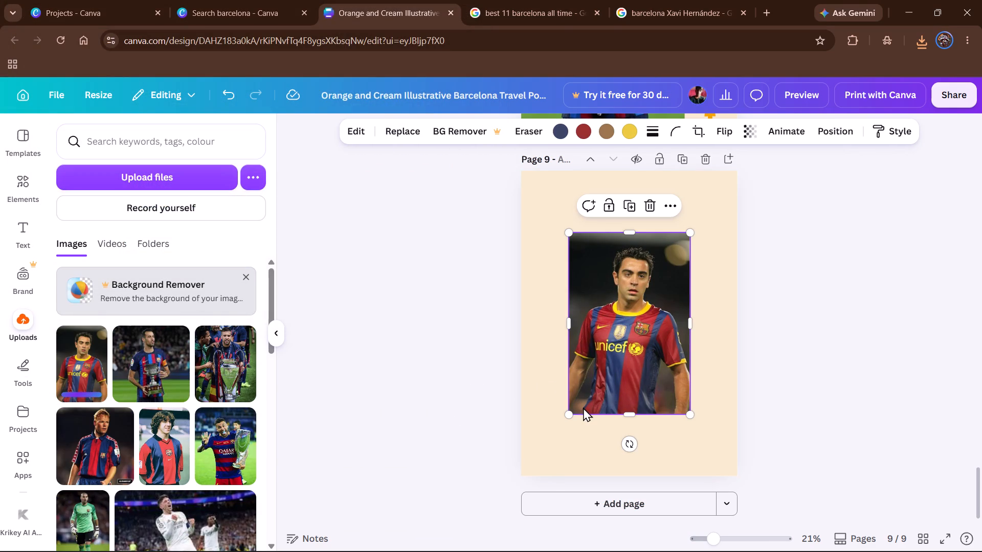
drag(568, 412, 524, 468)
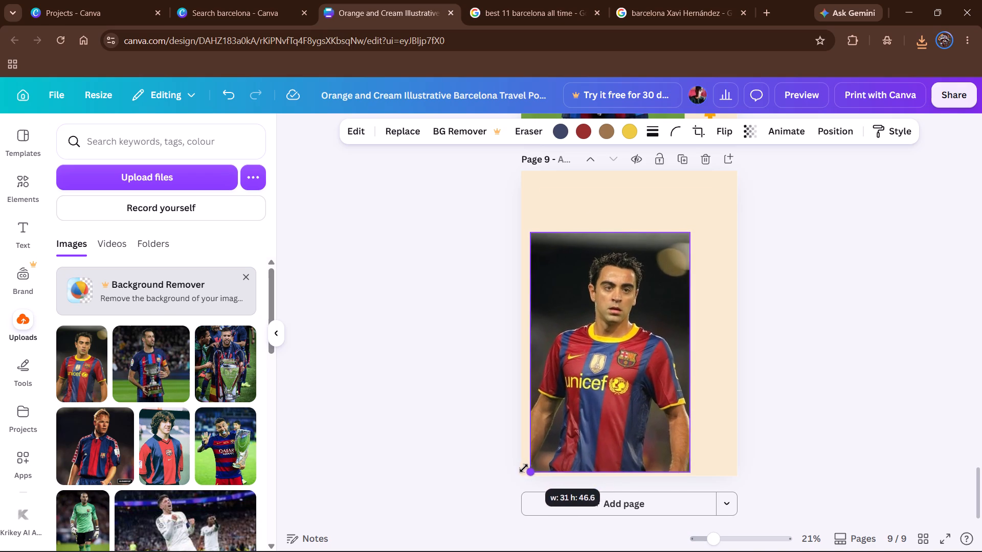
drag(524, 468, 521, 470)
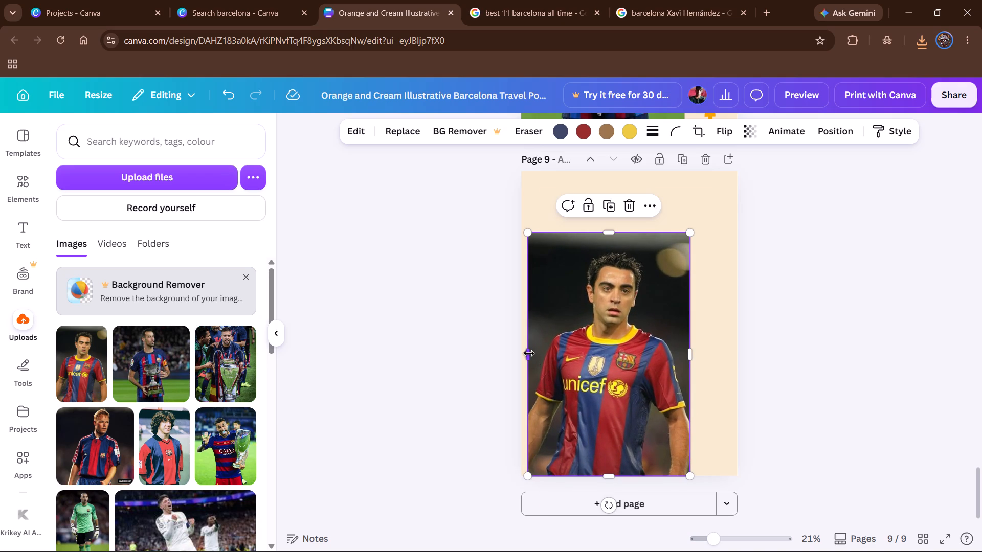
drag(529, 353, 523, 353)
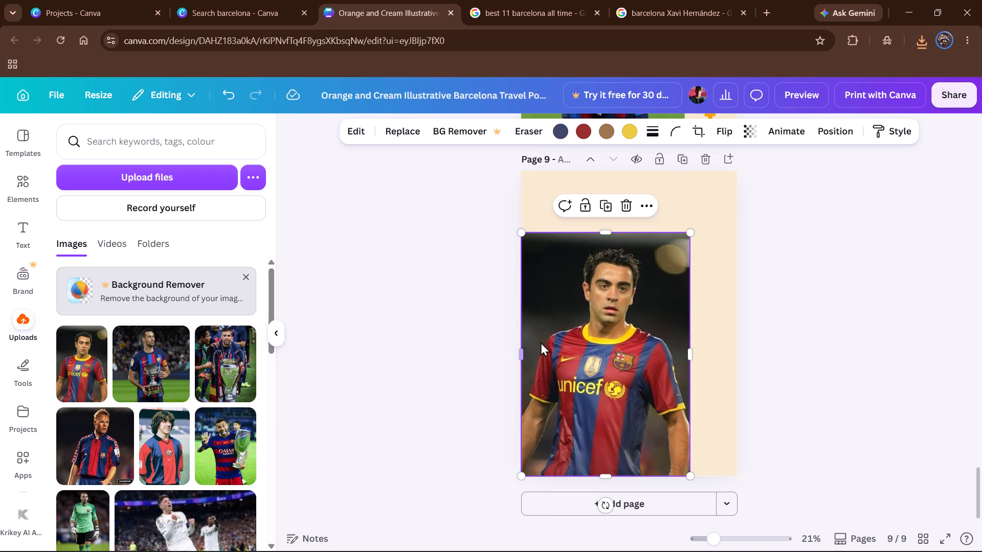
drag(609, 231, 608, 211)
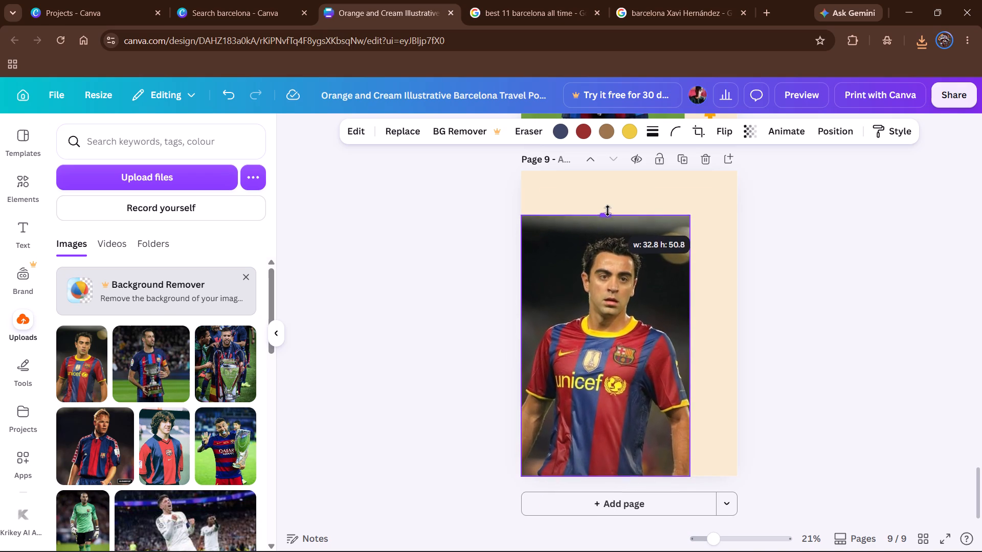
drag(608, 211, 610, 211)
drag(610, 214, 609, 234)
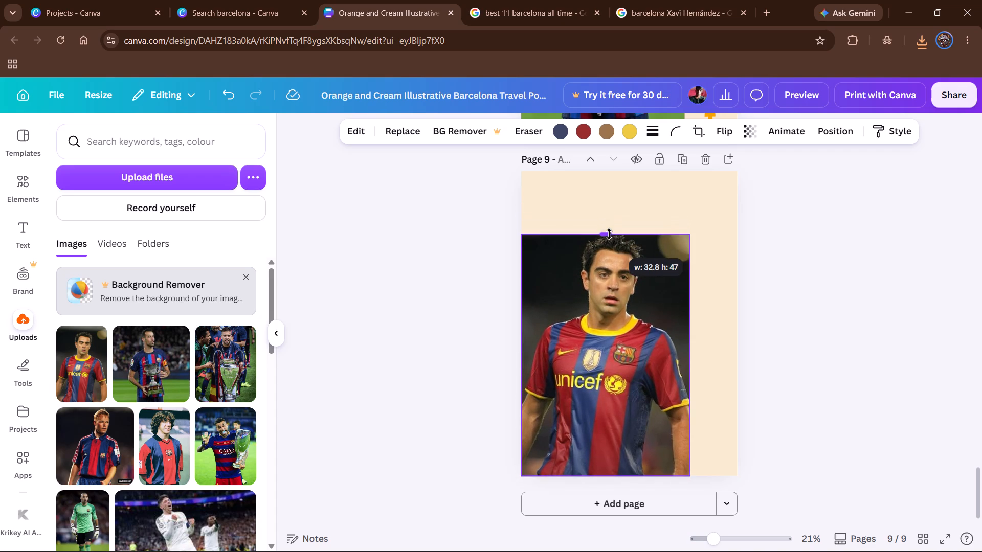
drag(609, 234, 610, 229)
drag(599, 311, 599, 293)
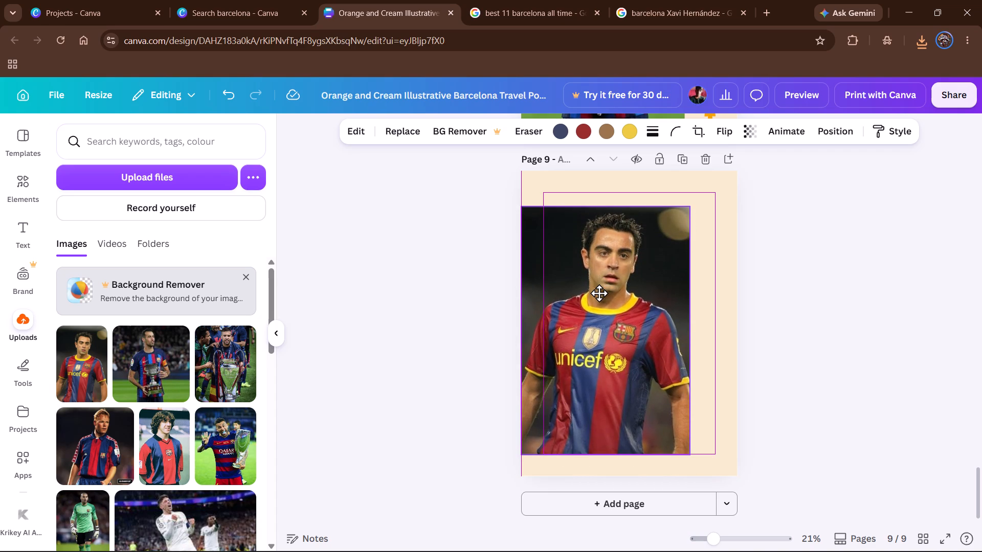
drag(599, 293, 599, 293)
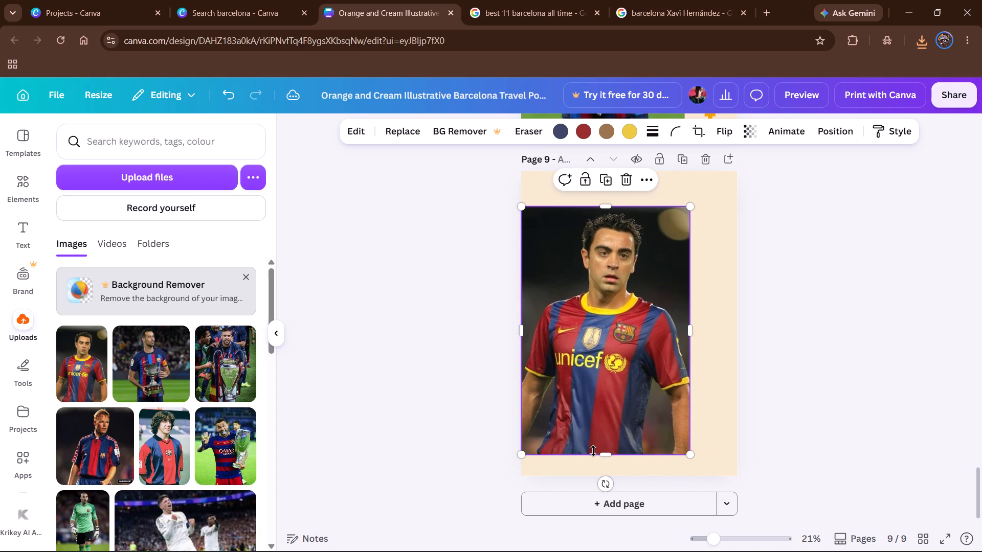
drag(598, 450, 595, 467)
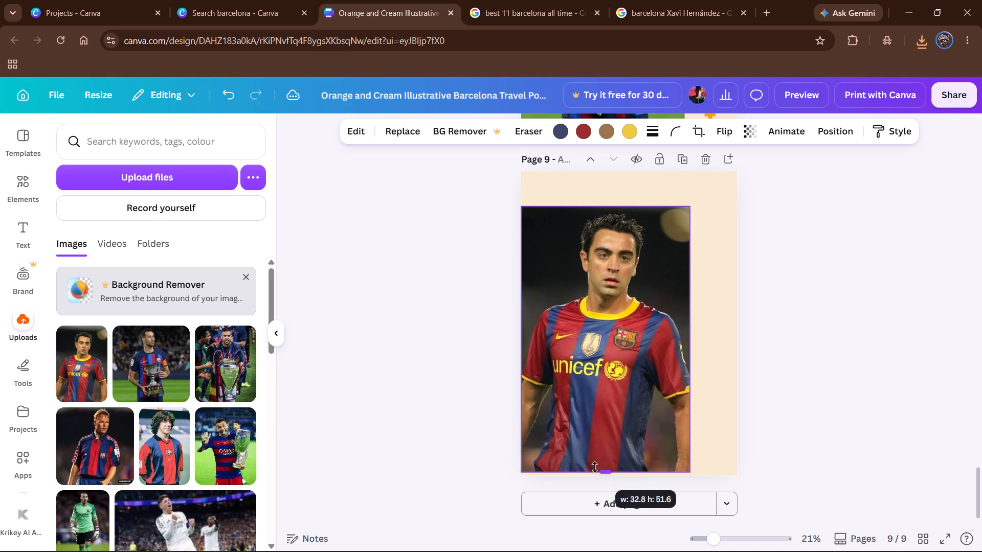
drag(595, 467, 594, 468)
click(868, 277)
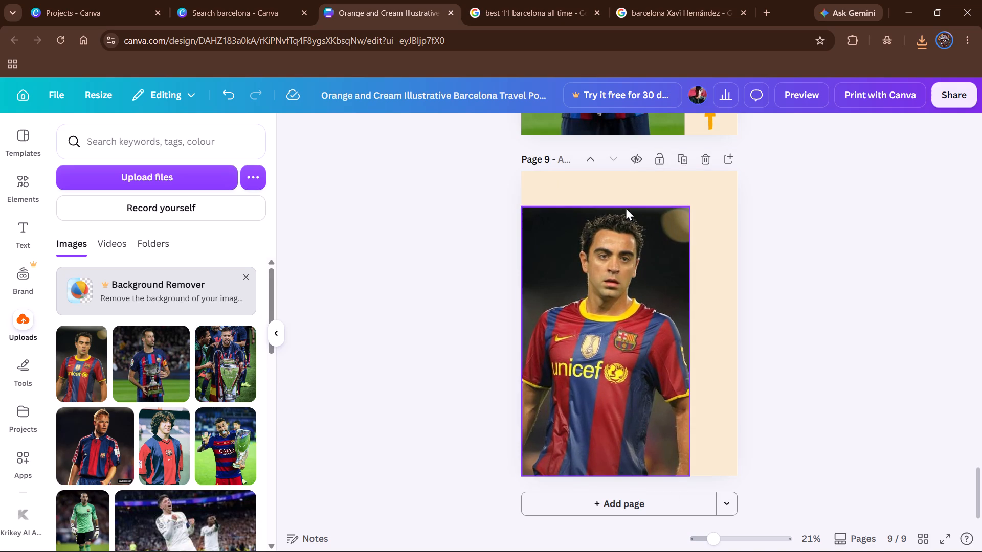
Lower and slightly shrink the Xavi photo on page 9, keeping it in the bottom-left corner with more space above for a title.
click(609, 223)
click(606, 204)
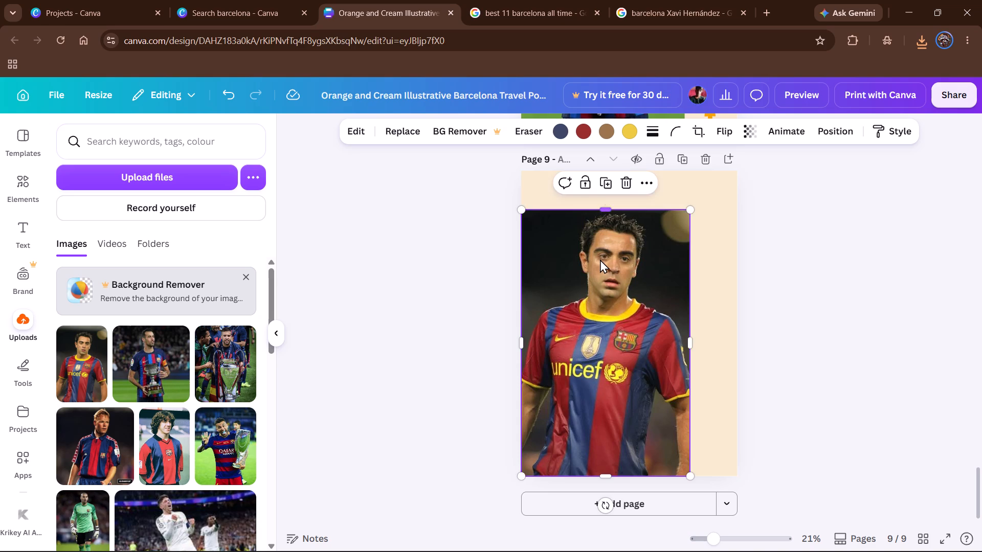
drag(600, 260, 599, 266)
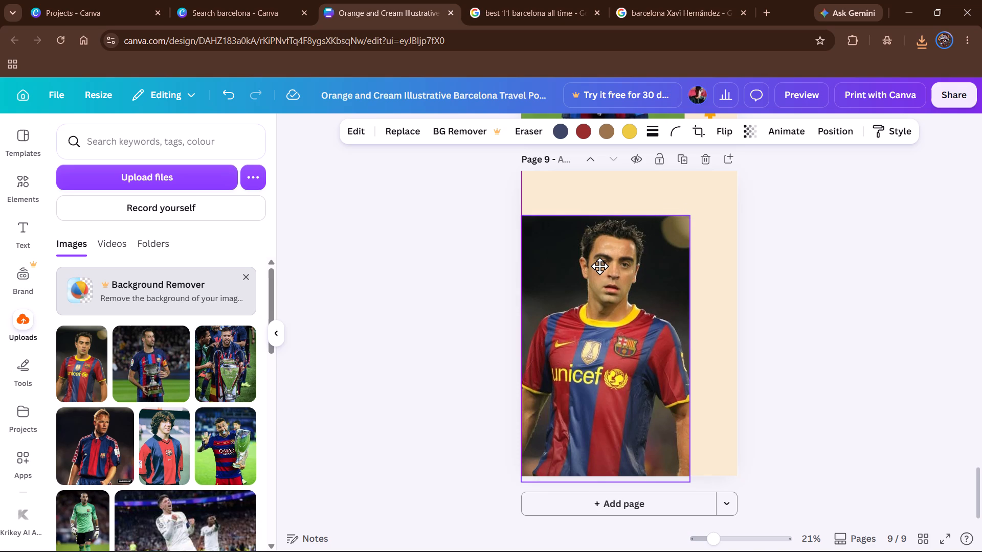
drag(599, 266, 599, 268)
scroll(782, 287, up, 2)
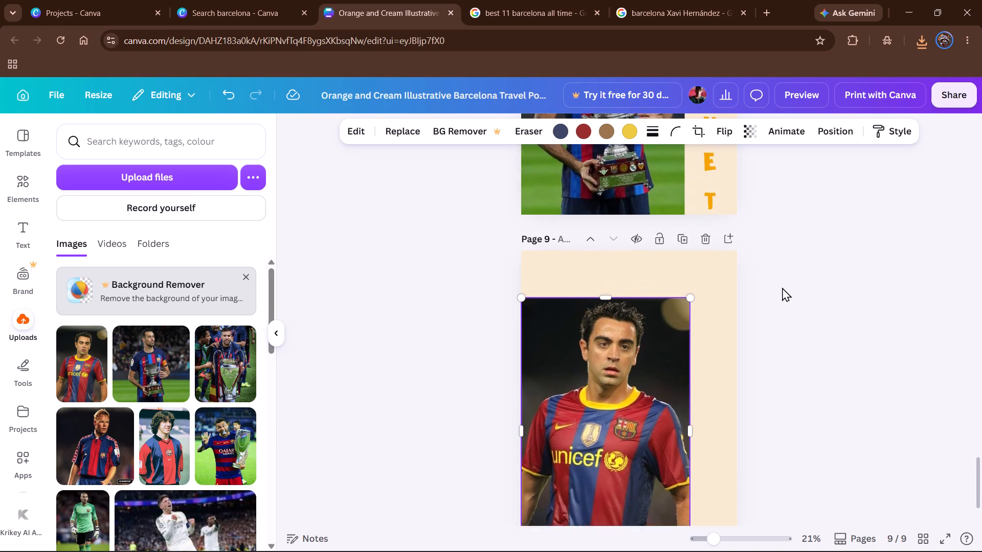
scroll(782, 287, up, 4)
scroll(782, 287, down, 4)
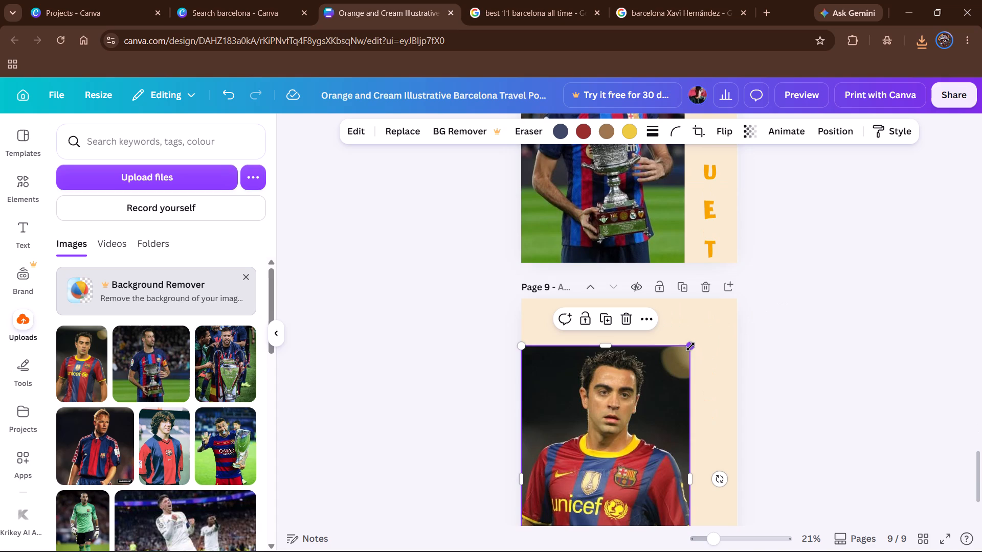
click(690, 347)
scroll(661, 364, down, 1)
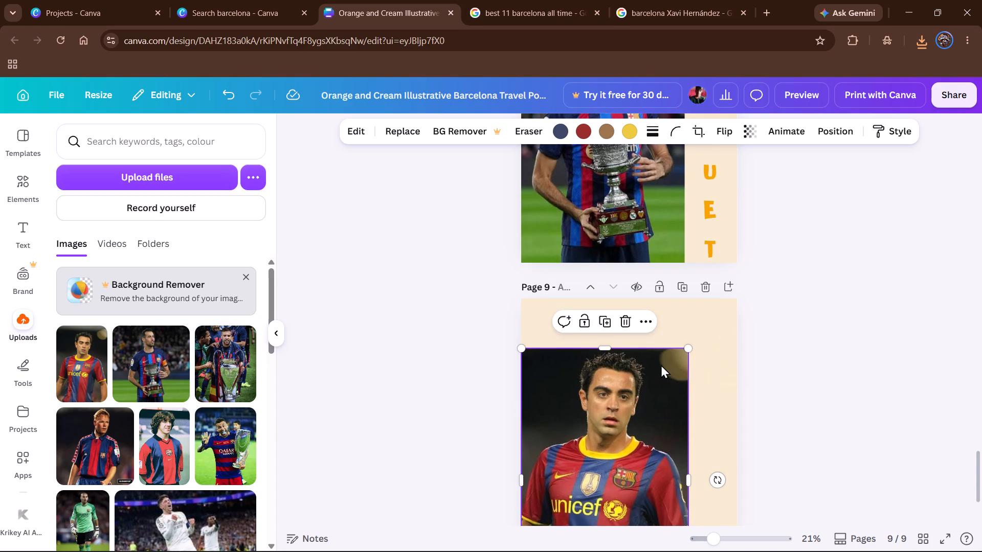
scroll(661, 364, down, 3)
drag(605, 484, 605, 477)
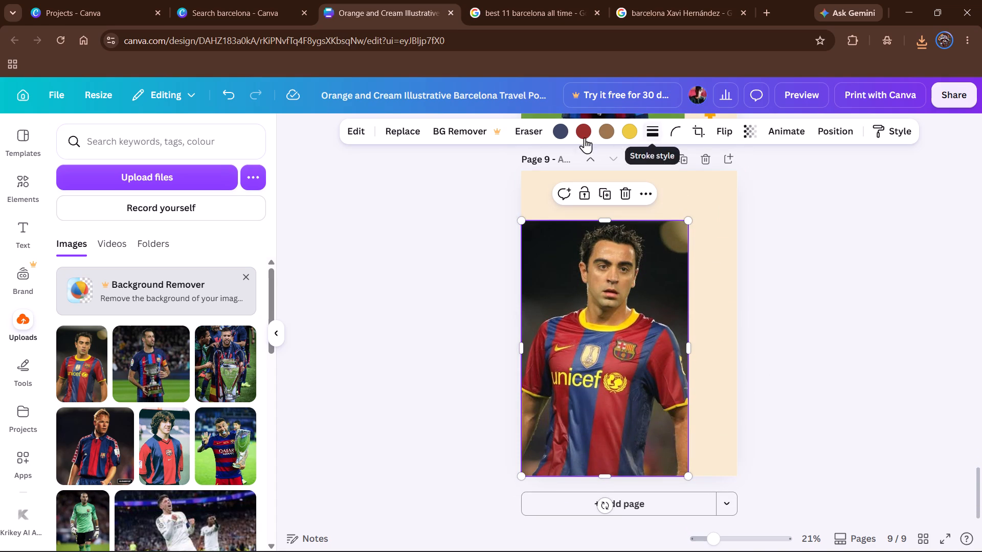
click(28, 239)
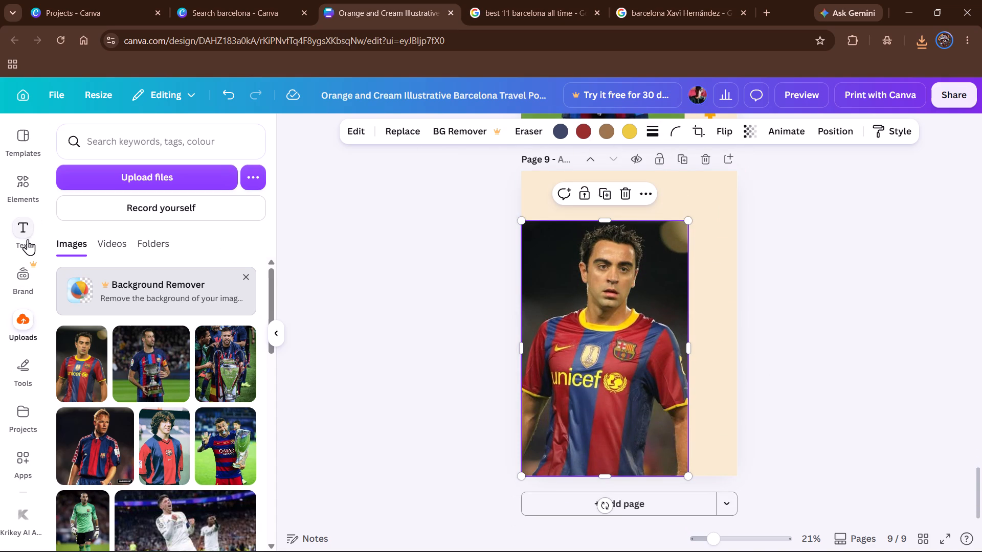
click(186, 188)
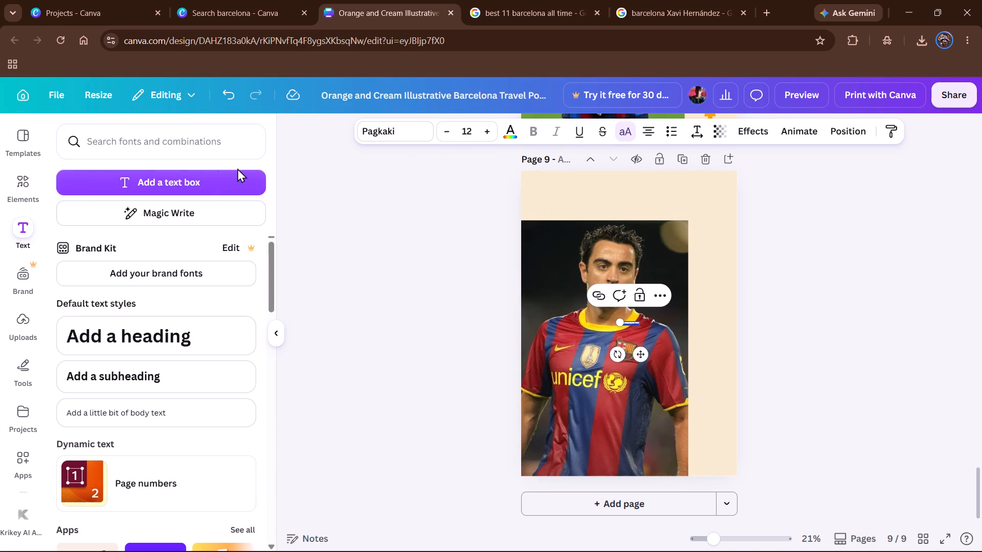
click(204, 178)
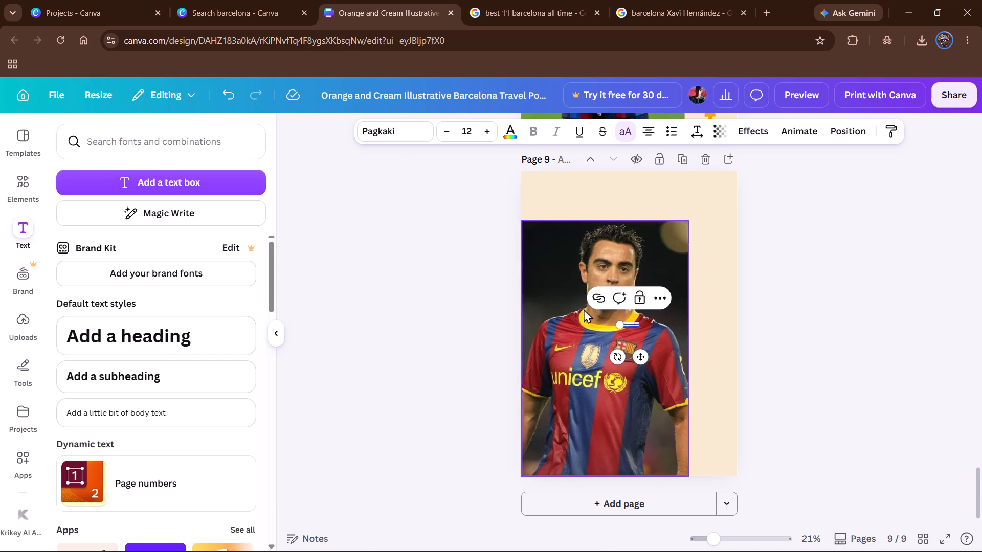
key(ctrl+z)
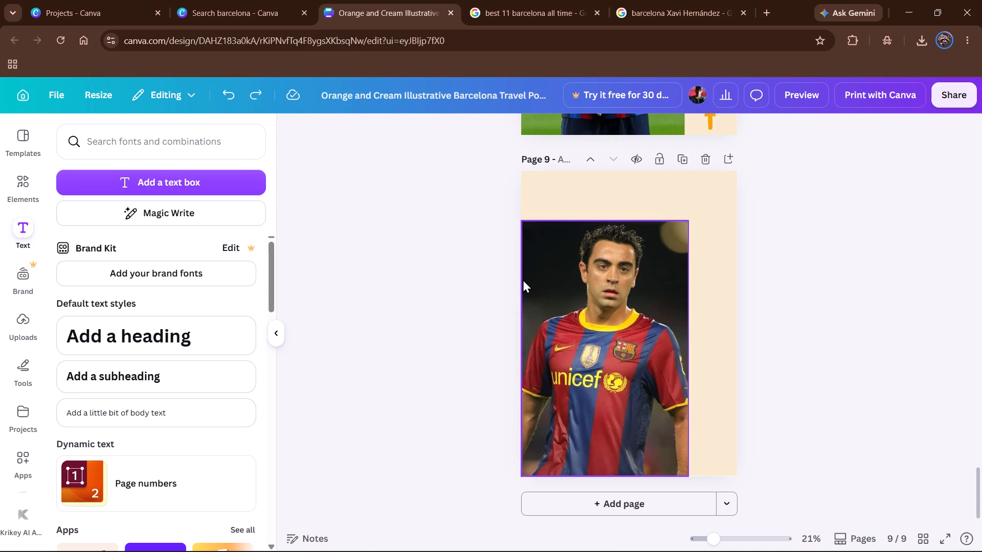
Go back through the earlier player pages to Carles Puyol's page 5.
scroll(523, 279, up, 15)
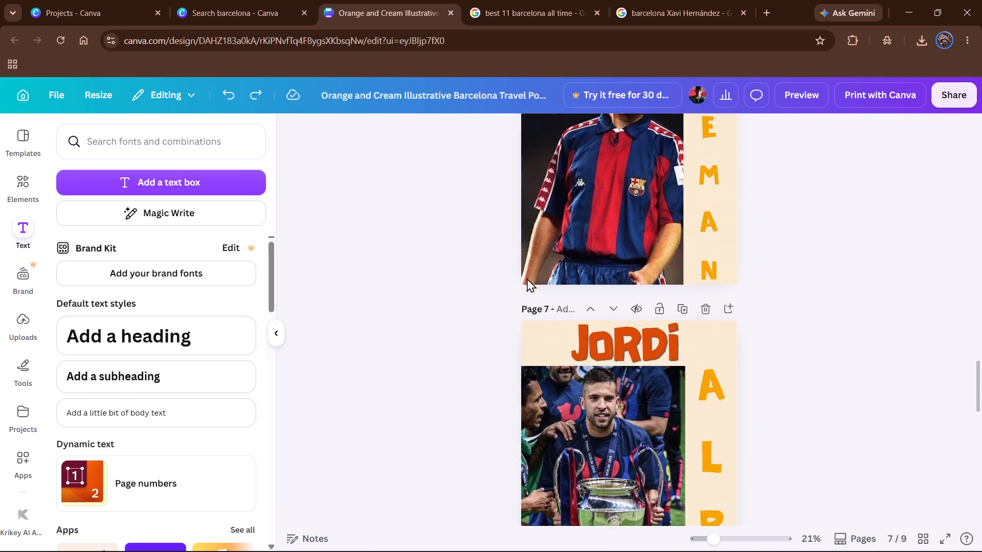
scroll(527, 280, up, 5)
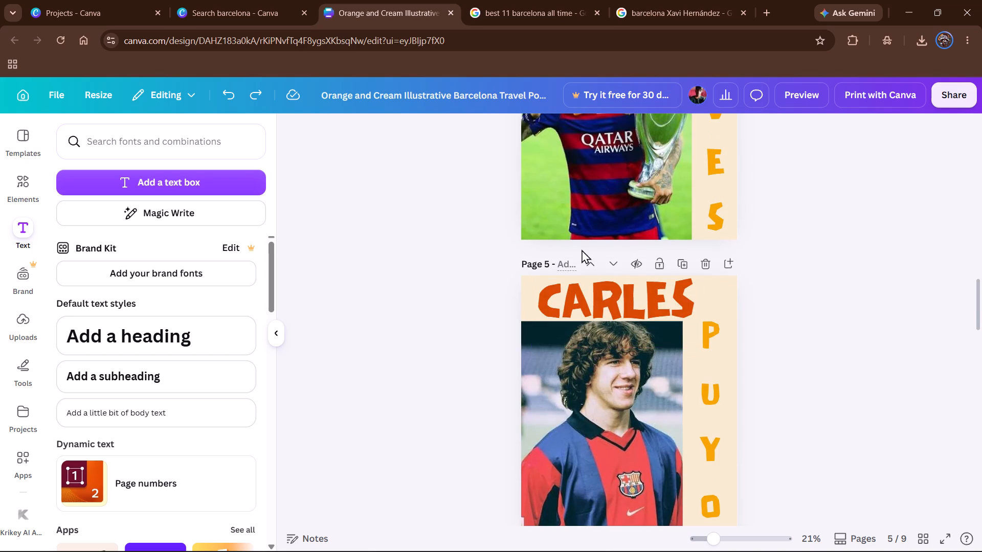
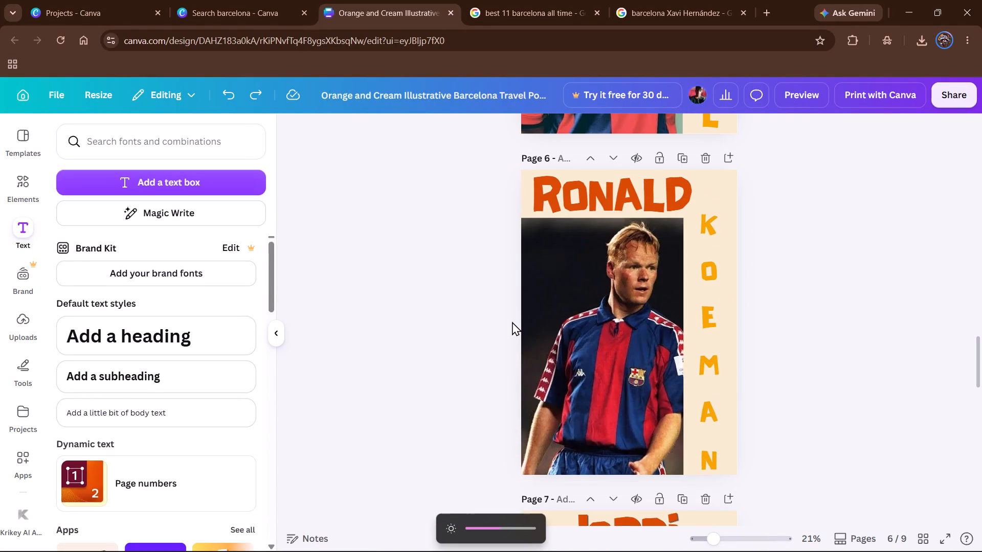
Add a text box reading "xavi" to page 9.
scroll(522, 332, down, 6)
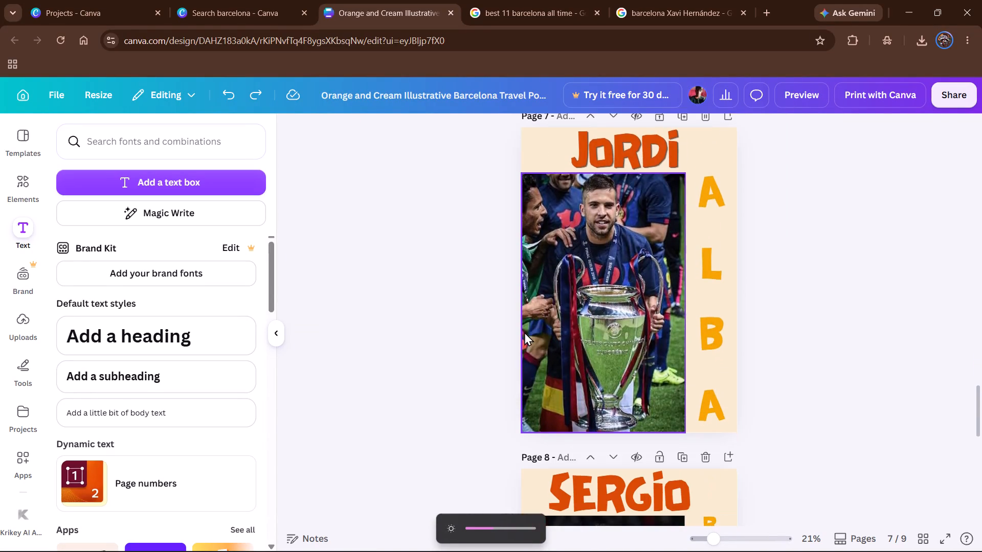
scroll(524, 332, down, 10)
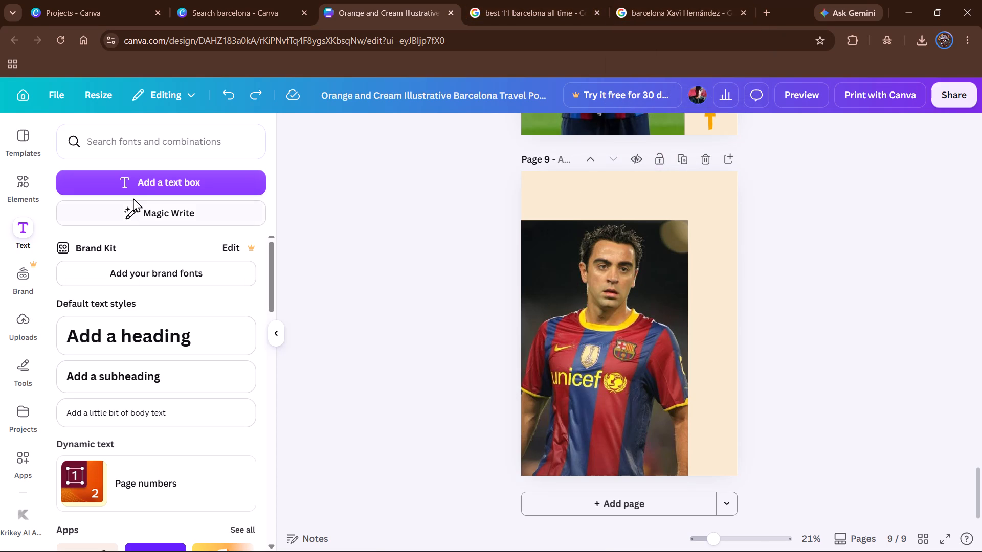
click(146, 179)
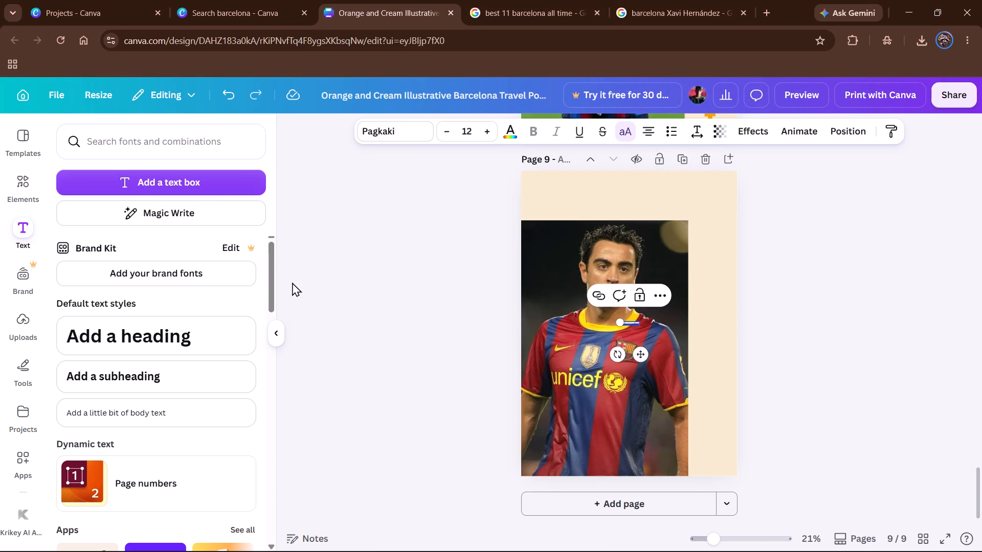
text(xavi)
Enlarge the xavi text on page 9 in stages to font size 200, 240 and finally 252.
click(491, 130)
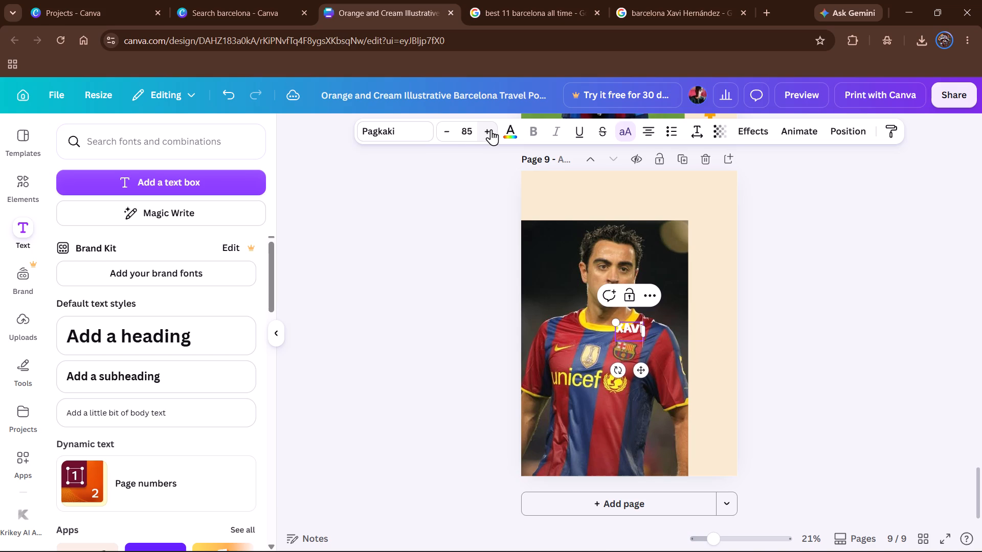
click(474, 140)
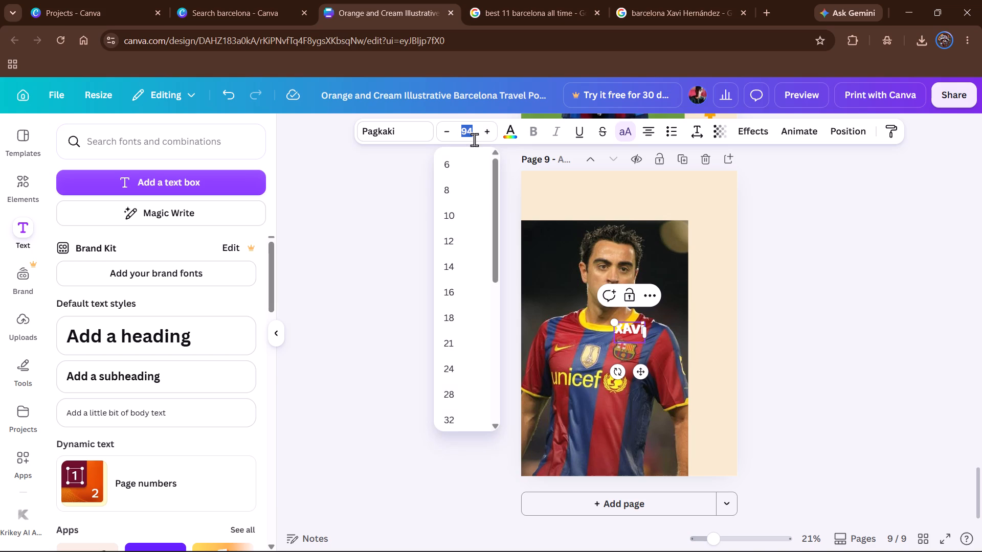
key(BackSpace)
key(Down)
key(Insert)
key(BackSpace)
text(200)
key(Return)
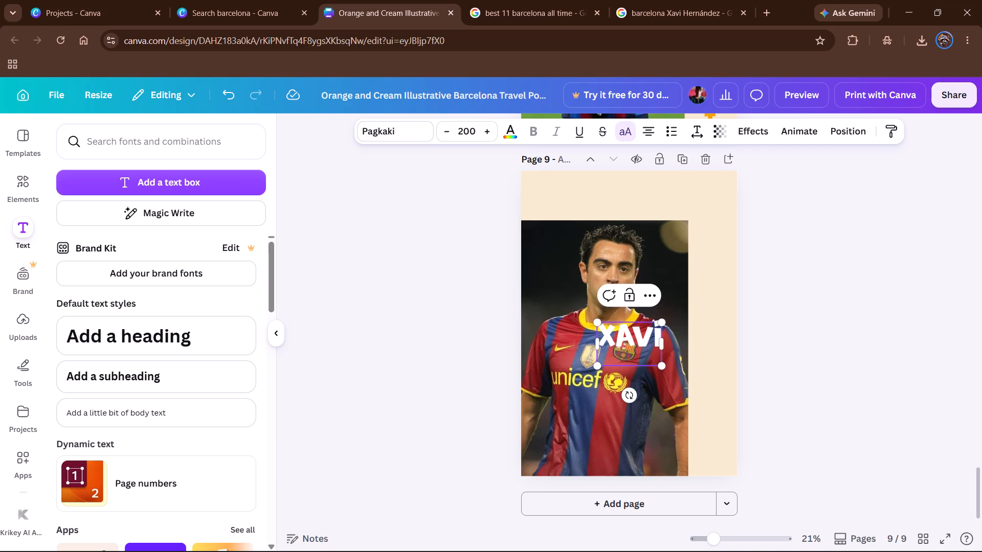
key(BackSpace)
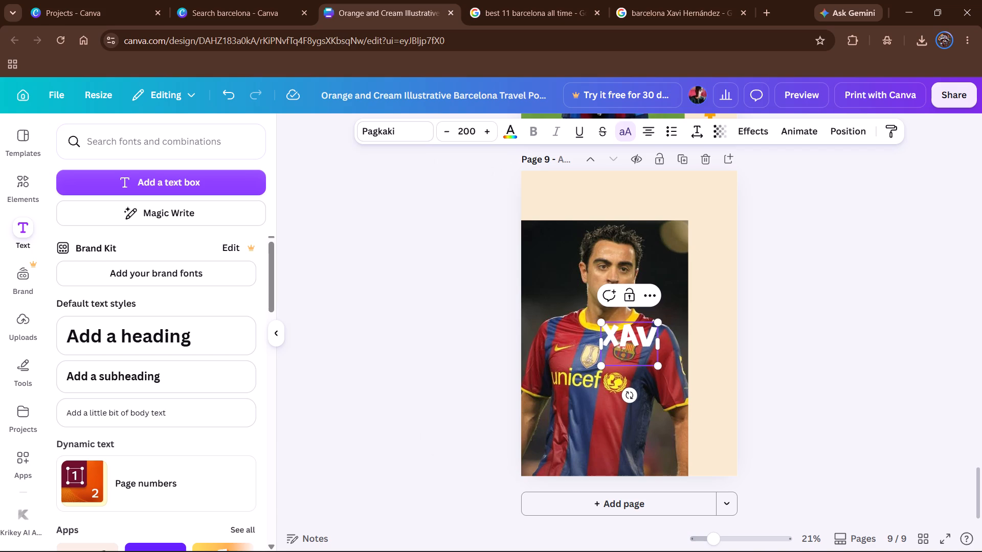
key(i)
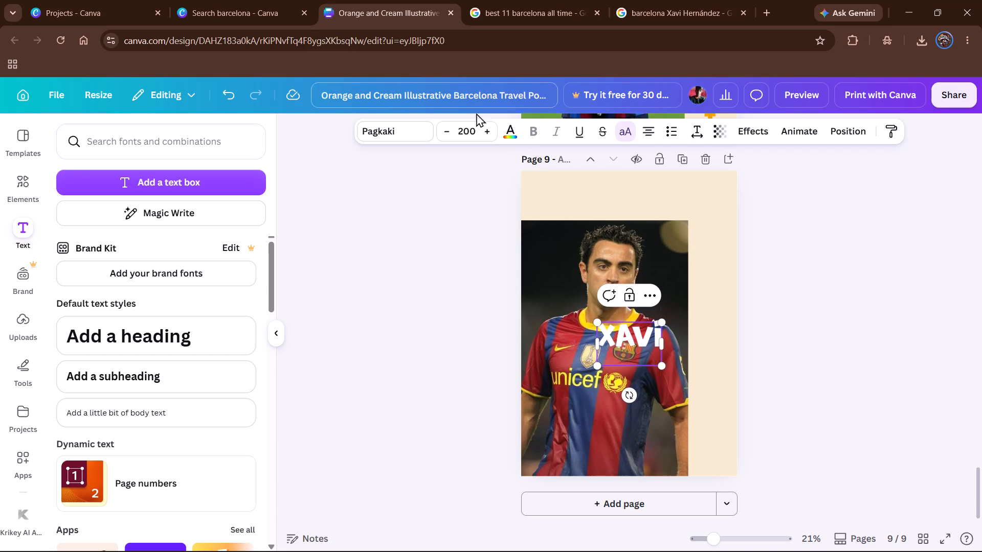
click(476, 135)
key(BackSpace)
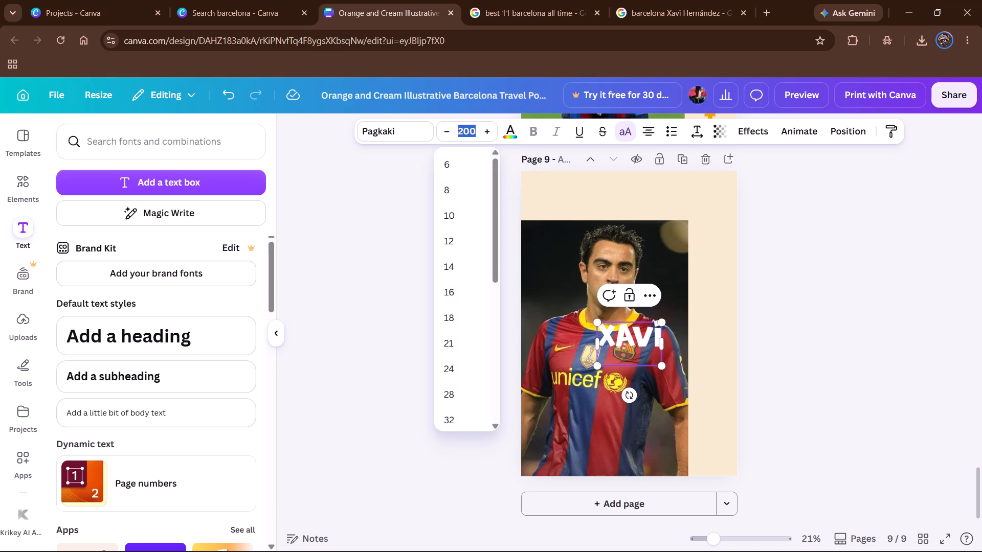
text(240)
key(Return)
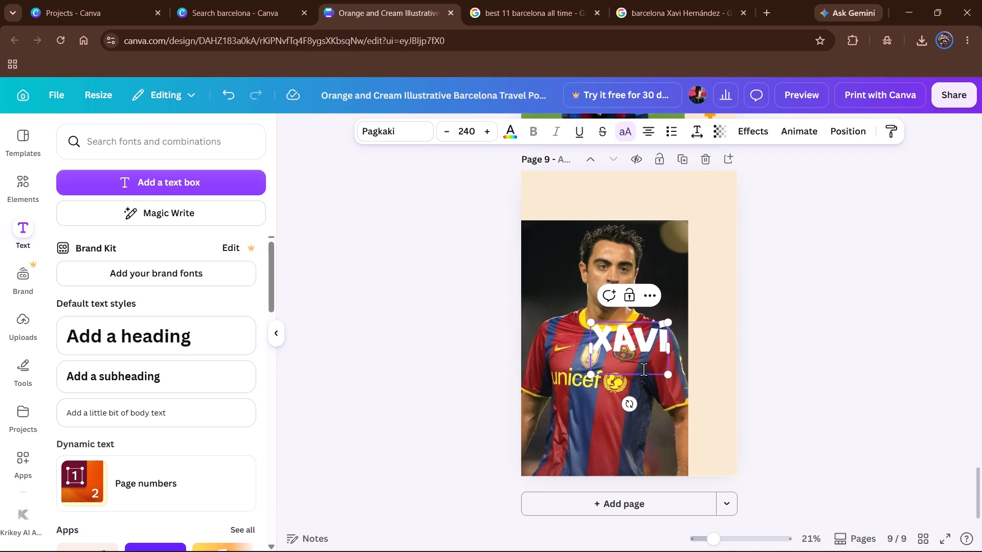
click(487, 133)
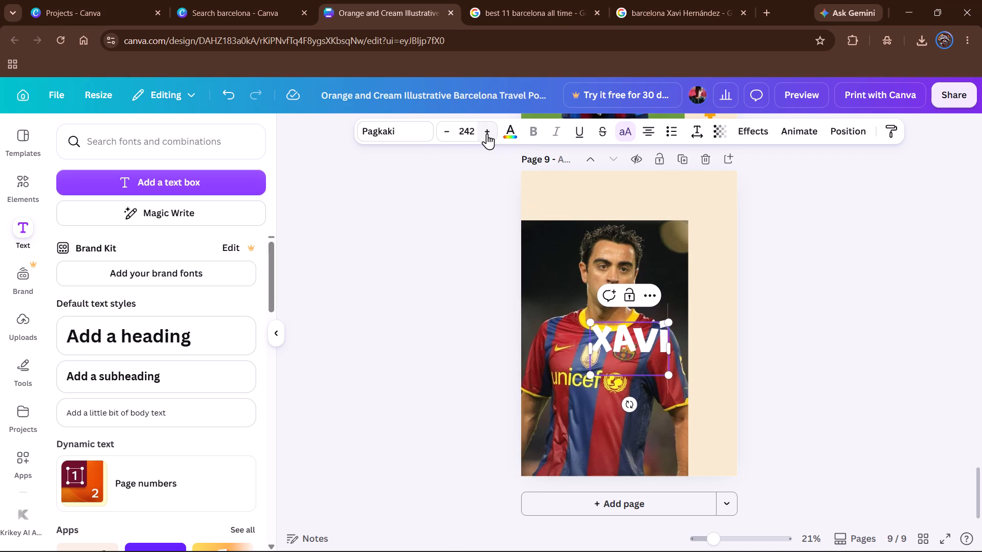
click(586, 412)
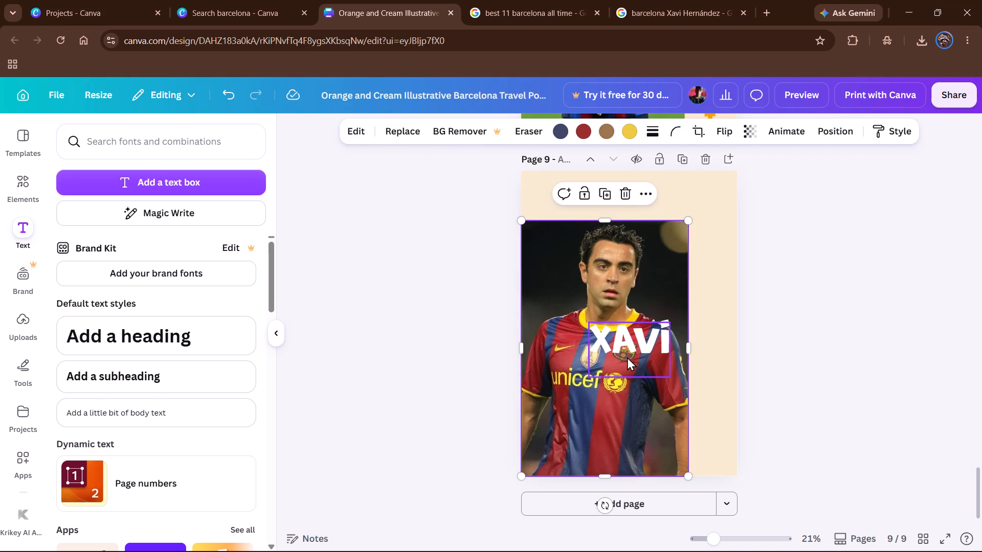
Move the xavi text into the empty band above the photo and widen its box rightwards.
drag(633, 355, 608, 215)
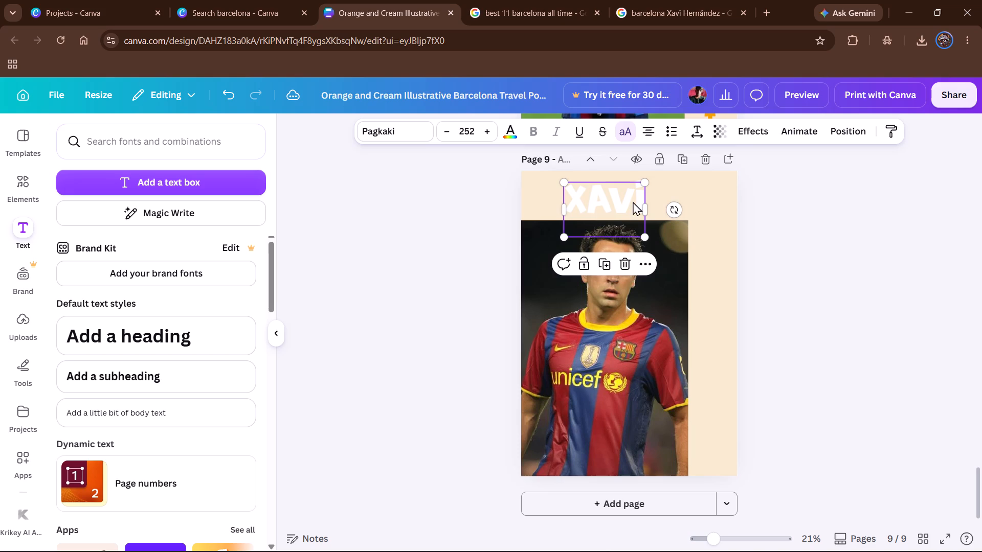
drag(646, 201, 694, 204)
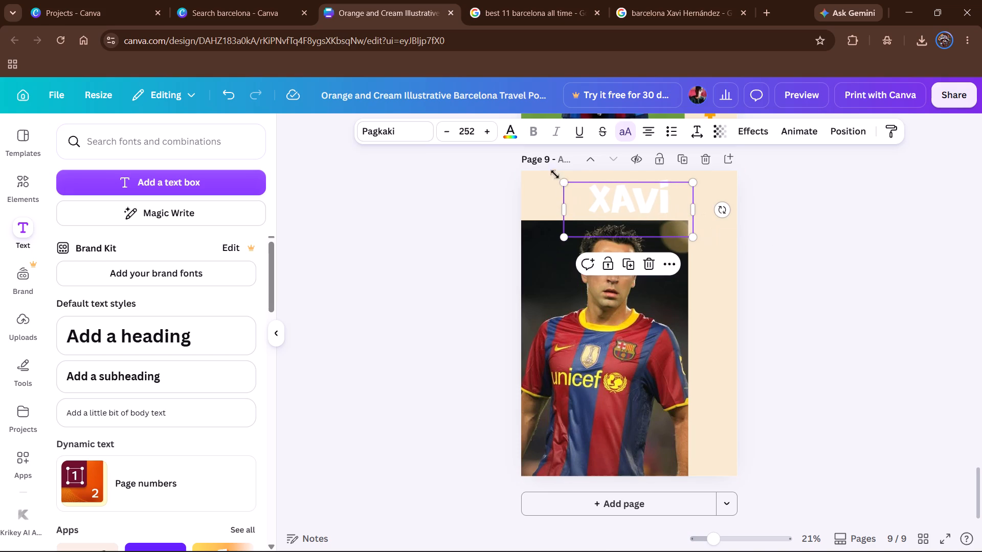
Enlarge the xavi title to font size 319 and move it up flush with the top edge of page 9.
click(490, 126)
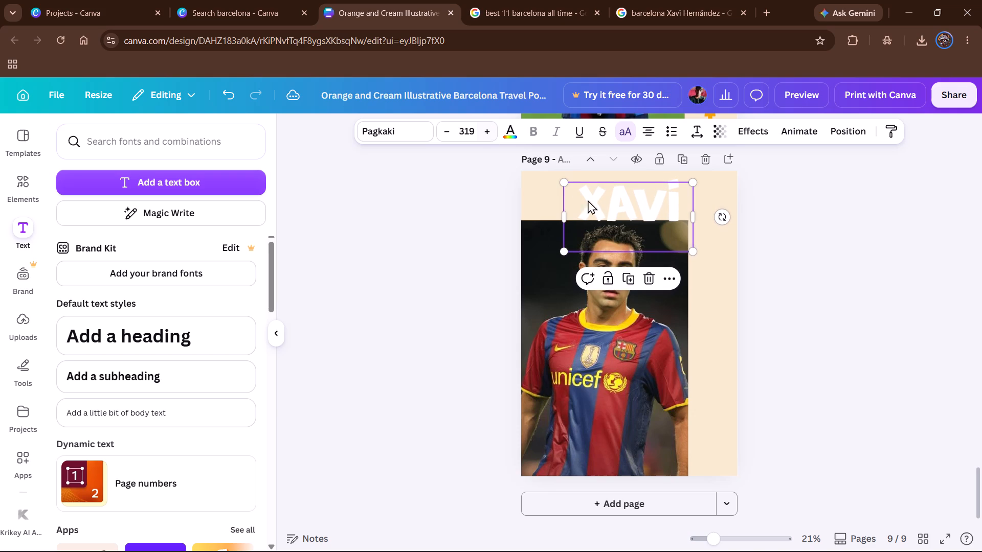
drag(621, 241, 615, 235)
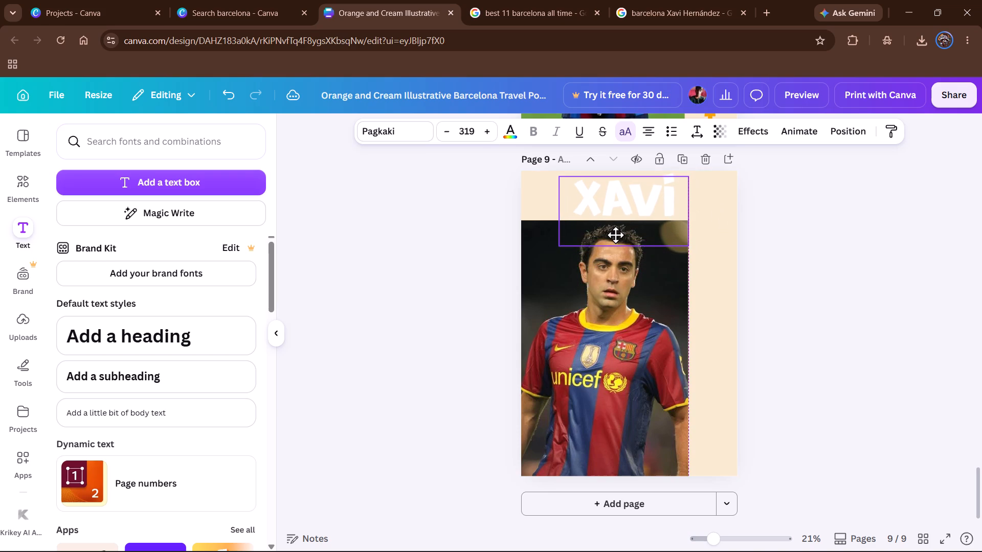
drag(615, 235, 615, 233)
Narrow the Xavi photo slightly by pulling in its right edge.
click(676, 341)
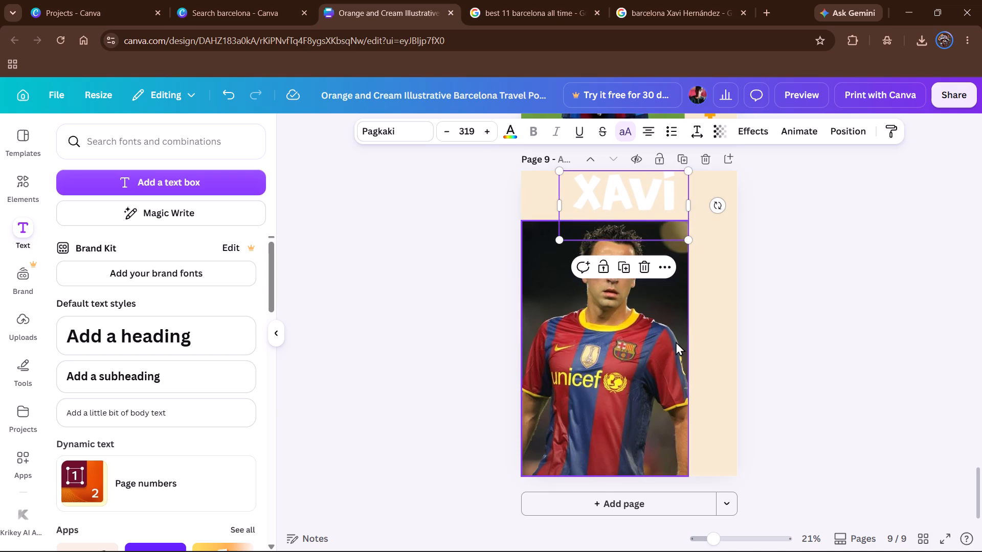
click(687, 346)
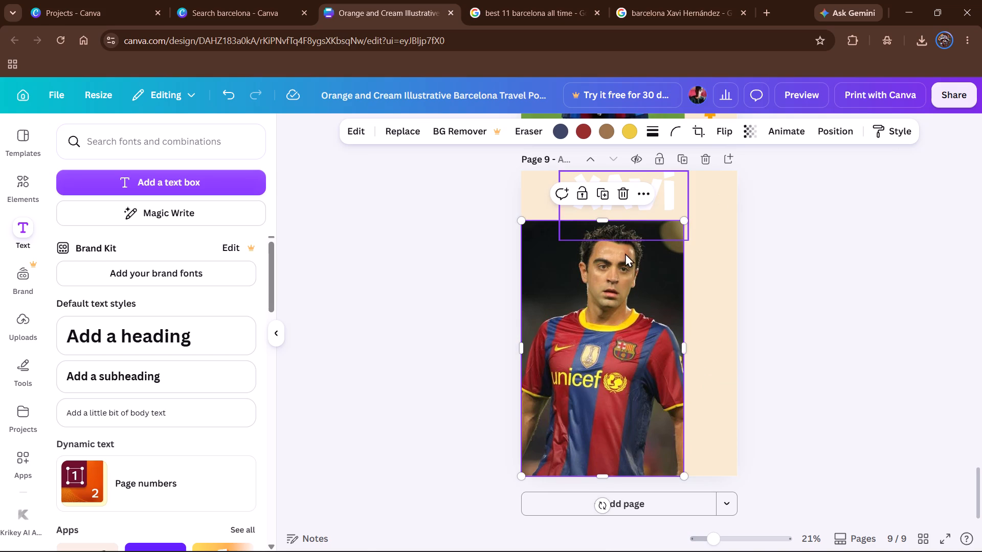
Increase the xavi title to font size 326 and lower it slightly, aligning its box with the photo's right edge.
click(663, 202)
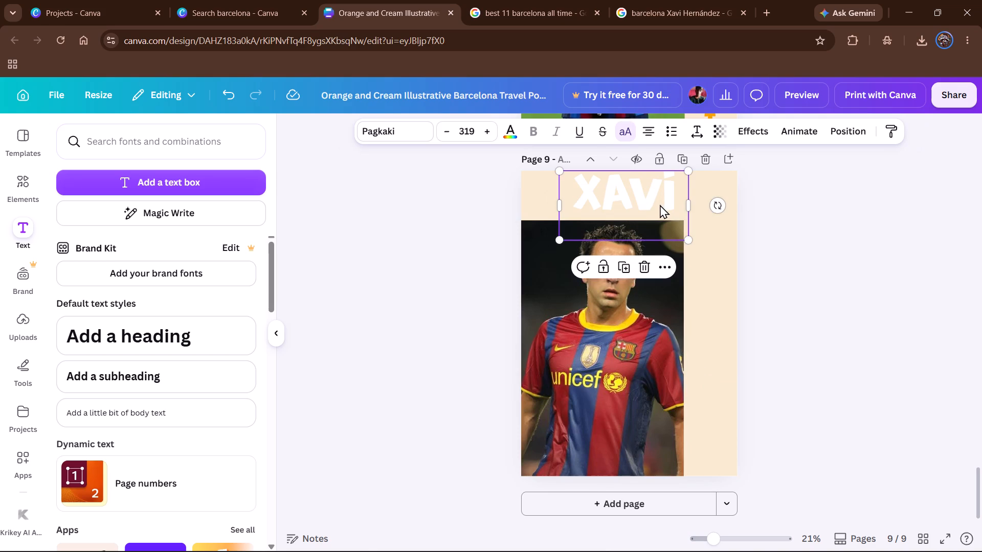
click(490, 131)
triple_click(490, 131)
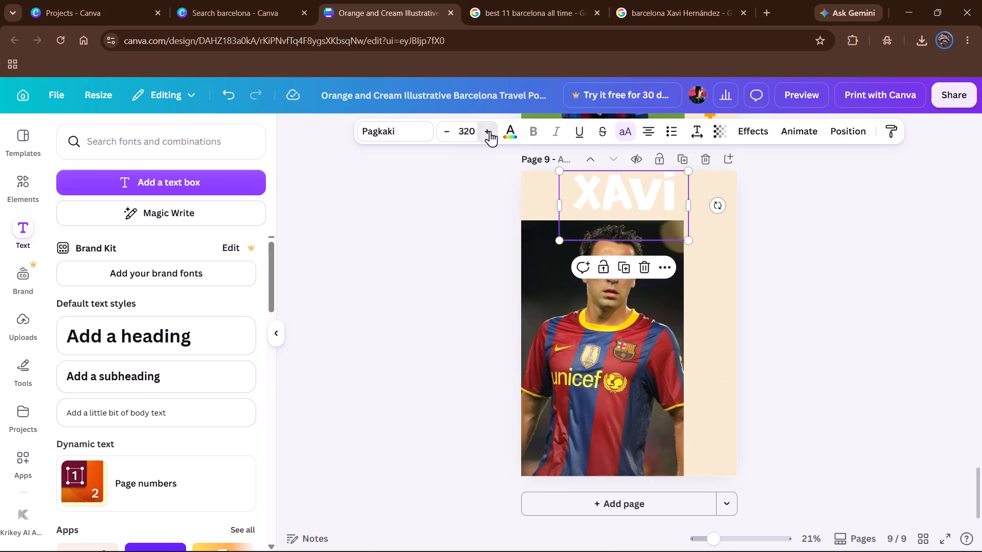
triple_click(490, 131)
click(827, 289)
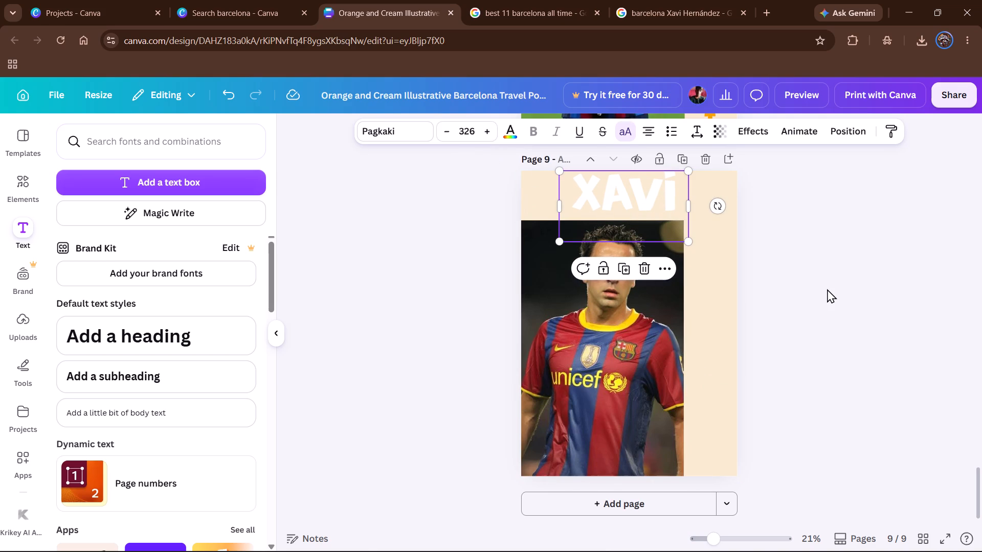
drag(646, 205, 648, 210)
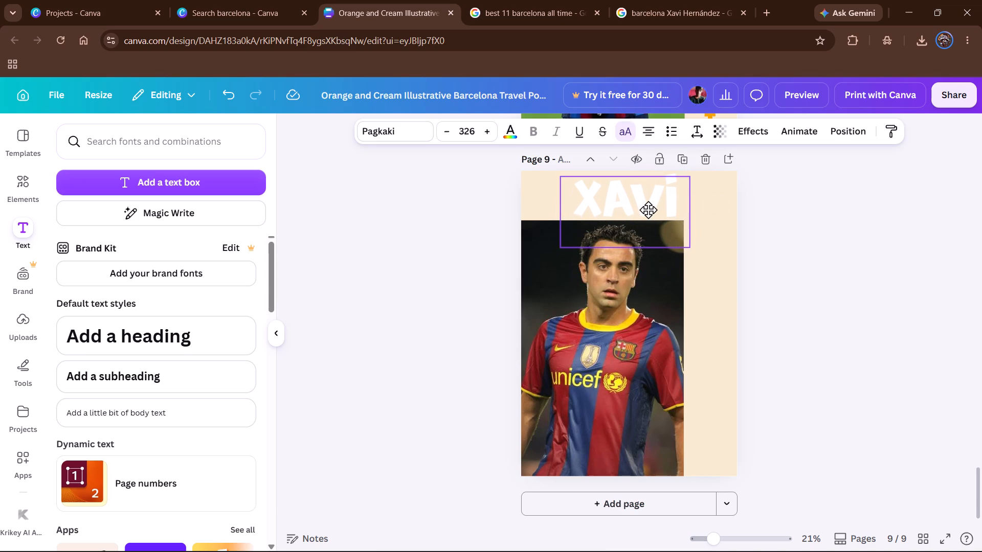
drag(648, 210, 645, 210)
click(832, 243)
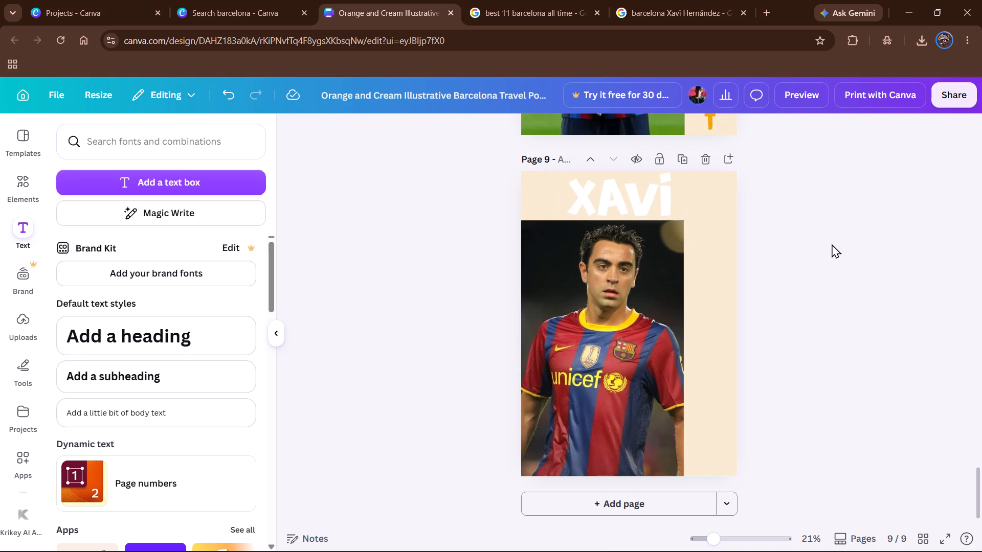
Colour the xavi title the same dark orange as the other players' first names.
click(649, 209)
click(511, 135)
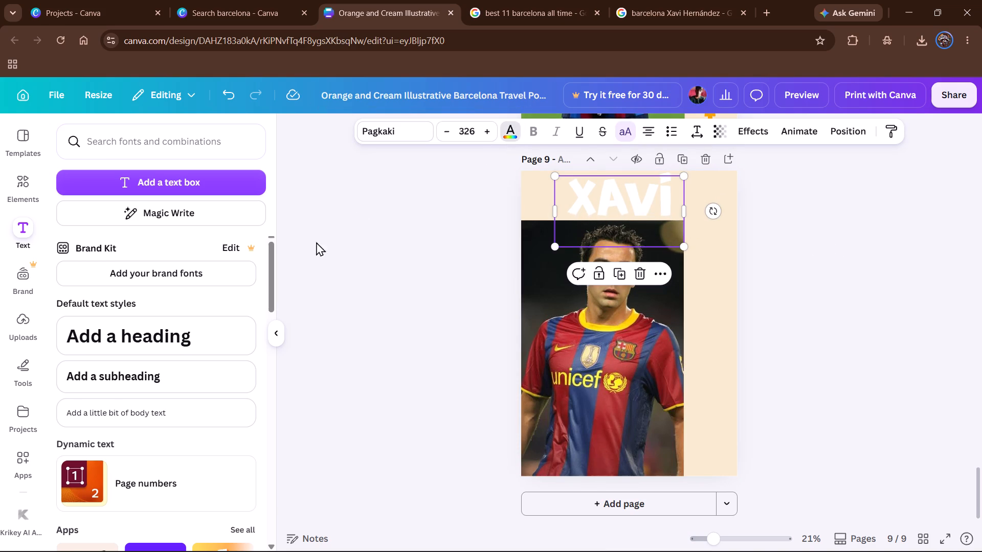
click(127, 229)
click(792, 275)
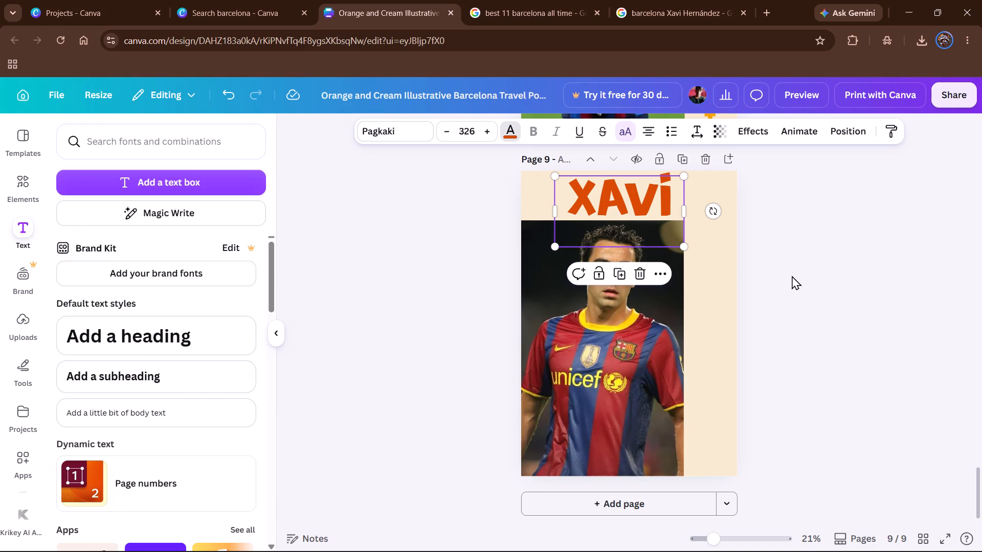
Add a text box on page 9 reading "hernandez" with one letter per line.
click(182, 197)
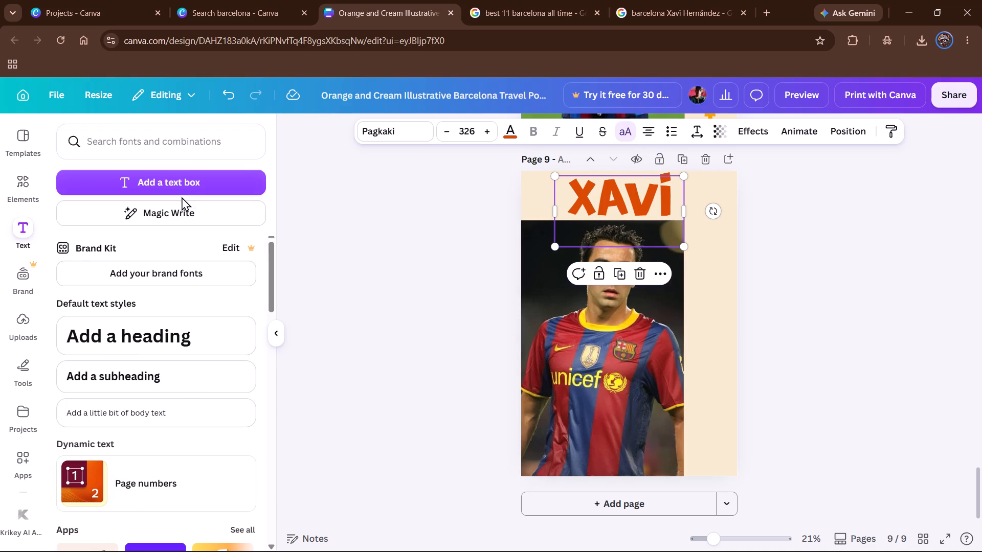
click(182, 186)
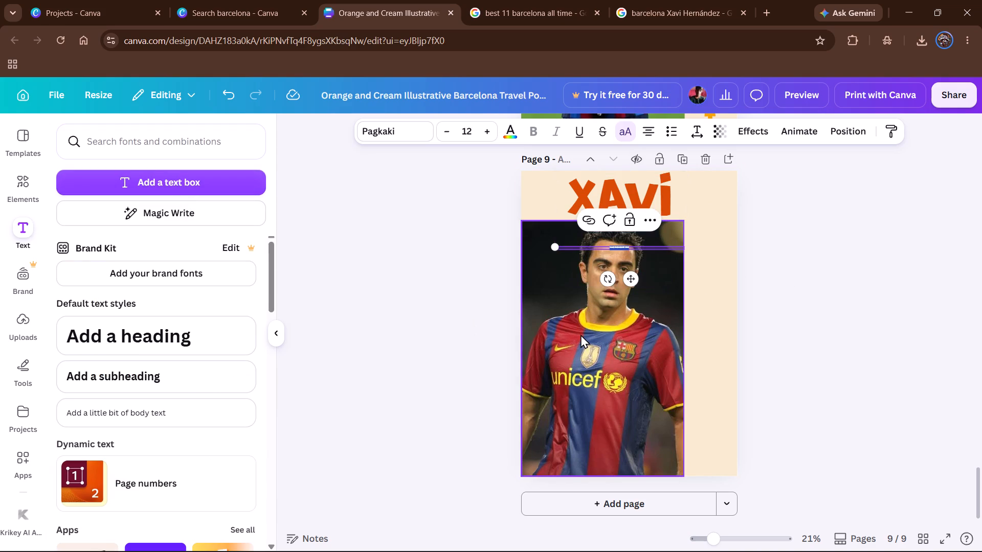
key(h)
key(Return)
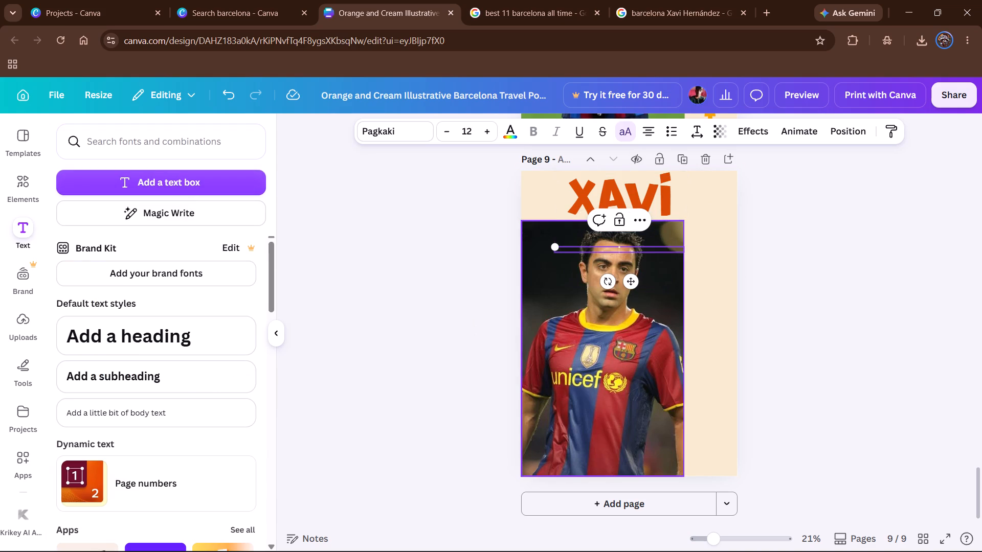
key(e)
key(Return)
key(r)
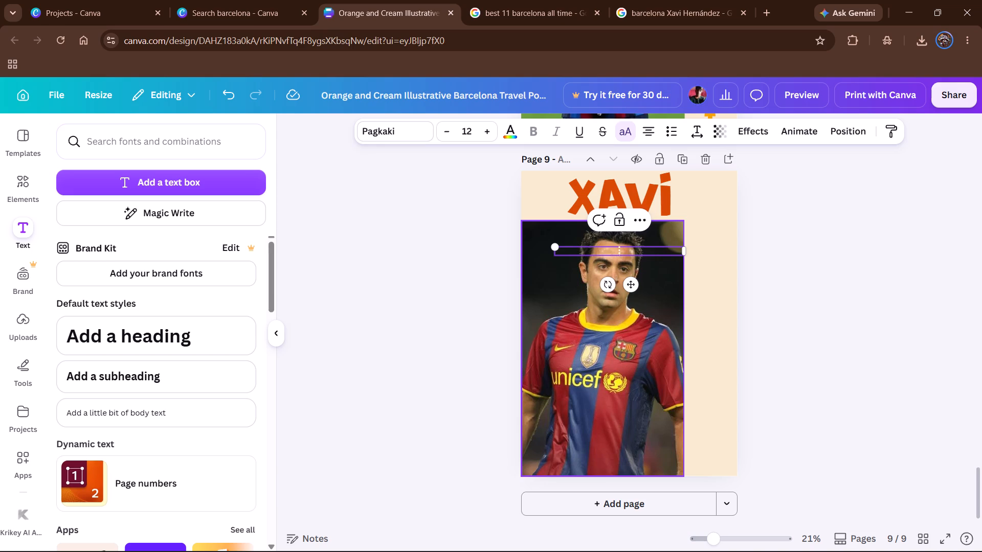
key(Return)
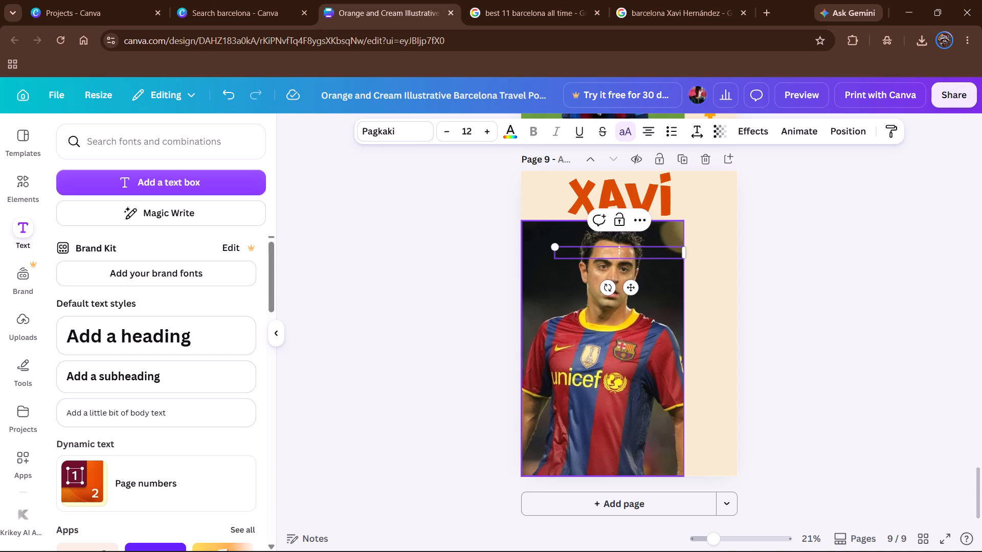
key(n)
key(Return)
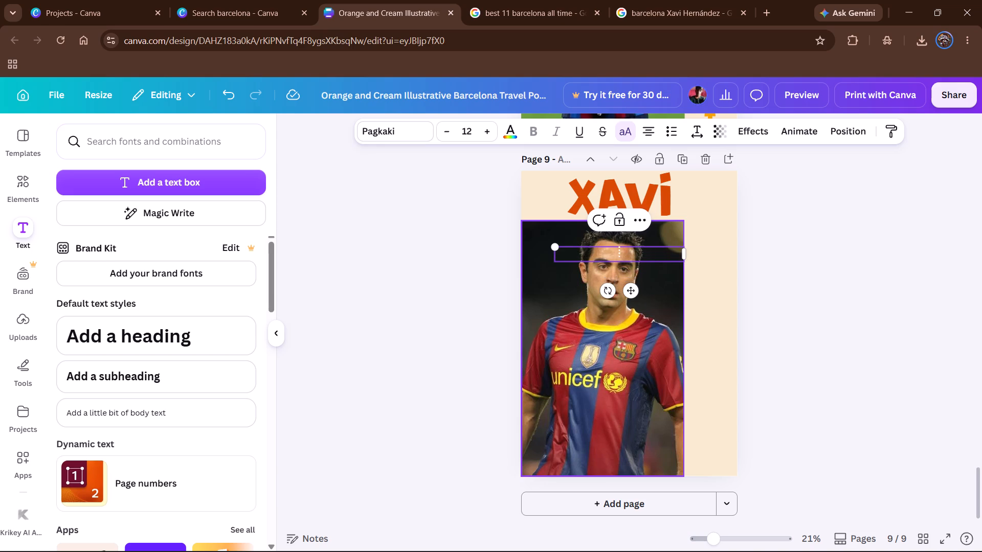
key(a)
key(Return)
key(n)
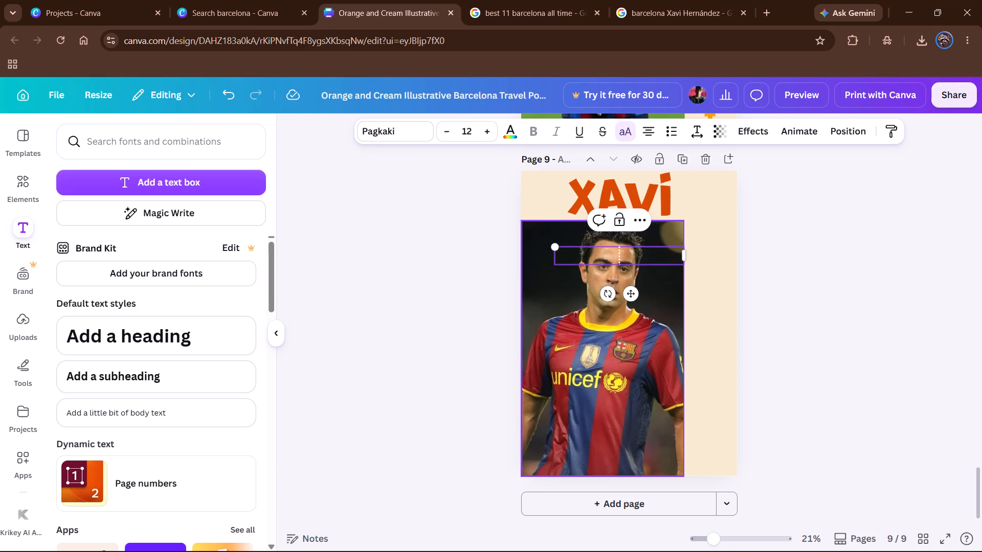
key(Return)
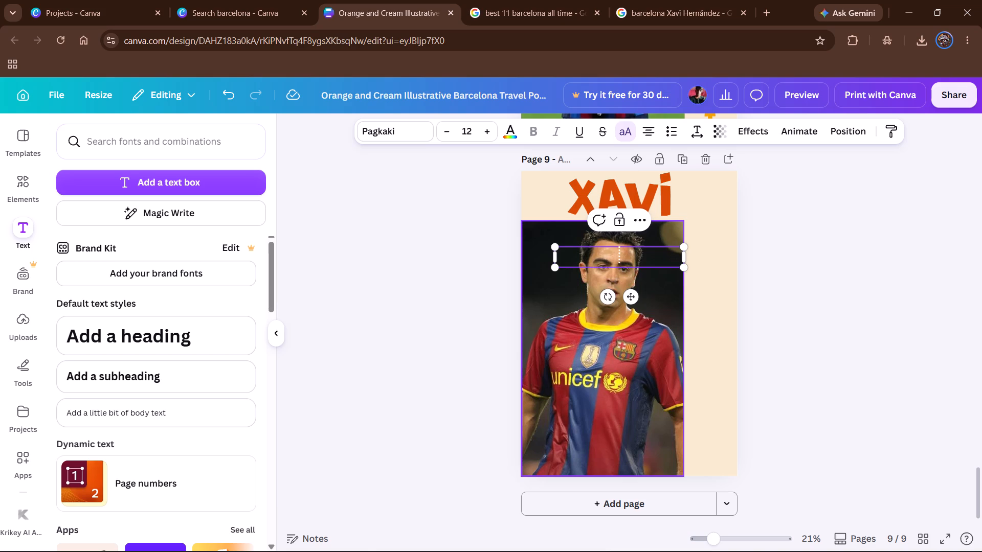
key(d)
key(Return)
key(e)
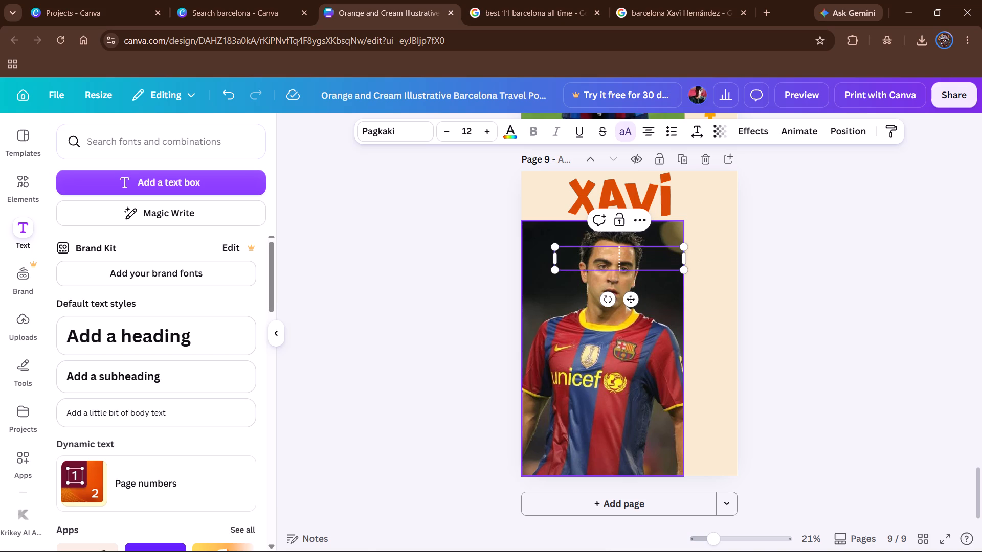
key(Return)
key(z)
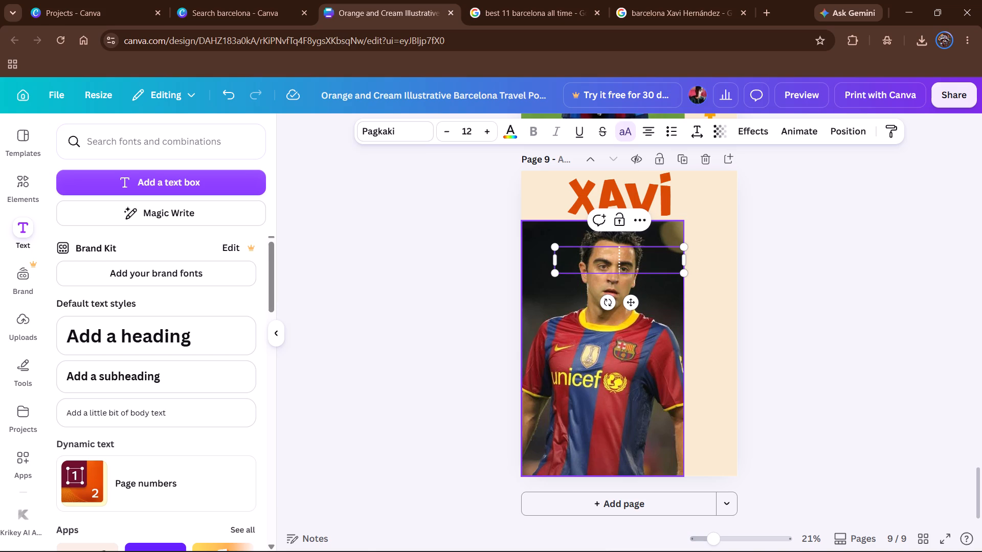
Enlarge the whole stacked hernandez text to font size 160, then reduce it to 140.
key(ctrl+a)
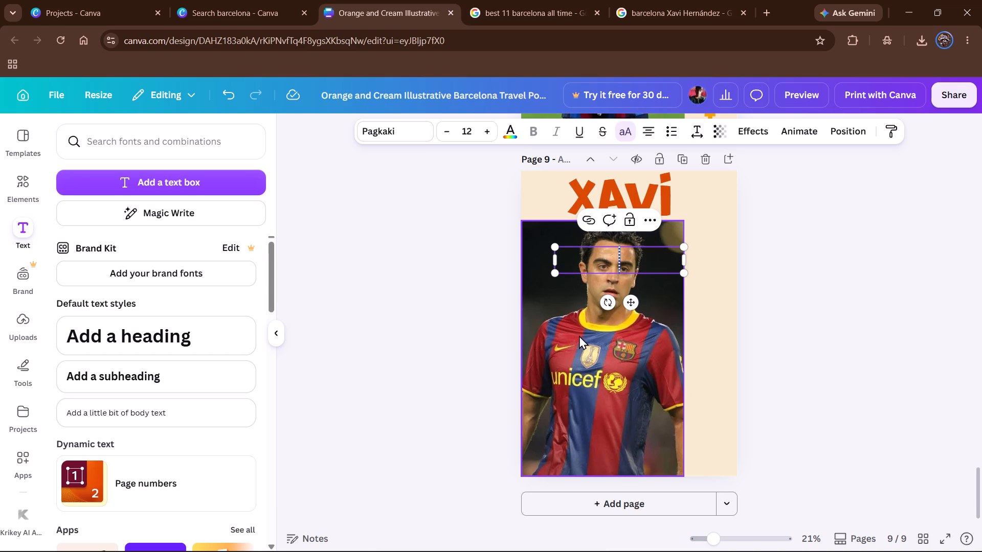
click(470, 133)
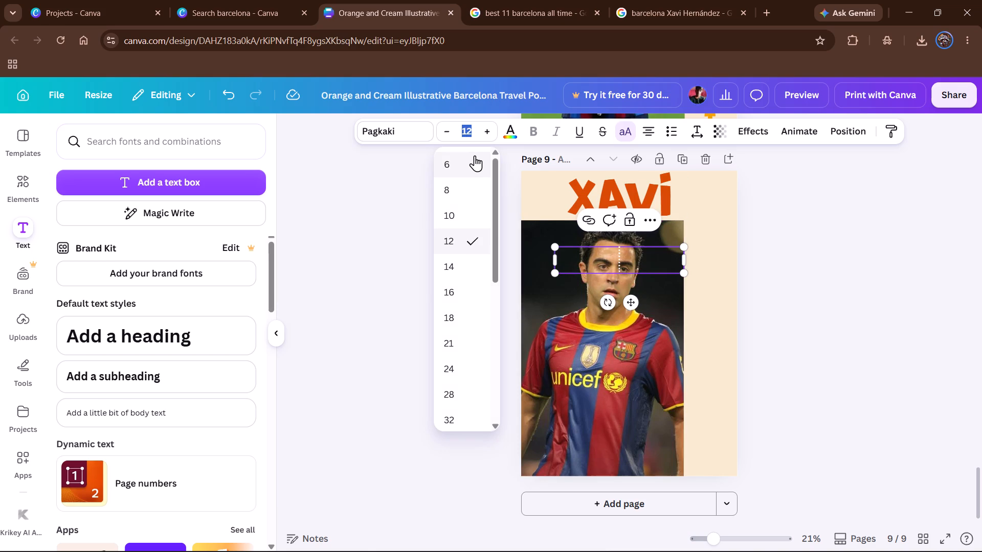
key(BackSpace)
text(160)
key(Return)
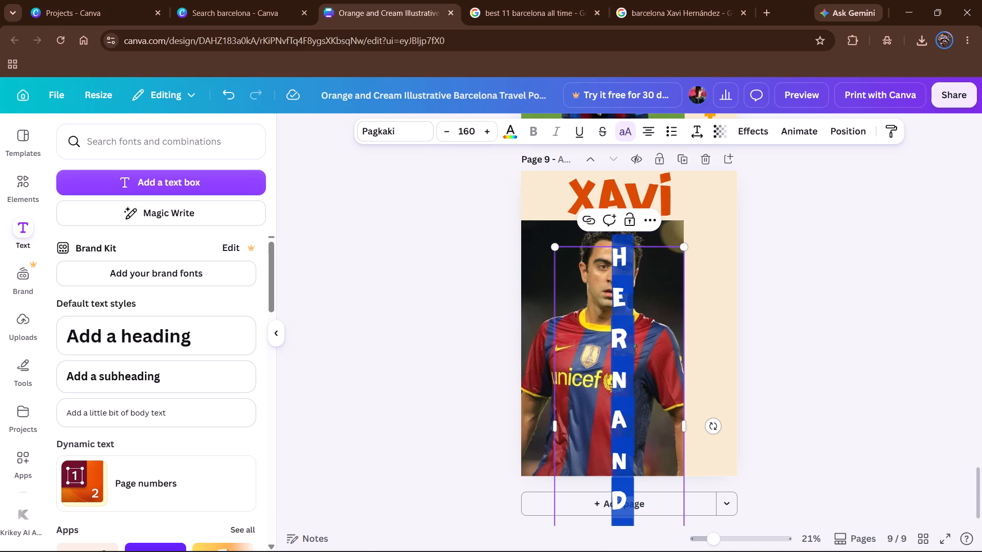
click(465, 133)
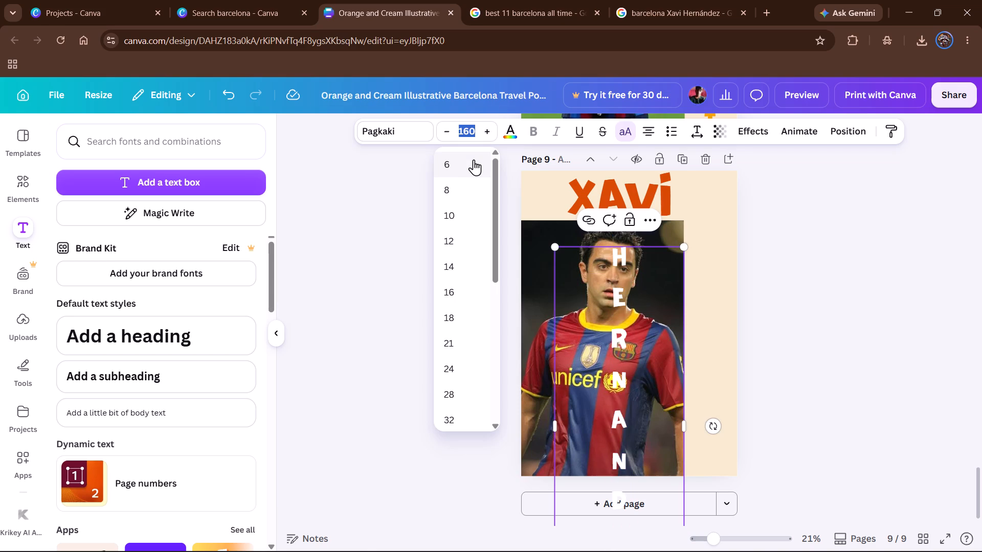
key(BackSpace)
text(14)
key(0)
key(Return)
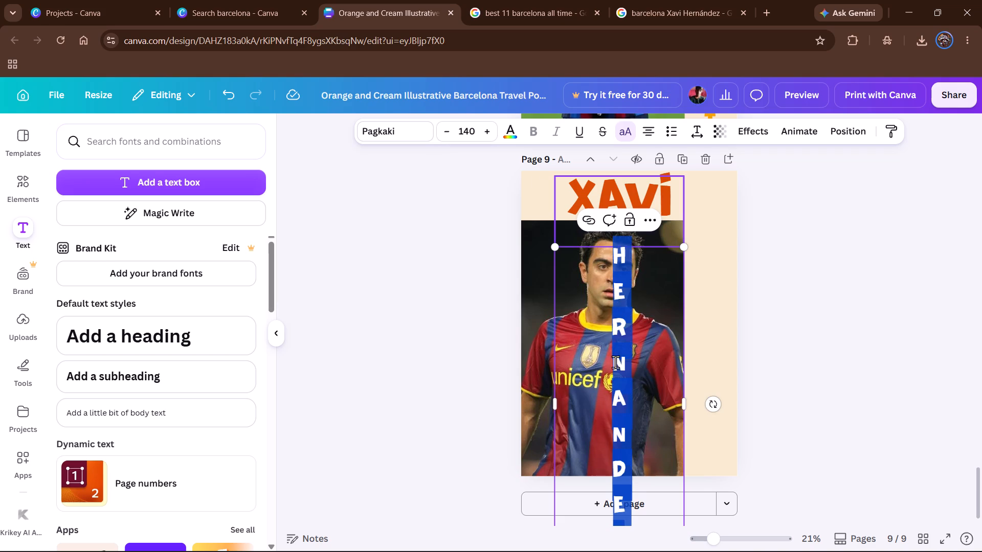
Move the stacked hernandez text onto the cream strip beside the Xavi photo, aligning its box with the photo's top edge.
drag(641, 393, 672, 372)
click(755, 277)
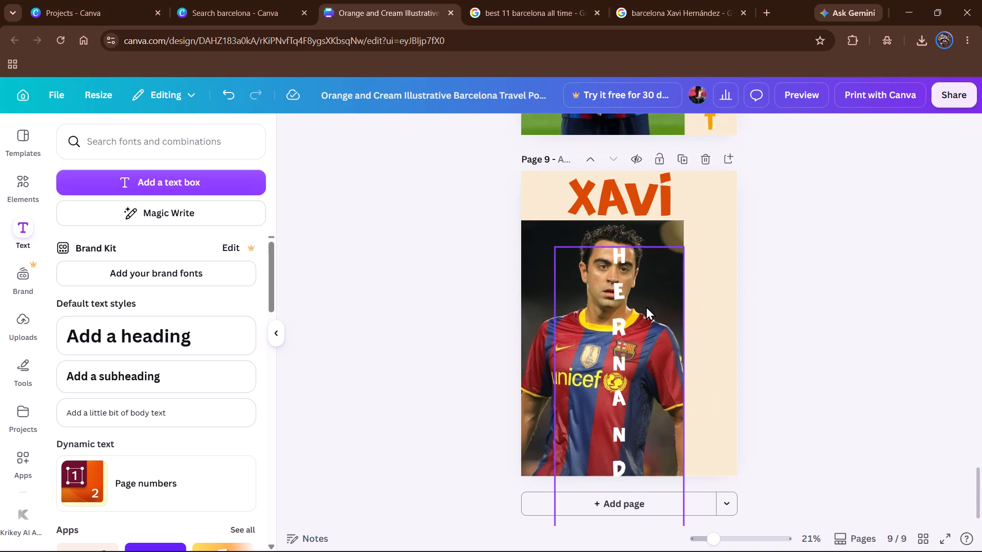
drag(646, 306, 728, 277)
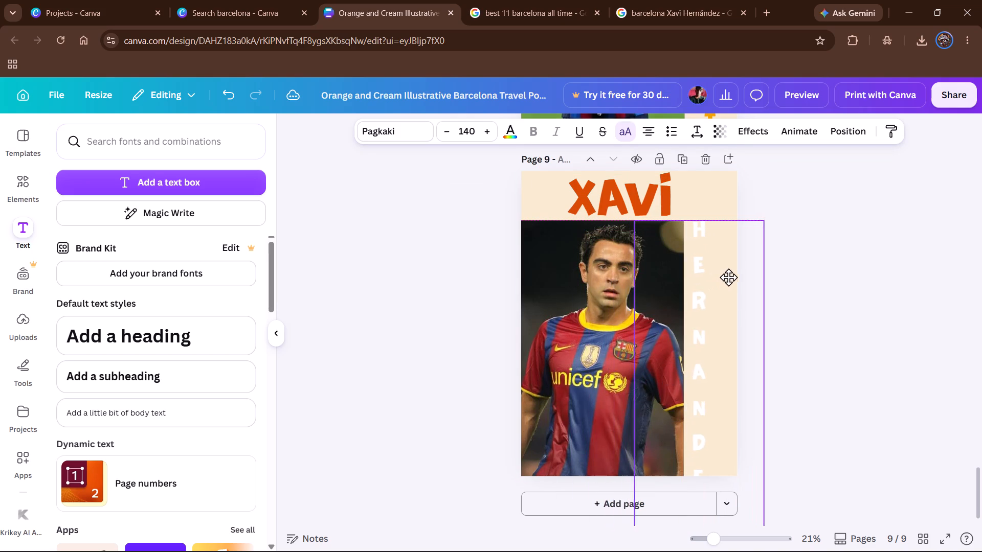
drag(728, 277, 732, 276)
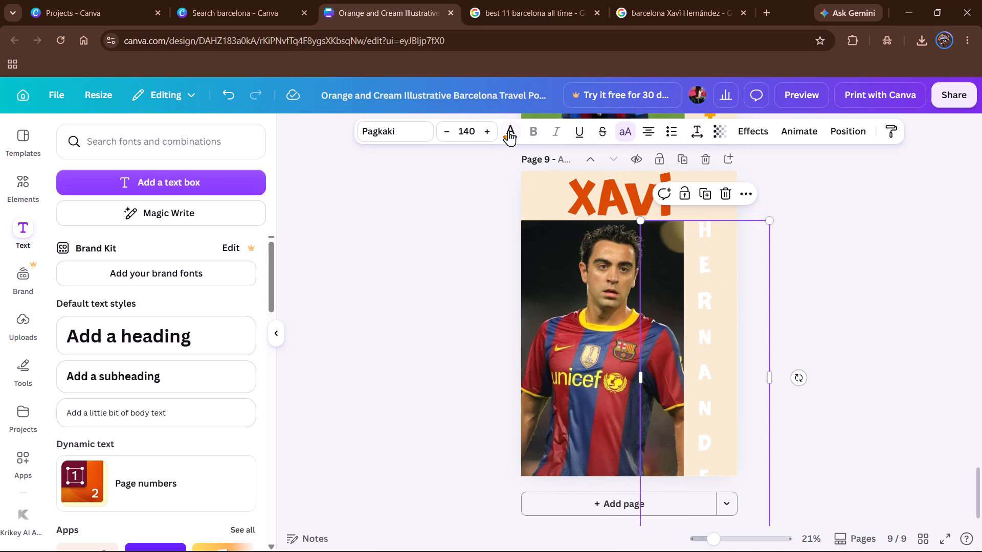
Colour the hernandez text the light orange already used in the design.
click(509, 130)
click(145, 221)
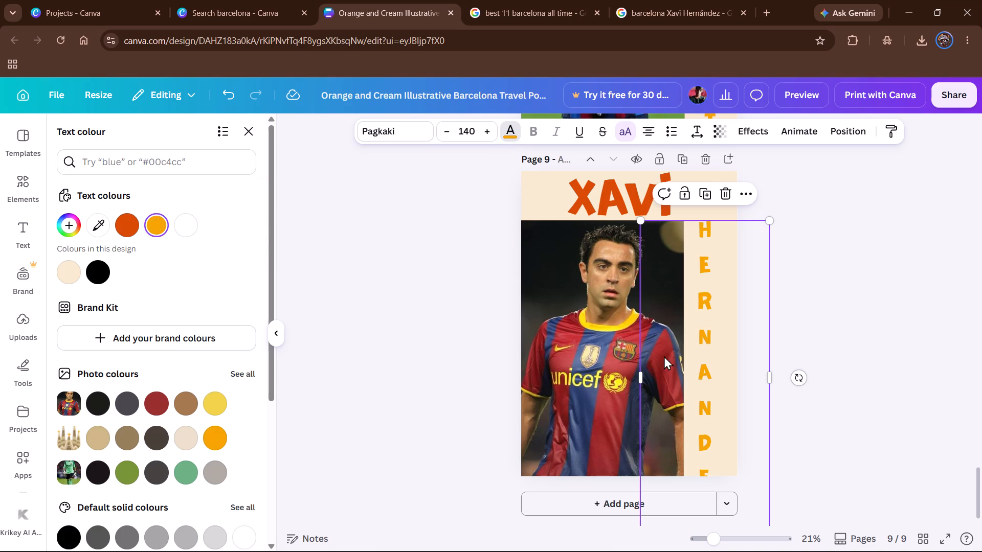
Shift the hernandez text slightly up and right to centre it in the cream strip, and reduce it to font size 120.
drag(727, 354, 736, 348)
triple_click(446, 129)
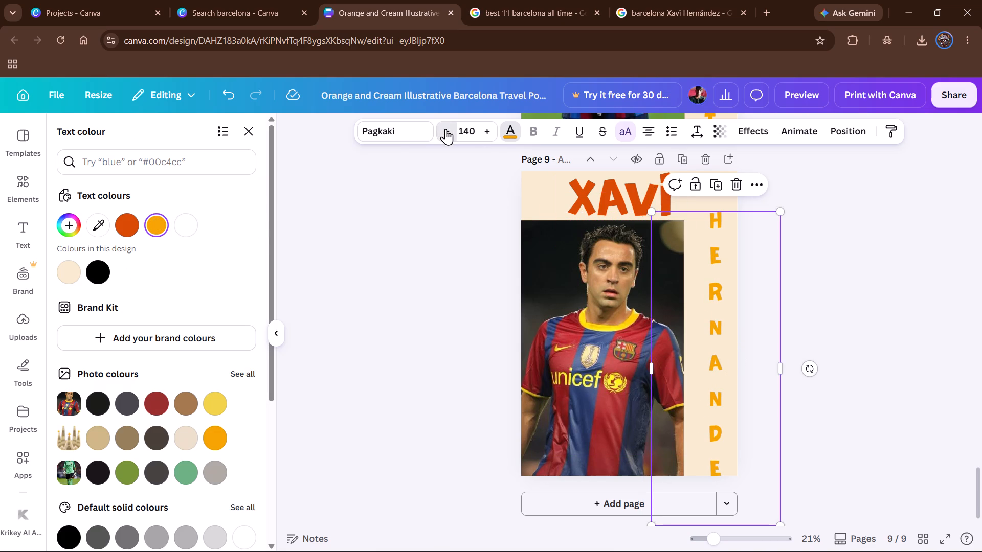
triple_click(445, 129)
triple_click(445, 129)
triple_click(445, 129)
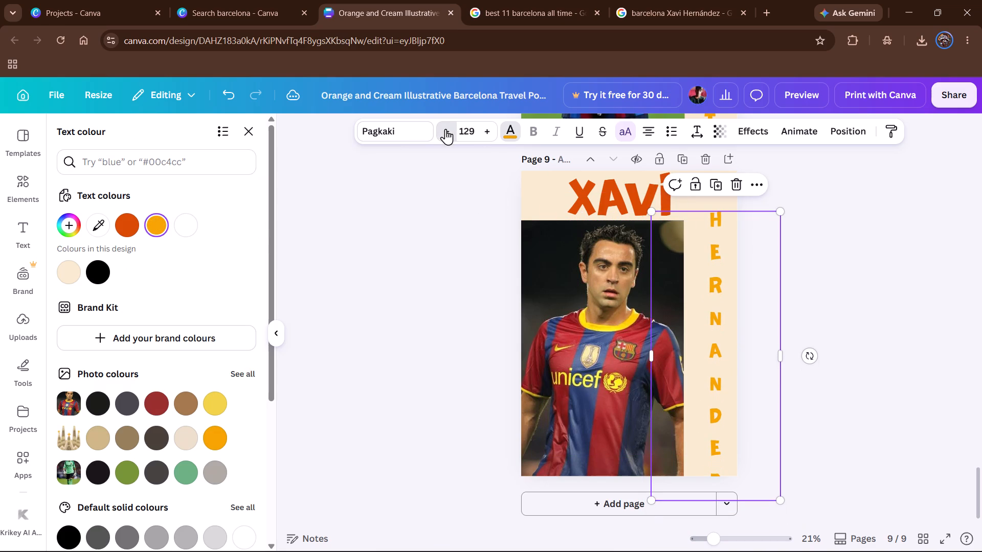
triple_click(445, 129)
triple_click(445, 129)
click(445, 129)
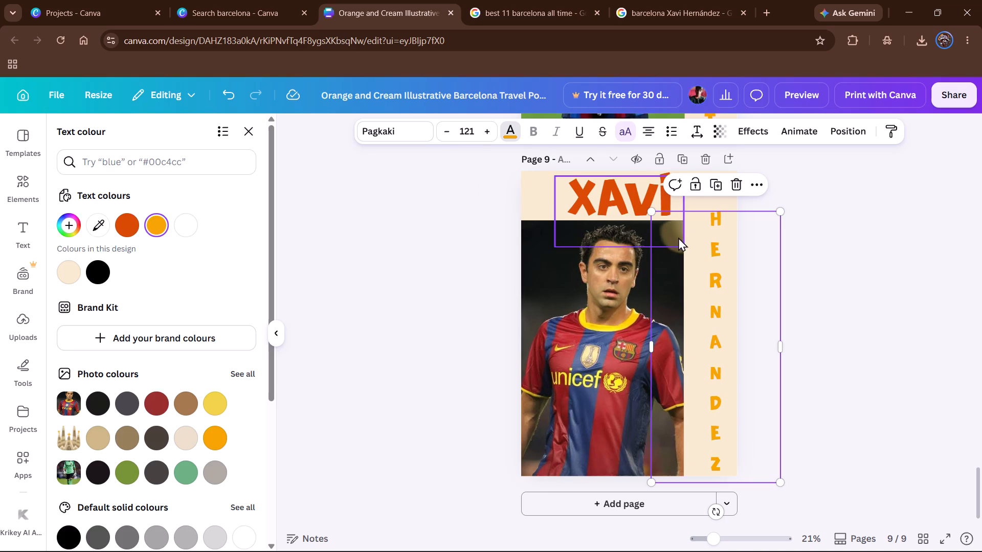
click(442, 133)
Lower the hernandez text to line up with the photo's top edge and reduce it to font size 117.
drag(716, 321, 717, 322)
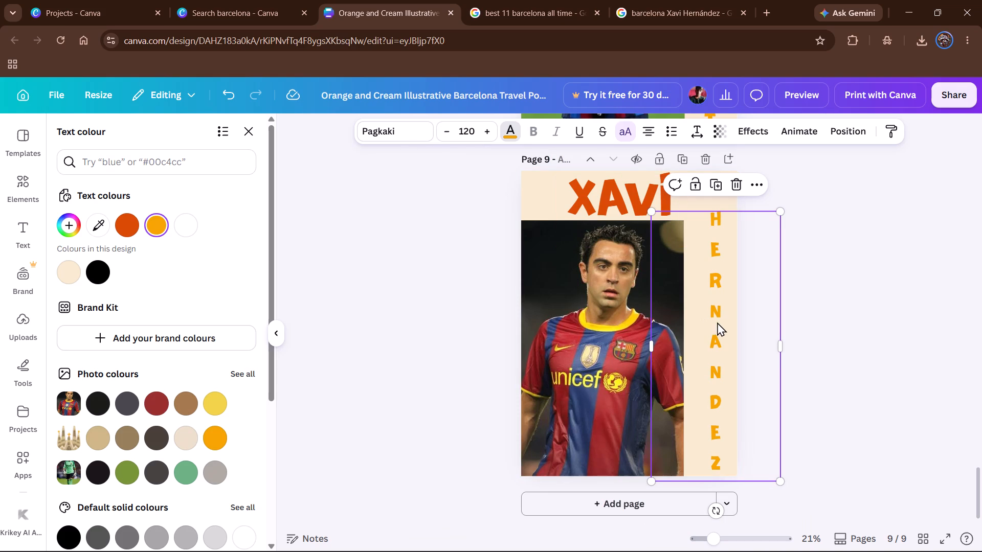
drag(717, 322, 717, 330)
click(448, 138)
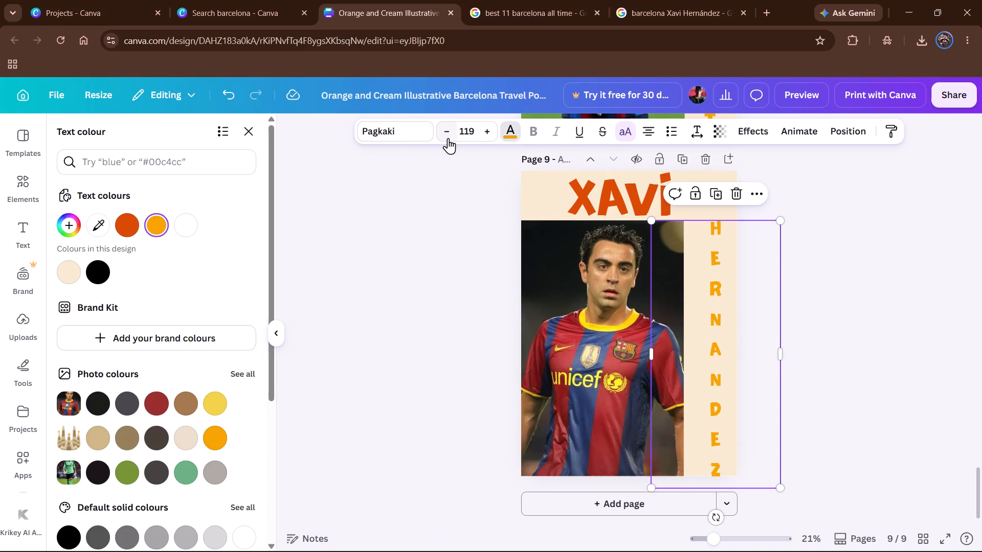
click(448, 138)
click(448, 138)
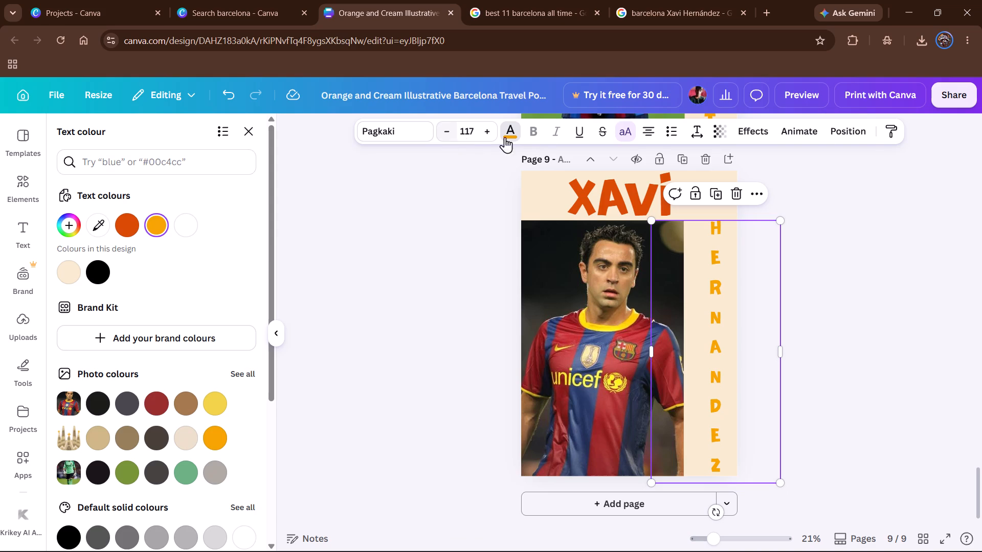
click(876, 212)
click(876, 212)
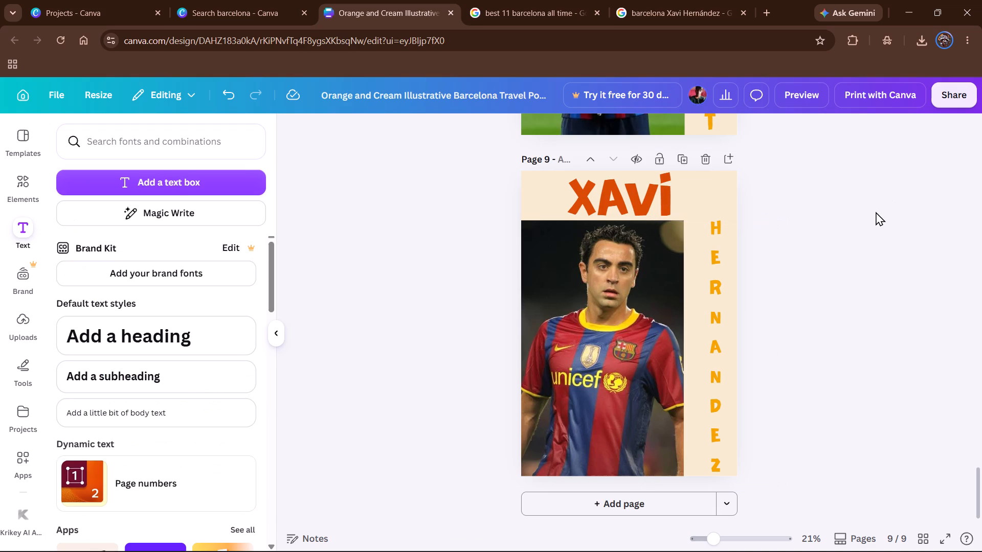
Apply the Ascend text animation to the xavi title.
click(600, 196)
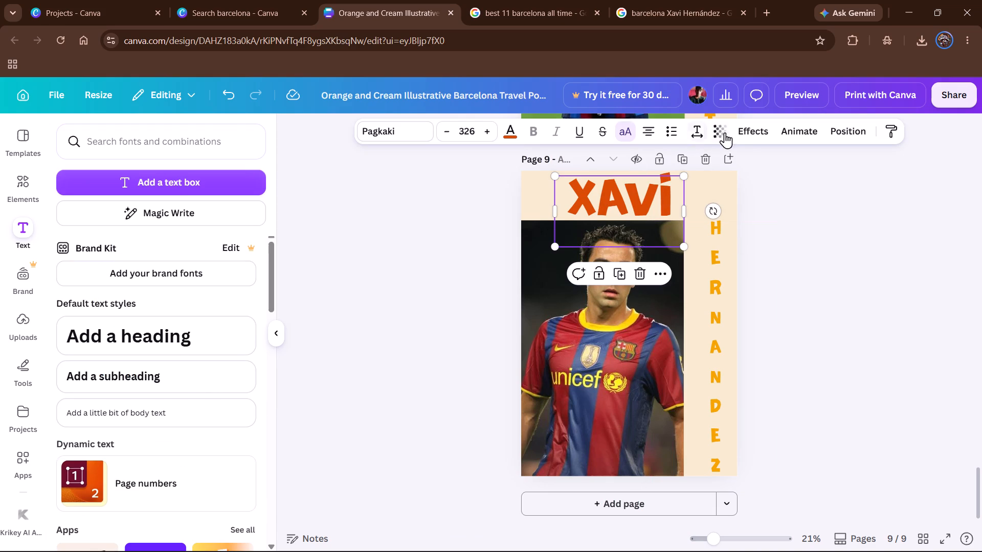
click(802, 131)
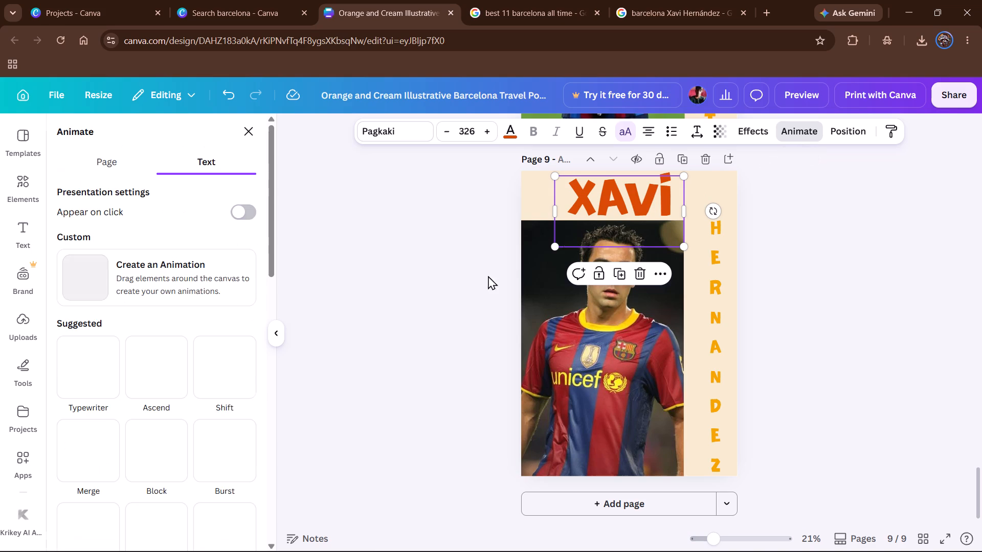
click(140, 376)
Apply the Burst text animation to the stacked hernandez text.
click(709, 334)
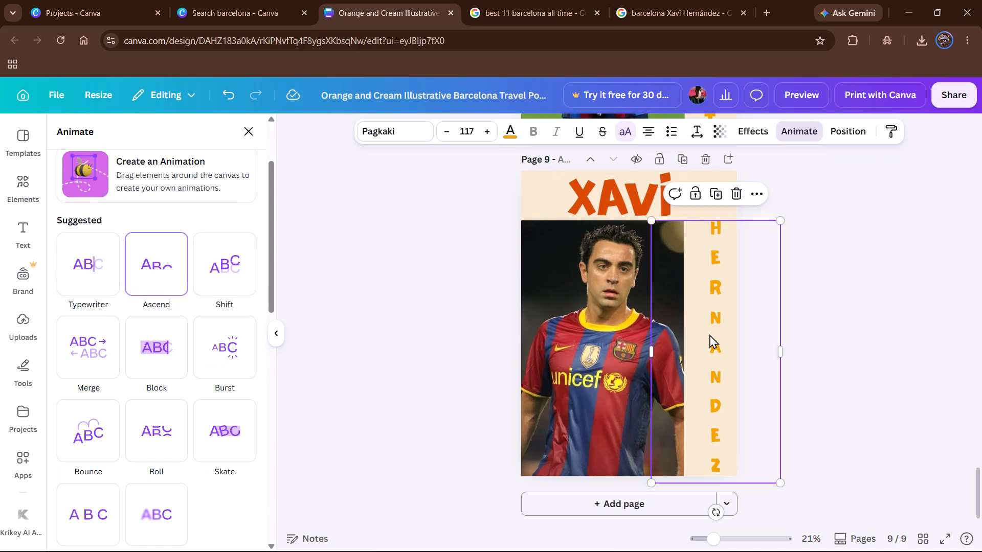
click(217, 361)
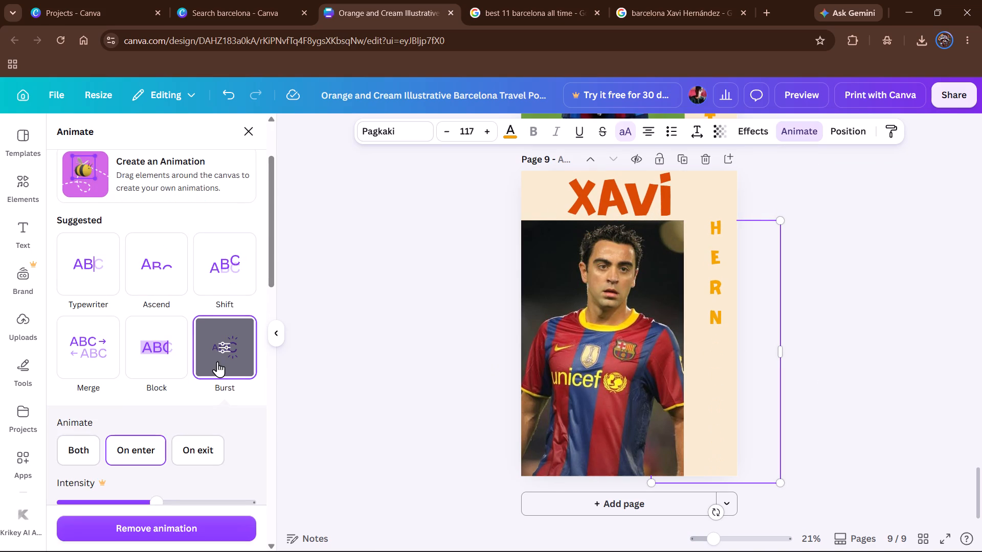
Add a new blank page 10 after Xavi's page.
scroll(429, 356, down, 2)
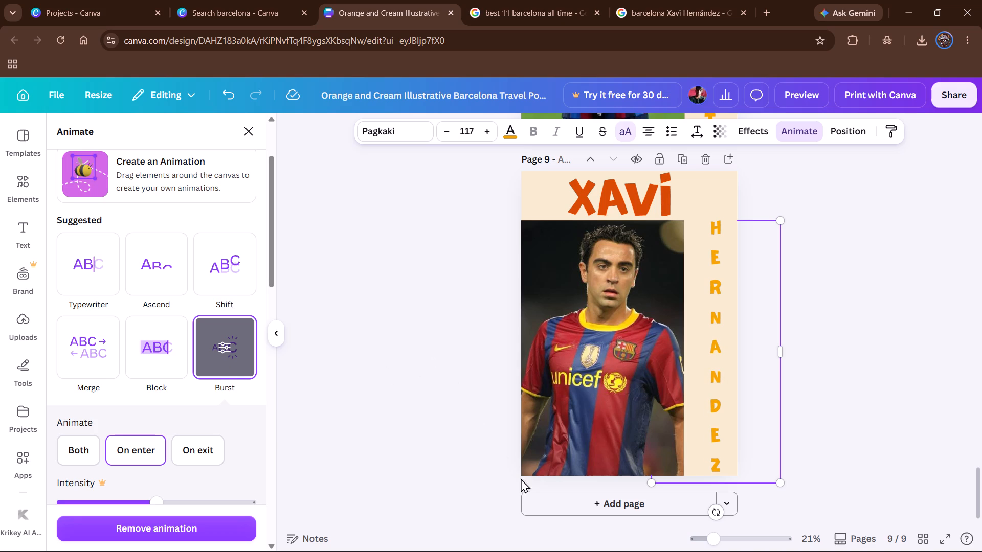
click(578, 502)
Copy the name Andrés Iniesta from the best Barcelona eleven list and run a Google image search for it.
click(433, 0)
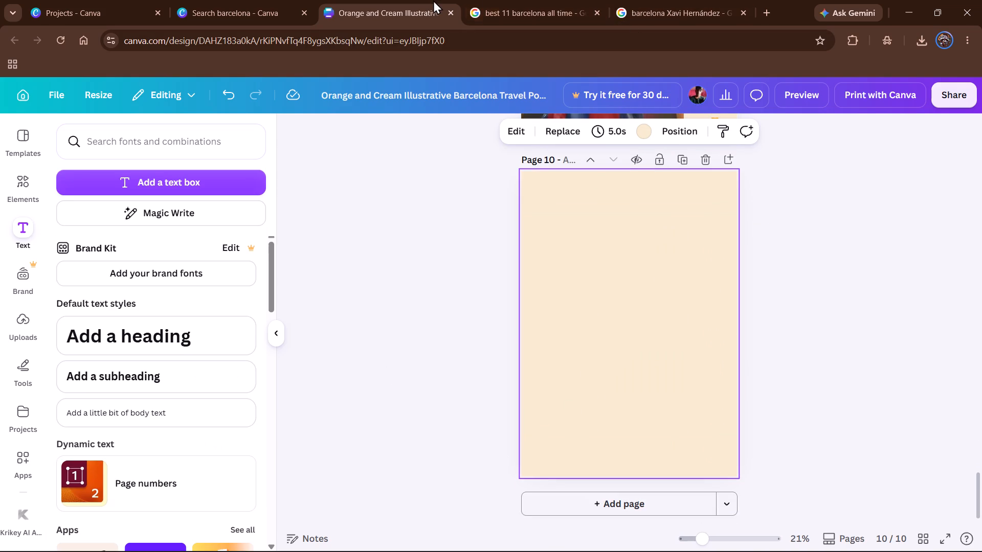
click(497, 0)
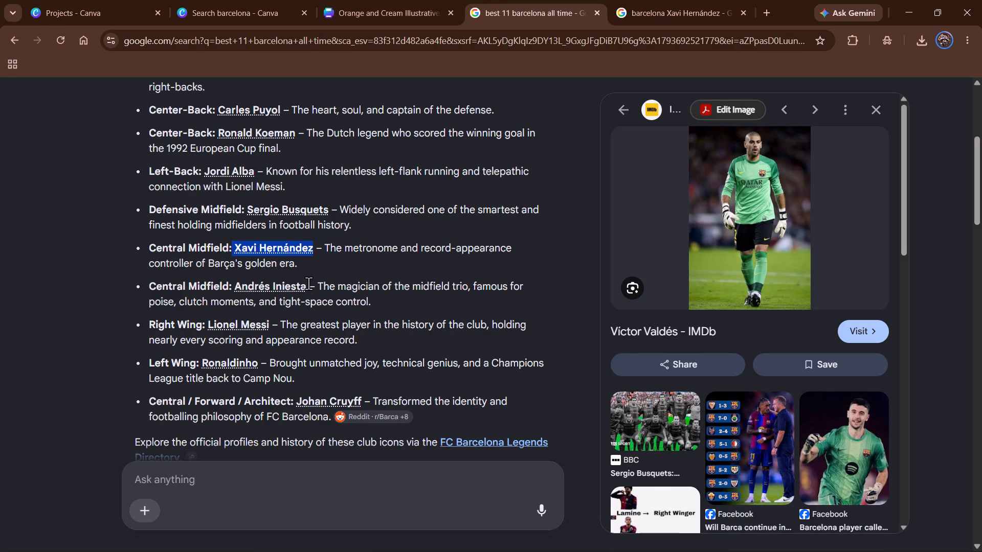
drag(308, 283, 232, 278)
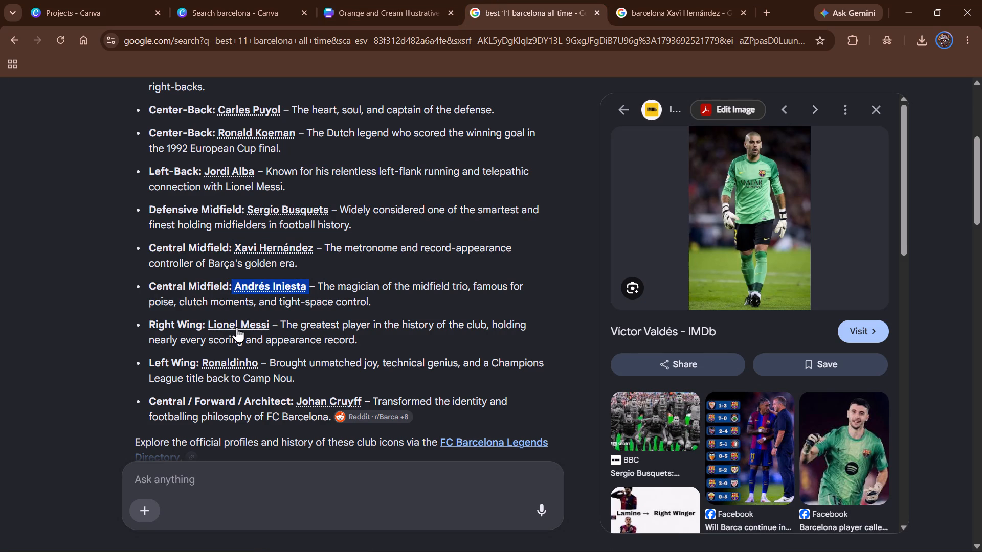
key(ctrl+c)
click(725, 1)
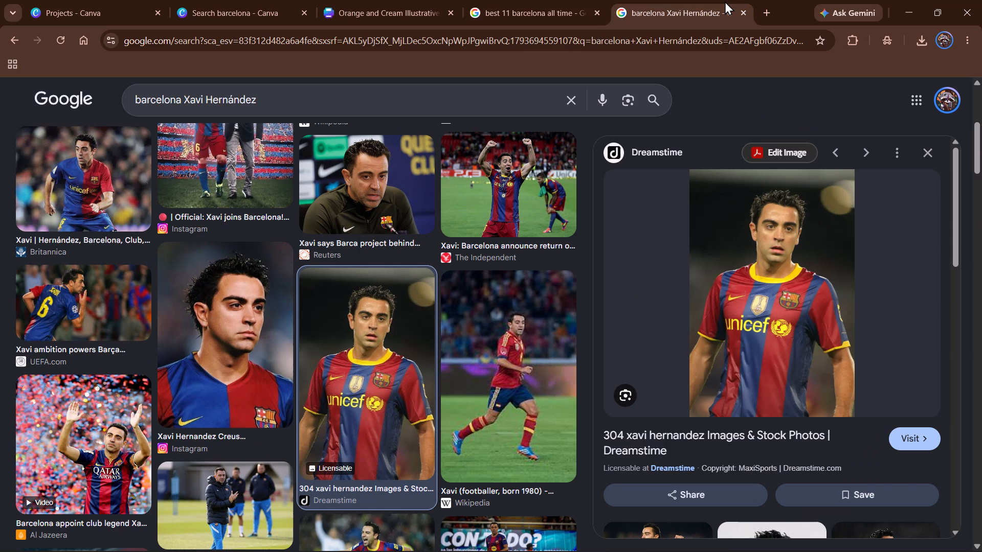
click(578, 99)
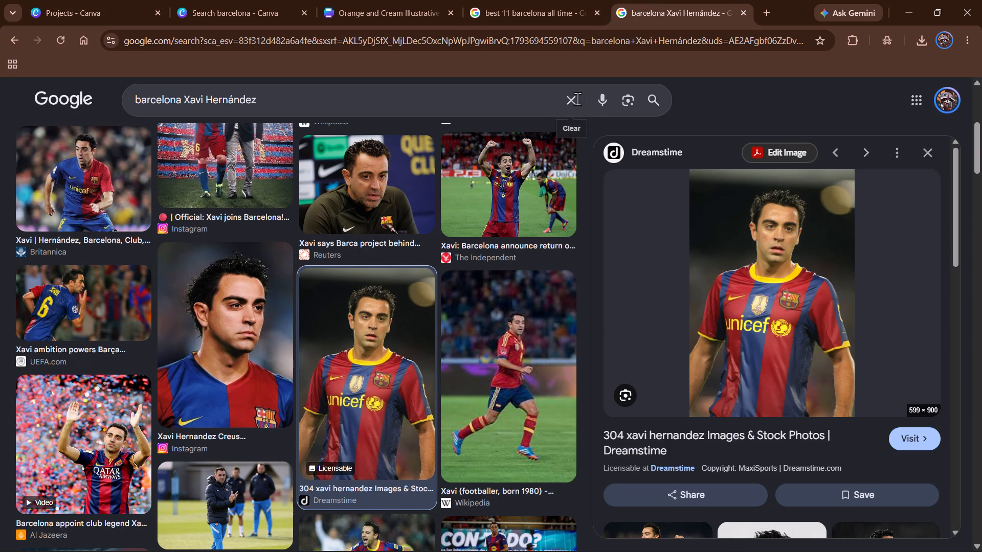
key(ctrl+v)
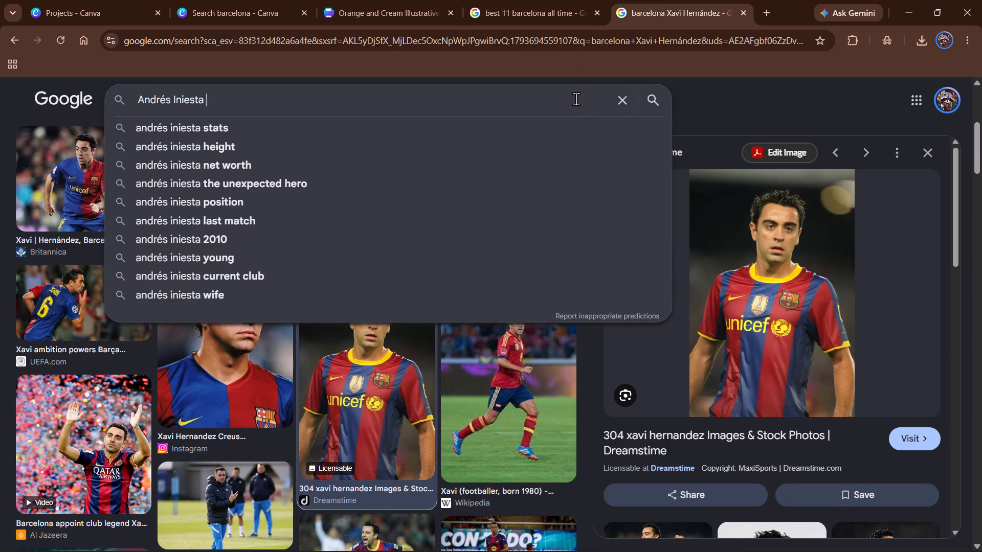
key(Return)
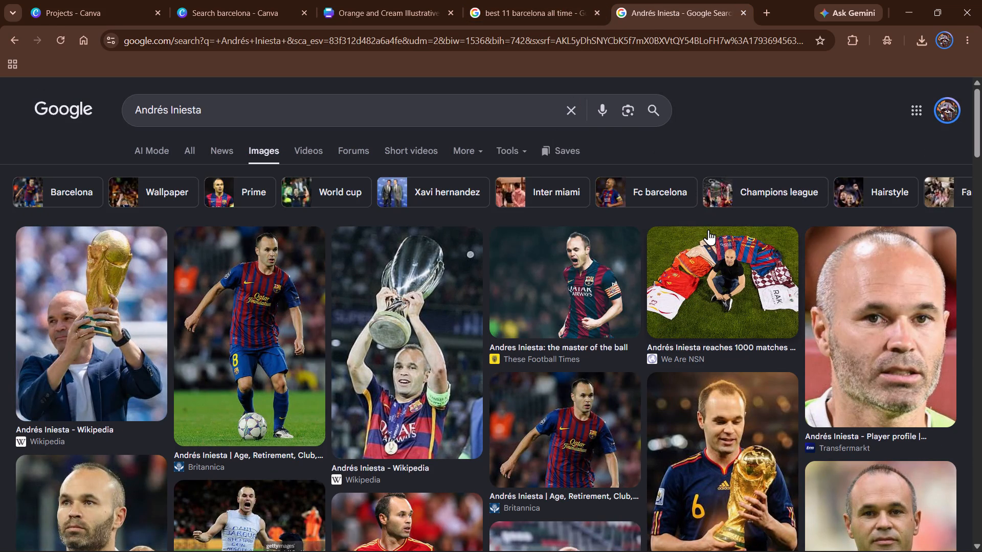
Browse the Andrés Iniesta image results and narrow them with the Barcelona filter.
scroll(705, 235, down, 5)
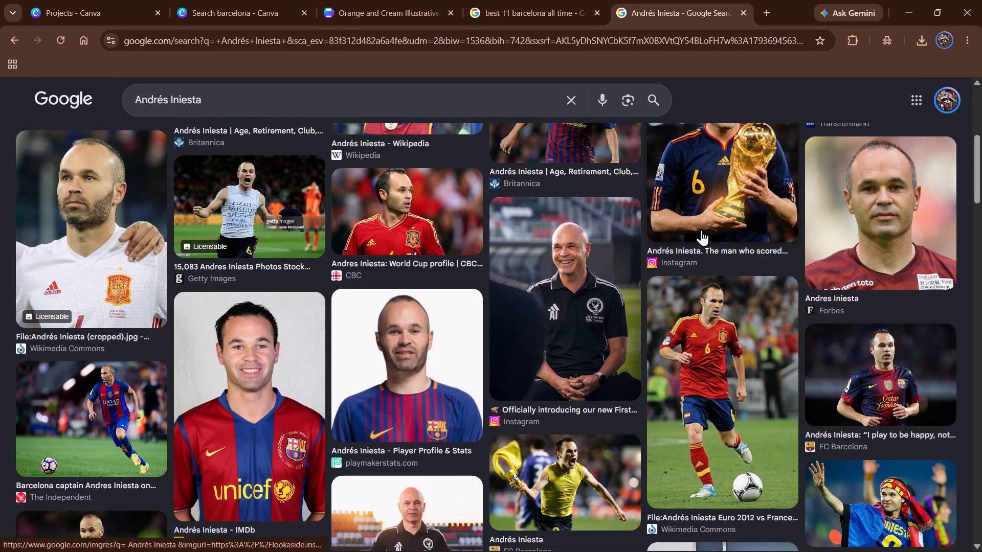
scroll(700, 228, down, 7)
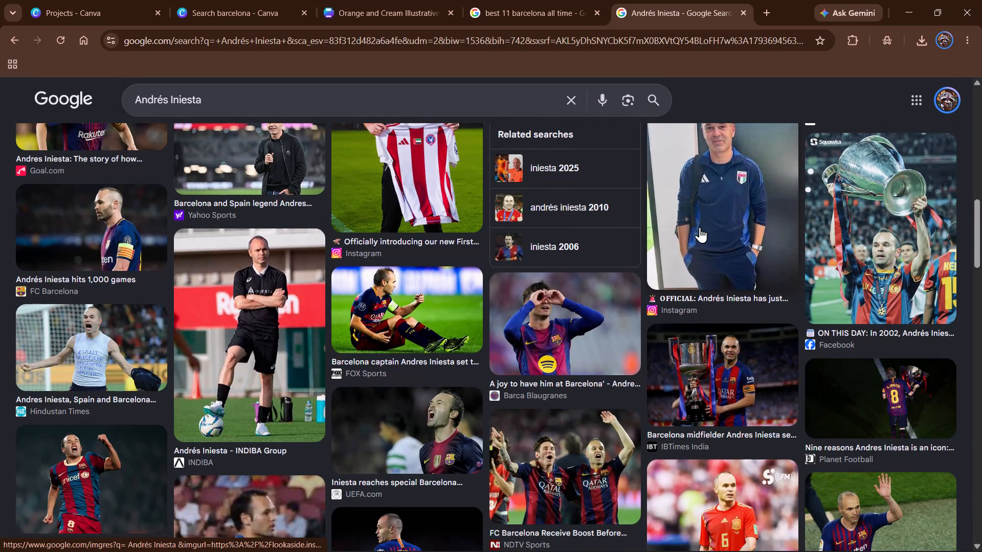
scroll(700, 227, down, 5)
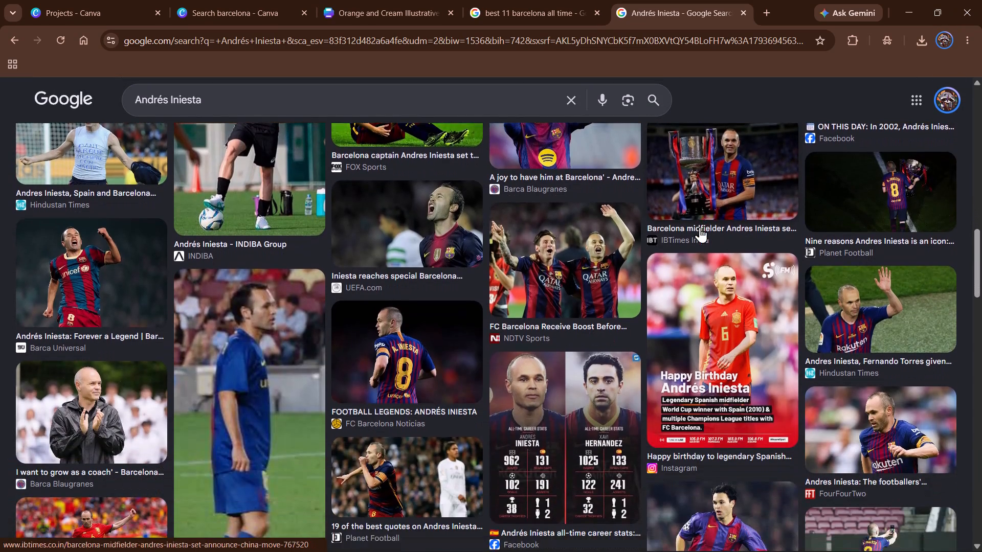
scroll(700, 227, down, 2)
scroll(682, 204, up, 15)
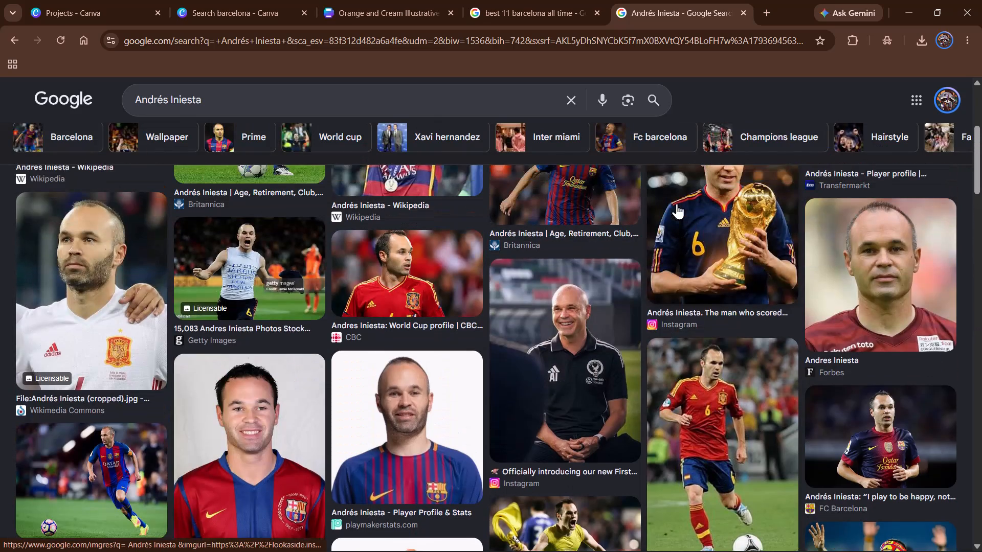
click(90, 128)
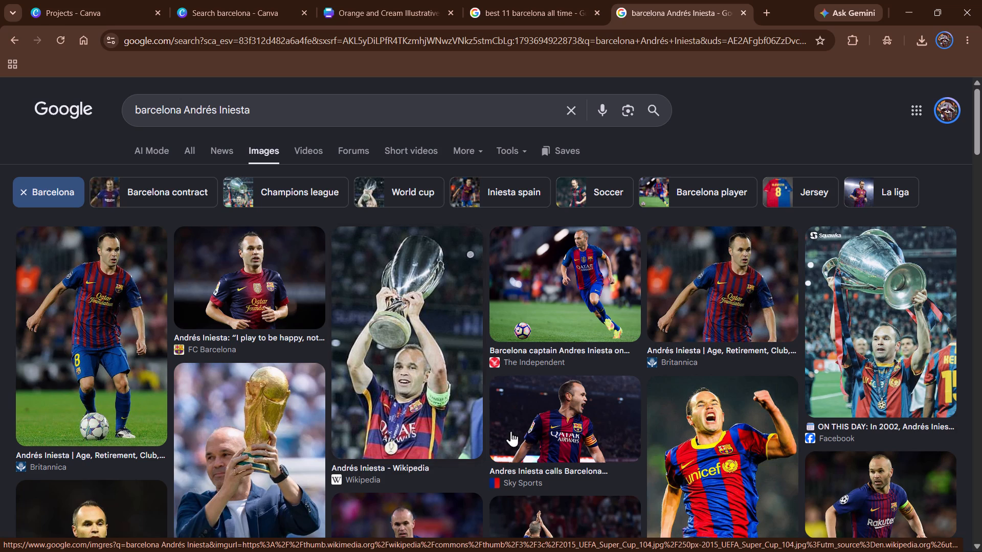
Look through the Barcelona photos of Andrés Iniesta for one suited to his poster page.
scroll(596, 364, down, 2)
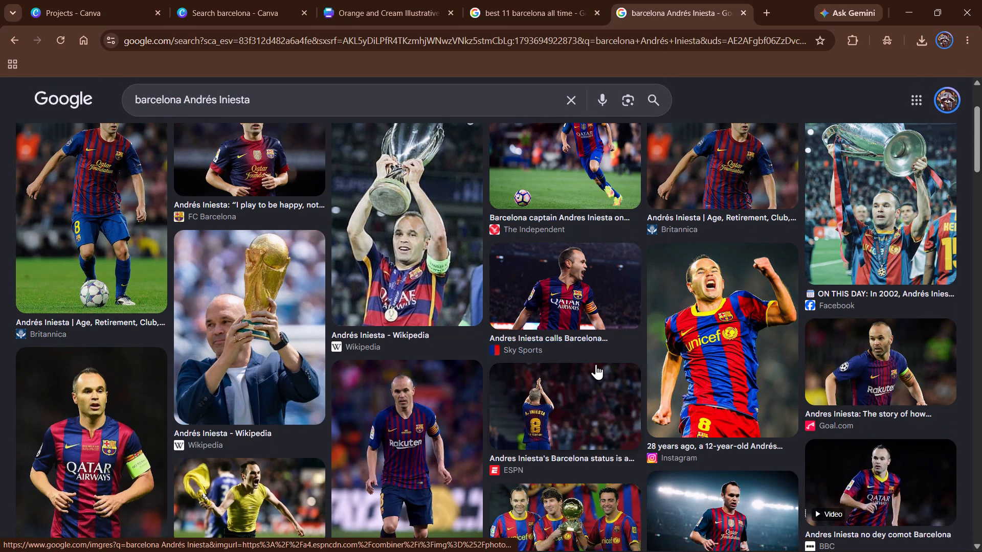
scroll(596, 364, down, 1)
scroll(596, 364, up, 2)
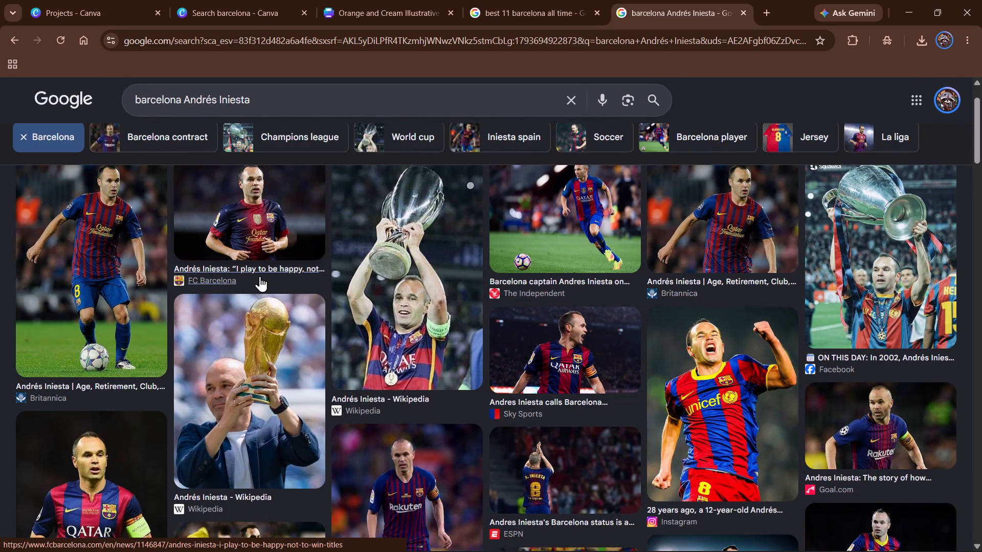
scroll(260, 276, down, 3)
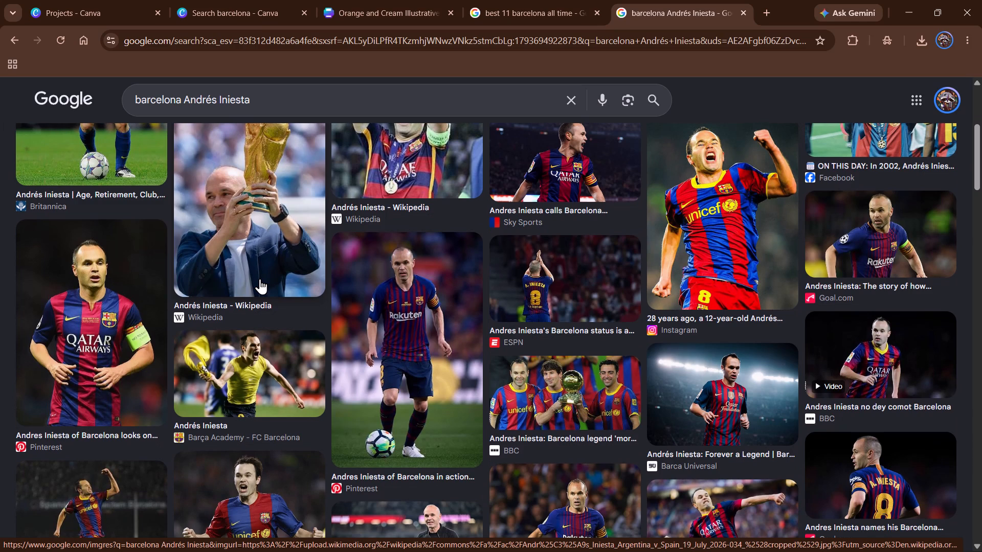
scroll(260, 279, down, 2)
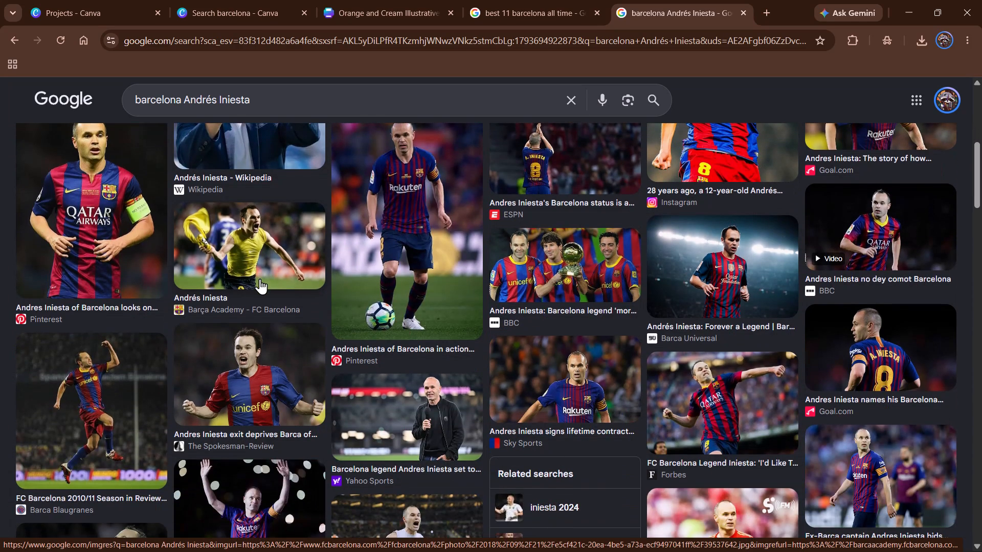
scroll(260, 279, down, 8)
scroll(260, 279, up, 9)
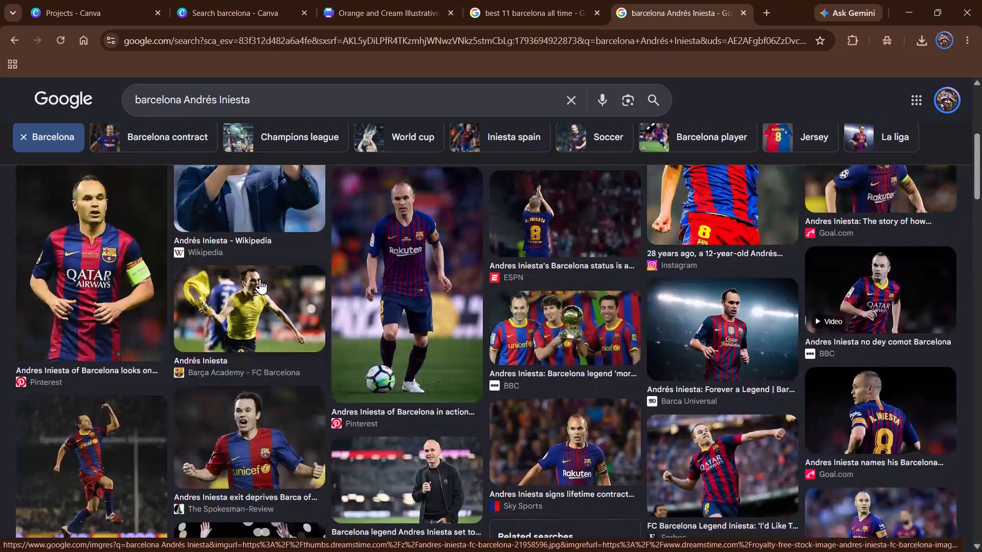
scroll(260, 279, up, 7)
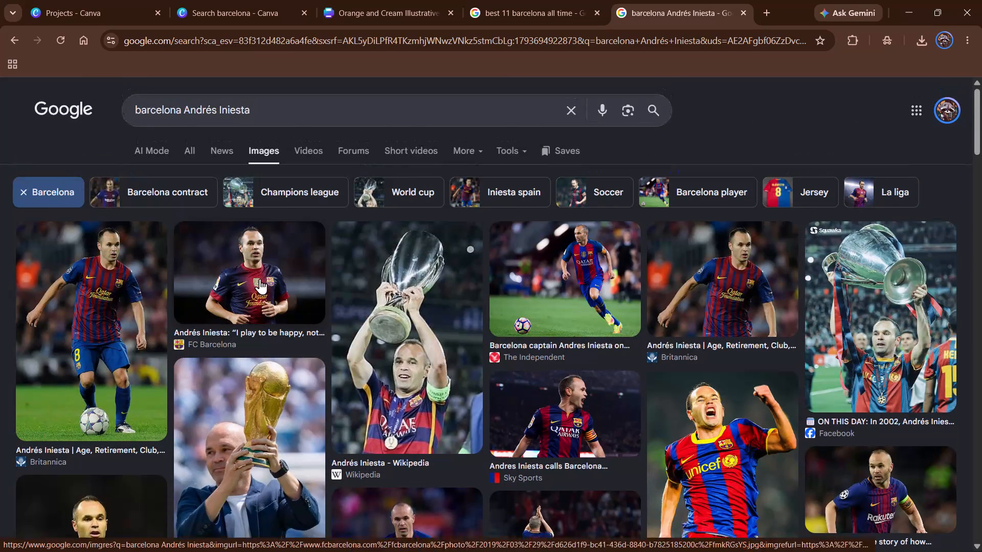
Save the Wikipedia photo of Iniesta lifting the trophy as 2015_UEFA_Super_Cup_104.jpg in the Certificates folder.
click(407, 386)
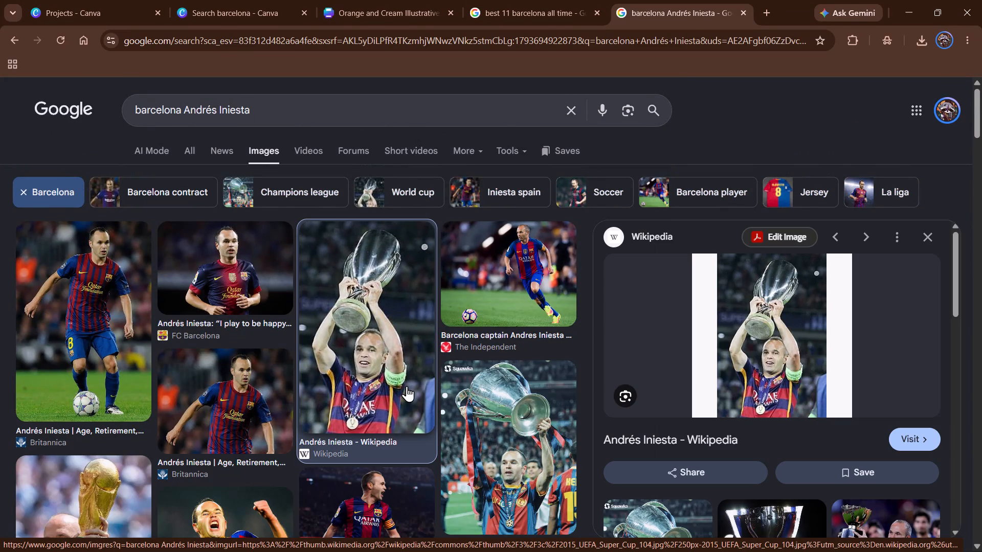
click(757, 342)
right_click(757, 342)
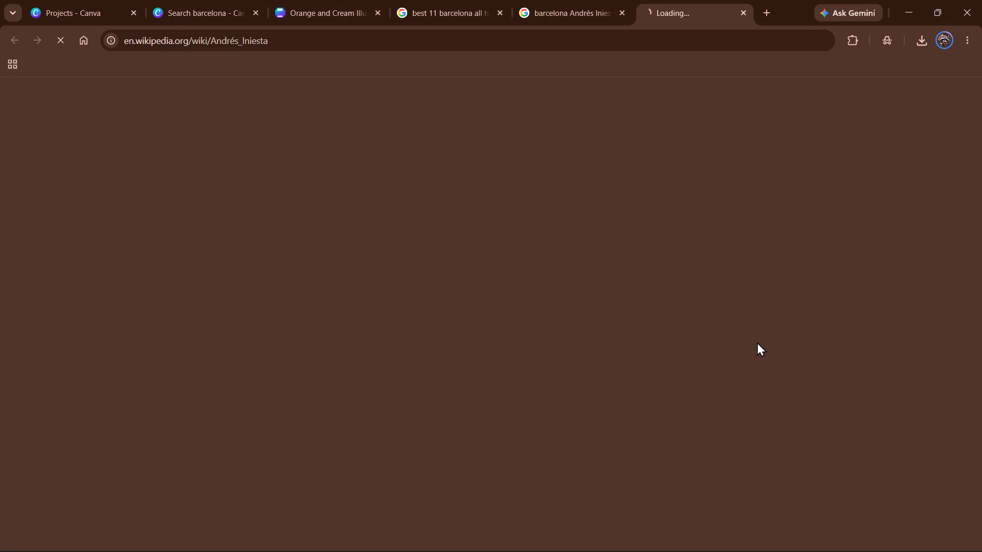
click(693, 10)
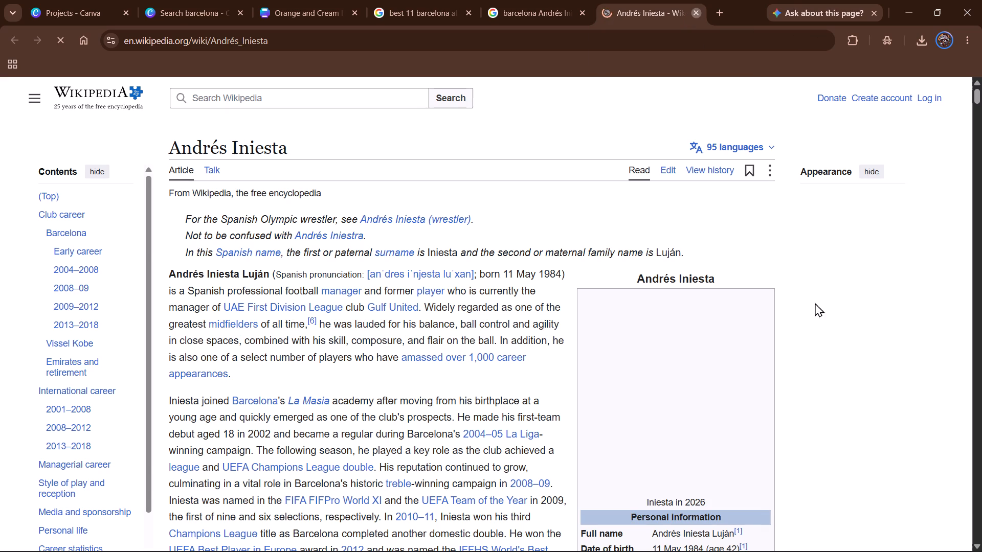
right_click(769, 337)
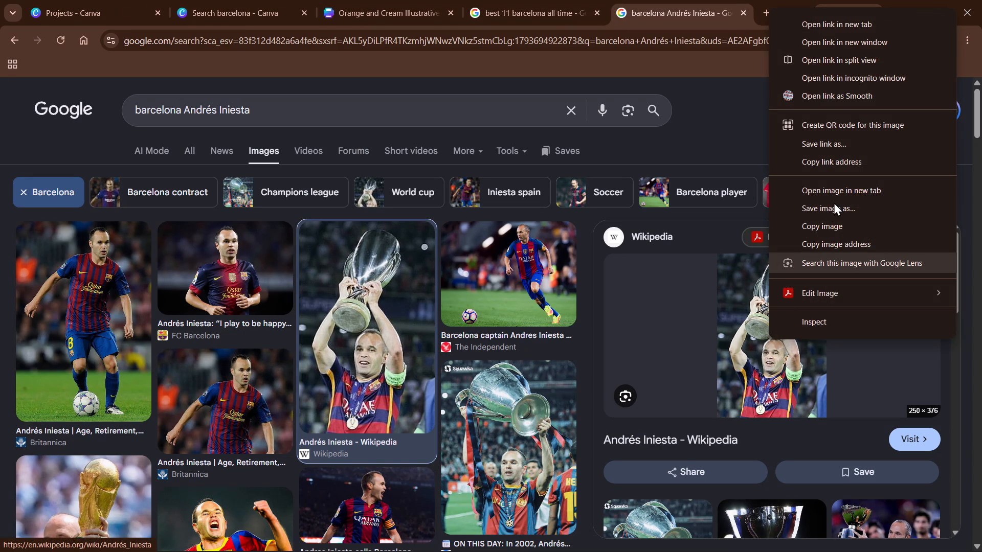
click(834, 202)
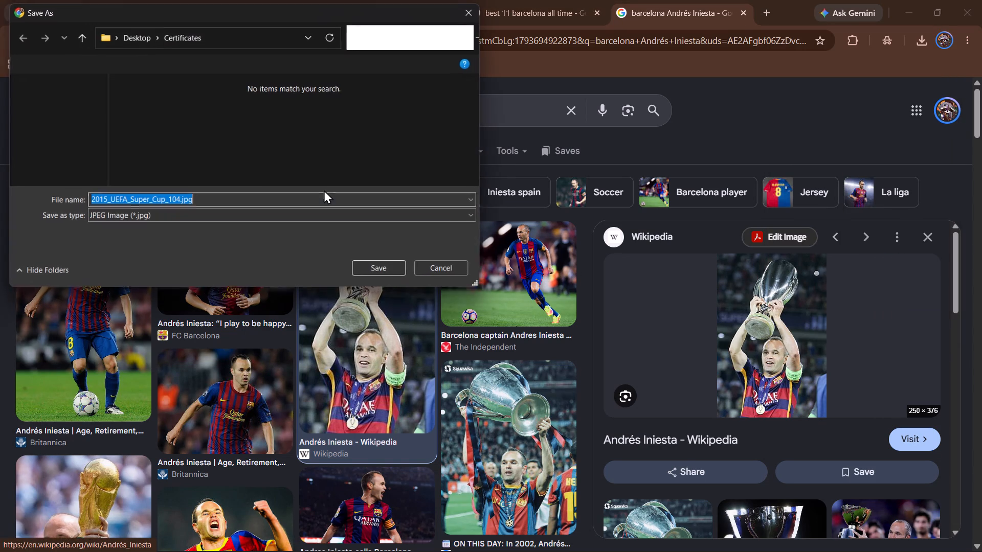
click(373, 260)
click(372, 272)
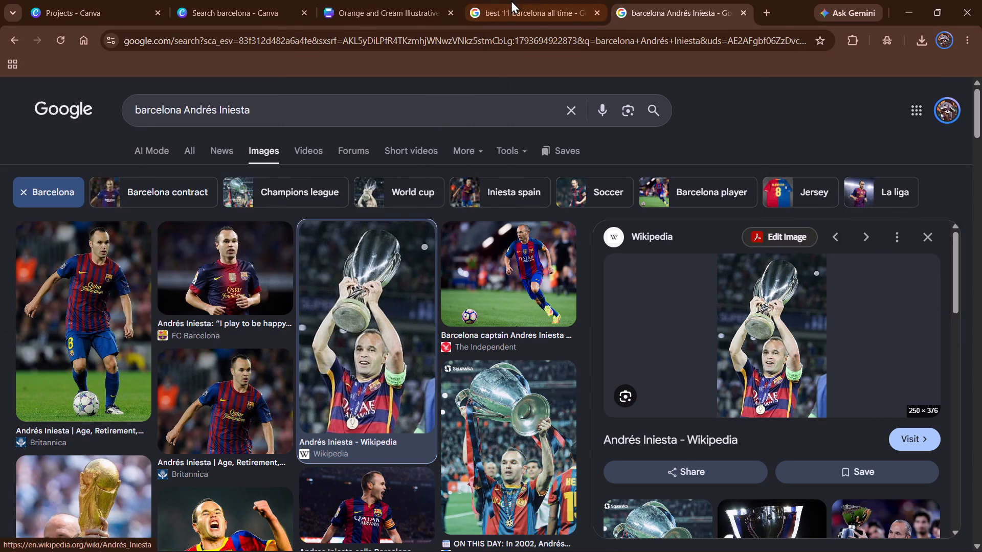
Return to the Canva poster design and upload 2015_UEFA_Super_Cup_104.jpg from the Certificates folder.
click(511, 0)
click(399, 0)
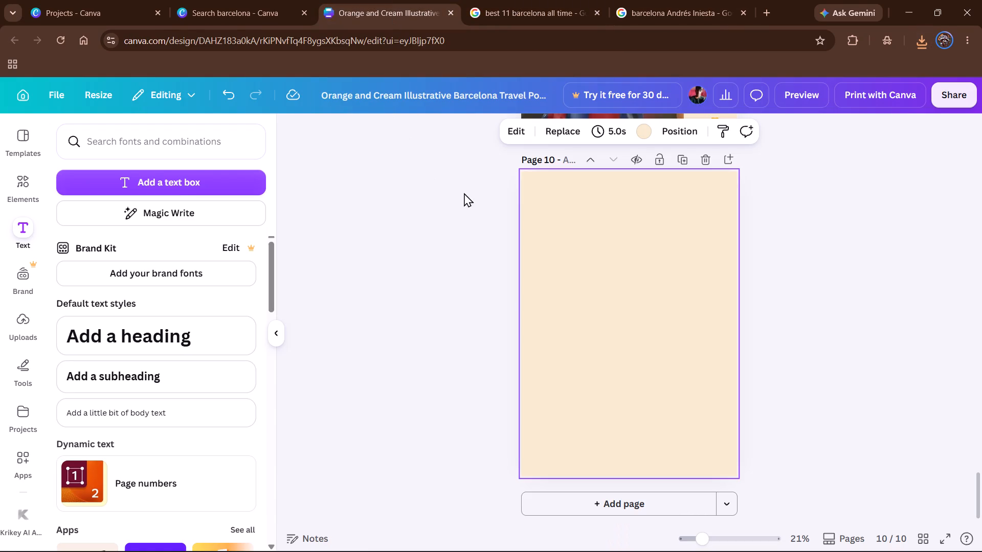
click(9, 311)
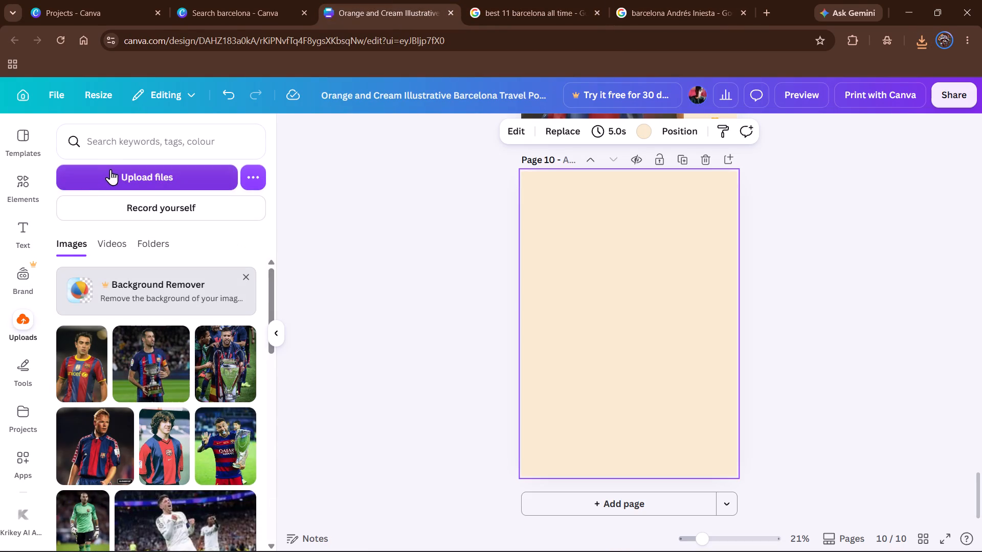
click(110, 169)
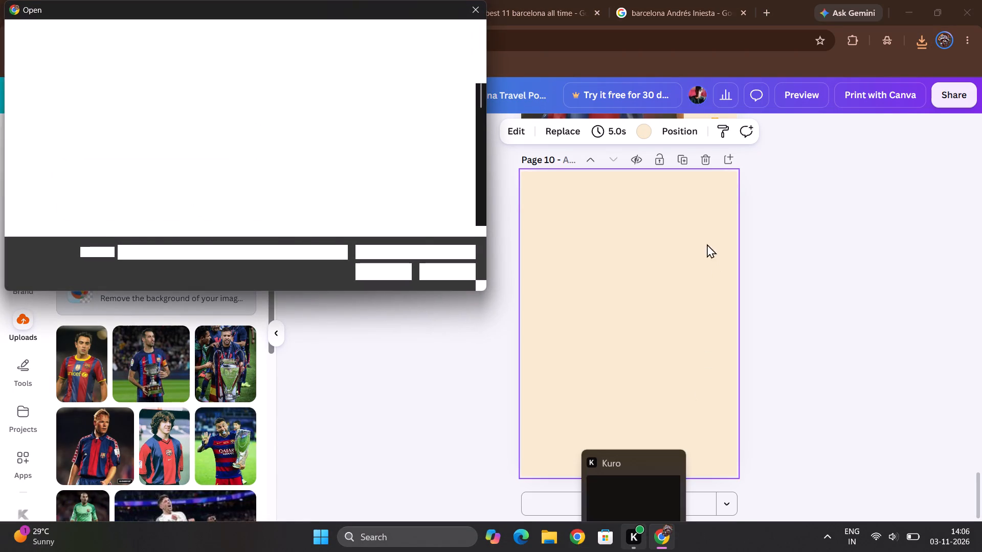
scroll(267, 155, down, 5)
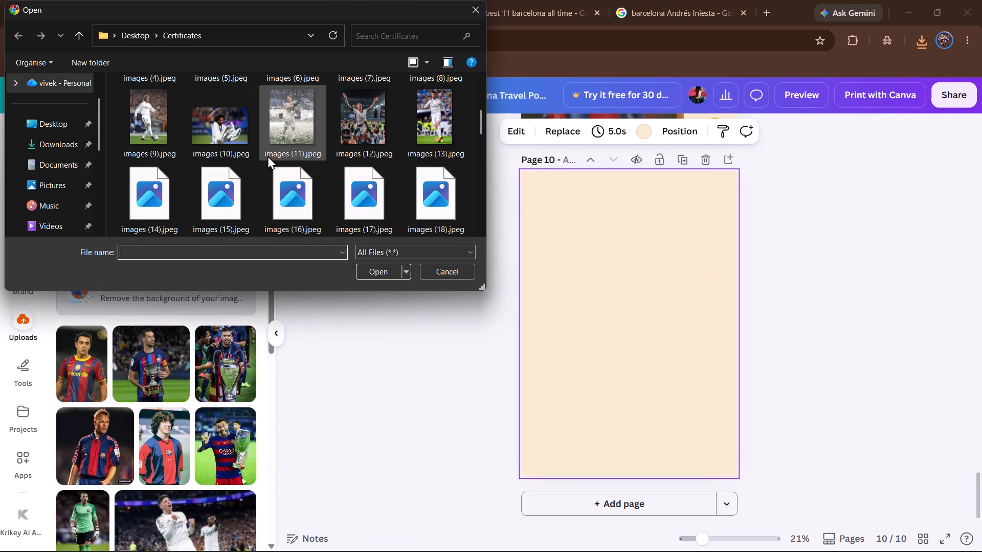
scroll(308, 186, down, 1)
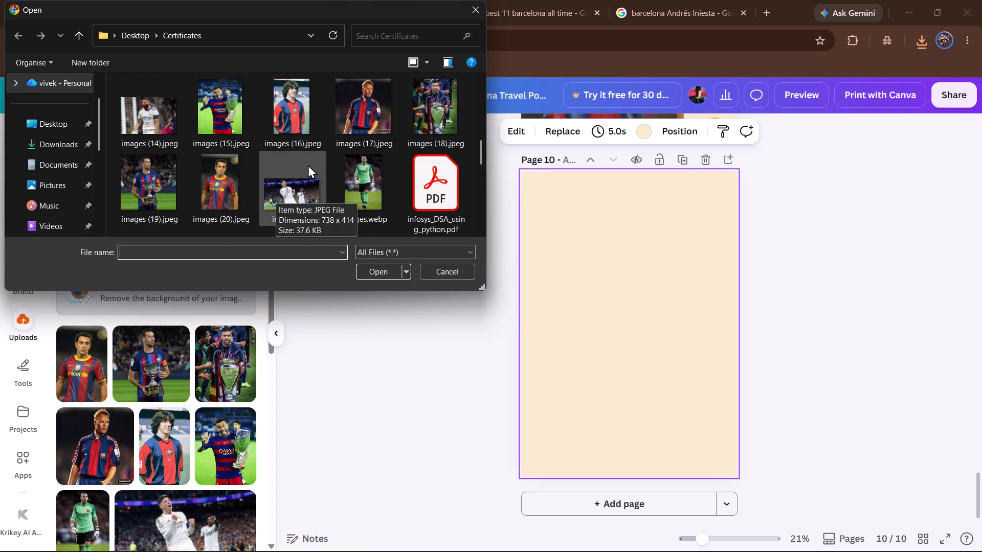
scroll(308, 165, up, 1)
scroll(308, 157, down, 5)
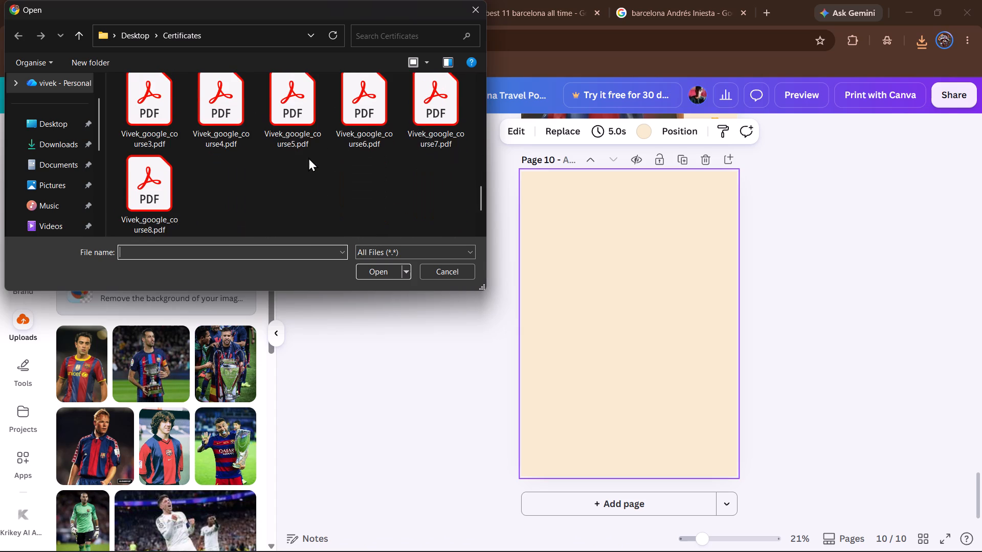
scroll(308, 157, up, 4)
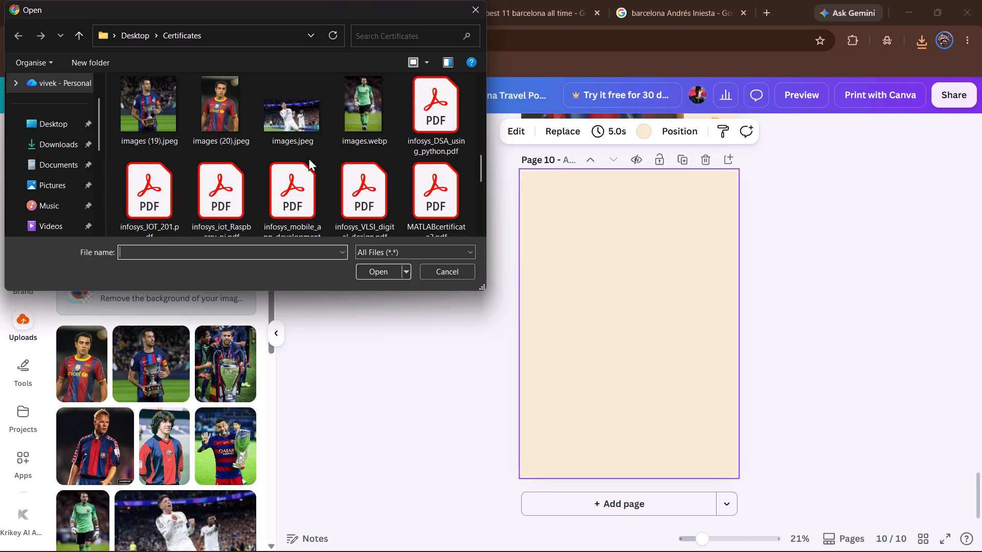
scroll(308, 157, up, 1)
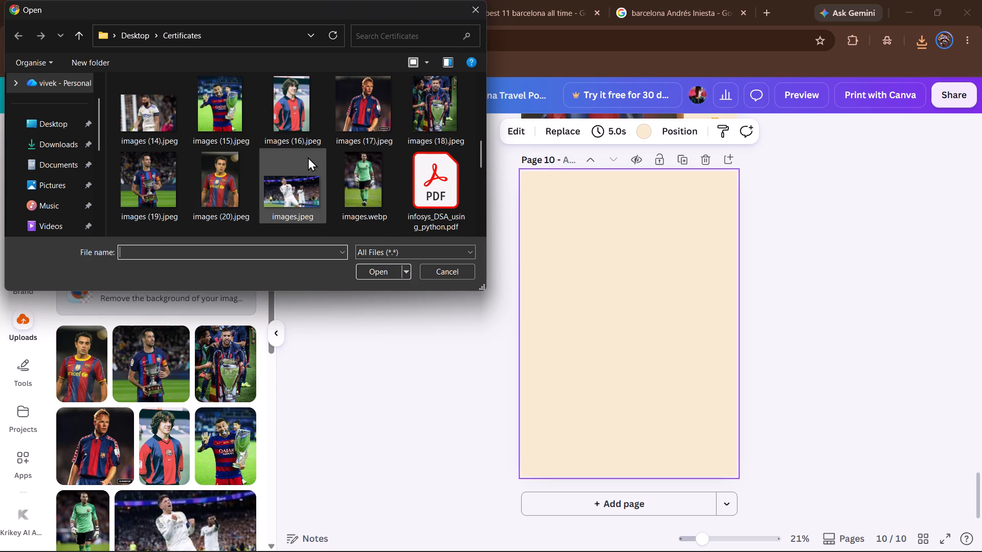
scroll(308, 157, up, 1)
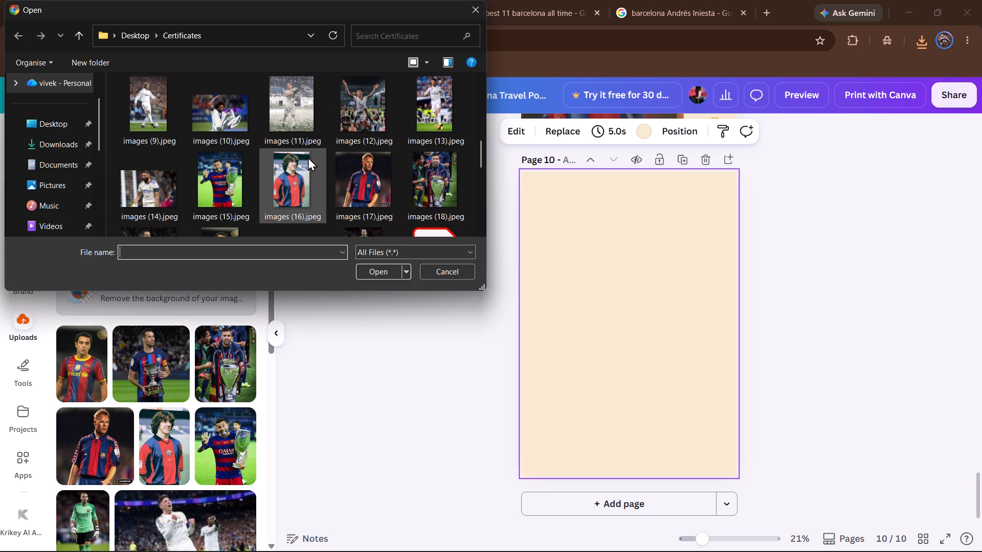
scroll(308, 157, up, 4)
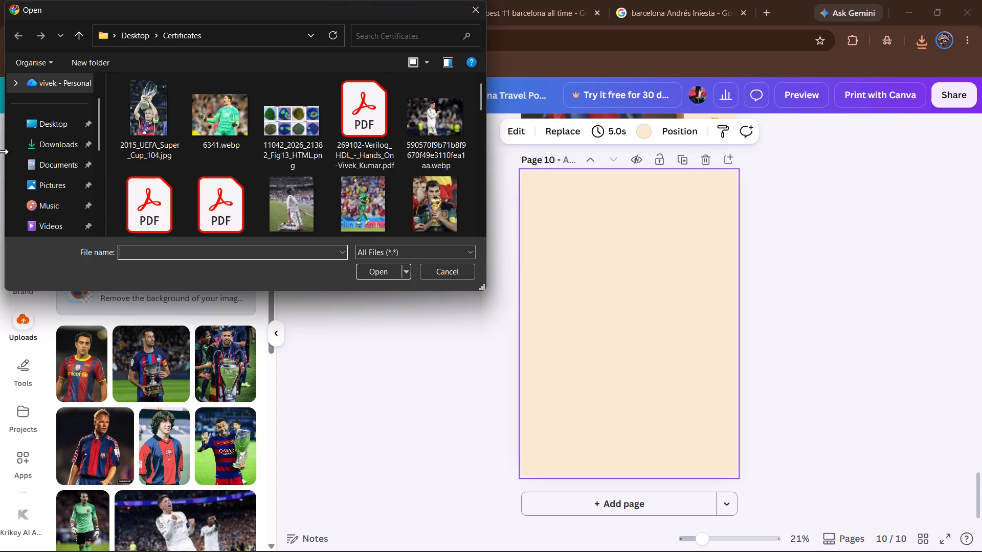
click(138, 109)
click(378, 274)
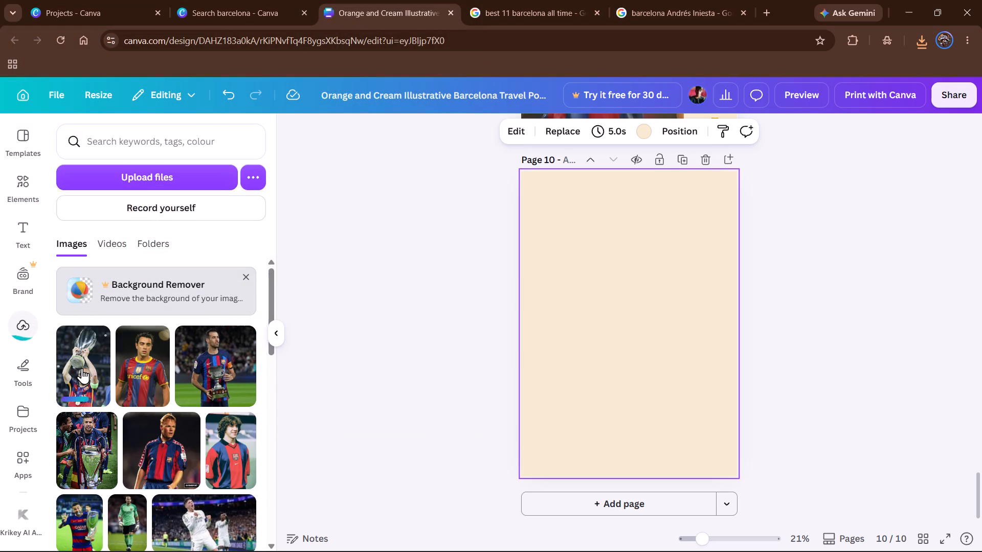
Place the Iniesta photo on page 10 and enlarge it against the page's left edge, leaving strips free above and along the right.
click(82, 368)
drag(640, 335, 610, 363)
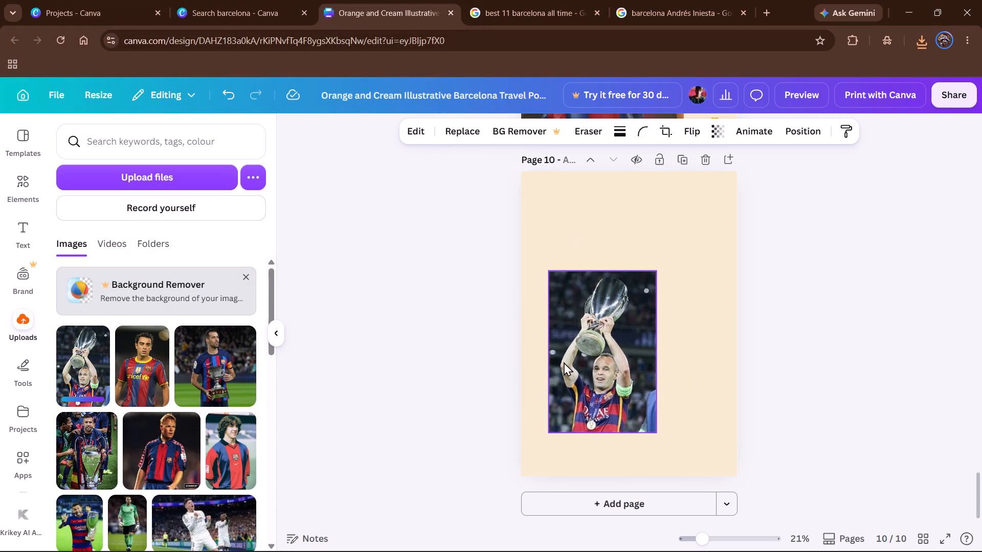
drag(545, 351, 520, 359)
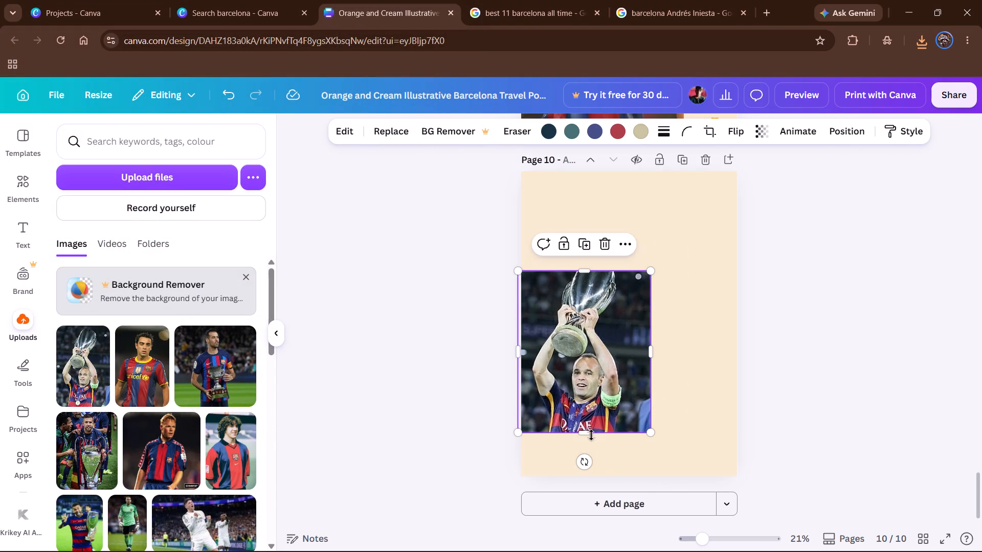
drag(585, 432, 589, 458)
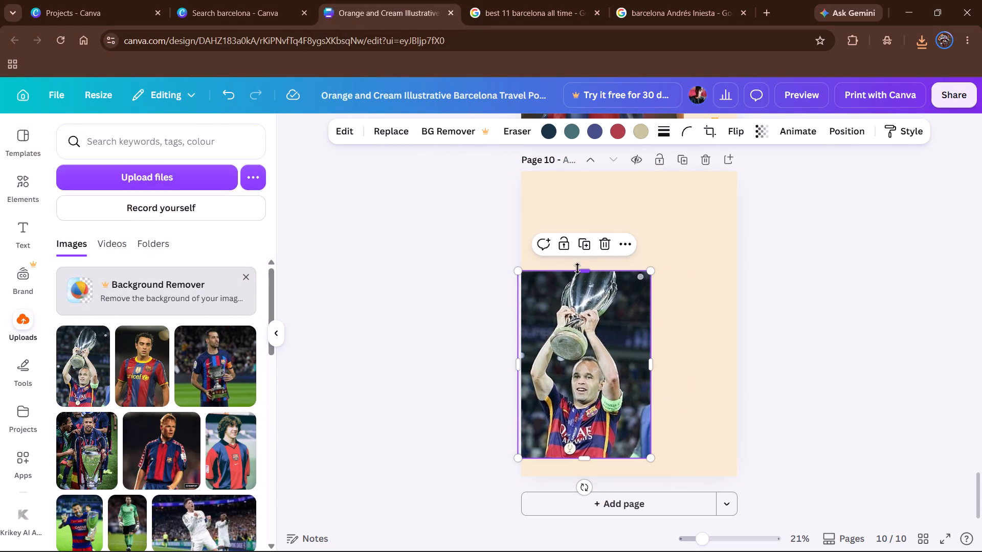
drag(577, 268, 582, 215)
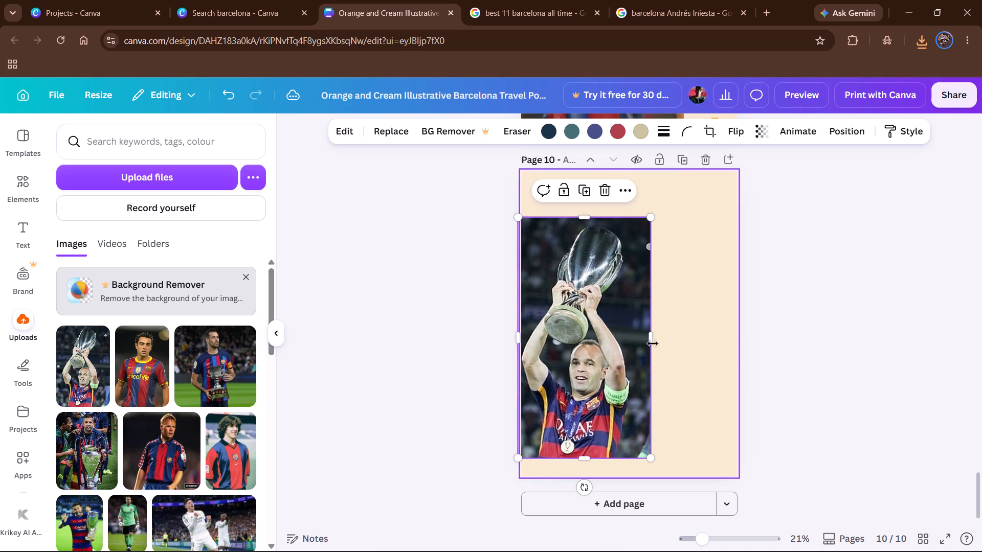
drag(656, 336, 649, 336)
drag(649, 336, 690, 329)
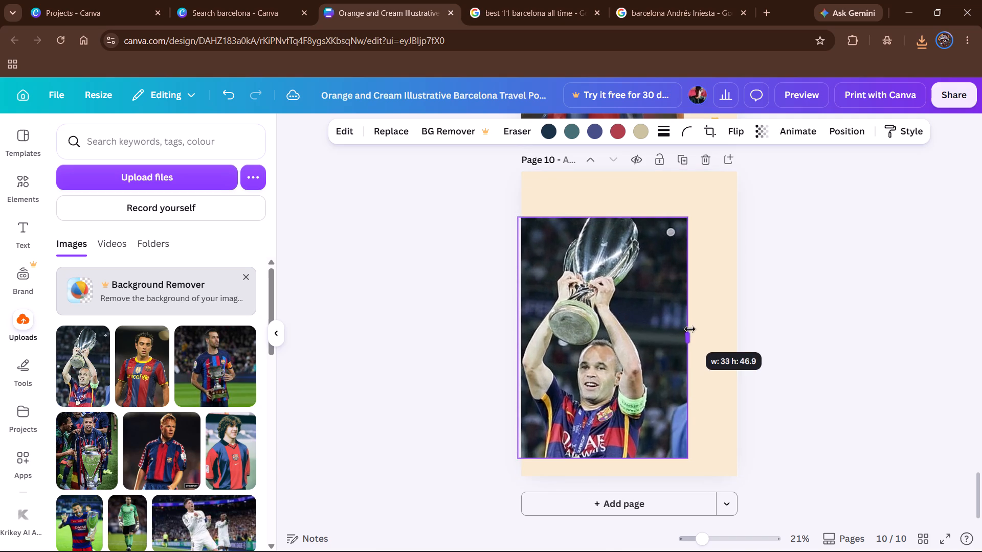
drag(690, 329, 673, 334)
drag(606, 363, 614, 353)
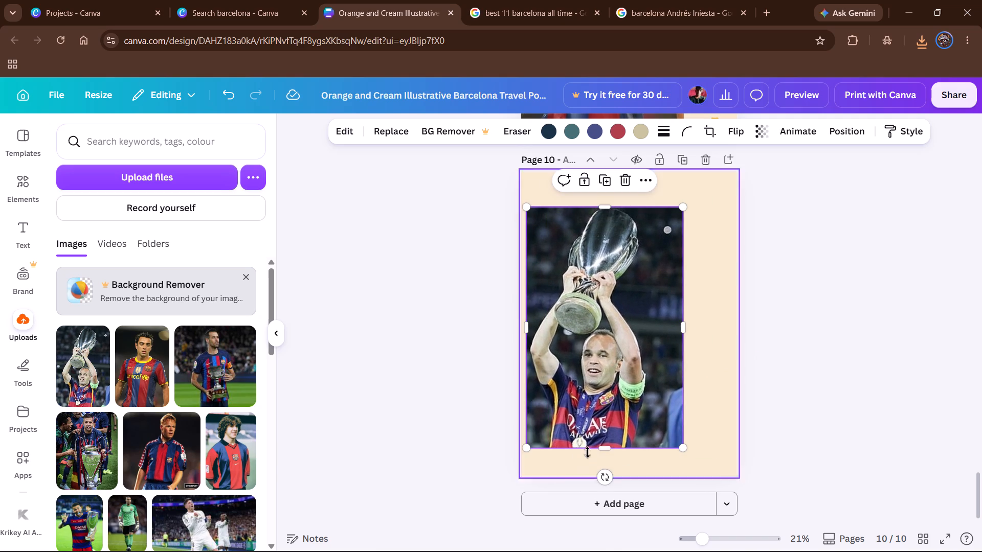
drag(605, 448, 601, 471)
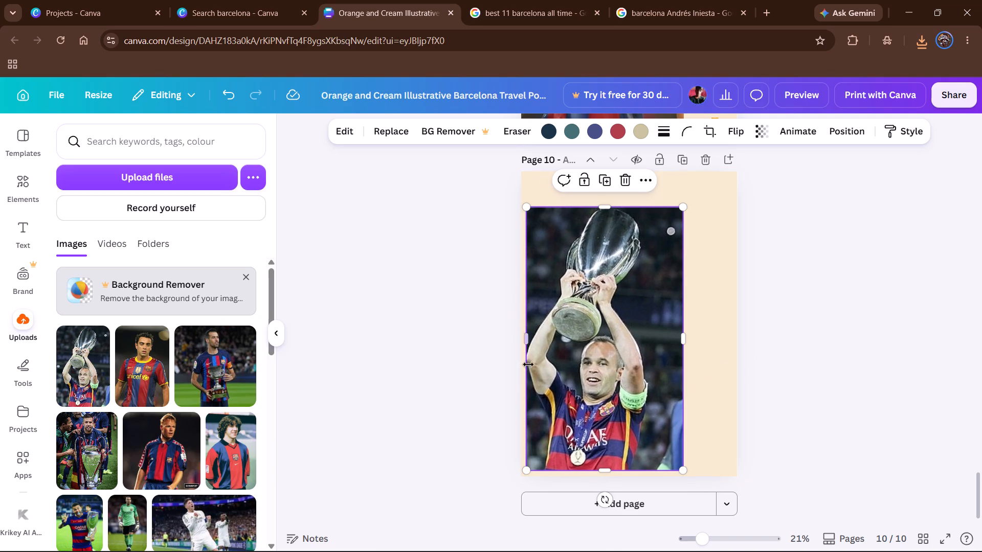
drag(529, 344, 525, 342)
click(809, 342)
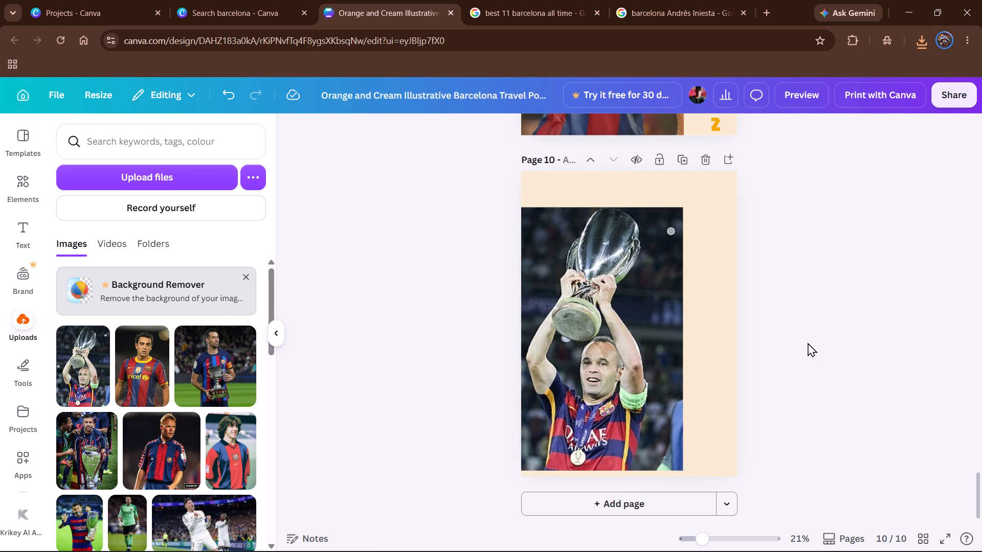
Look back through the earlier player pages to compare their name and photo layout with page 10.
scroll(807, 342, up, 18)
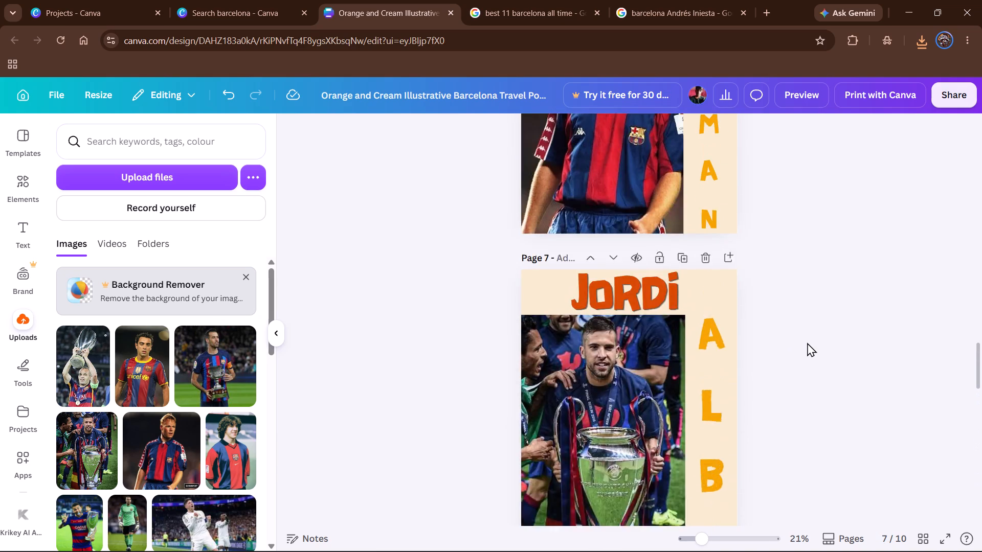
scroll(807, 342, up, 9)
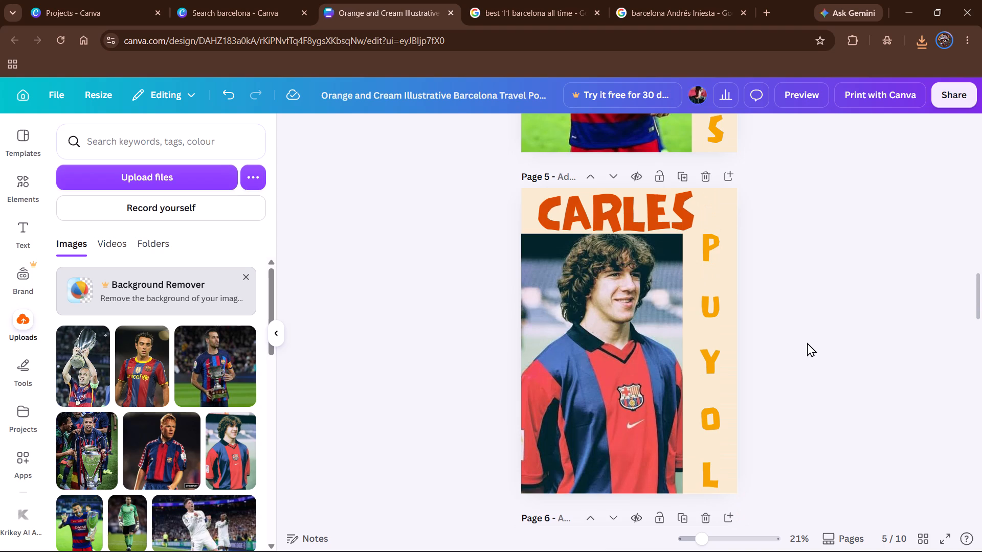
scroll(807, 342, up, 4)
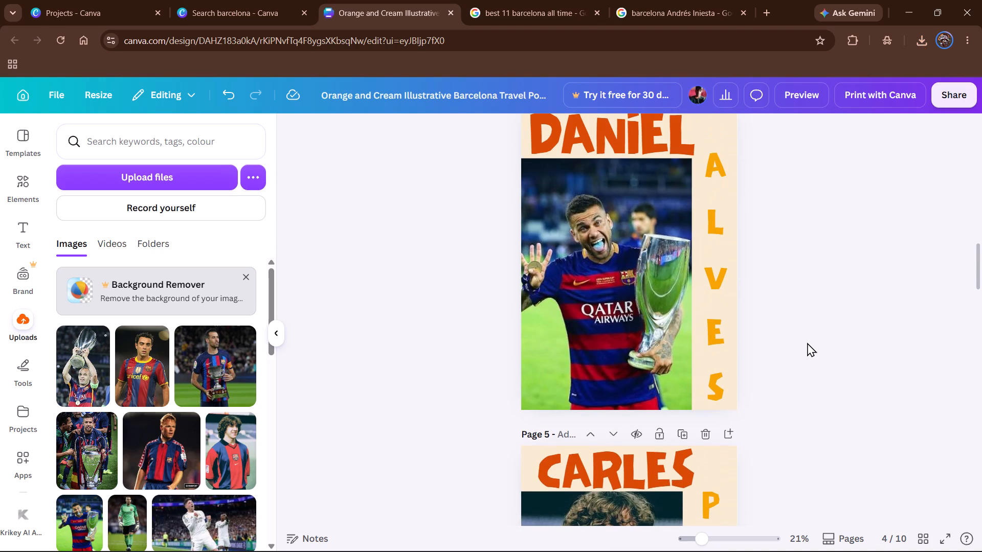
scroll(807, 342, down, 12)
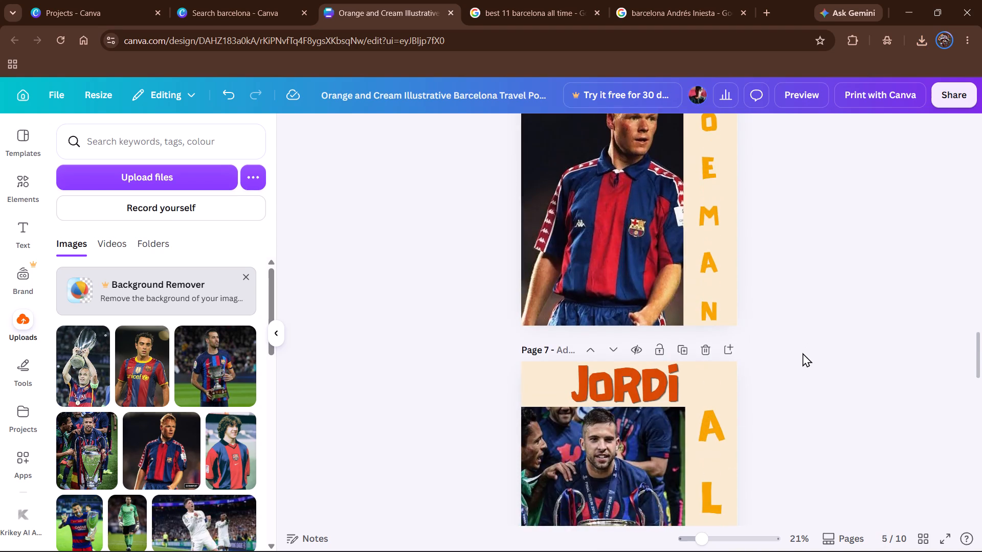
scroll(802, 353, down, 10)
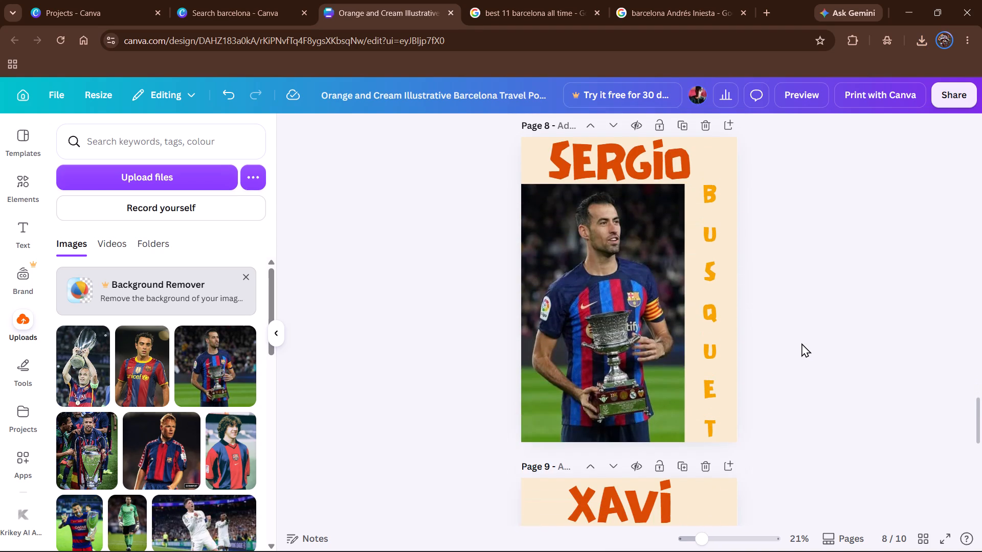
scroll(801, 343, down, 9)
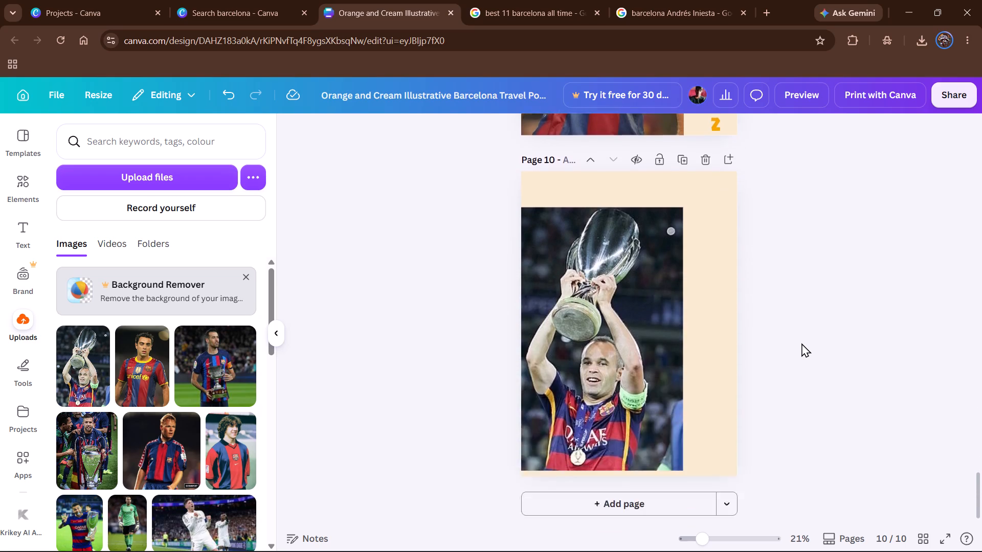
Add a text box reading ANDRES on page 10 and set its font size to 240.
click(23, 242)
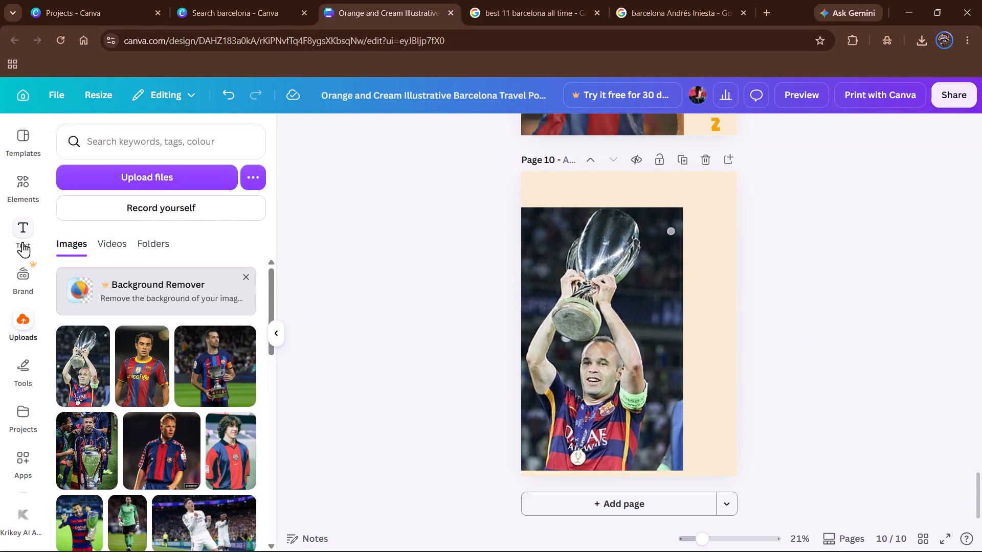
click(133, 183)
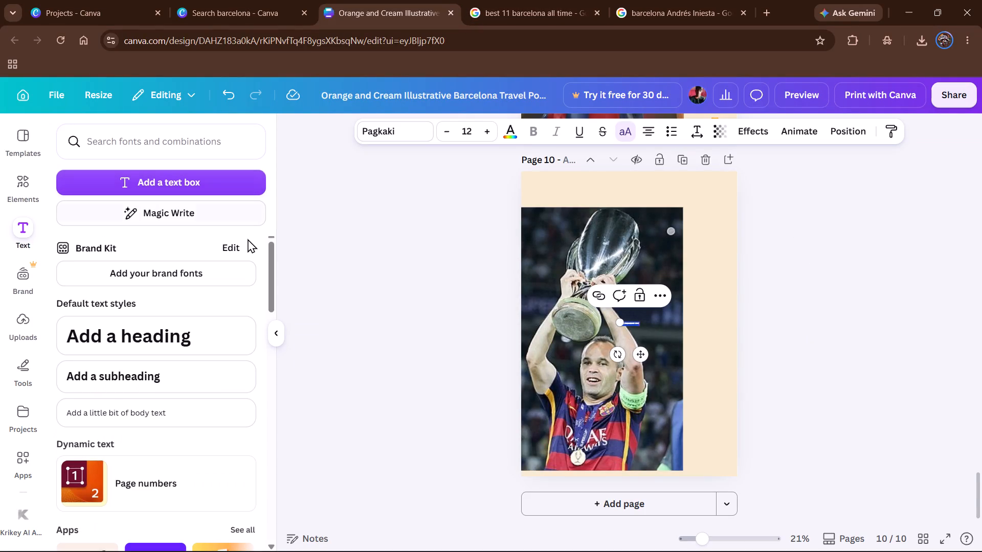
text(andr)
text(es)
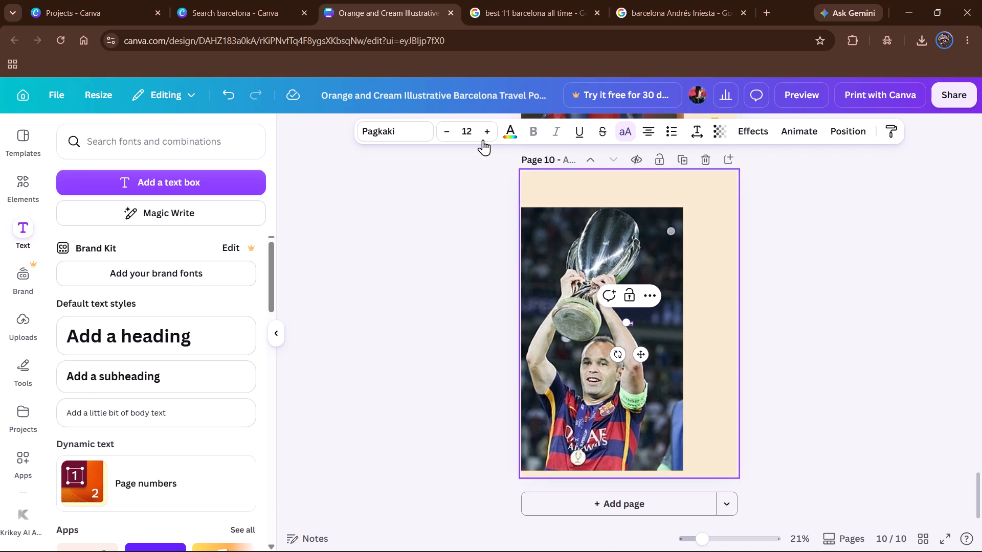
click(470, 128)
key(BackSpace)
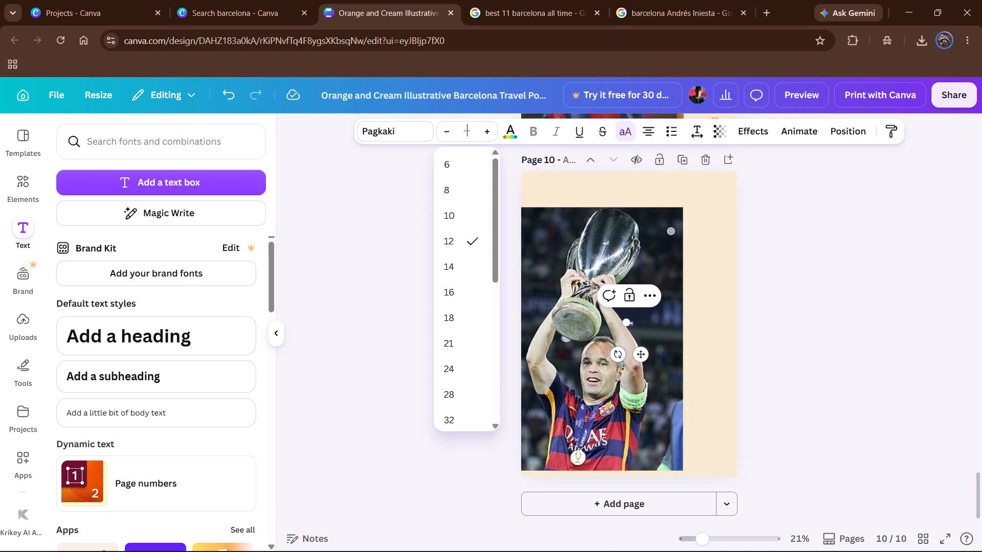
text(240)
key(Return)
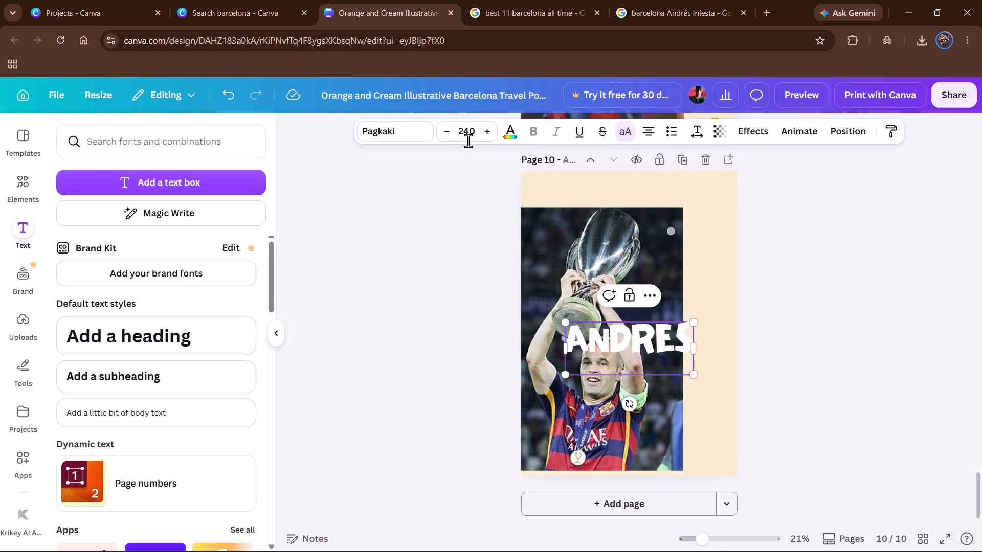
Move the ANDRES text into the free strip above the Iniesta photo, at the page's top edge.
click(674, 370)
click(709, 359)
drag(648, 360, 631, 227)
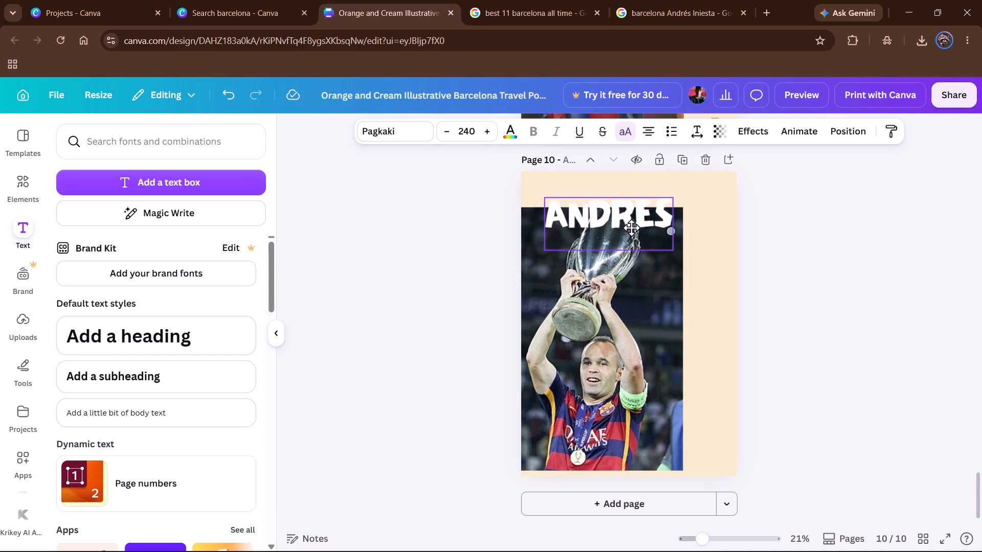
drag(631, 227, 641, 212)
Lower the top edge of the Iniesta photo slightly to give the ANDRES title more room.
click(634, 289)
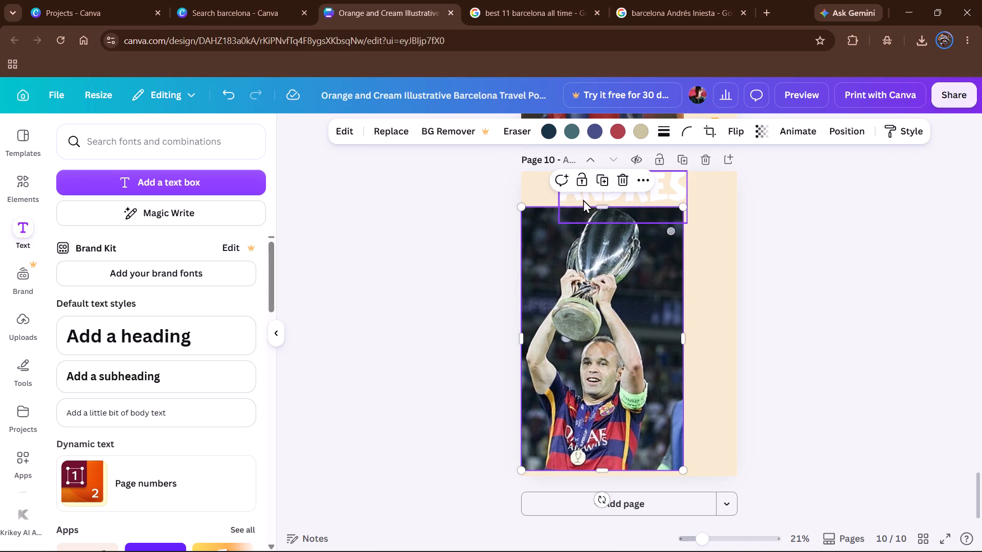
drag(599, 212, 600, 220)
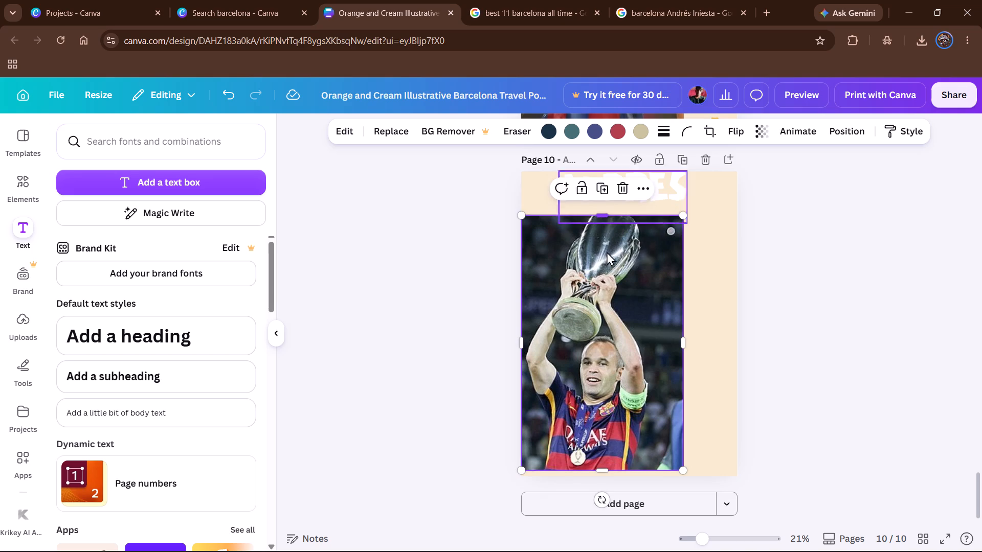
scroll(607, 252, up, 1)
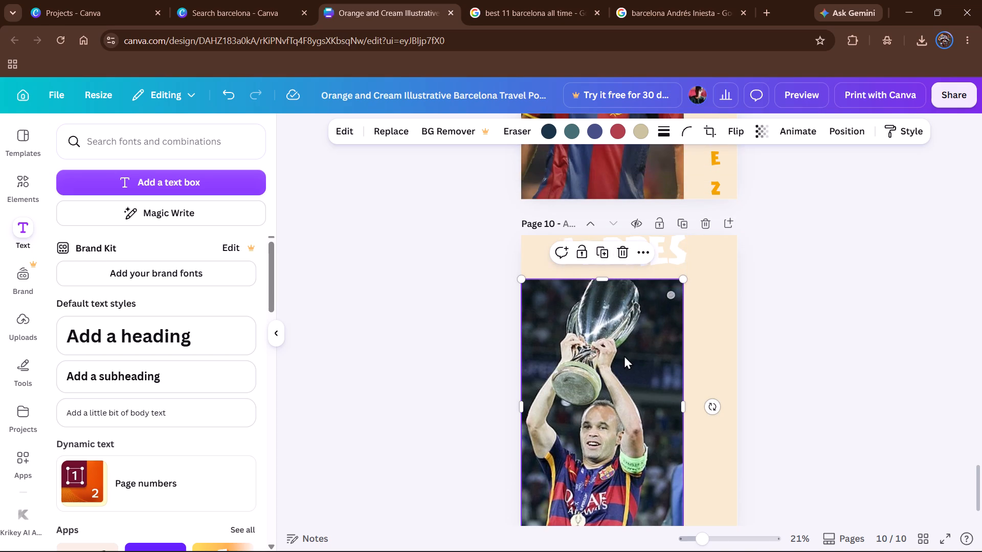
Raise the top edge of the Iniesta photo on page 10 slightly.
scroll(624, 344, down, 2)
click(624, 344)
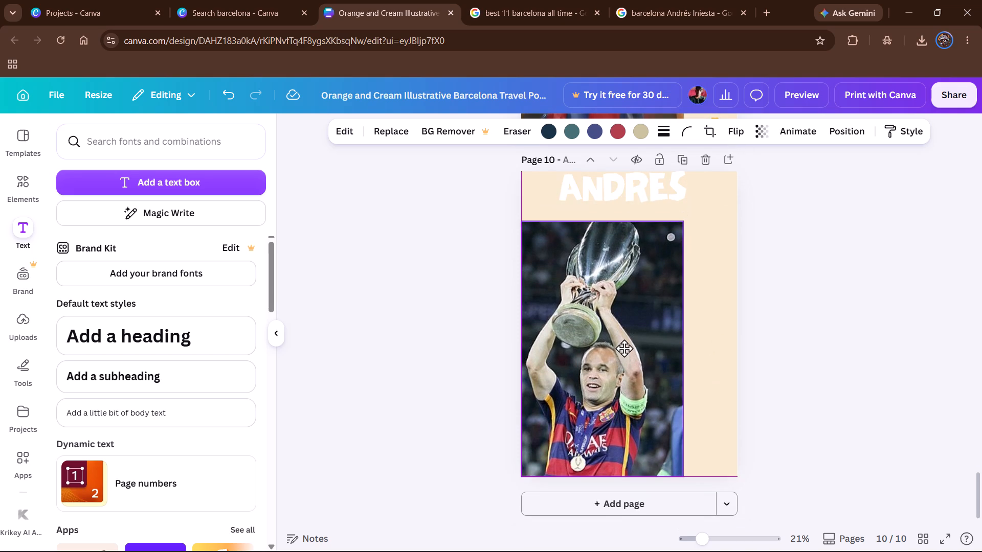
click(606, 221)
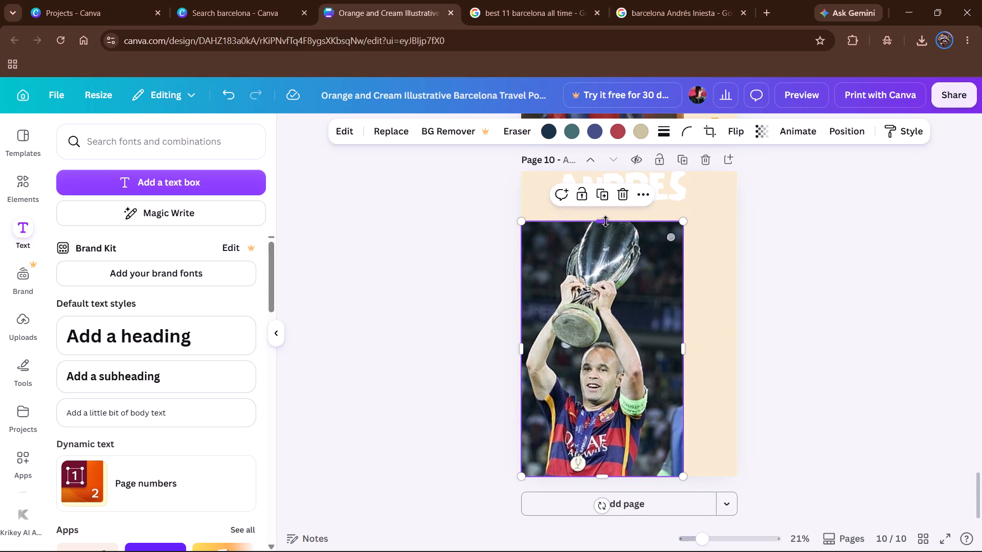
Enlarge the ANDRES title to font size 303 and reposition it within the strip above the photo.
click(670, 192)
triple_click(492, 135)
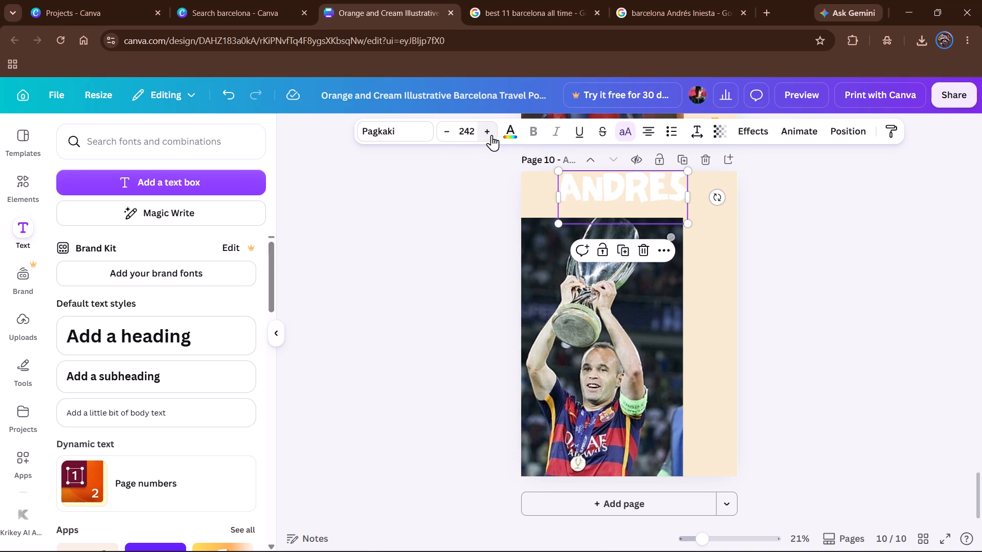
double_click(492, 135)
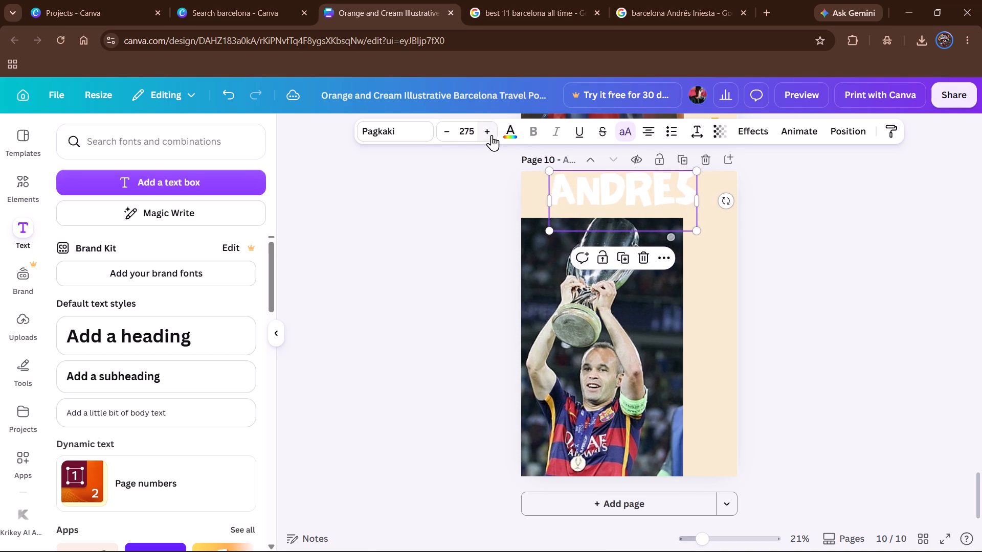
drag(664, 201, 655, 206)
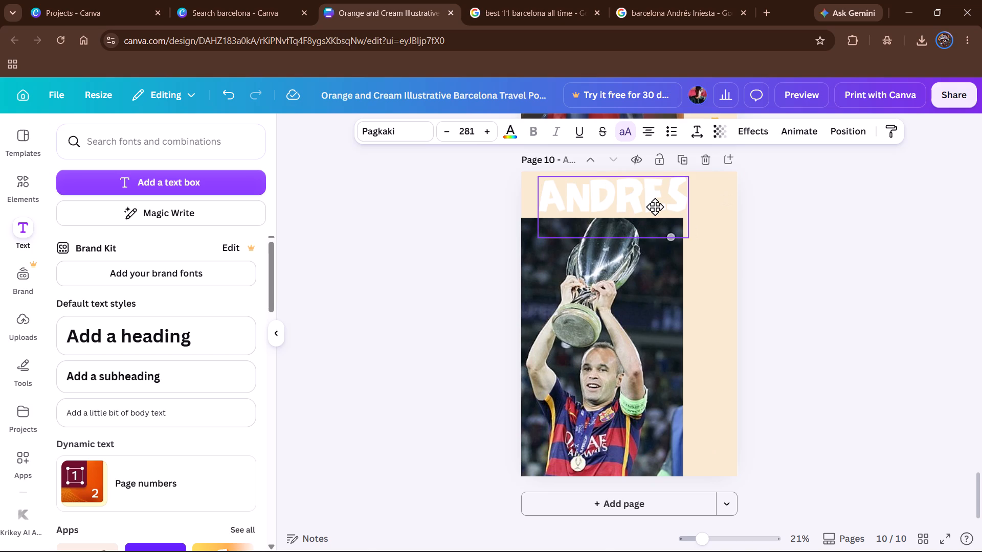
drag(655, 206, 657, 205)
click(493, 134)
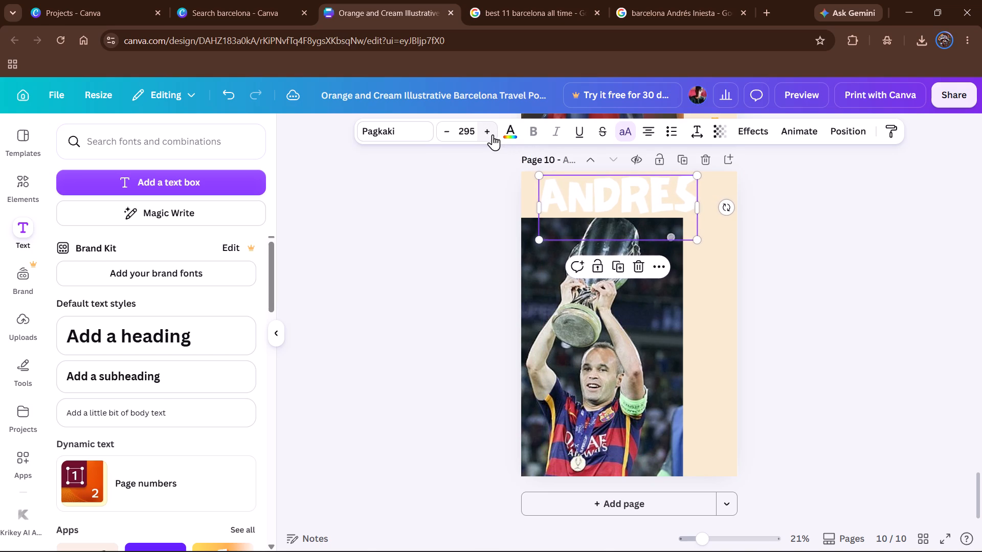
Colour the ANDRES title in the design's dark orange.
click(513, 135)
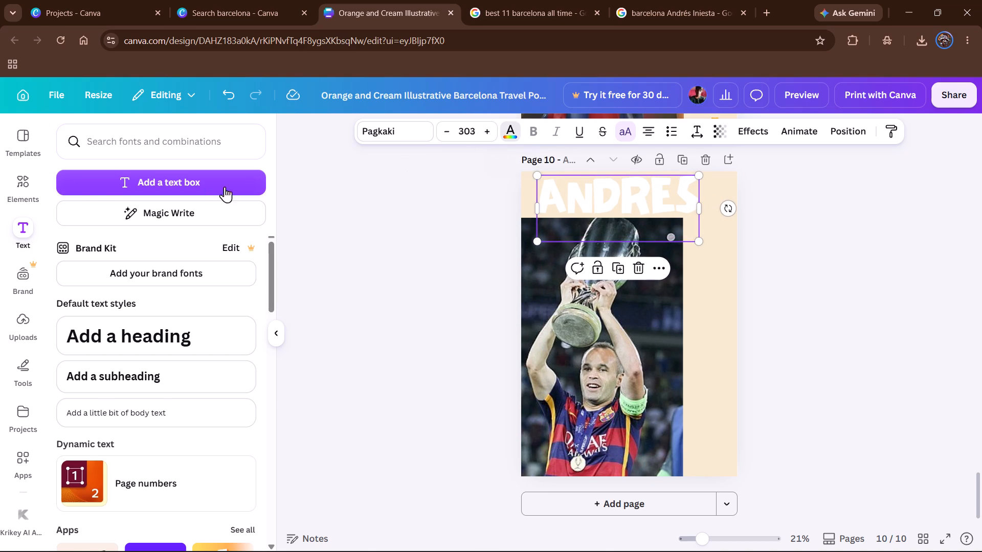
click(135, 225)
click(815, 366)
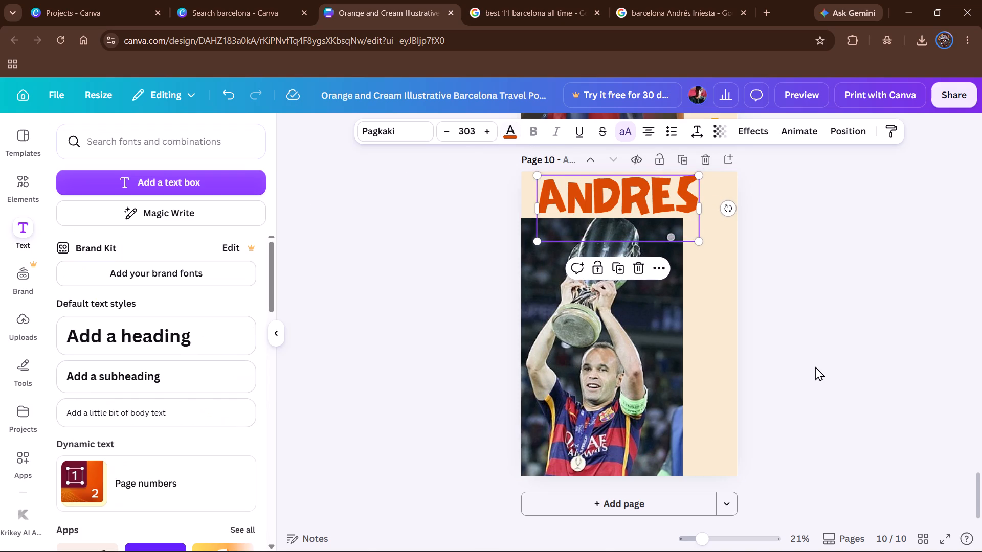
Add a text box on page 10 spelling INIESTA vertically, with one letter per line.
click(92, 185)
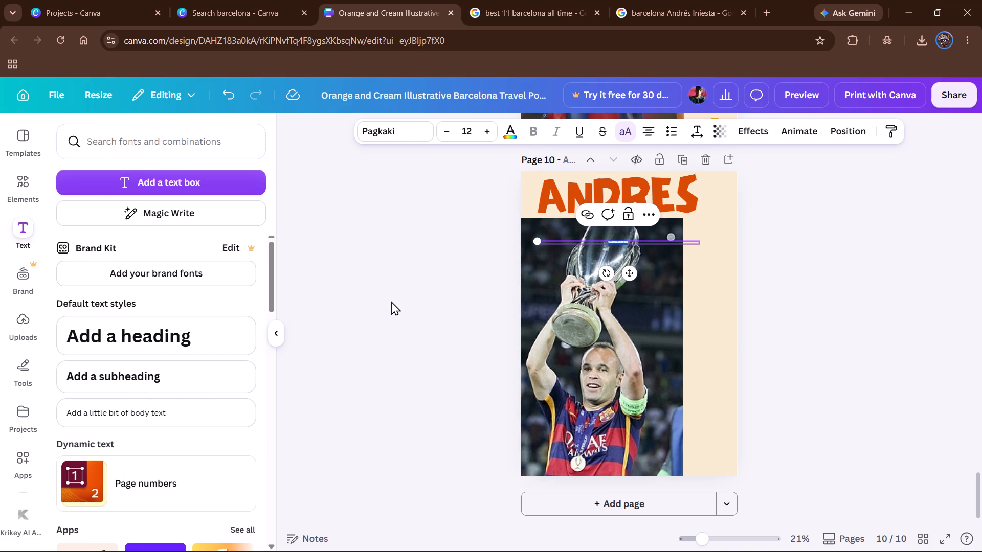
key(i)
key(Return)
key(n)
key(Return)
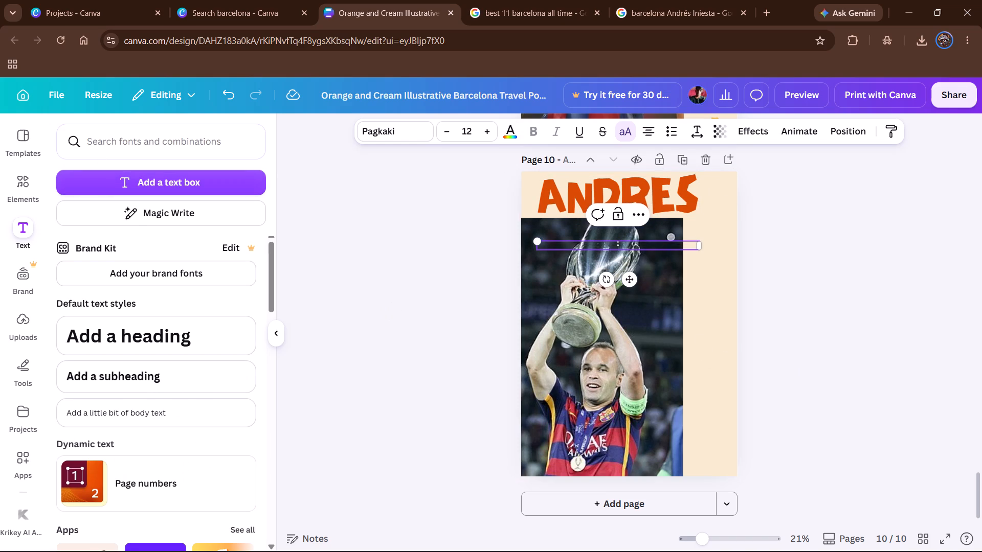
key(i)
key(Return)
key(e)
key(Return)
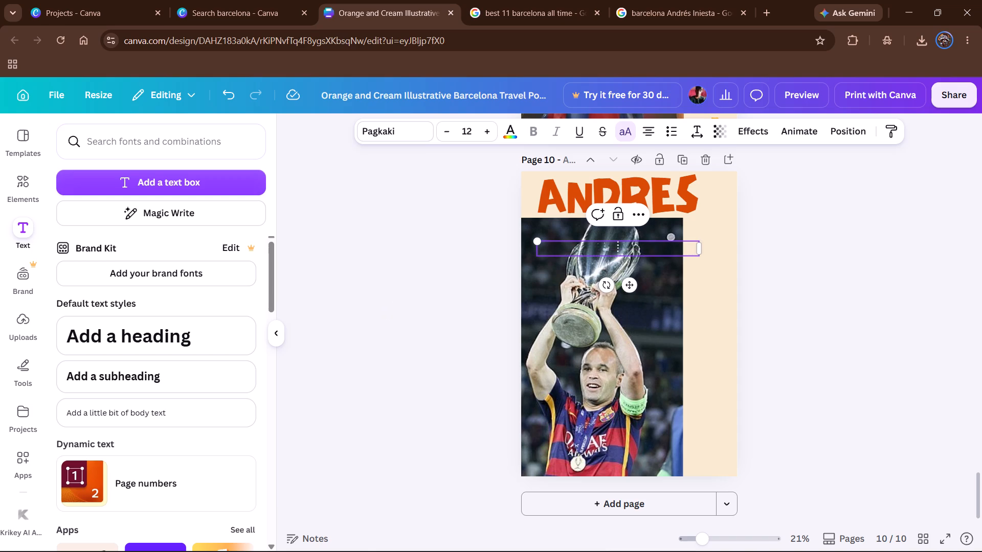
key(s)
key(Return)
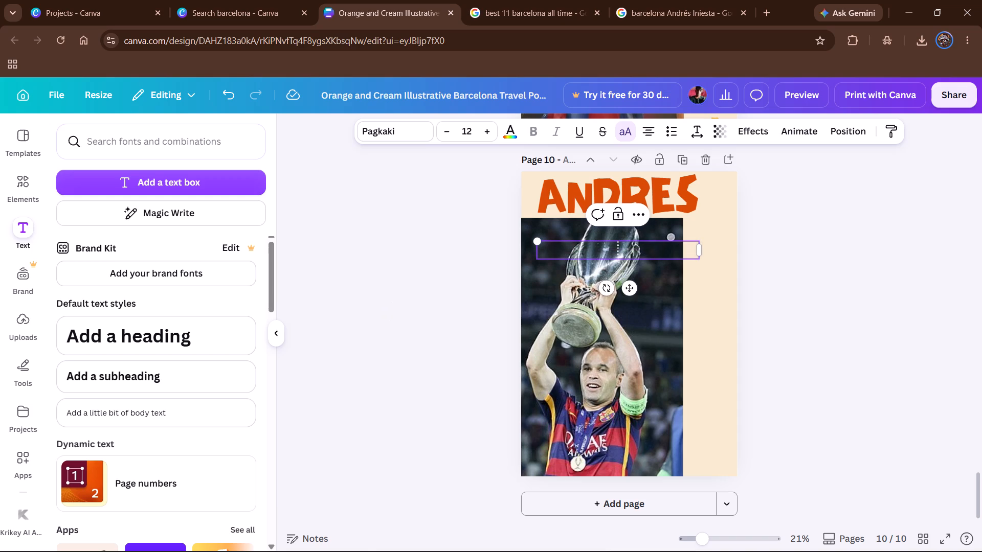
key(t)
key(Return)
key(a)
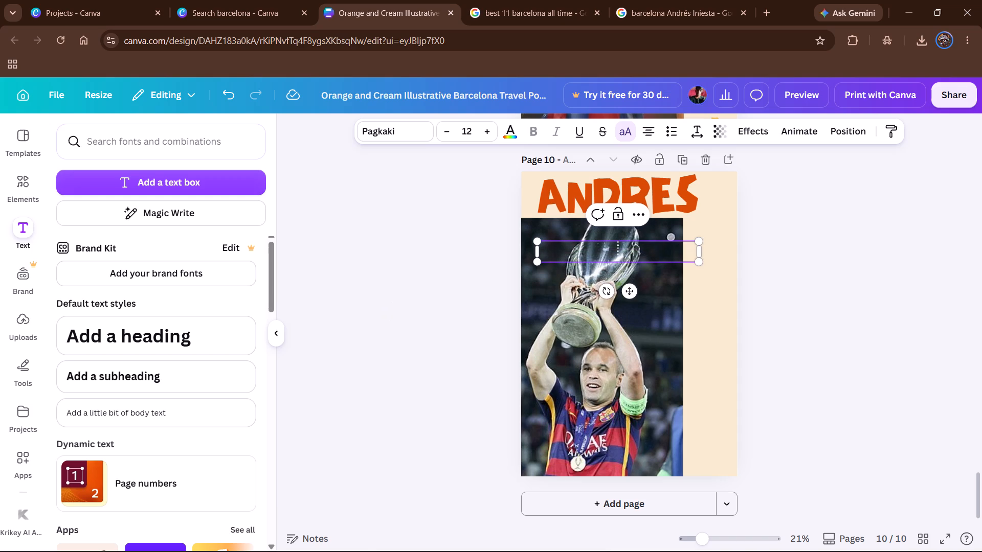
Set the font size of the whole vertical INIESTA text to 140.
key(ctrl+a)
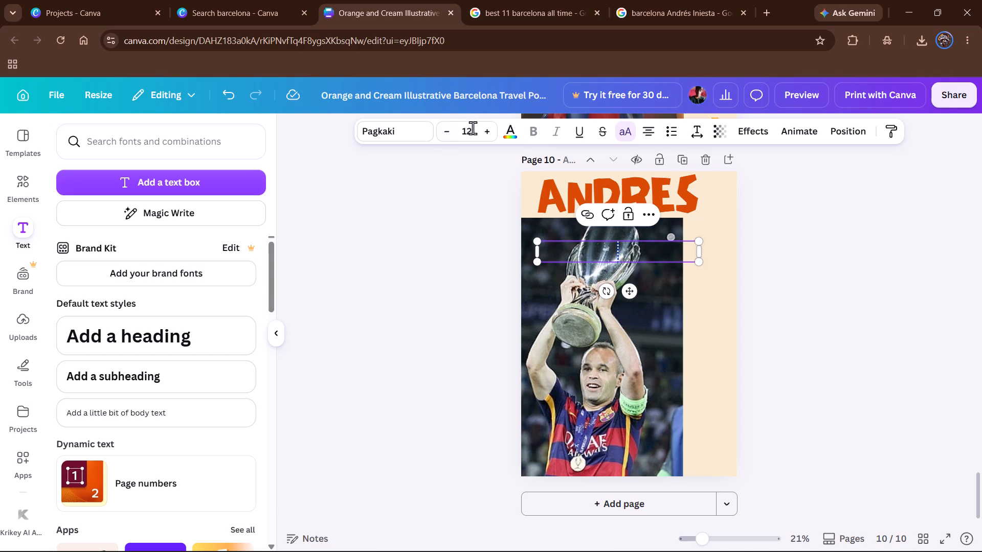
click(476, 133)
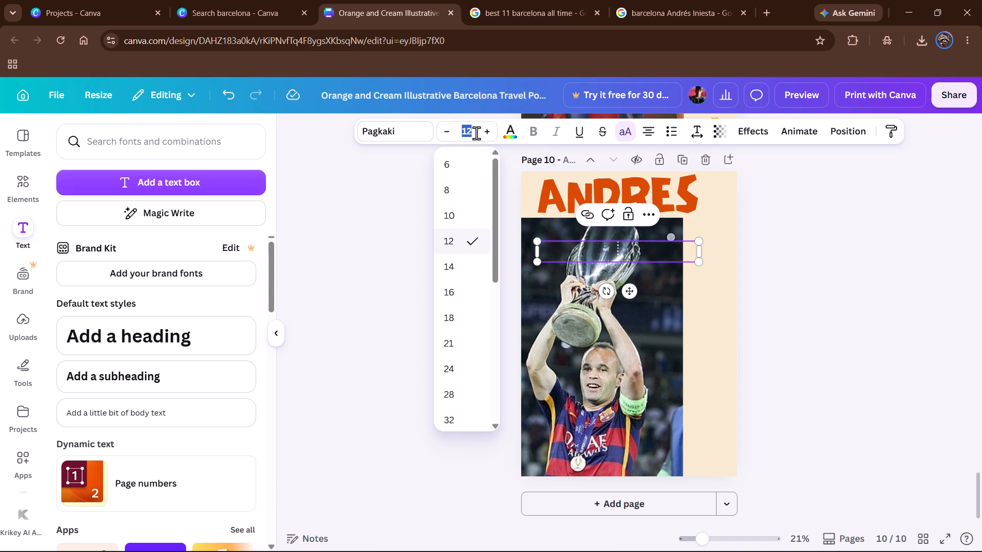
key(BackSpace)
text(140)
key(Return)
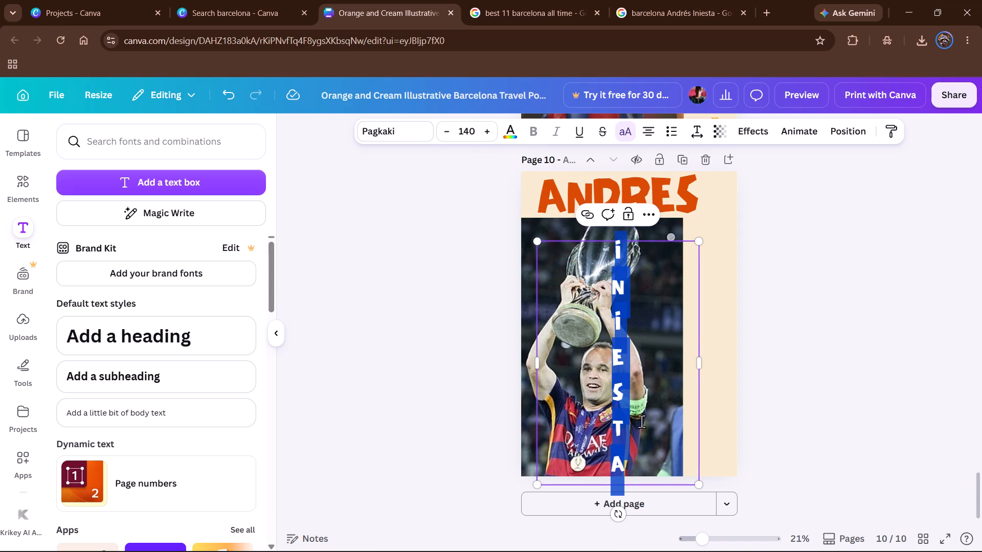
drag(674, 408, 706, 405)
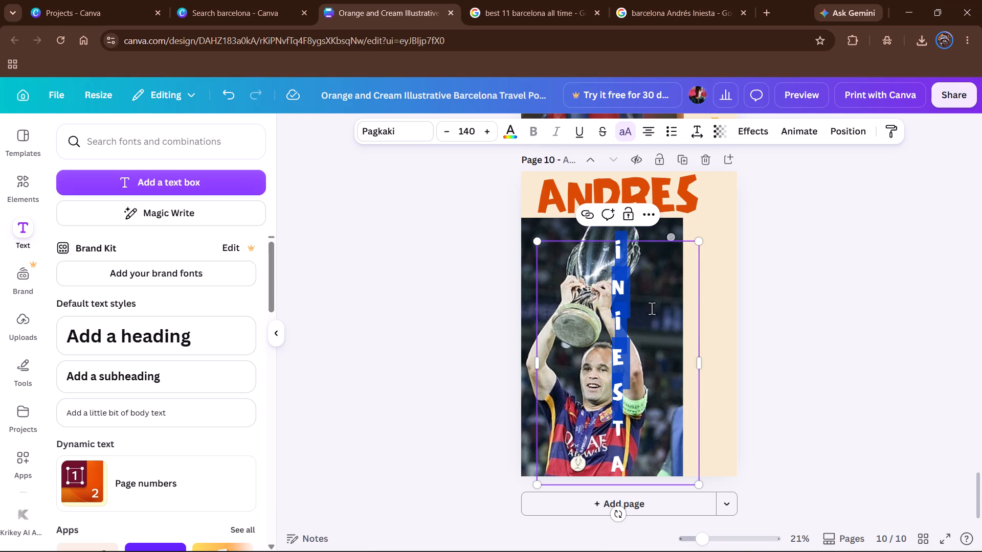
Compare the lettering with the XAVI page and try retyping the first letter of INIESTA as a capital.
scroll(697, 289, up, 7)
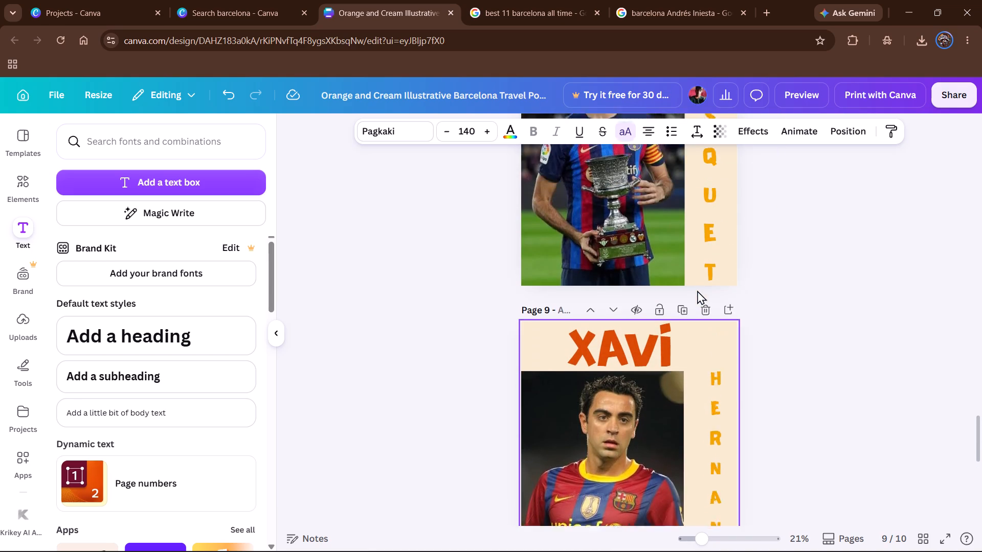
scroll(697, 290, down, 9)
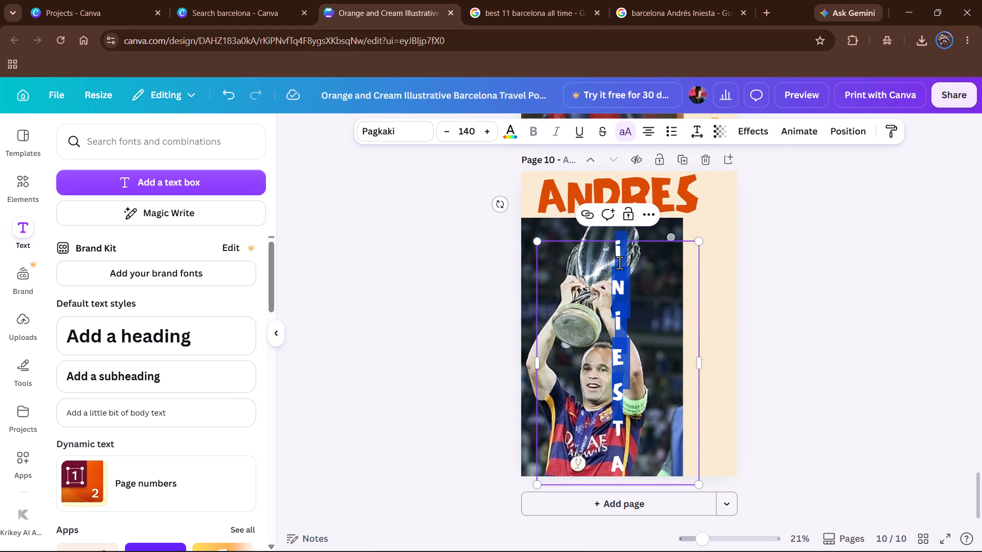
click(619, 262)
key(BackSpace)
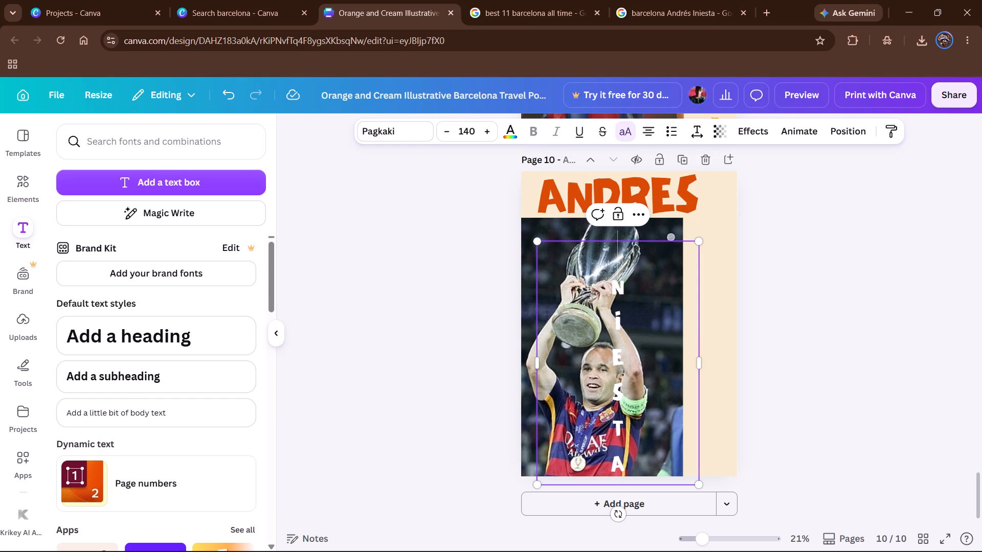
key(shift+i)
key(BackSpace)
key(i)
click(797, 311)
Move the vertical INIESTA text into the free strip beside the photo and enlarge it to font size 153.
drag(607, 348, 663, 331)
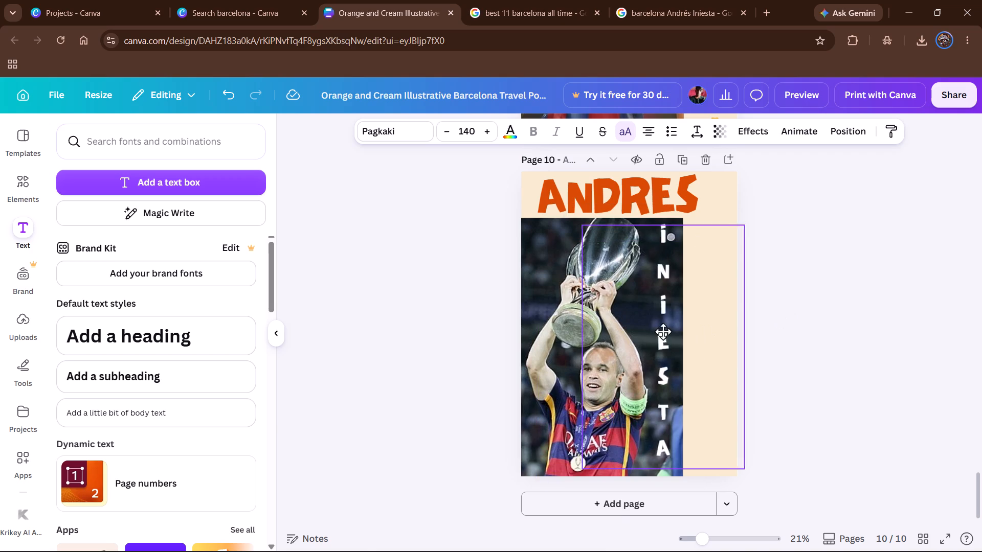
drag(663, 331, 696, 321)
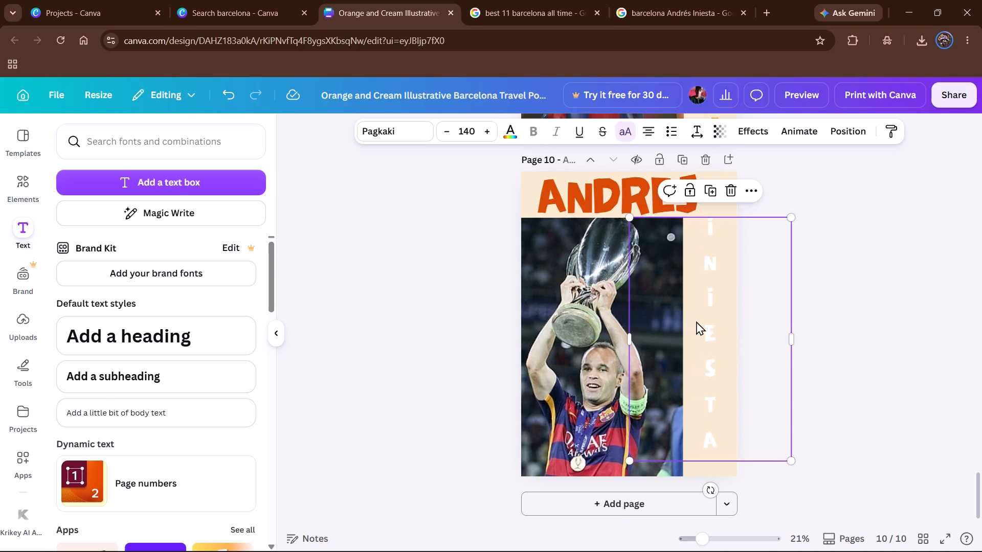
click(489, 132)
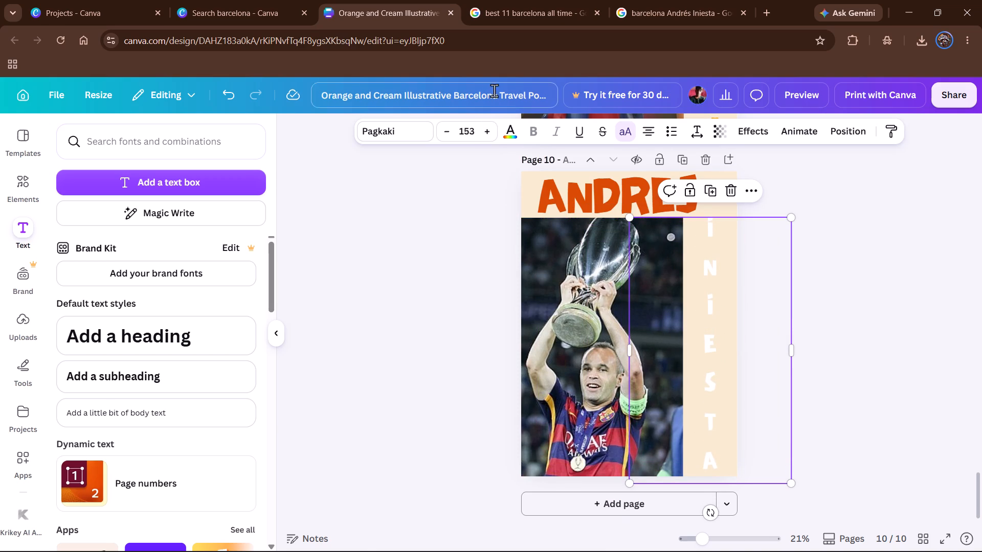
Colour the vertical INIESTA text in the design's yellow-orange.
click(505, 140)
click(147, 228)
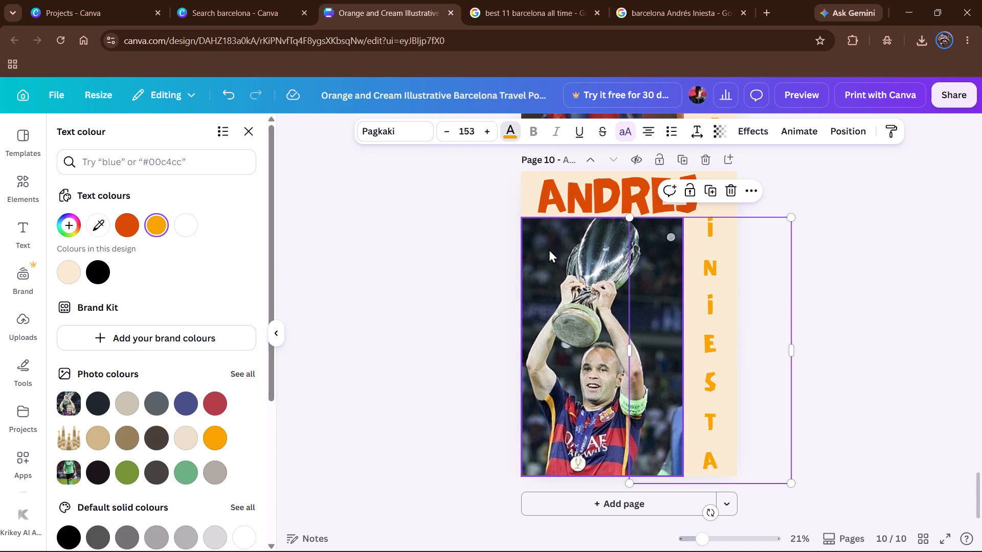
click(834, 275)
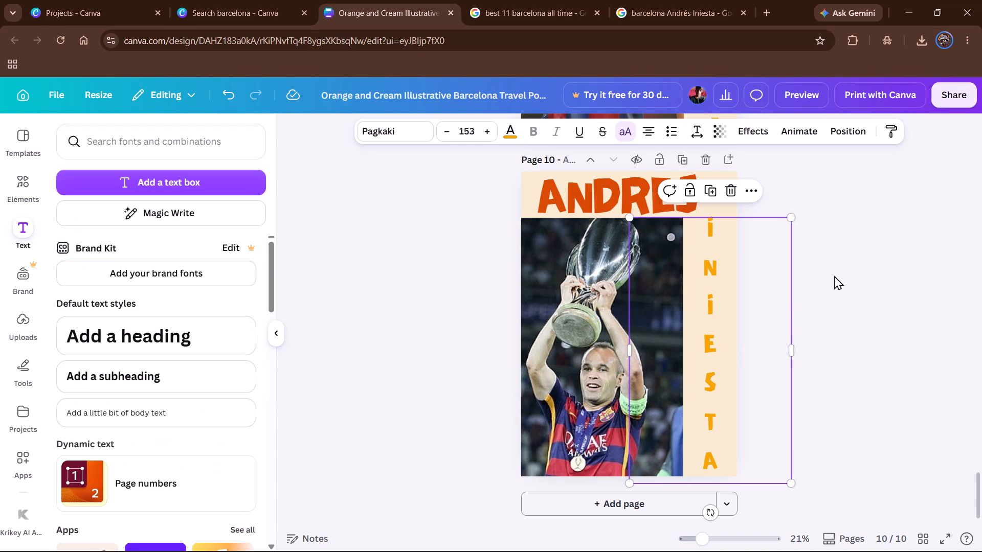
click(524, 327)
click(359, 340)
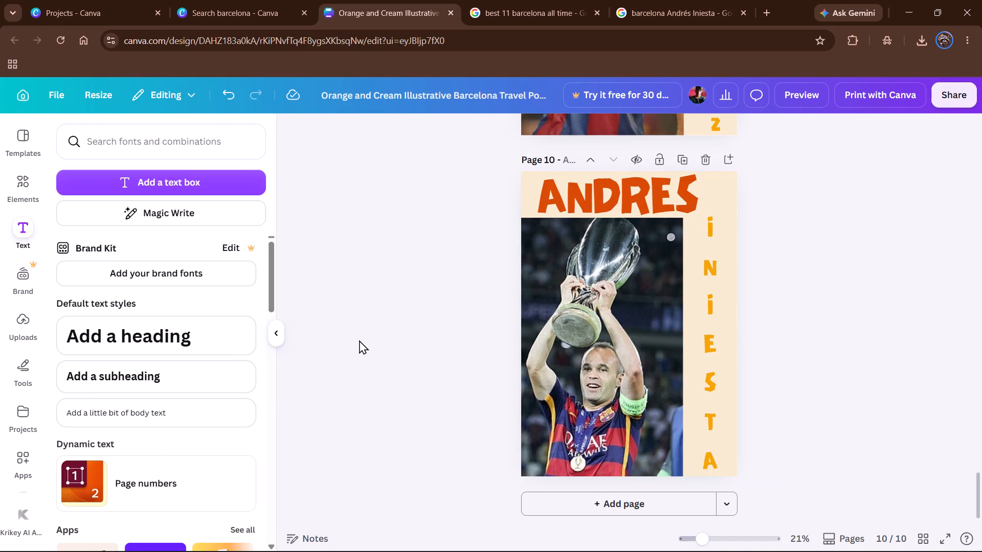
Apply the Shift animation to the ANDRES title.
click(601, 199)
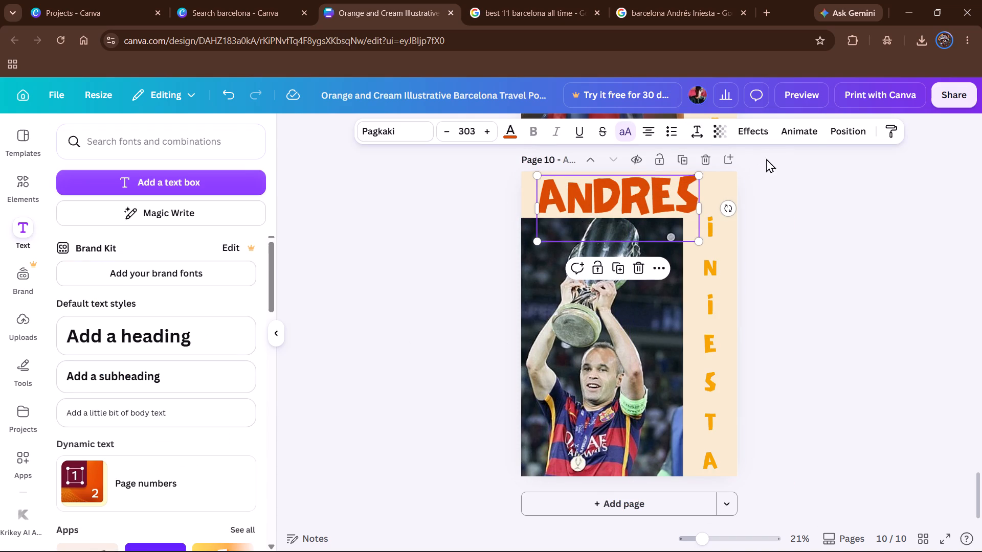
click(797, 121)
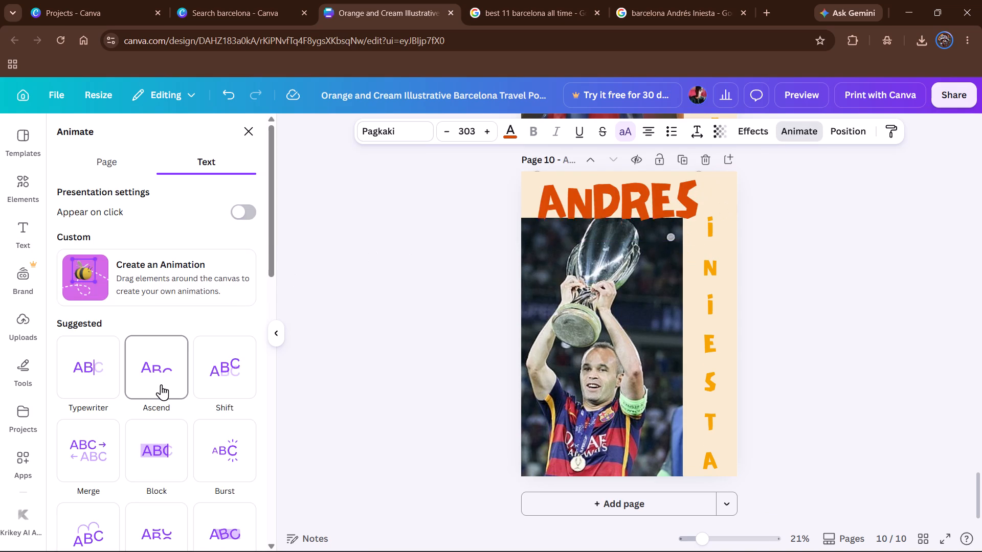
click(219, 388)
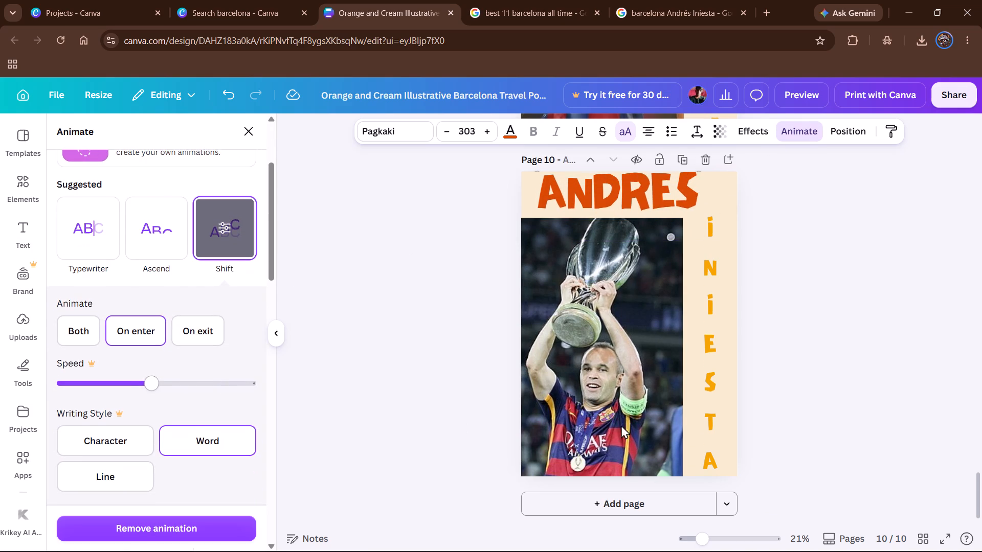
Apply the Roll animation to the vertical INIESTA text.
click(712, 352)
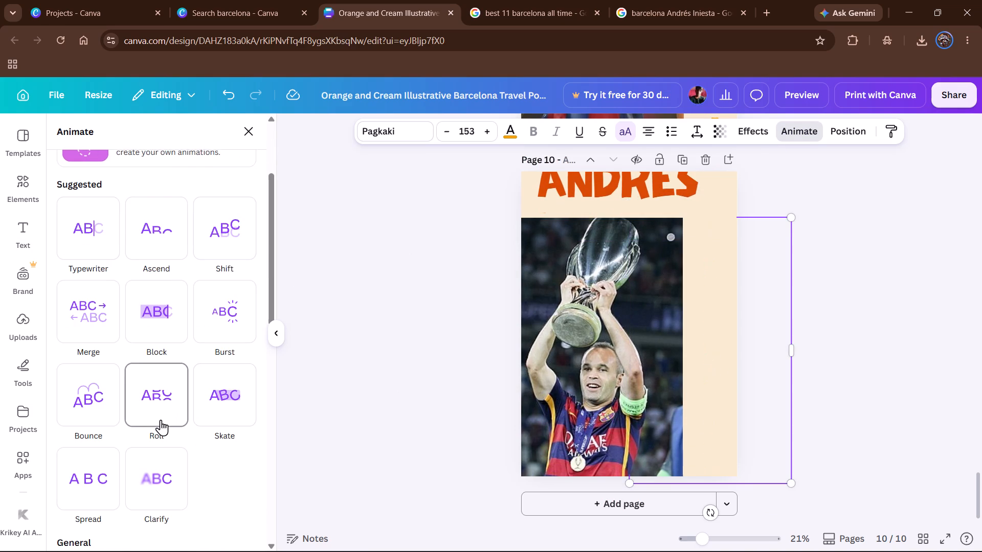
click(161, 419)
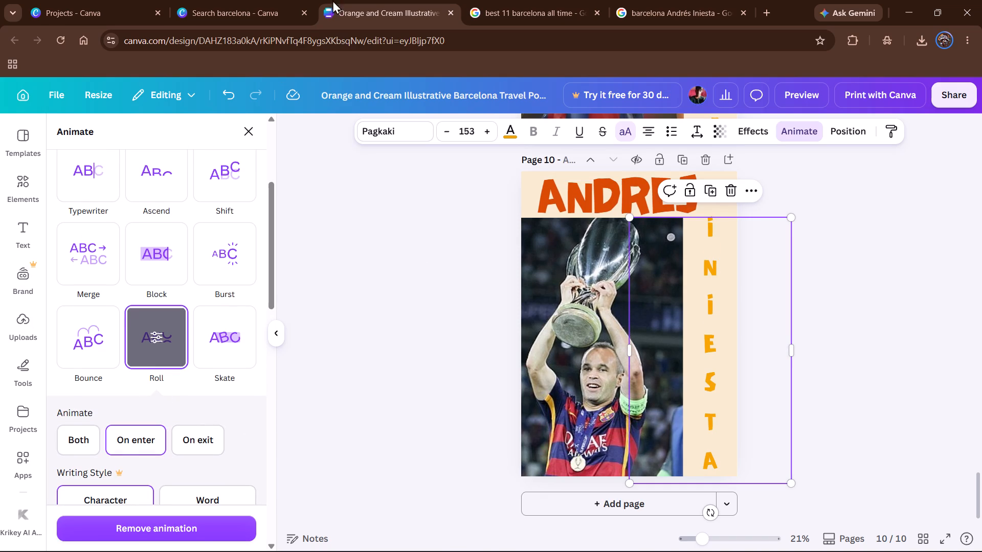
Check the next player in the all-time eleven list, search Google Images for lionel messi, and narrow the results to Barcelona.
click(508, 0)
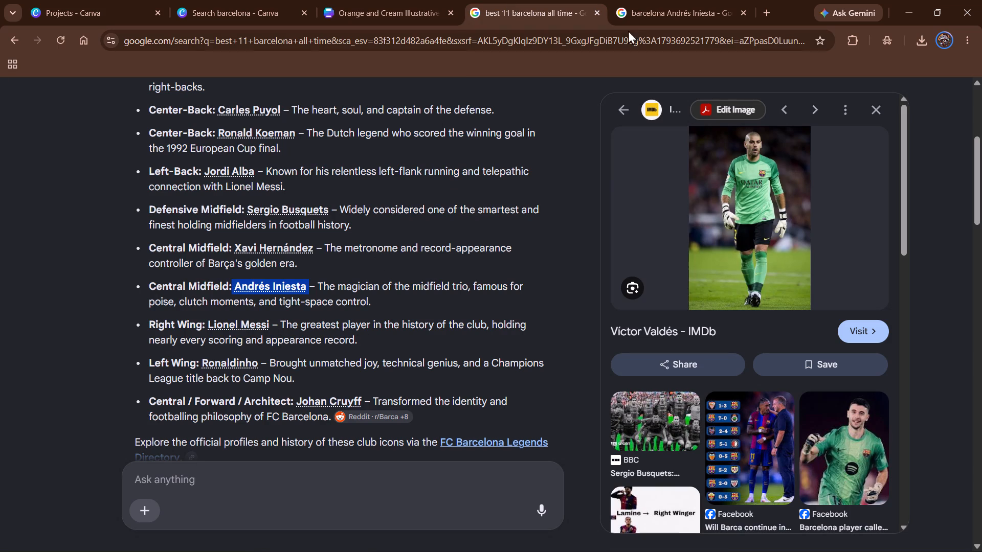
click(646, 3)
click(566, 111)
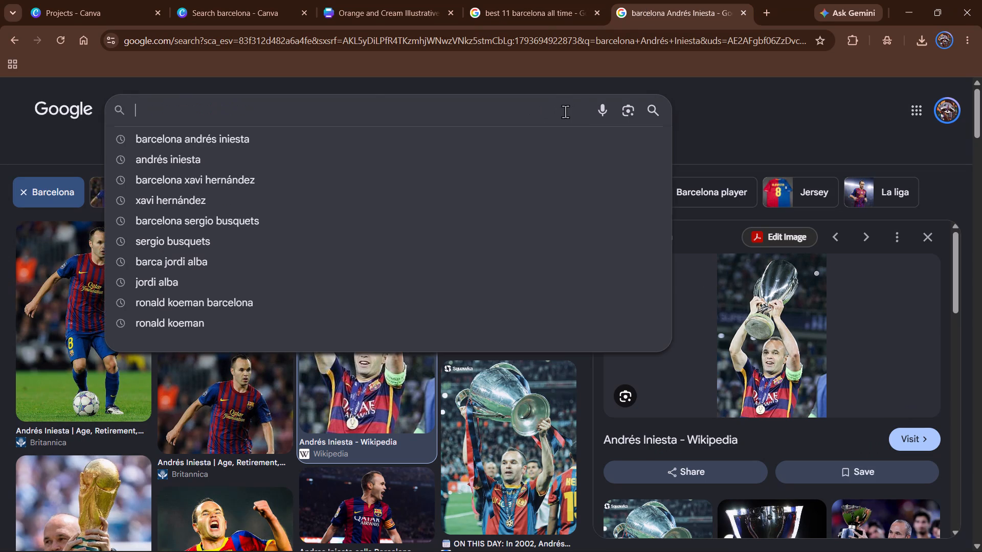
text(limom)
key(BackSpace)
key(BackSpace)
key(BackSpace)
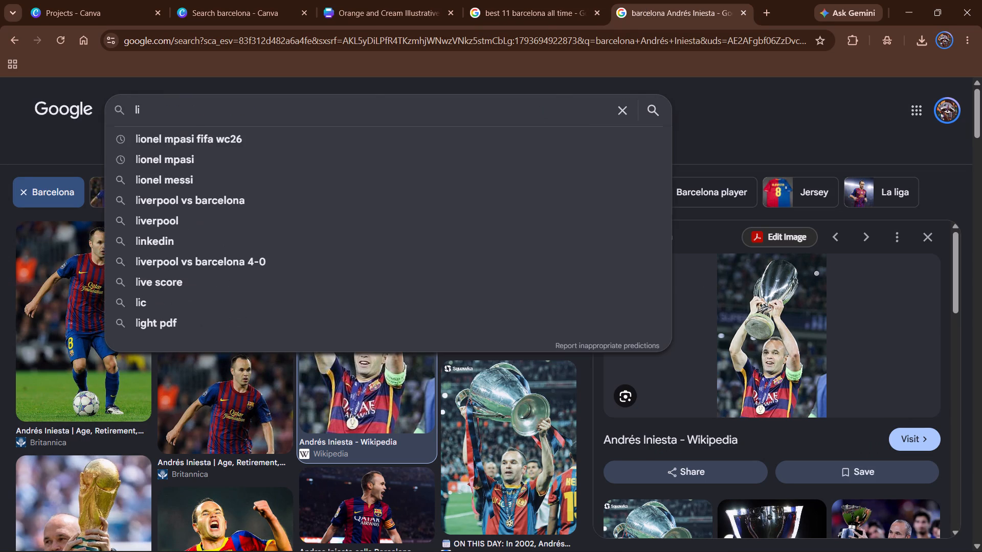
click(224, 186)
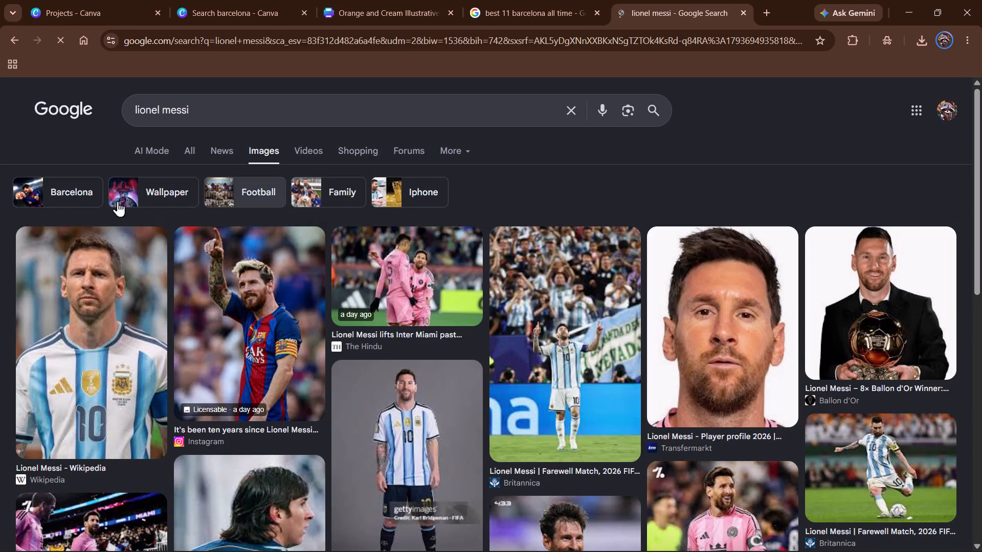
click(52, 194)
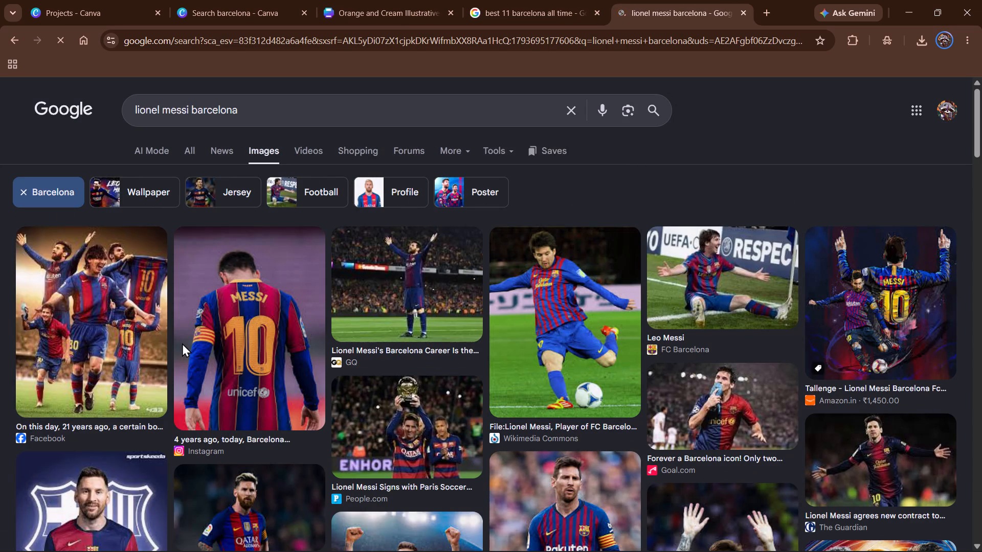
Look through the Messi Barcelona photos for a suitable portrait shot, previewing the one of him waving with one raised arm.
scroll(413, 395, down, 2)
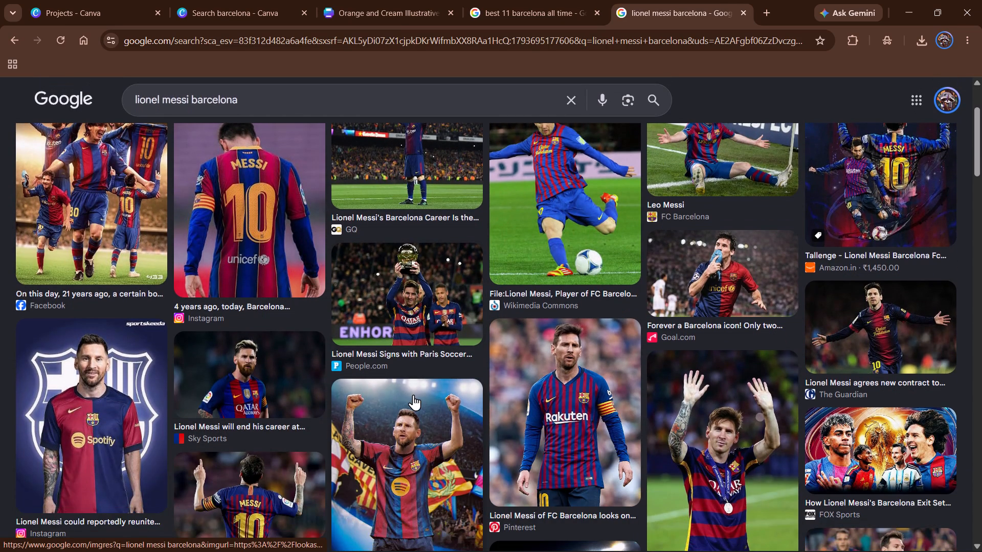
scroll(413, 395, down, 4)
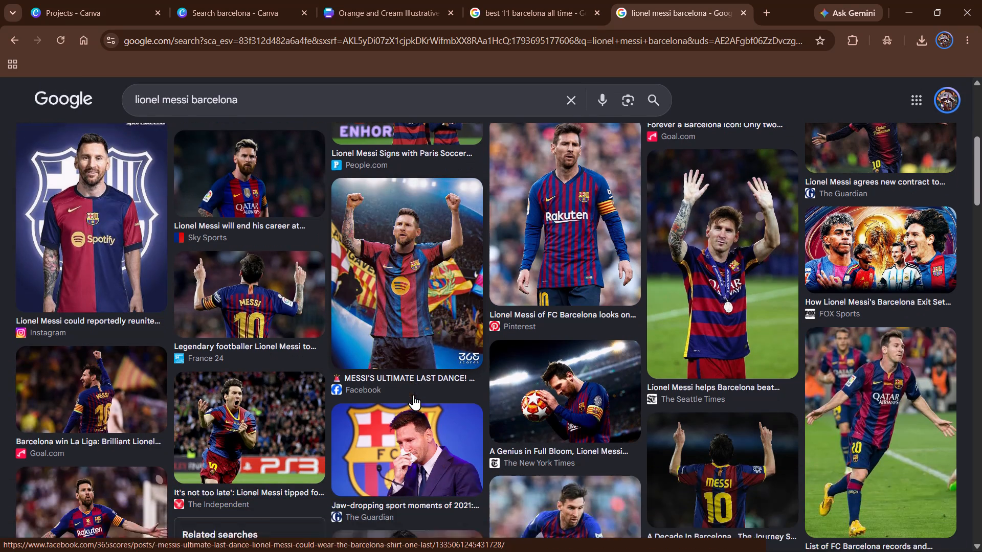
scroll(413, 395, down, 3)
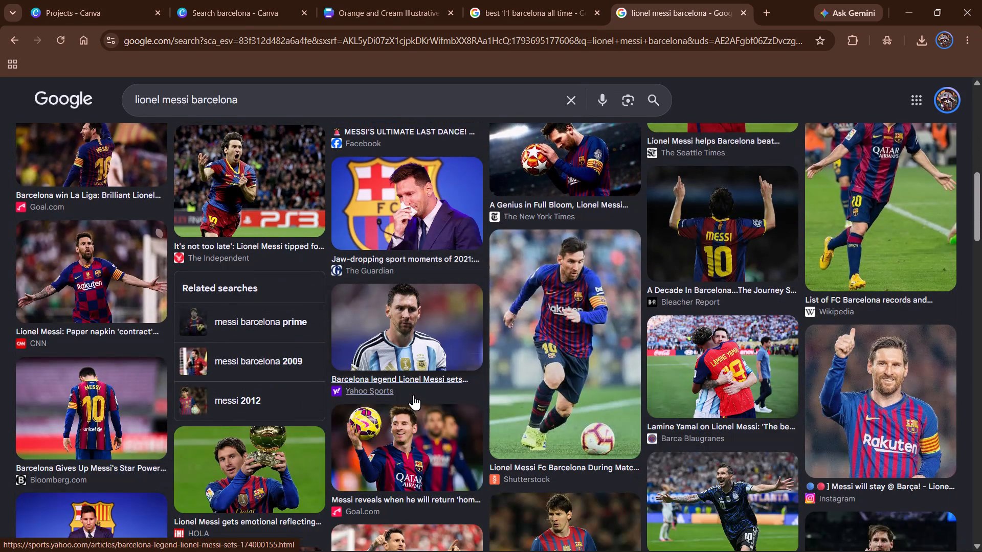
scroll(413, 395, down, 4)
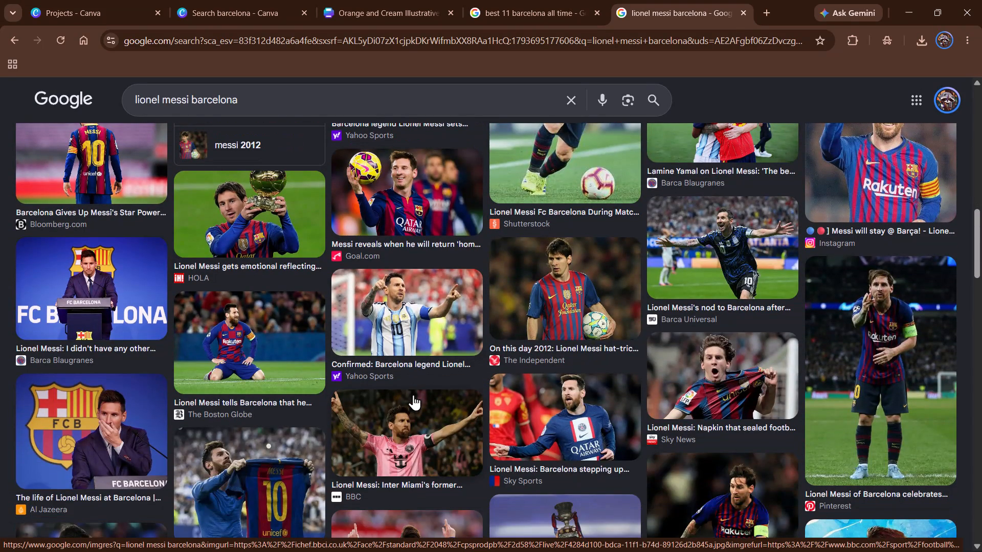
scroll(413, 395, down, 4)
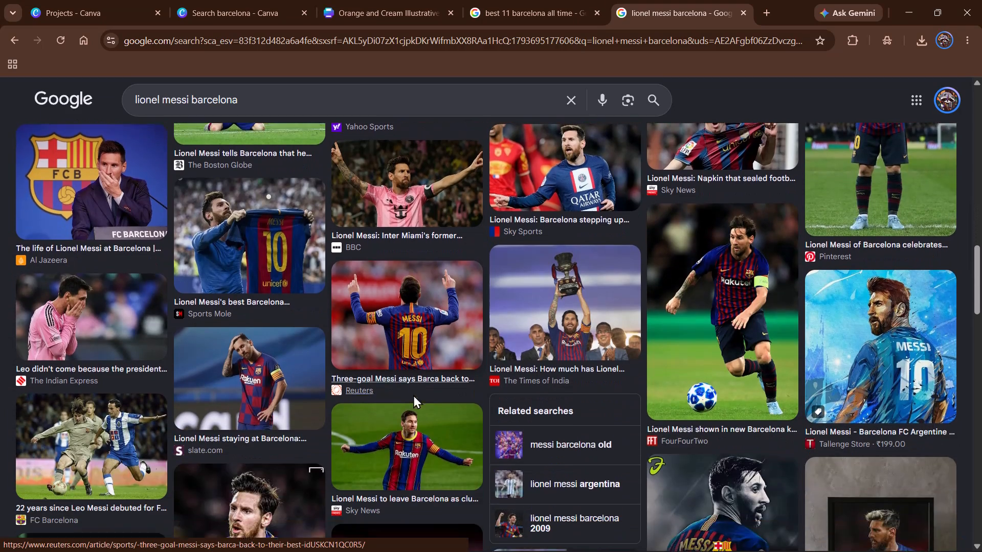
scroll(413, 395, down, 3)
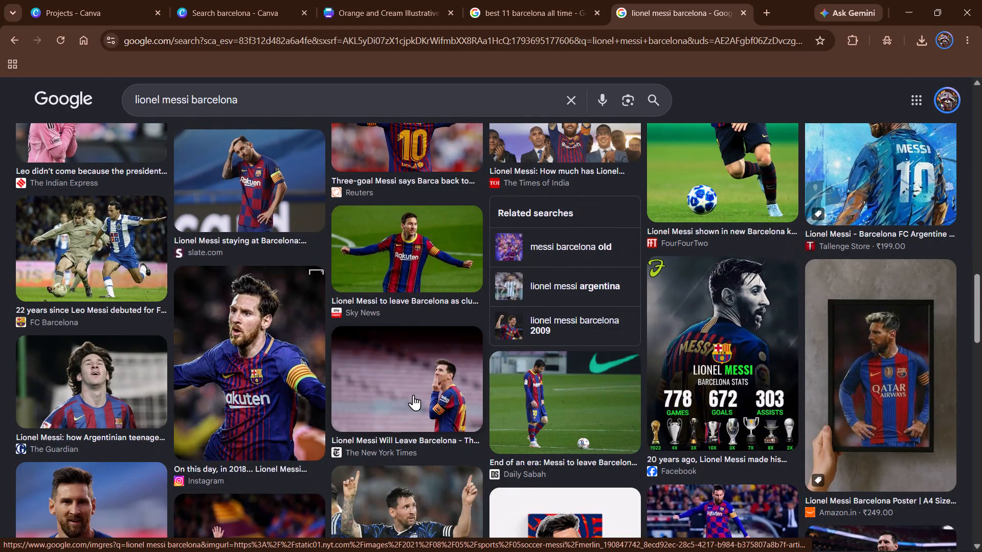
scroll(413, 395, down, 4)
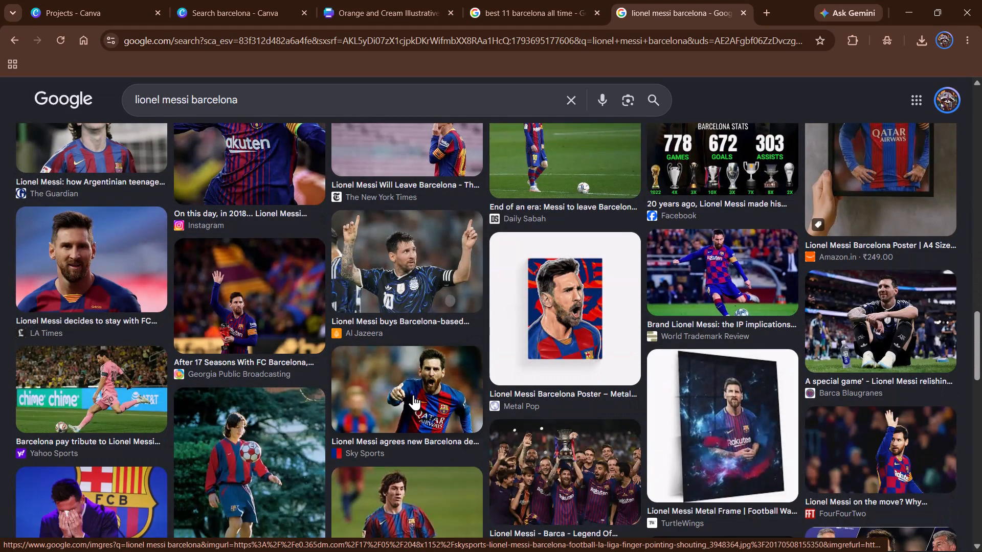
click(256, 307)
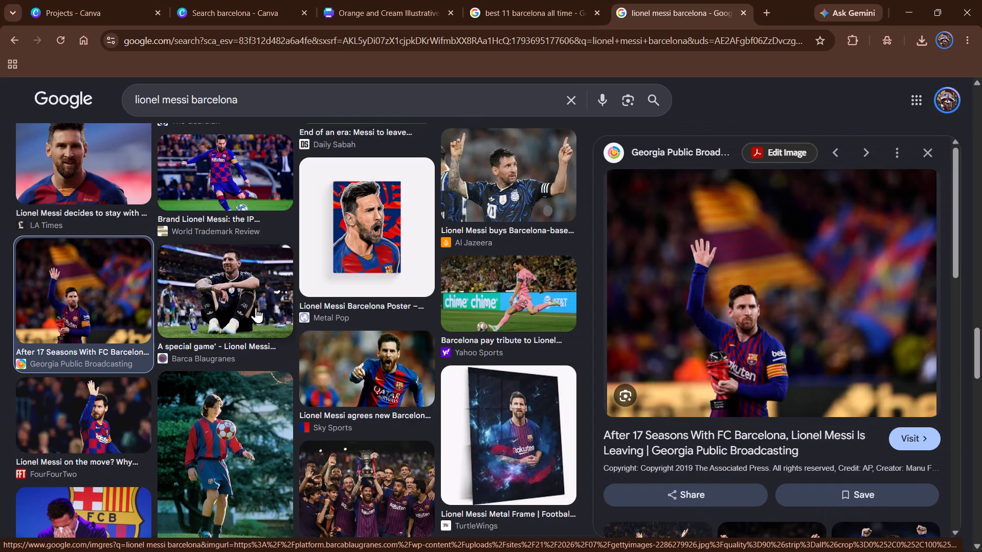
click(931, 155)
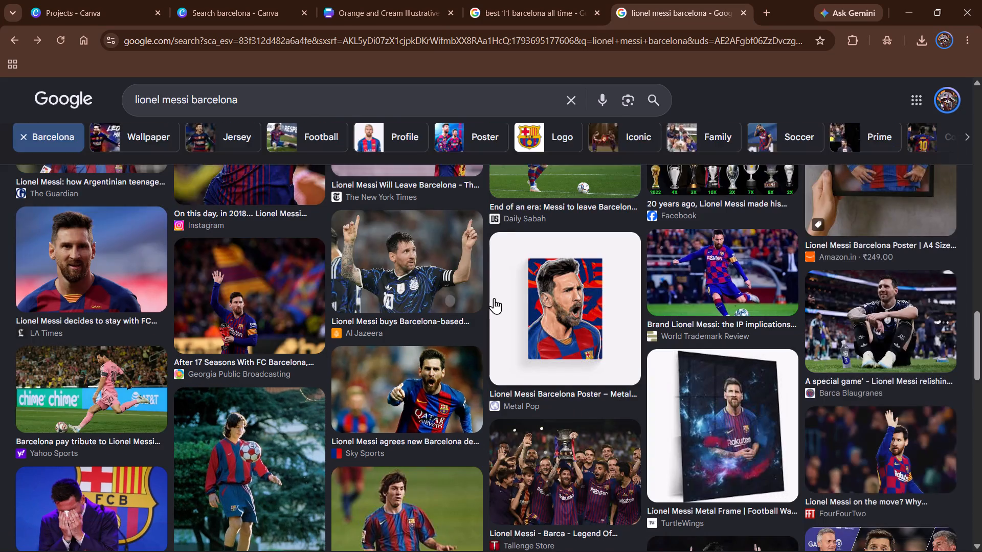
Save the Amazon.in portrait poster image of Messi seen from behind in the number 10 shirt to the computer.
scroll(494, 298, down, 10)
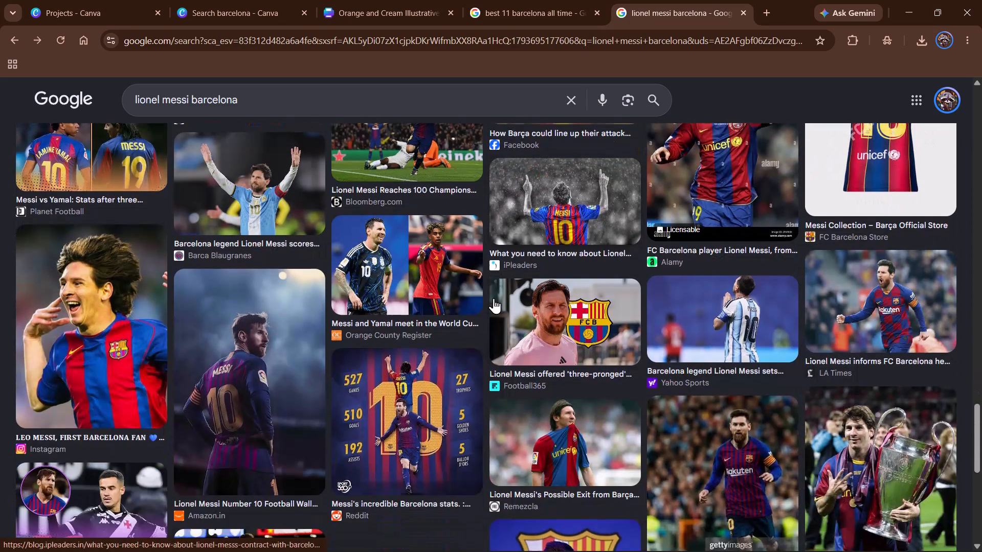
click(283, 447)
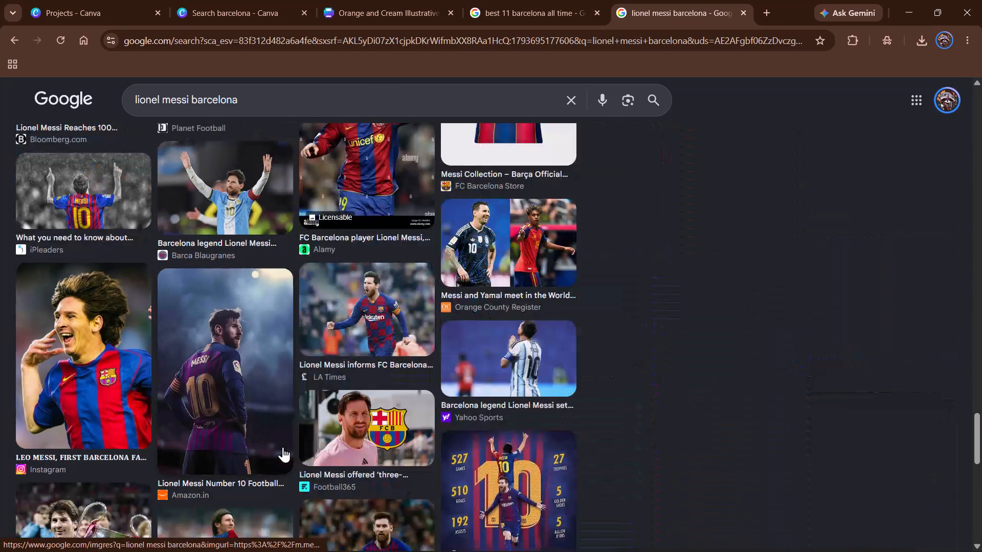
right_click(896, 244)
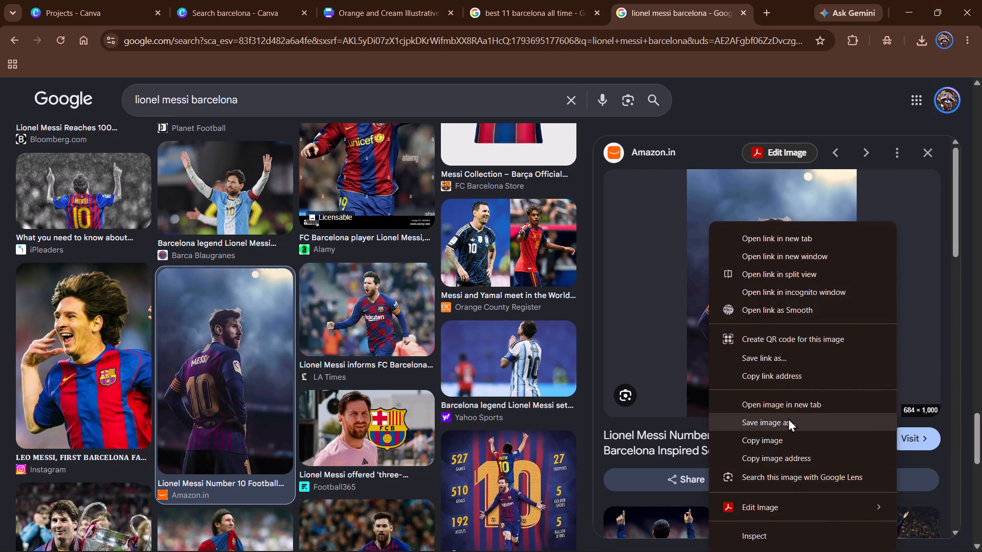
click(788, 418)
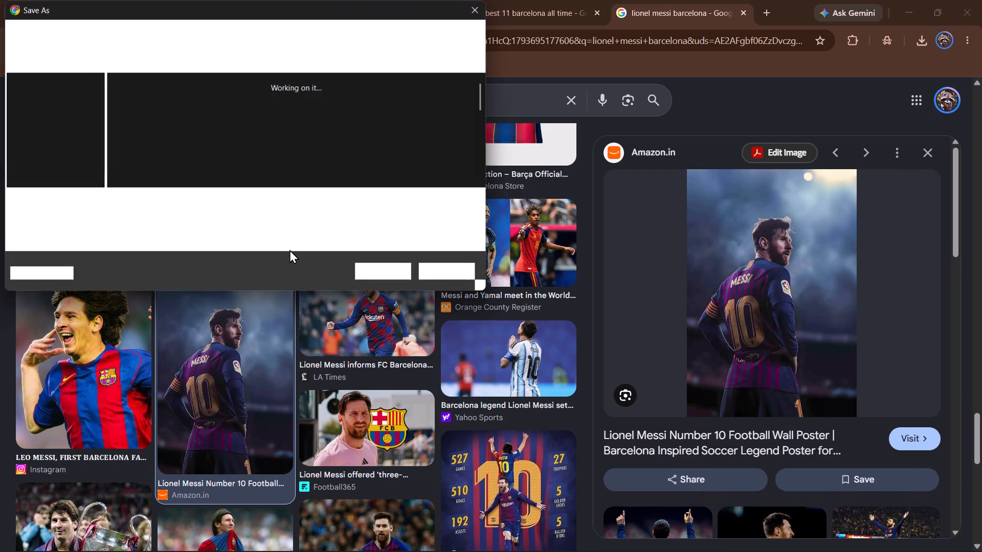
click(365, 268)
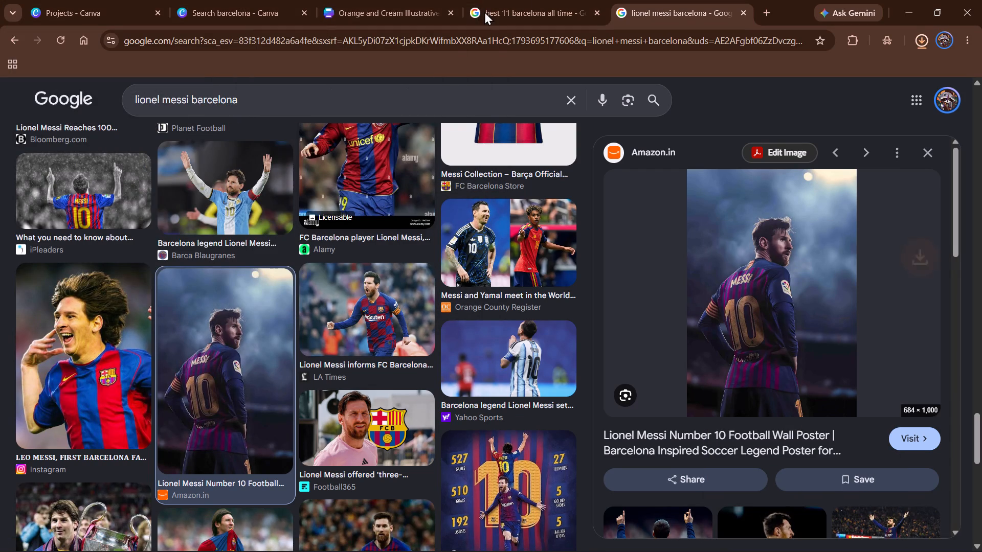
Switch back to the Canva poster design and upload the saved Messi photo, images (21).jpeg, from the Certificates folder.
click(539, 0)
click(410, 0)
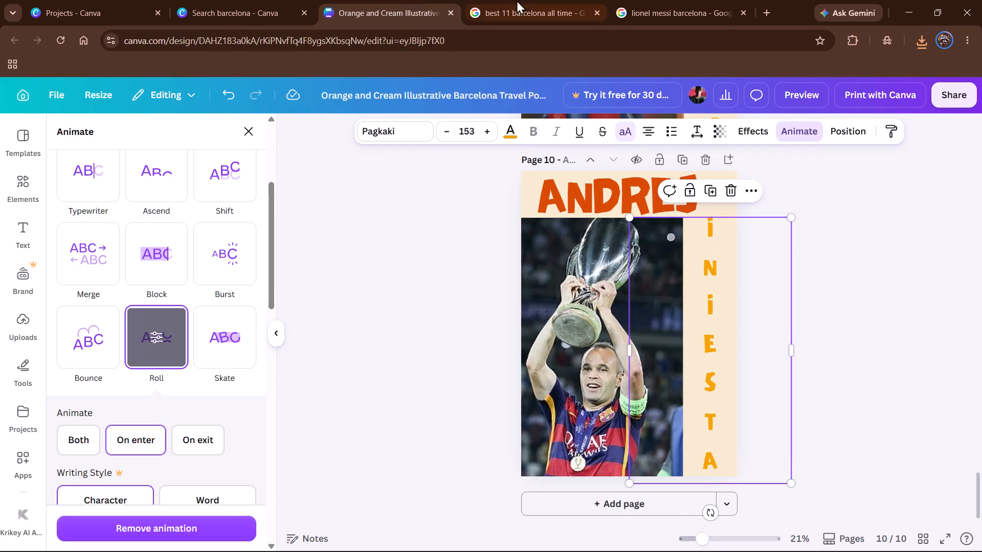
click(18, 320)
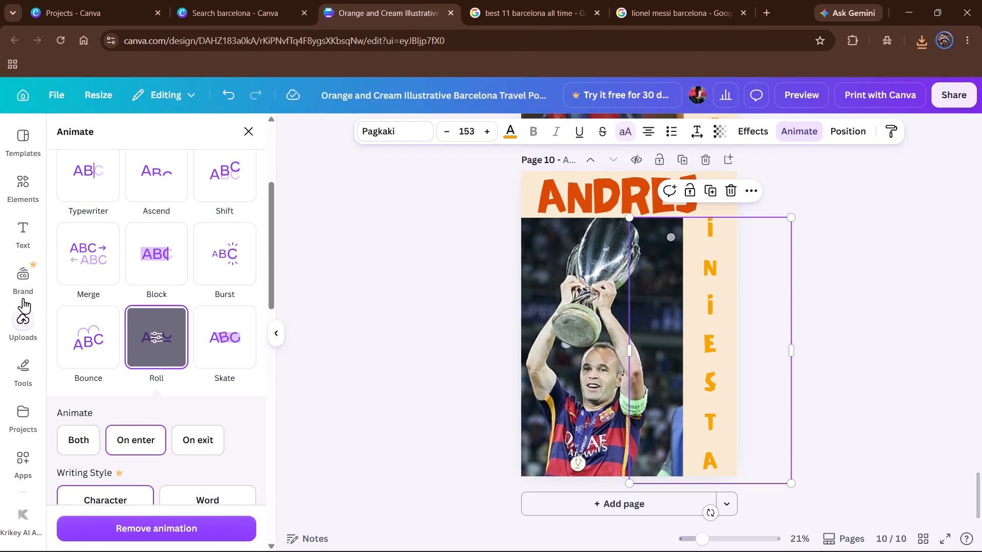
click(133, 171)
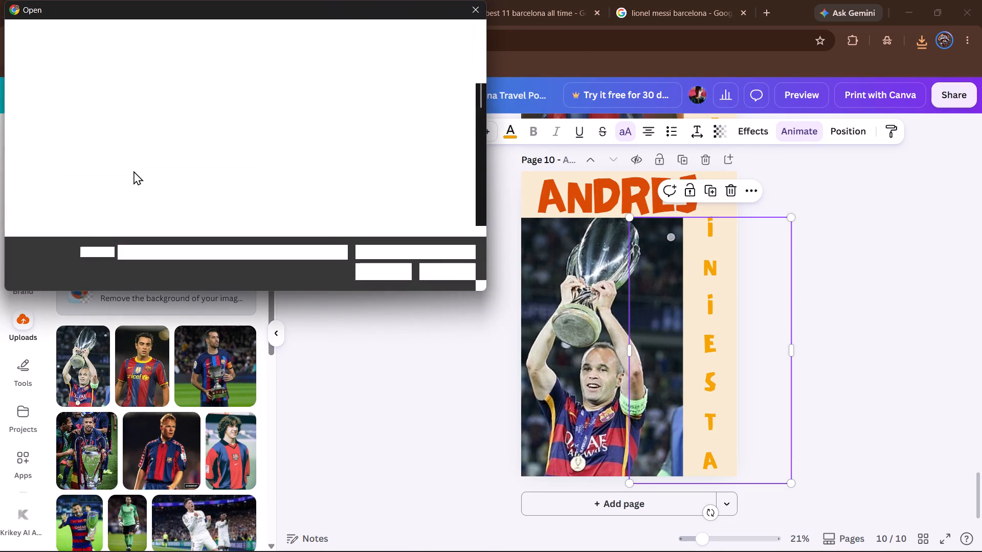
scroll(242, 162, down, 4)
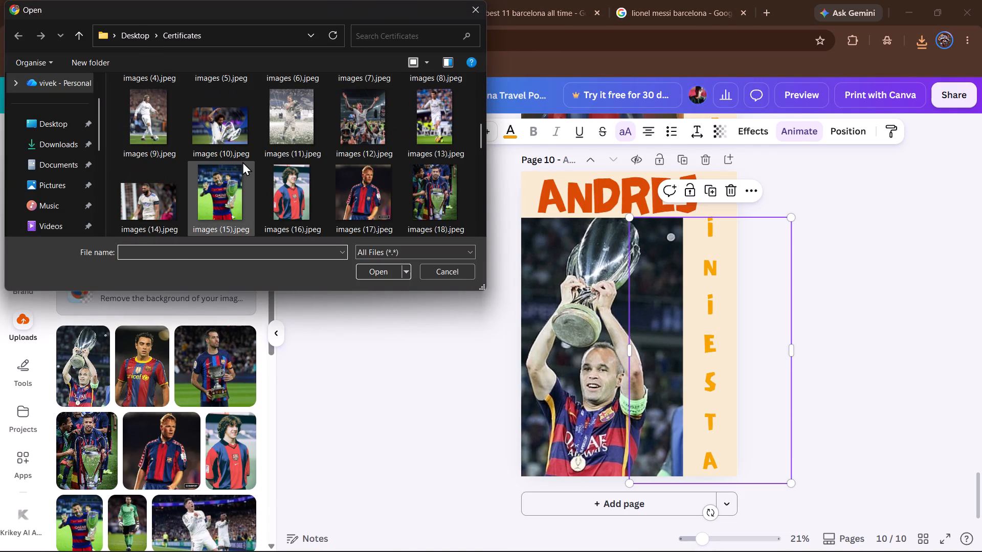
scroll(242, 162, down, 1)
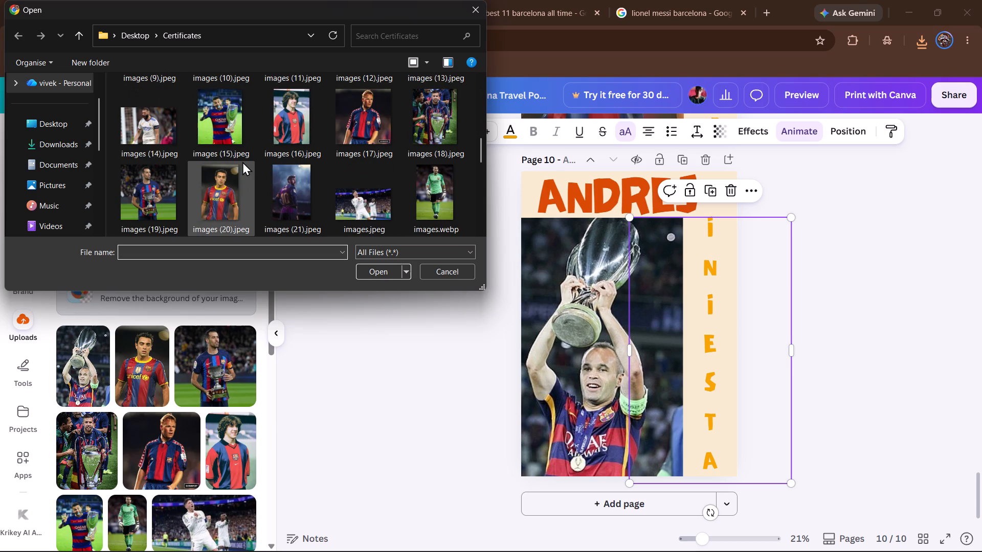
click(270, 192)
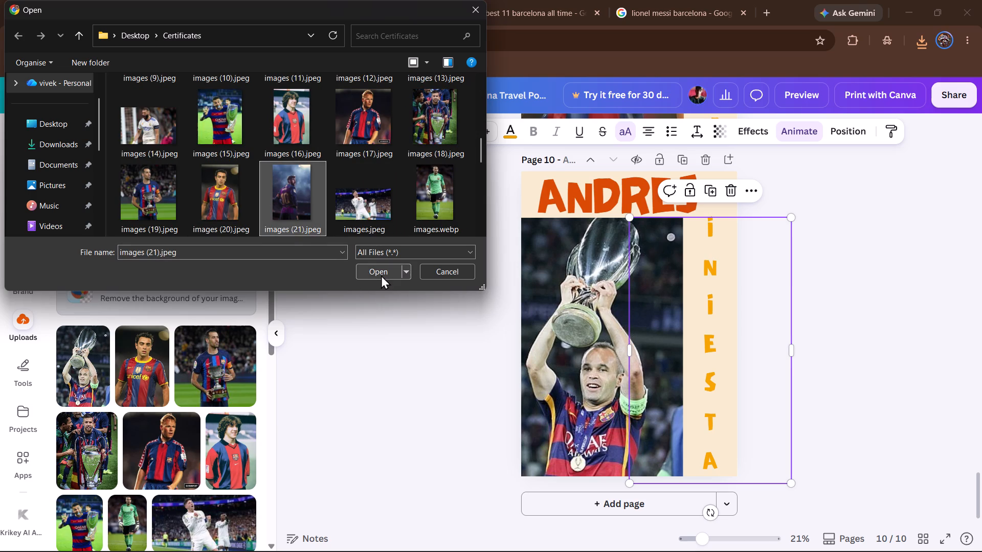
click(381, 275)
Add a new page 11 after the Iniesta page and place the uploaded Messi photo on it.
scroll(464, 315, down, 3)
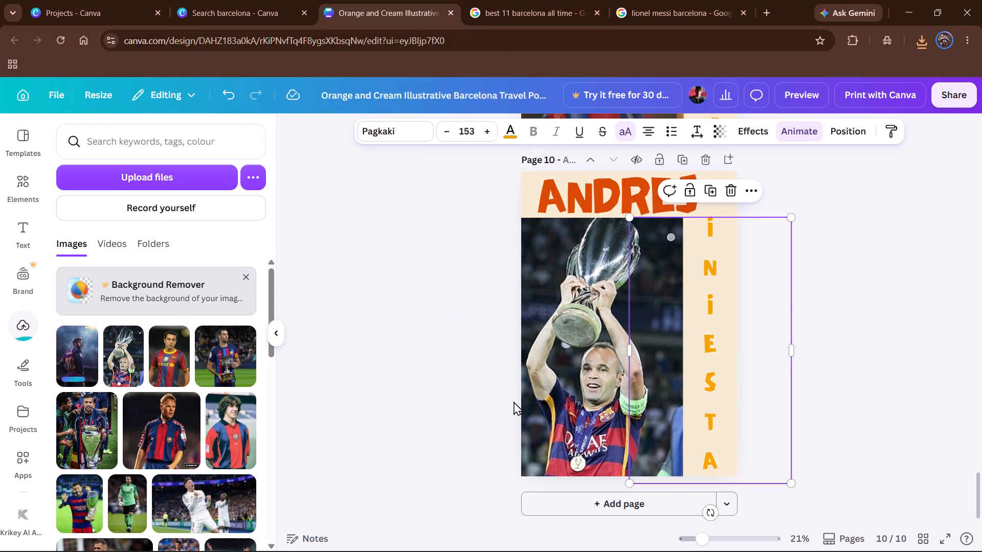
click(575, 502)
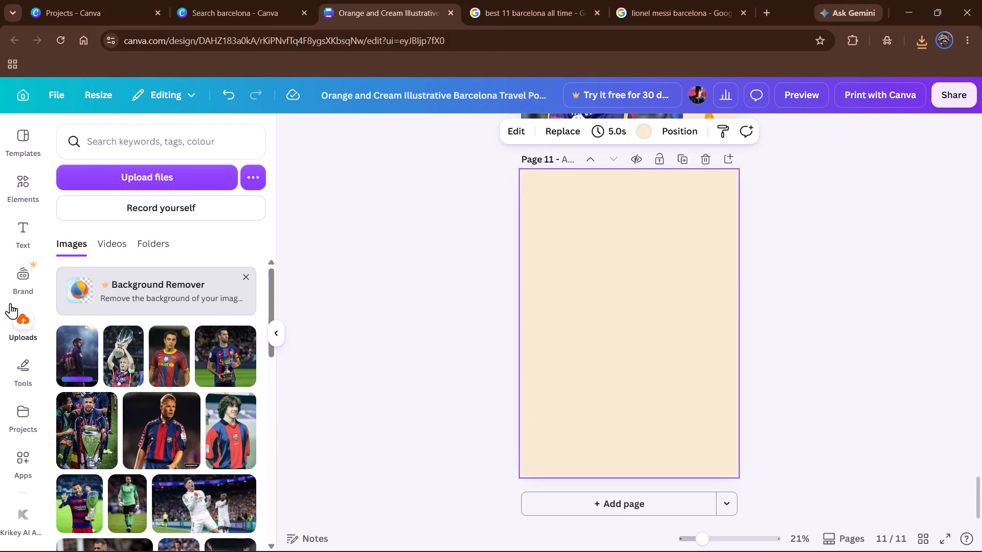
click(78, 341)
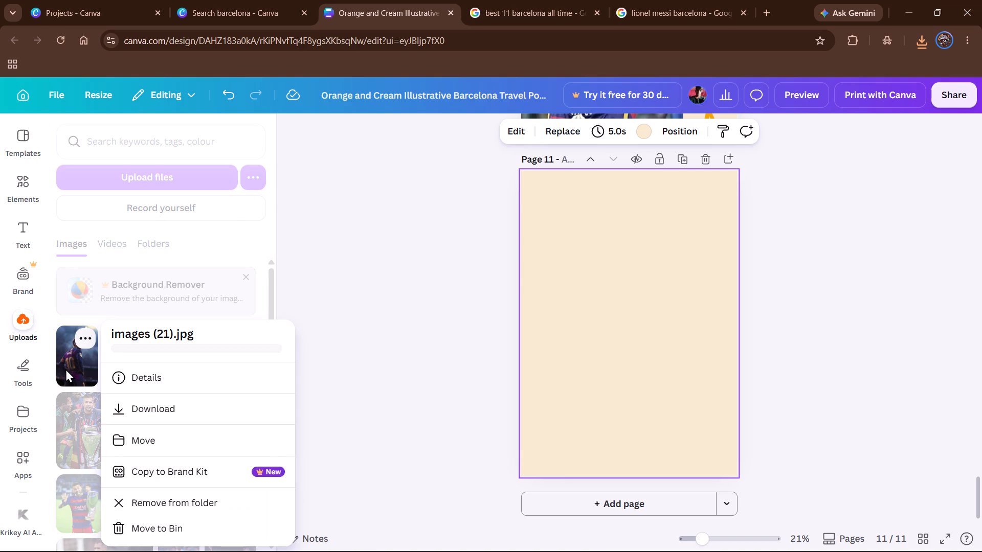
click(65, 369)
click(69, 352)
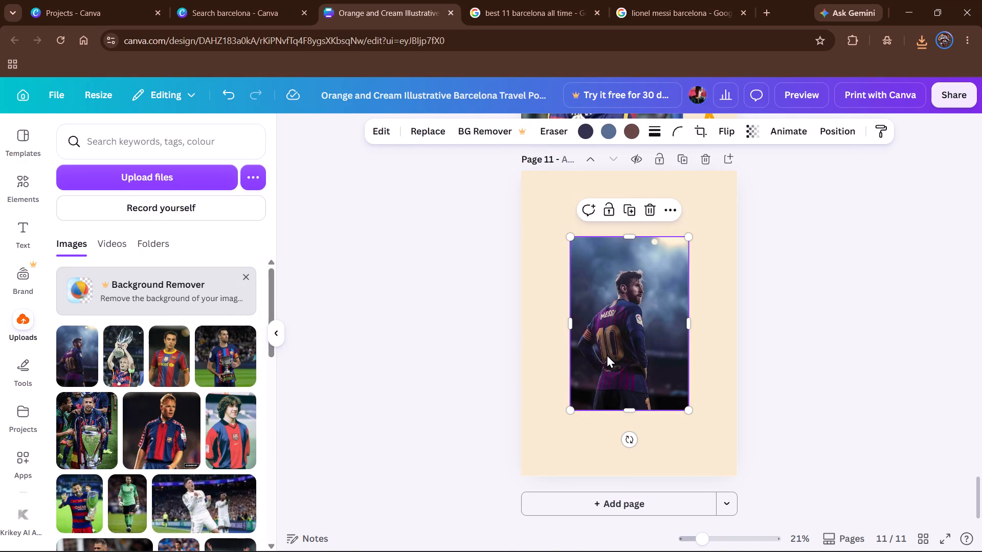
Enlarge and crop the Messi photo to fill the page's lower-left area, leaving cream strips above it and along its right side.
drag(607, 354, 586, 369)
drag(548, 341, 517, 350)
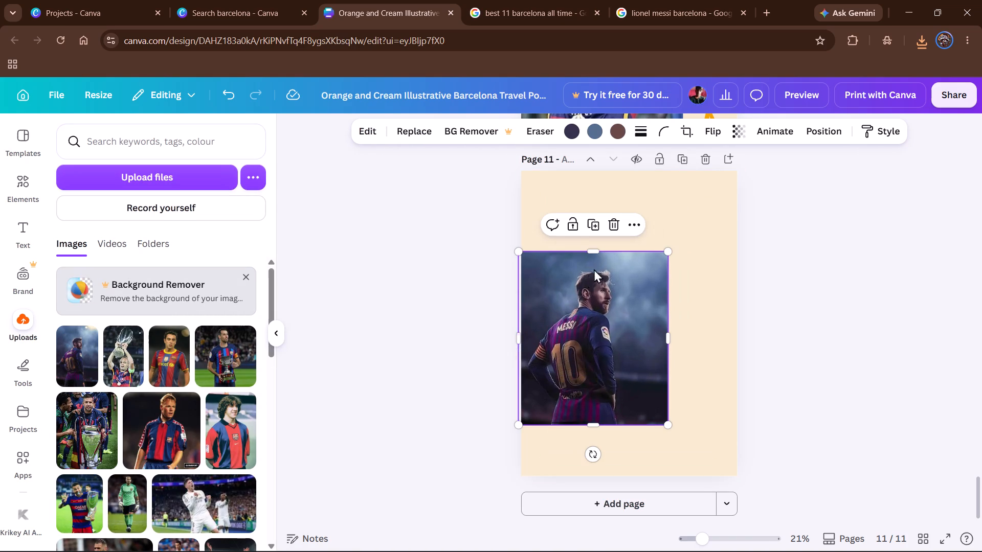
click(587, 244)
drag(592, 254, 599, 231)
drag(591, 424, 596, 466)
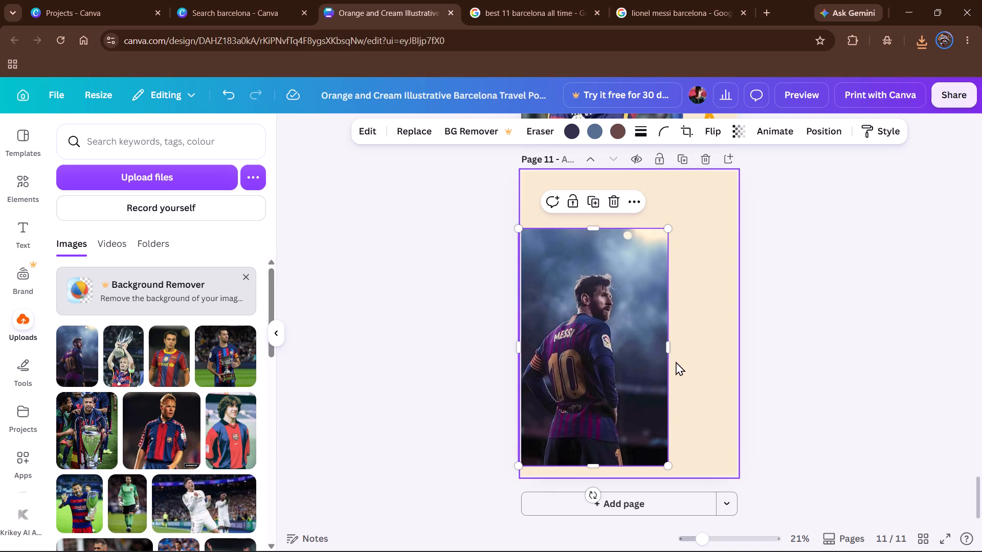
drag(671, 346, 676, 346)
drag(626, 369, 635, 367)
drag(529, 349, 521, 348)
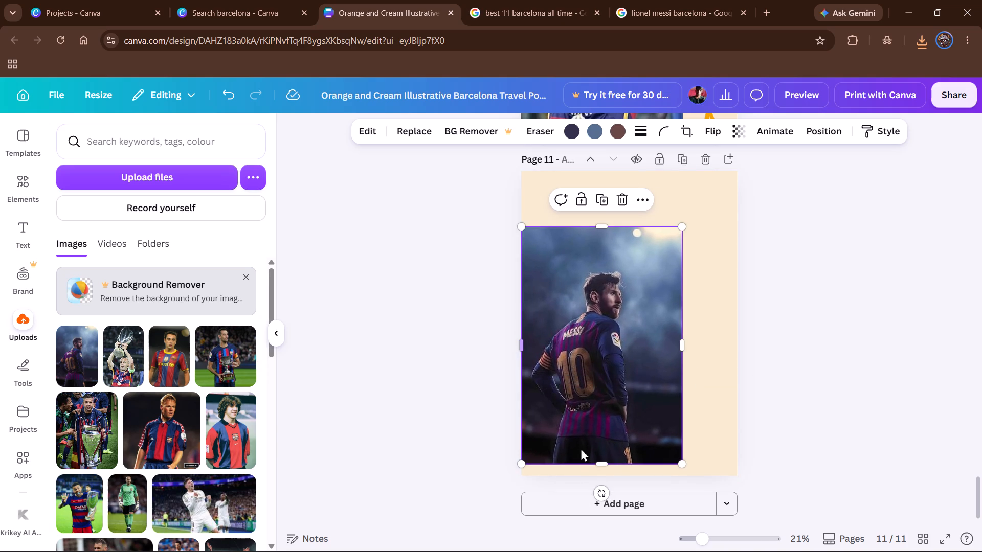
drag(597, 462, 598, 472)
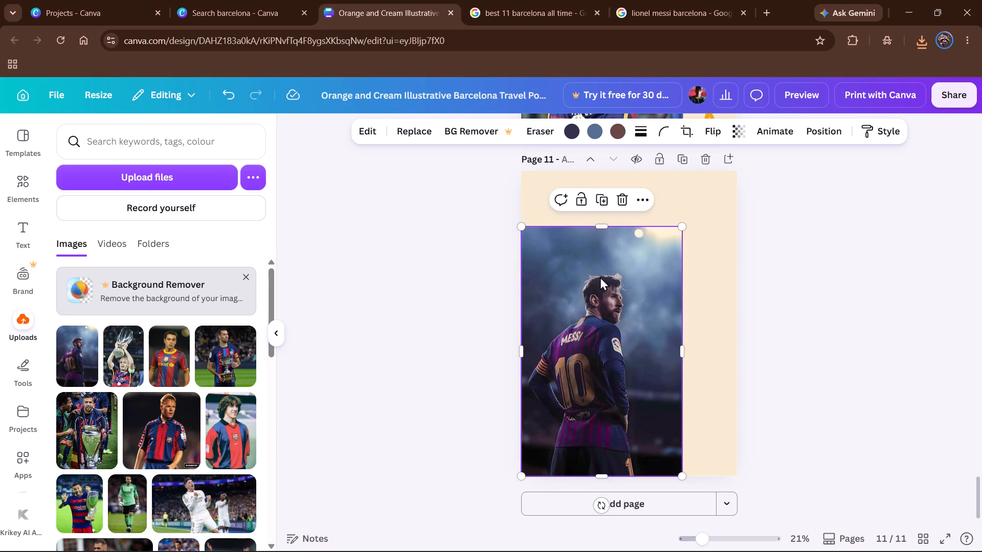
drag(600, 225, 604, 241)
drag(596, 319, 597, 293)
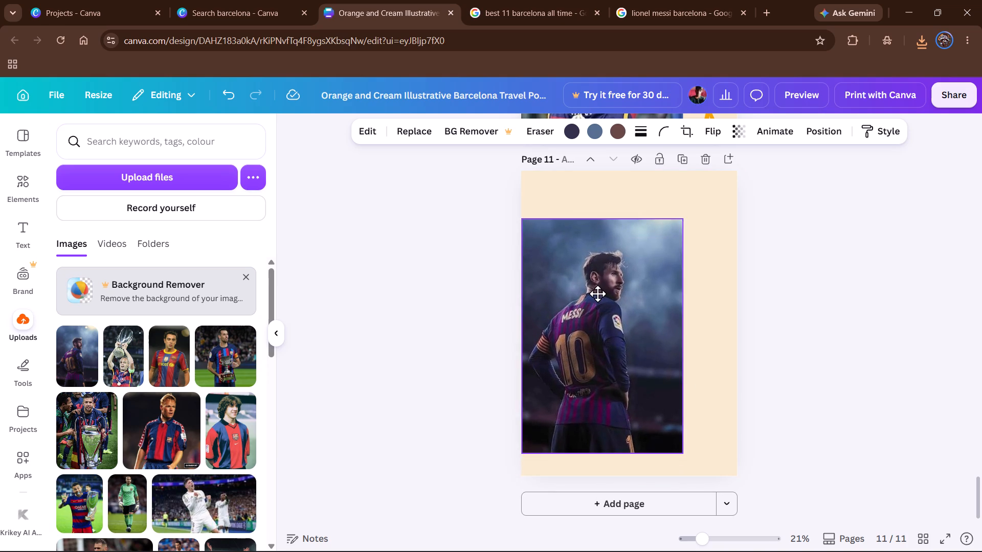
drag(597, 293, 599, 301)
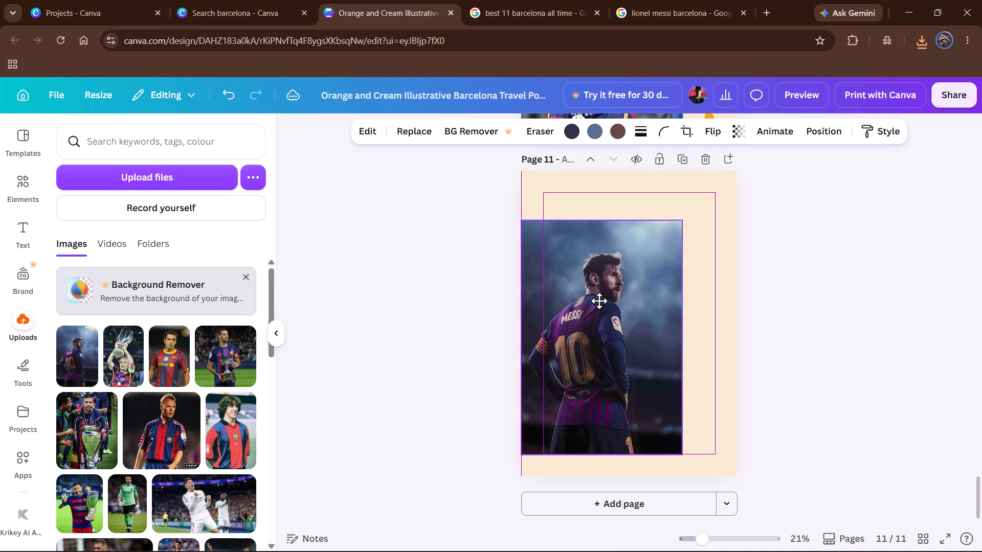
drag(599, 301, 599, 303)
drag(599, 454, 599, 471)
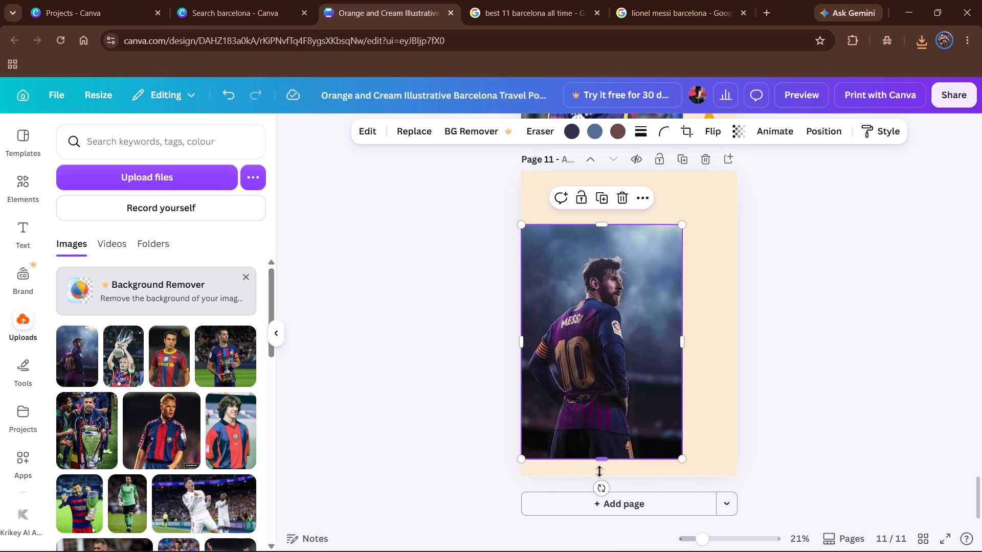
drag(599, 471, 598, 472)
click(770, 377)
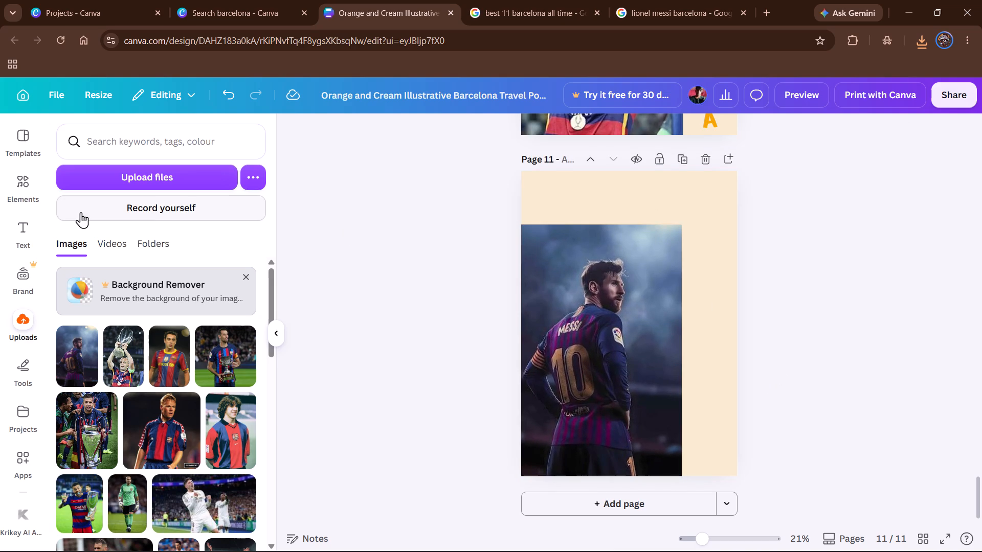
Add a text box reading "lionel" on the Messi page and set its font size to 338.
click(19, 234)
click(171, 177)
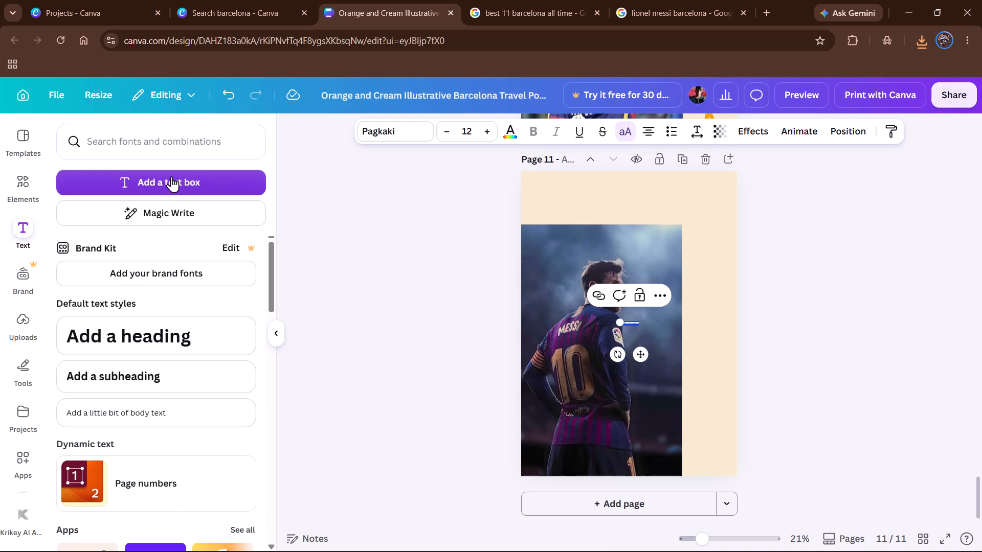
text(lionel)
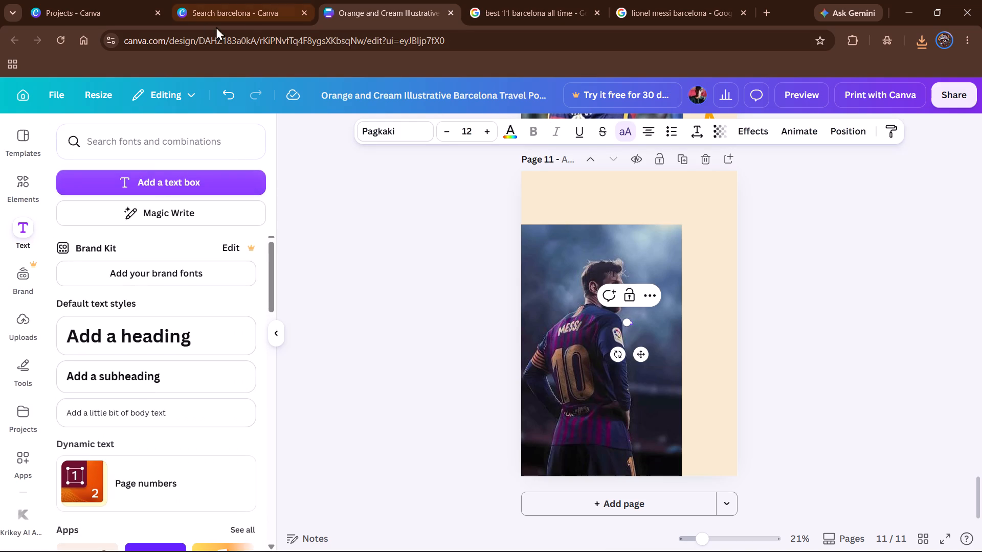
click(468, 130)
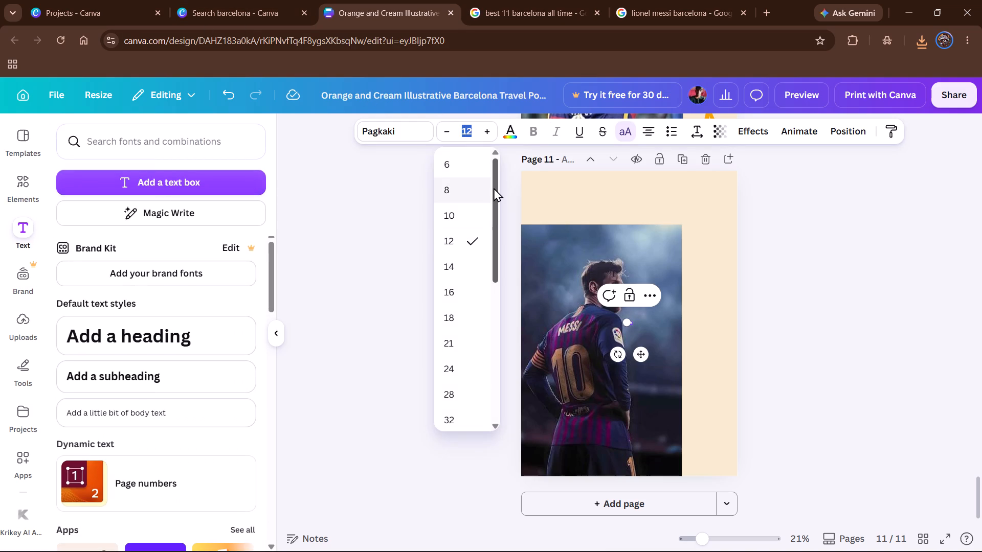
key(BackSpace)
text(240)
key(Return)
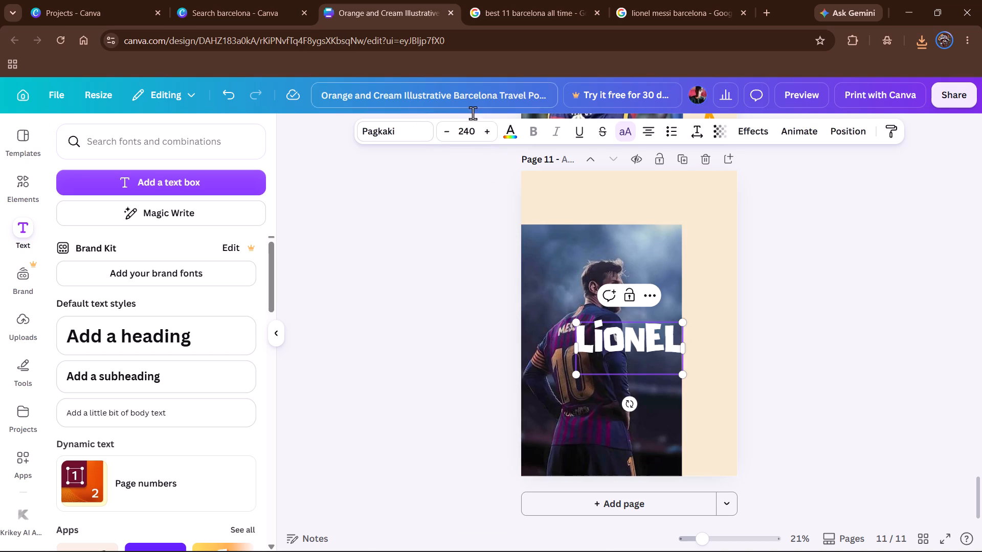
click(485, 135)
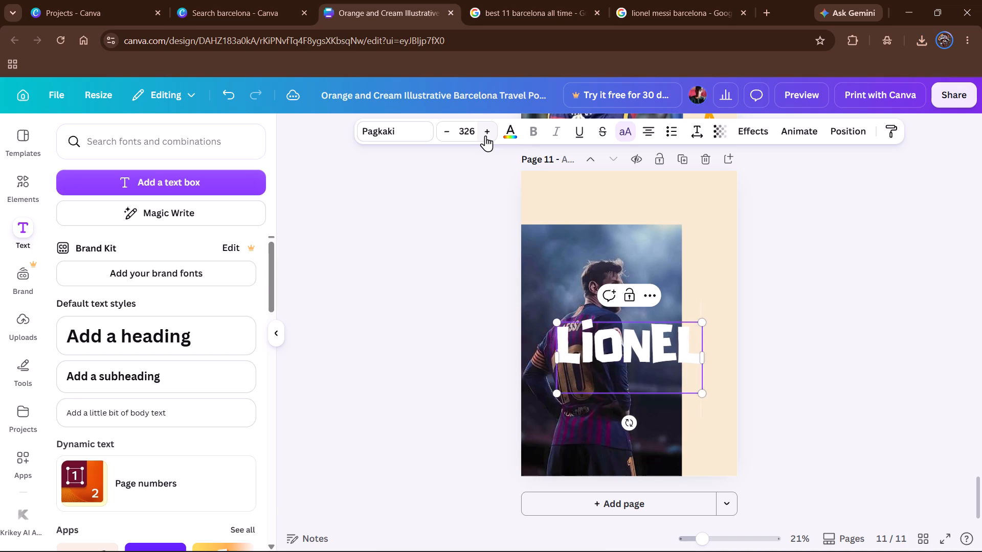
Colour the whole LIONEL text with the design's dark orange-red text colour.
click(515, 130)
click(142, 222)
click(132, 226)
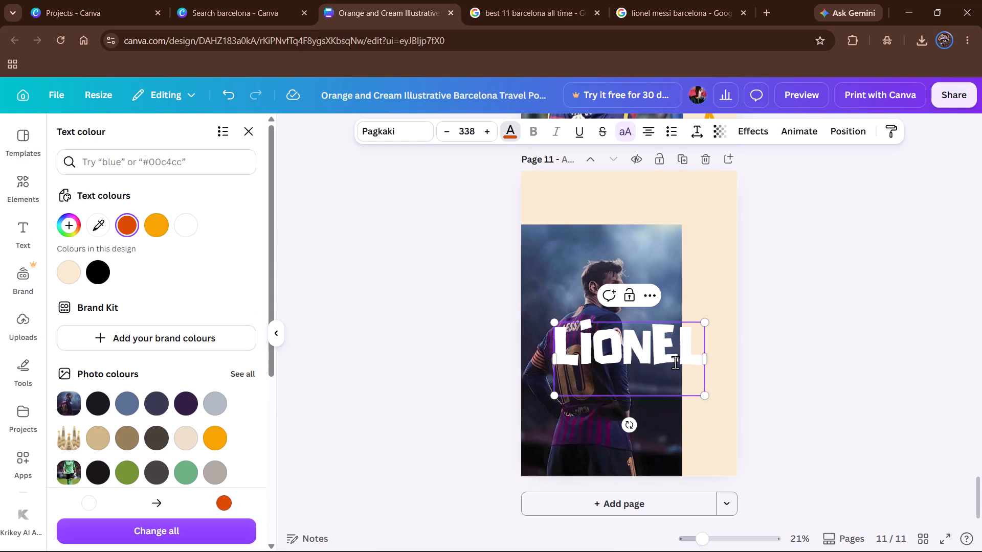
drag(686, 379, 673, 379)
drag(694, 377, 579, 350)
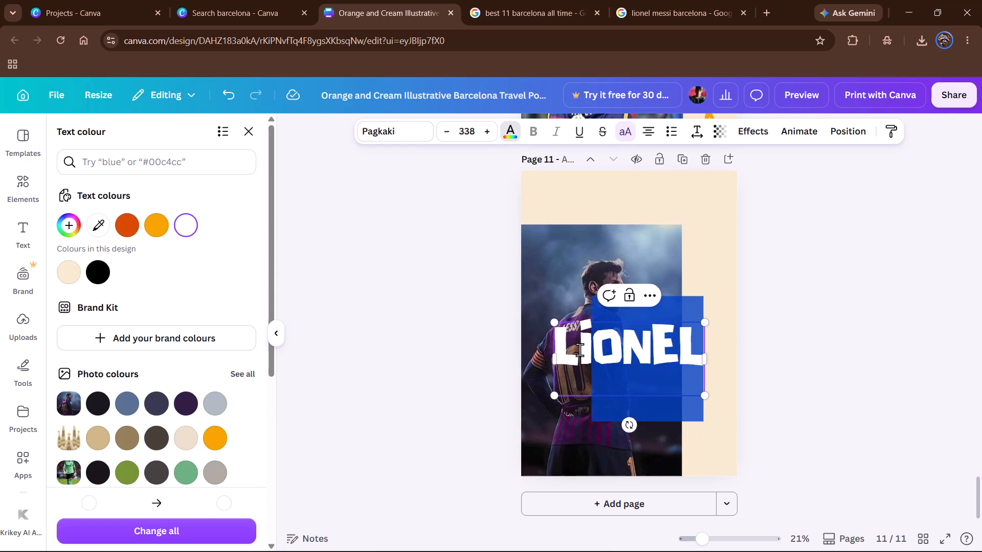
drag(579, 350, 553, 347)
click(117, 222)
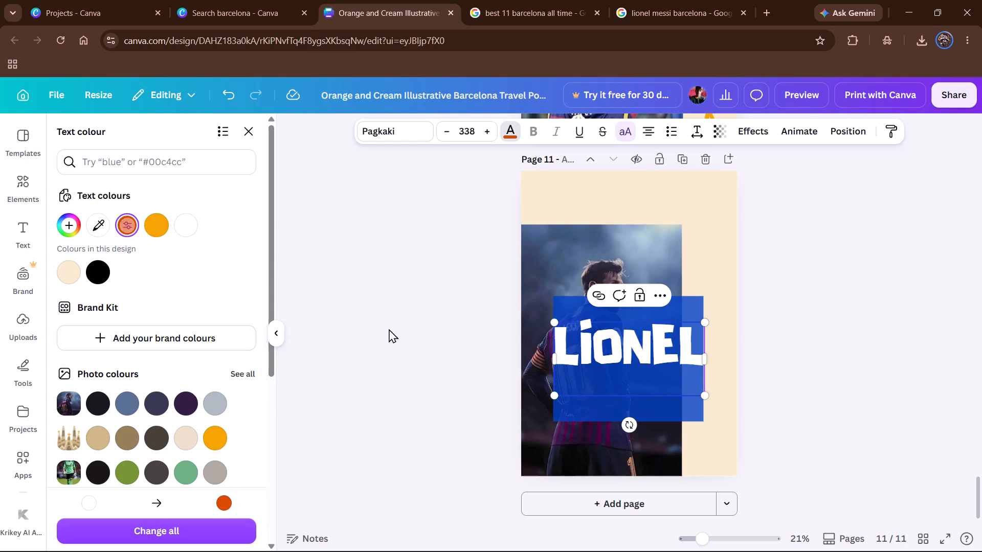
click(749, 385)
Move the LIONEL text into the cream strip above the photo and widen its box slightly on the left side.
click(660, 380)
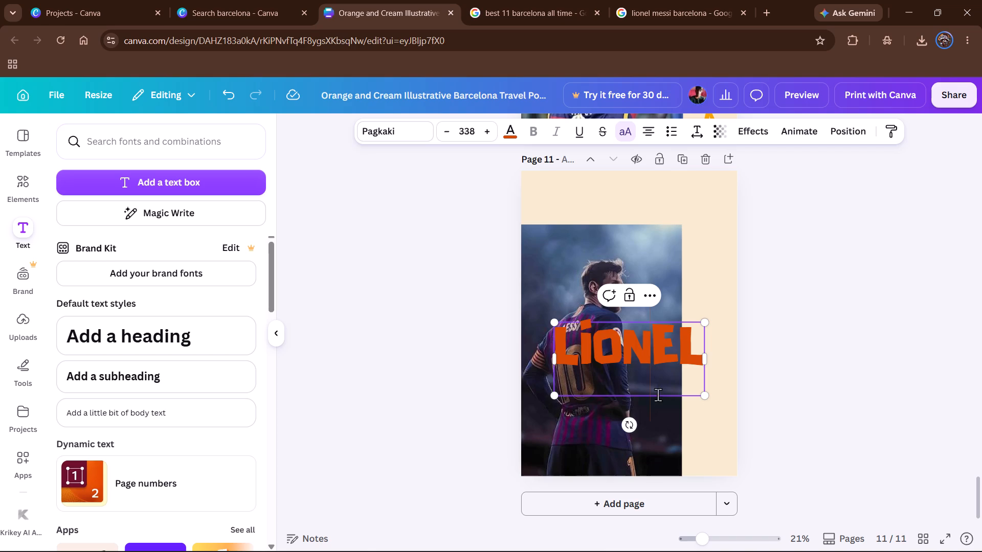
click(702, 438)
drag(646, 375, 632, 252)
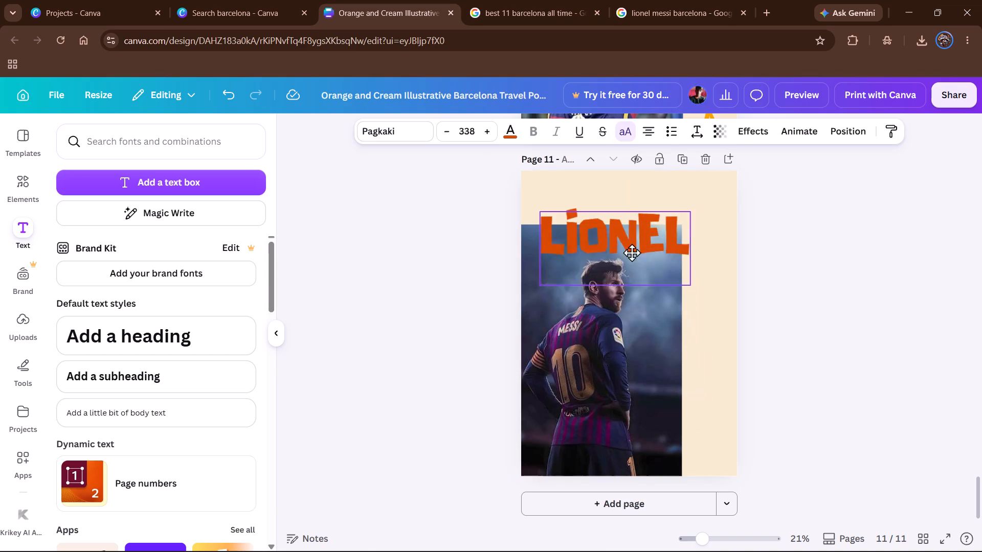
drag(632, 252, 633, 229)
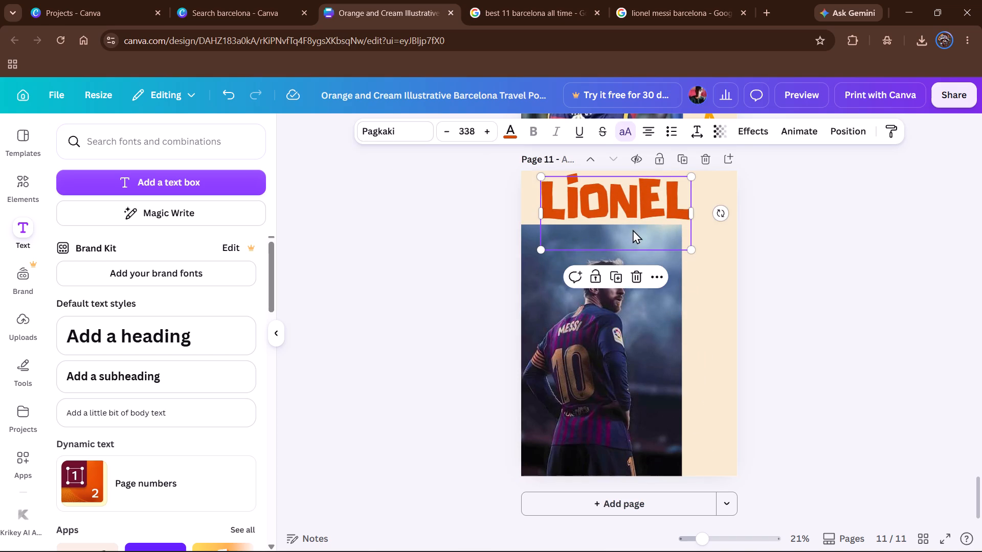
click(843, 295)
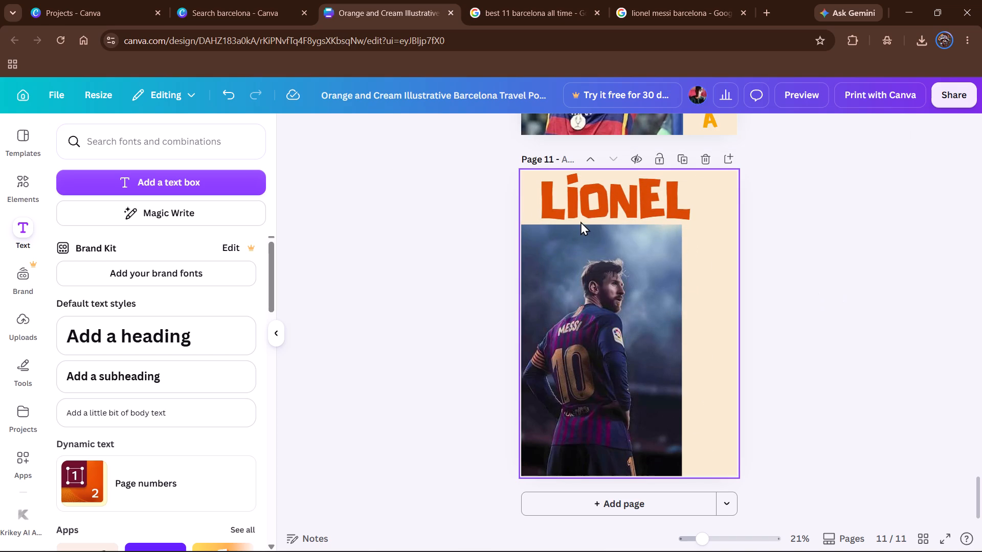
click(581, 221)
drag(537, 213, 526, 213)
click(748, 247)
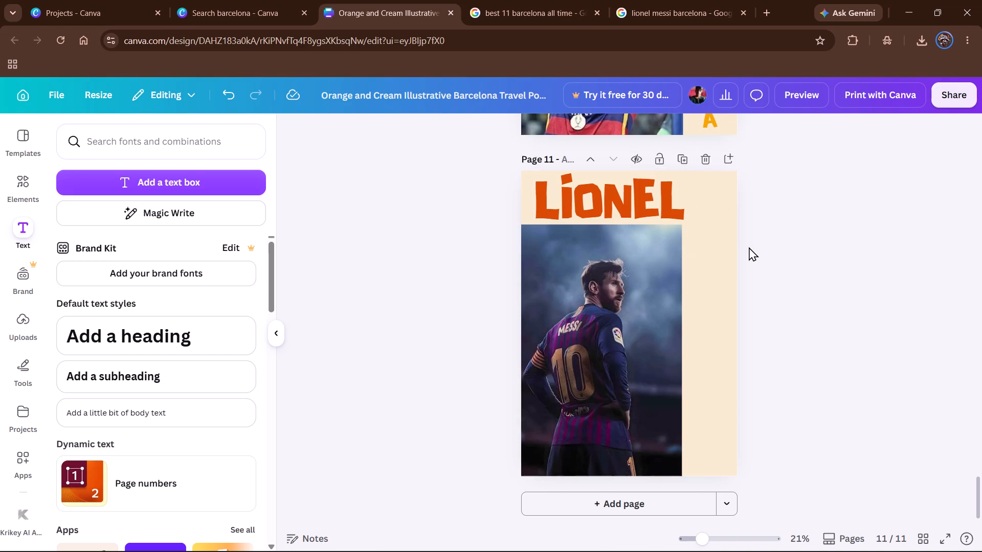
Add a text box spelling "messi" vertically, one letter per line, and set its font size to 190.
click(175, 184)
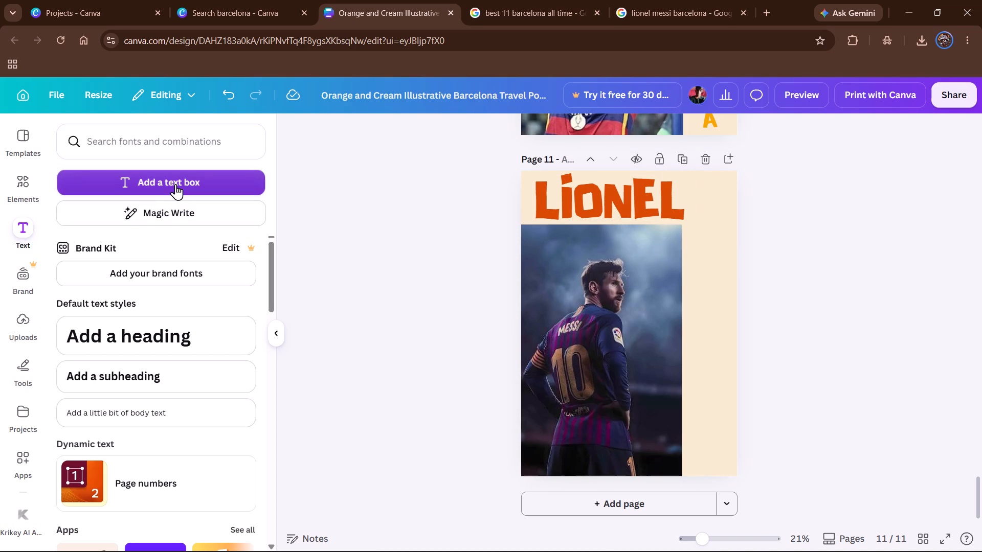
key(m)
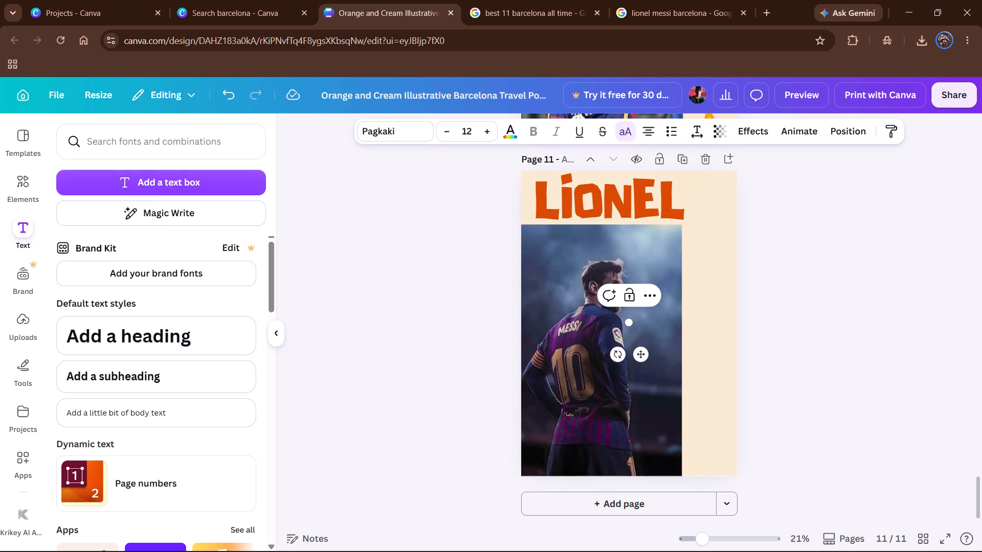
key(Return)
key(e)
key(Return)
key(s)
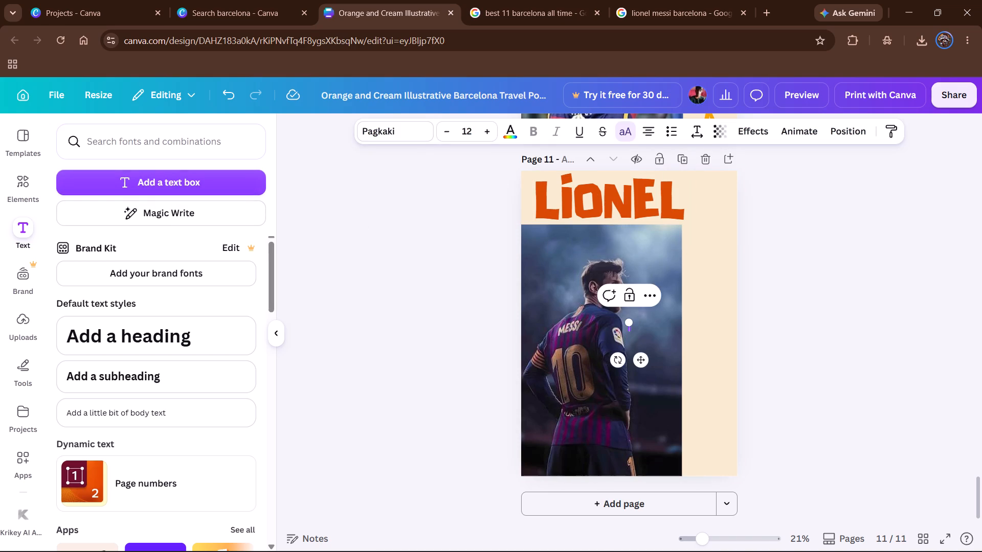
key(Return)
key(s)
key(Return)
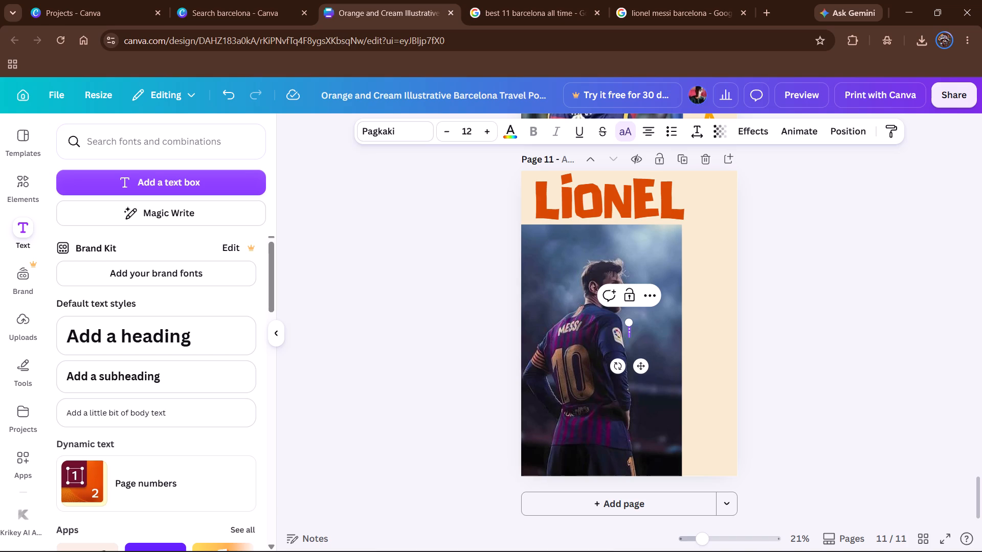
key(i)
key(ctrl+a)
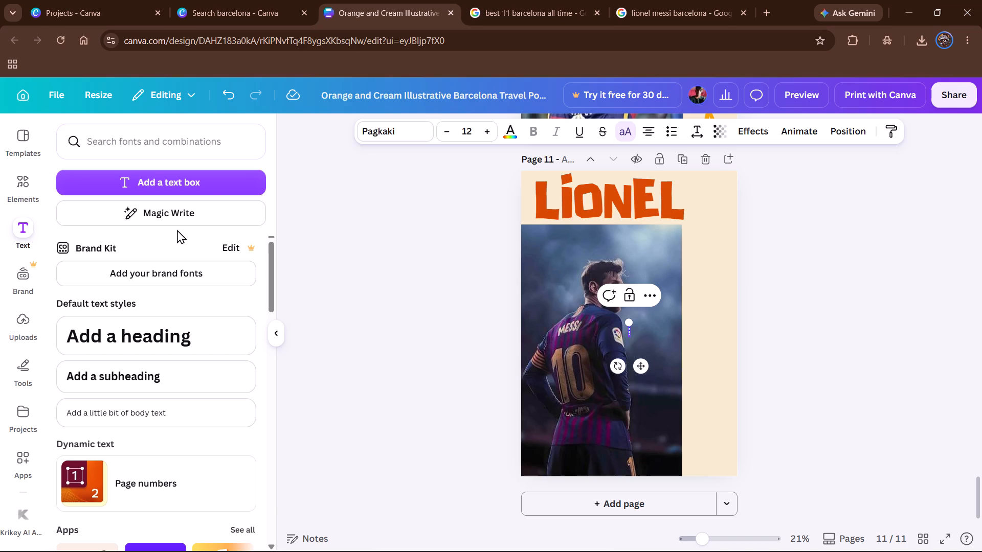
click(490, 133)
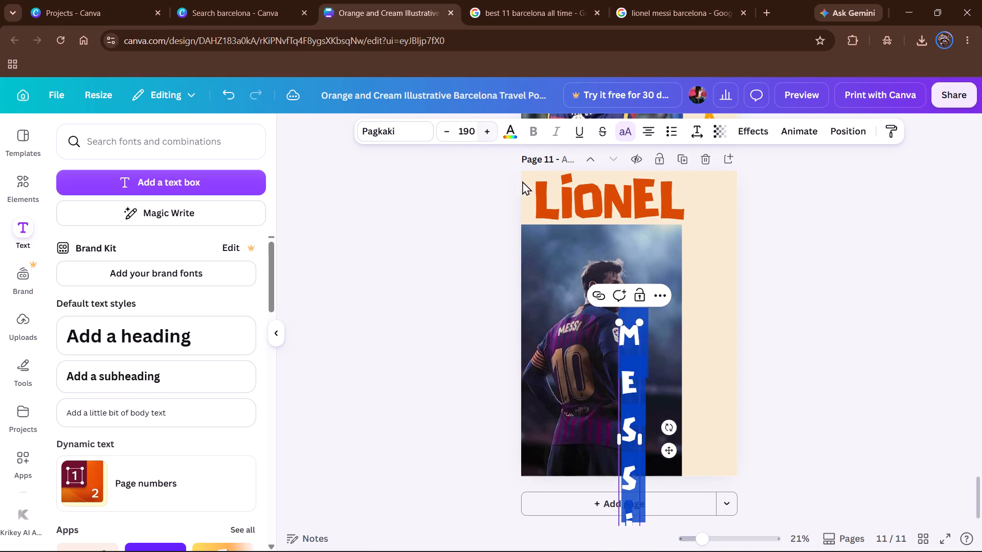
Place the vertical MESSI text in the cream strip beside the photo and increase its font size to 218.
drag(670, 452, 702, 418)
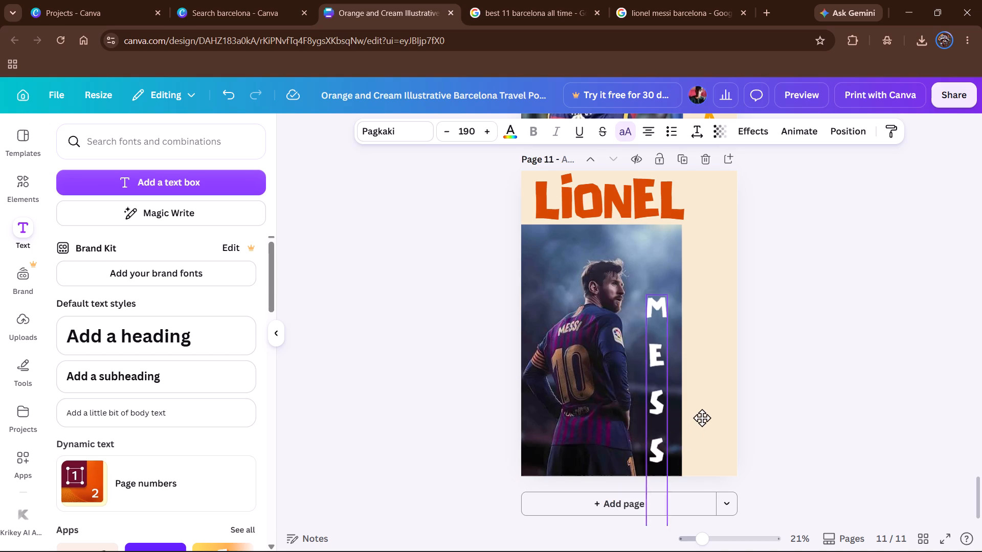
drag(702, 418, 753, 353)
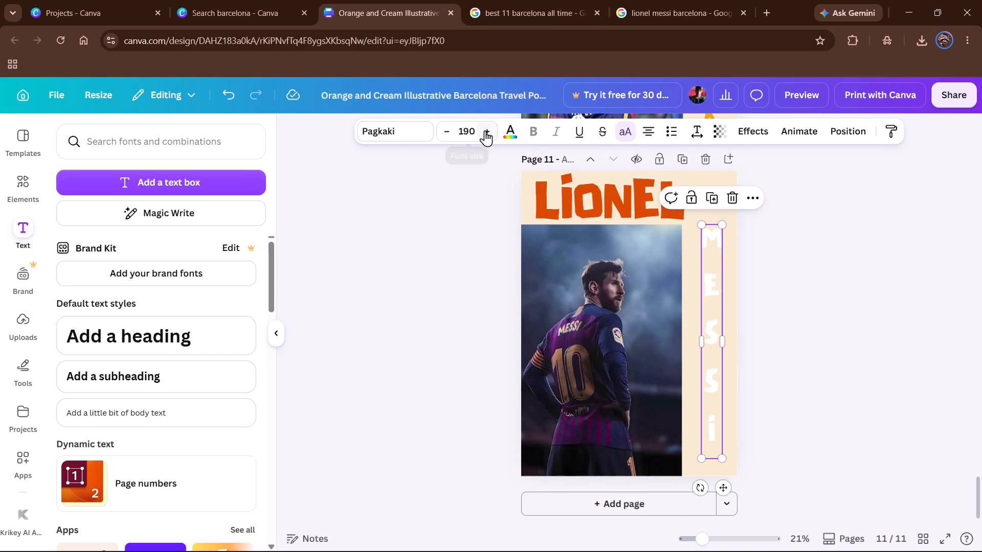
click(485, 130)
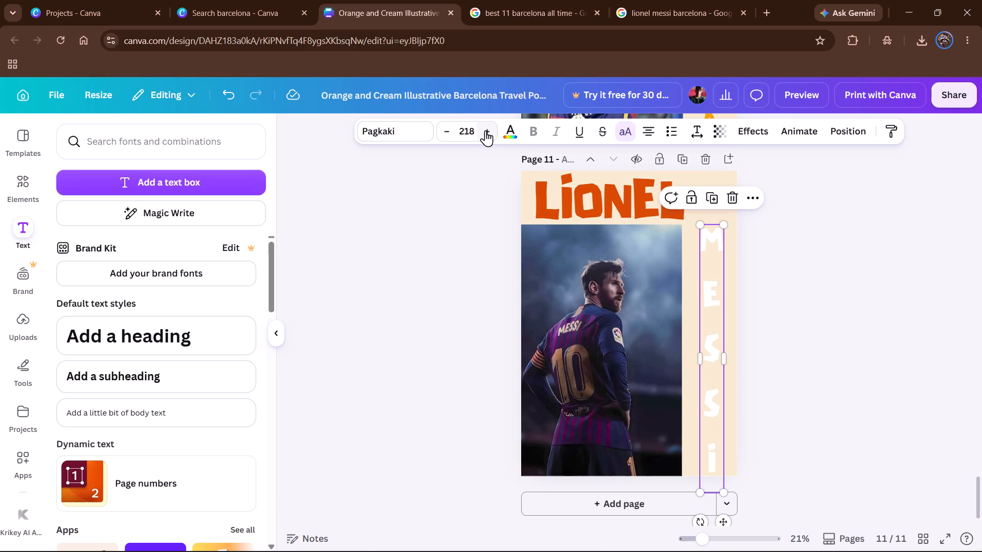
Colour the vertical MESSI text with the design's yellow-orange text colour.
click(515, 136)
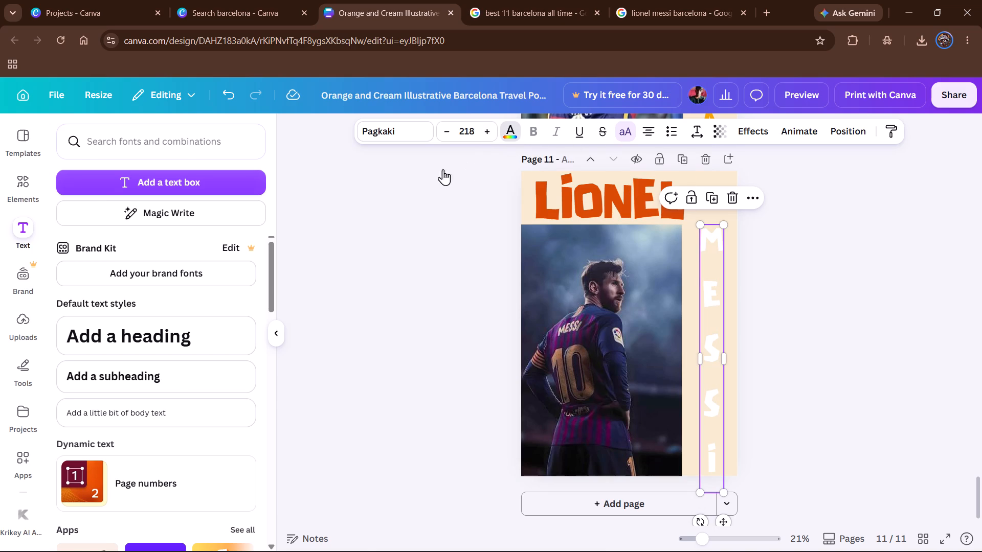
click(150, 231)
click(825, 284)
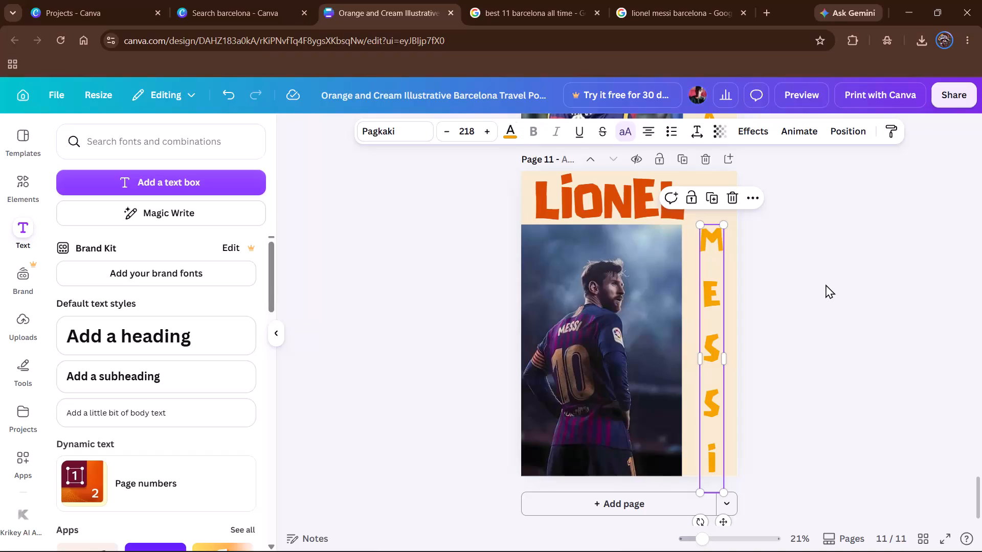
Apply the Burst text animation to the LIONEL title above the photo.
click(598, 206)
click(799, 136)
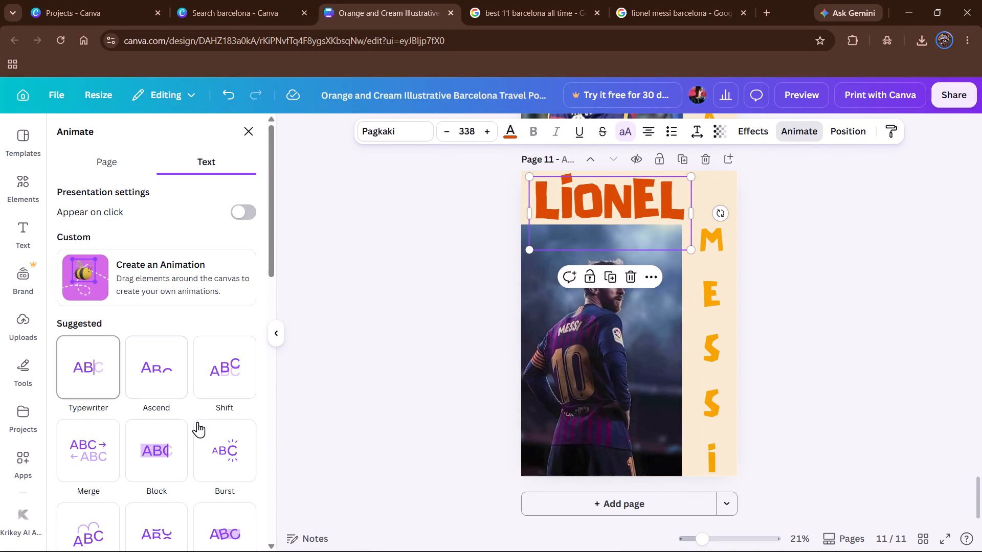
click(222, 452)
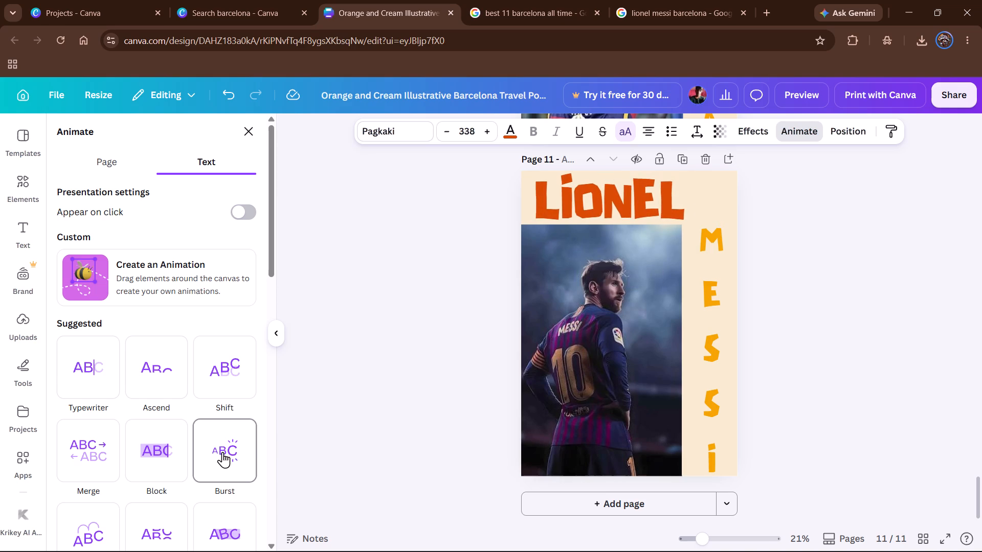
Apply the Typewriter text animation to the vertical MESSI text beside the photo.
click(711, 340)
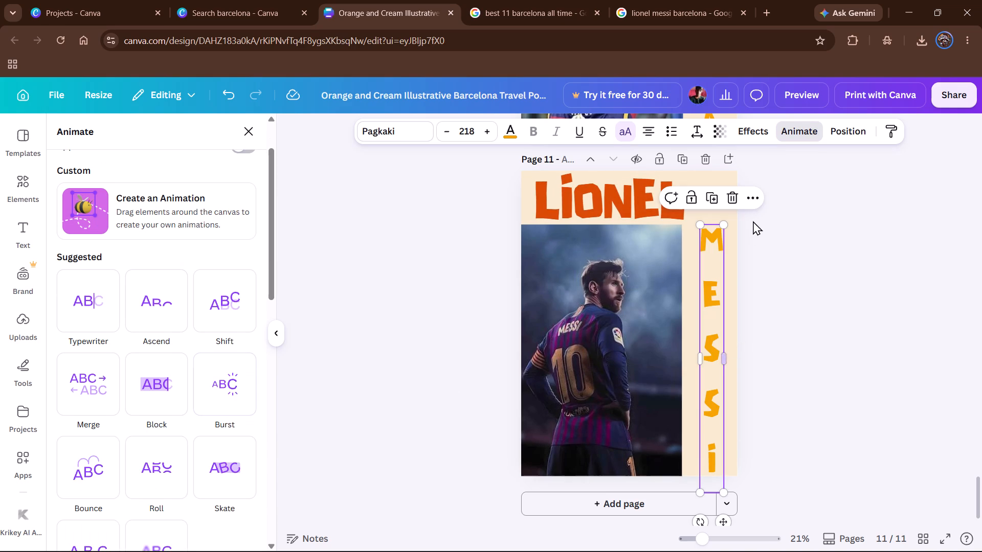
click(90, 321)
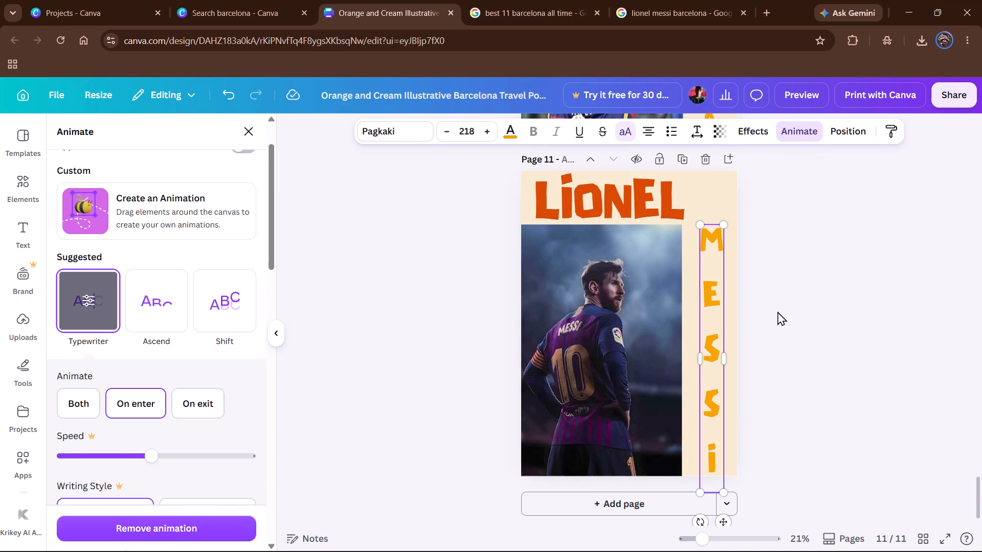
Add a new blank page after the Lionel Messi page.
scroll(777, 311, down, 4)
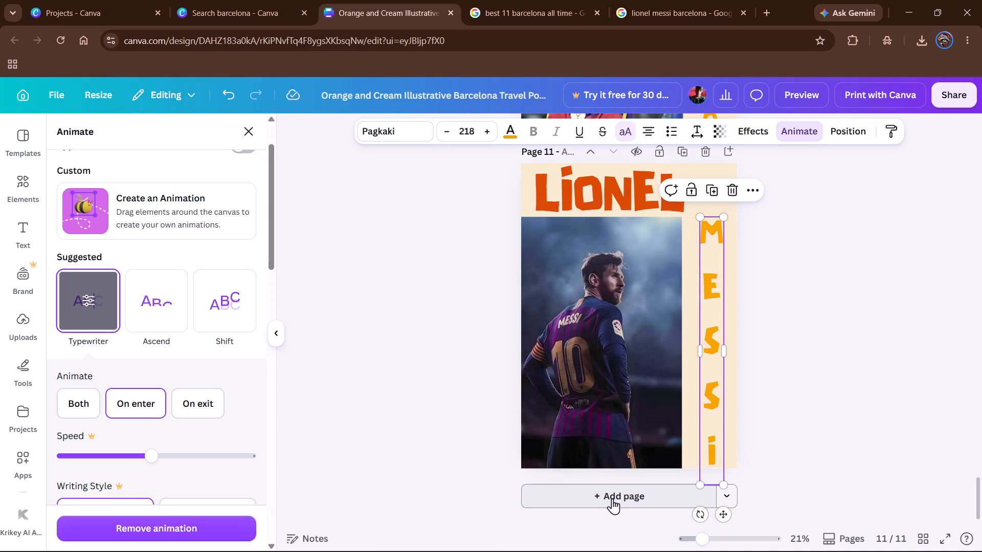
click(607, 495)
Copy the left winger's name, Ronaldinho, from the all-time-eleven list and search Google Images for it in place of the Messi search.
click(535, 0)
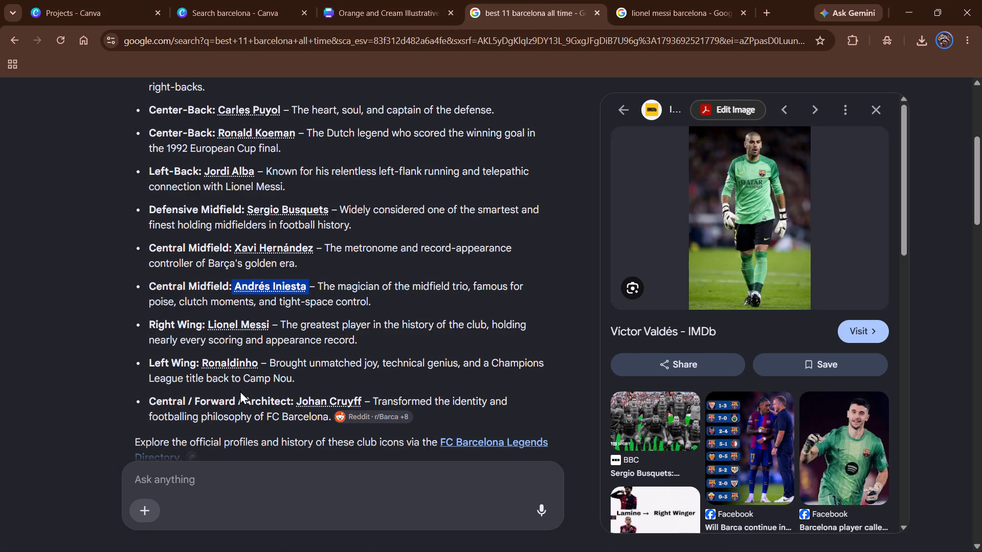
click(33, 399)
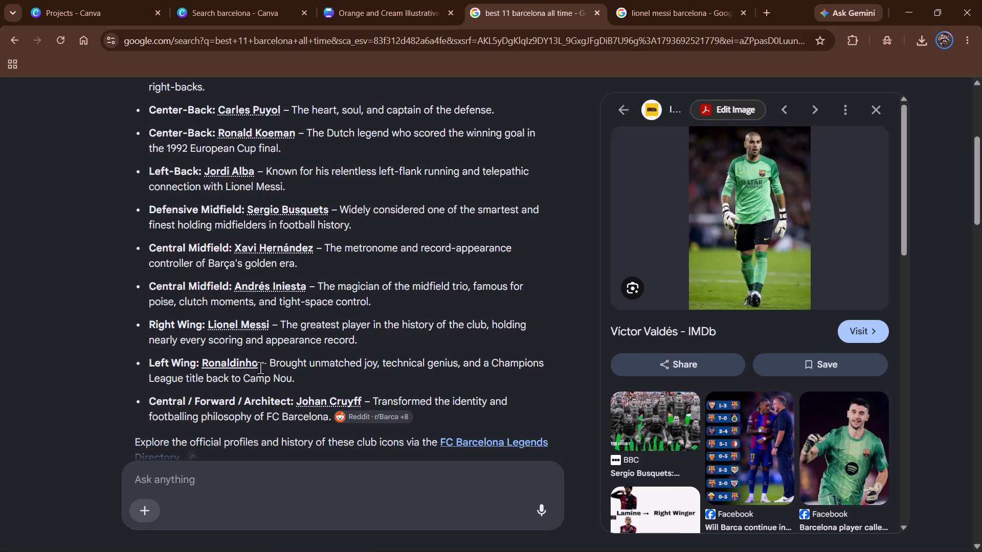
drag(260, 366, 202, 360)
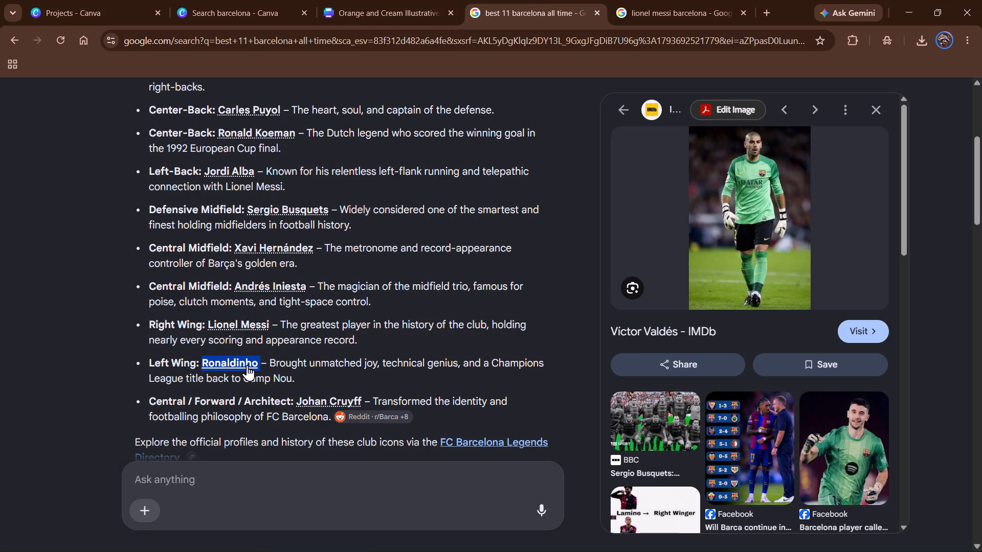
key(ctrl+c)
click(713, 0)
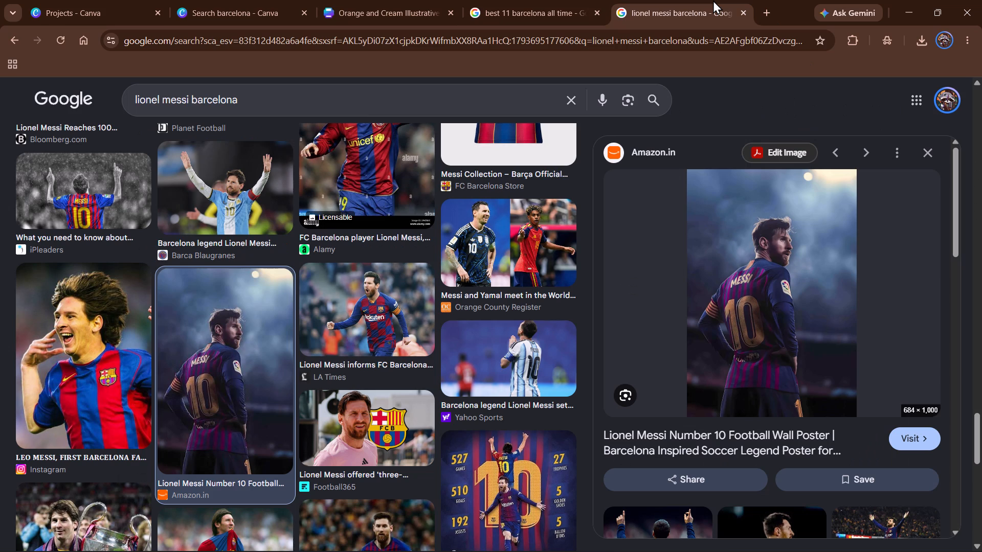
click(571, 106)
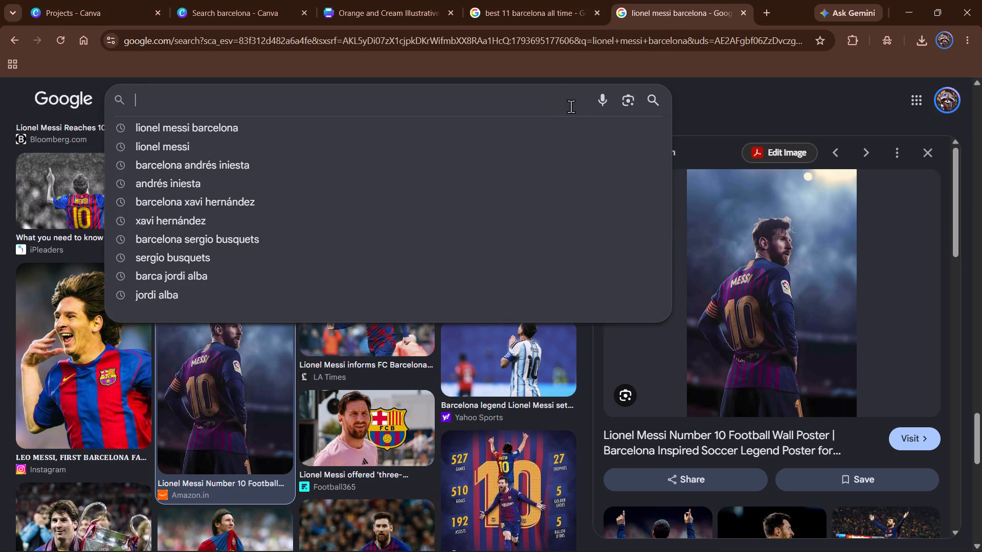
key(ctrl+v)
key(Return)
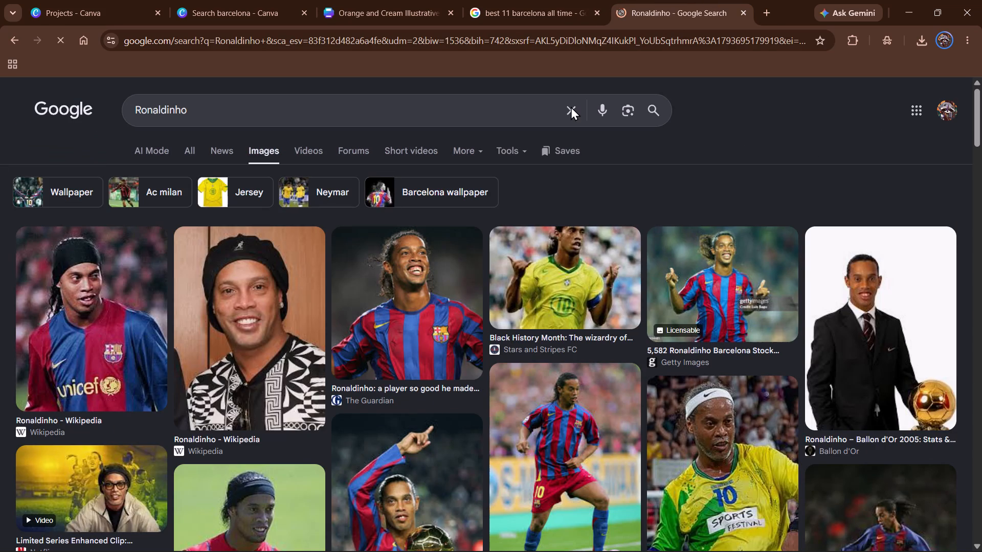
Look up Ronaldinho's full name in the web results, then return to the image results.
click(385, 123)
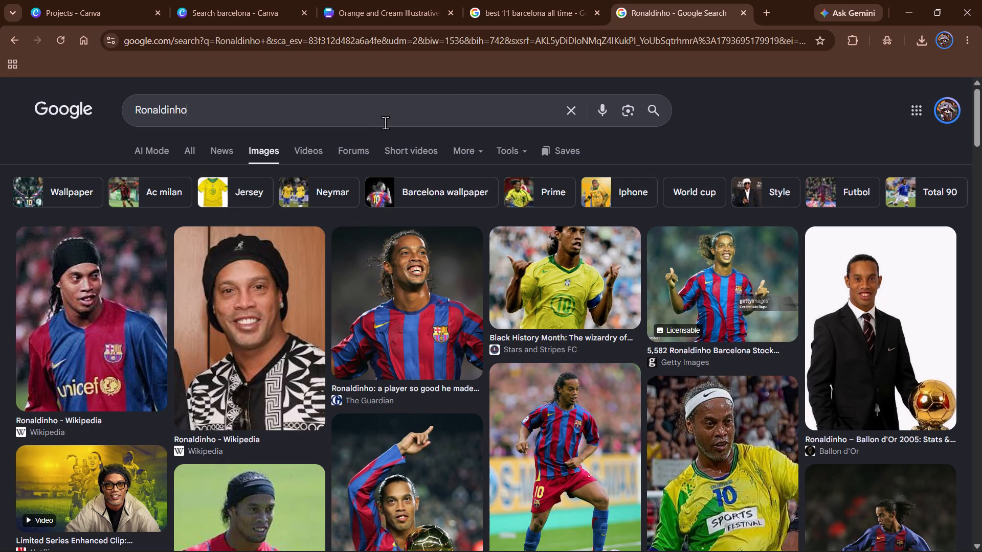
key(space)
key(f)
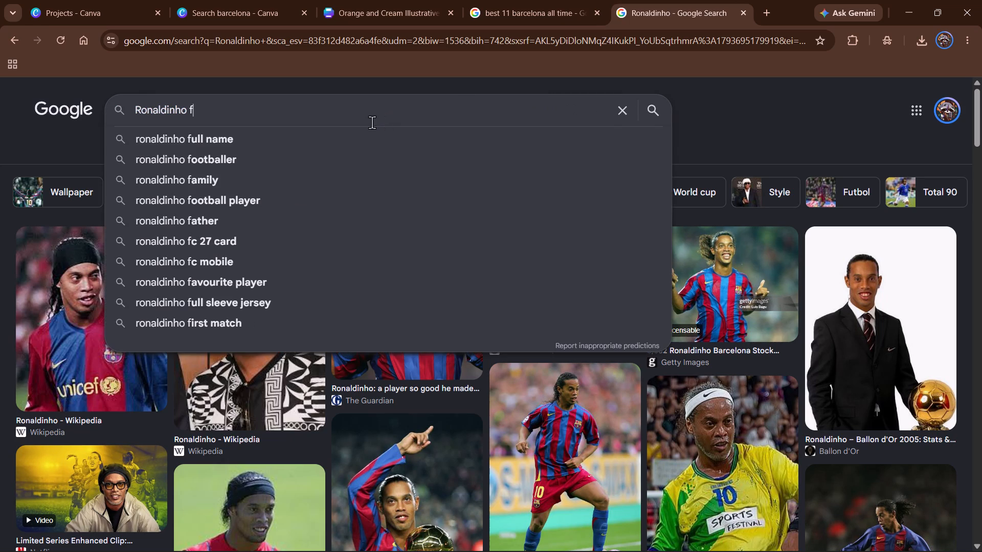
click(260, 142)
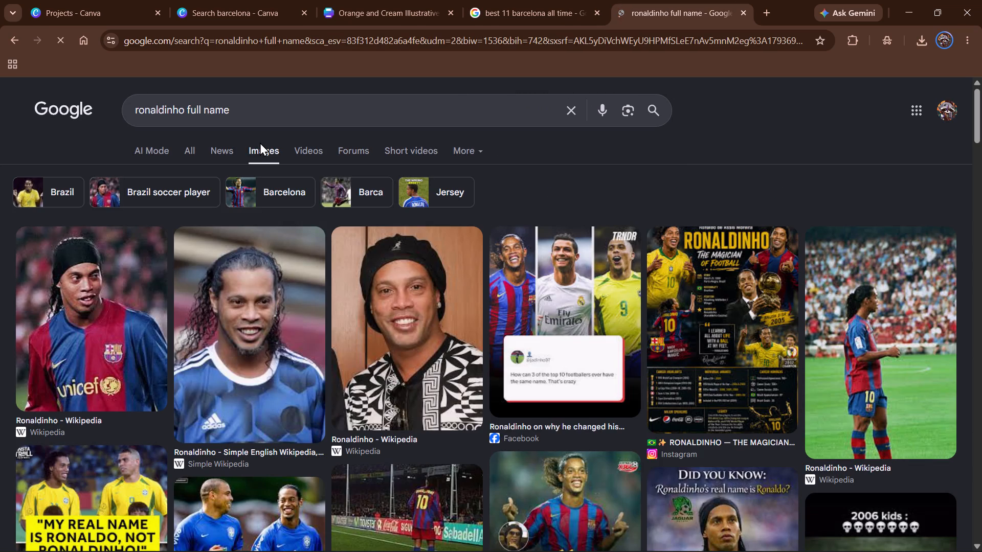
click(190, 152)
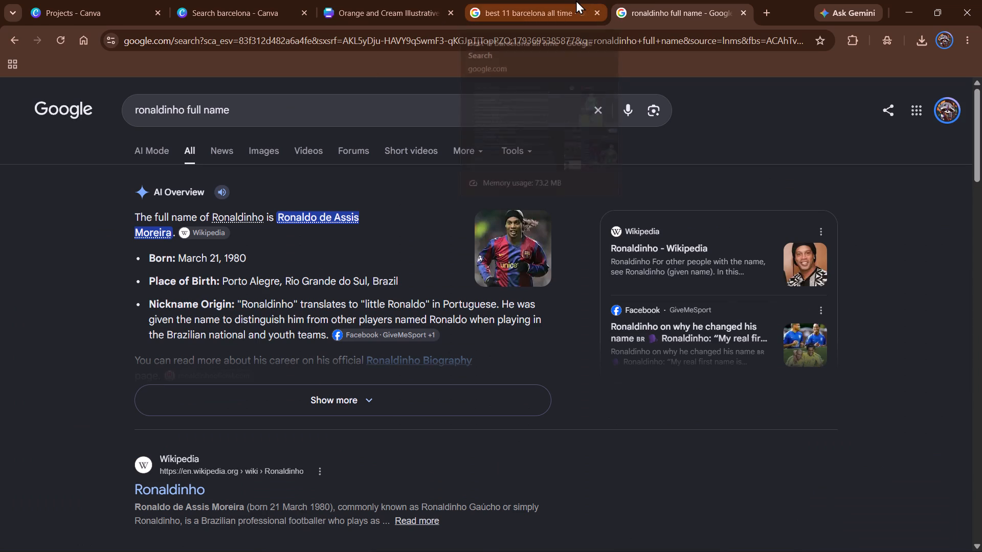
click(21, 37)
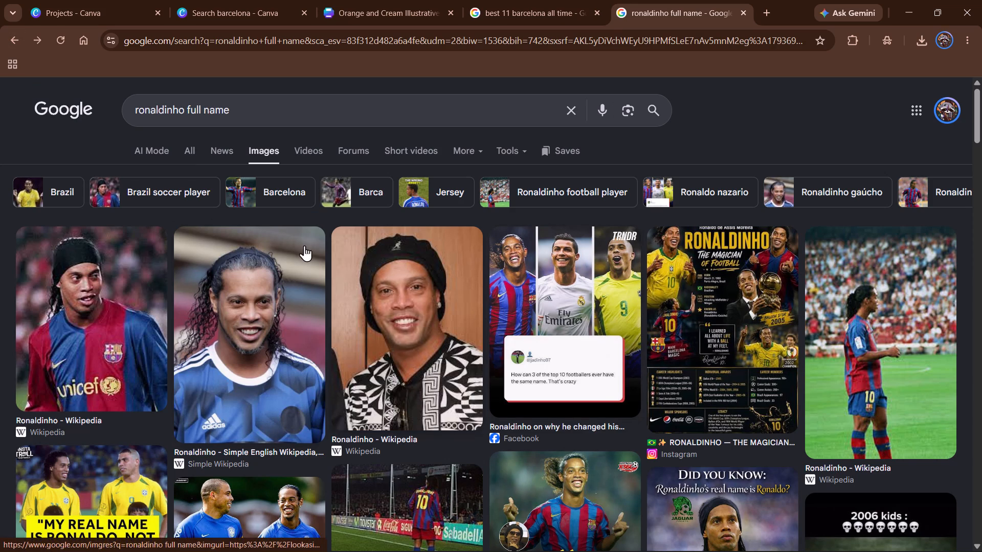
Narrow the Ronaldinho image results to Barcelona and open the Britannica photo of him holding the golden ball trophy.
click(300, 190)
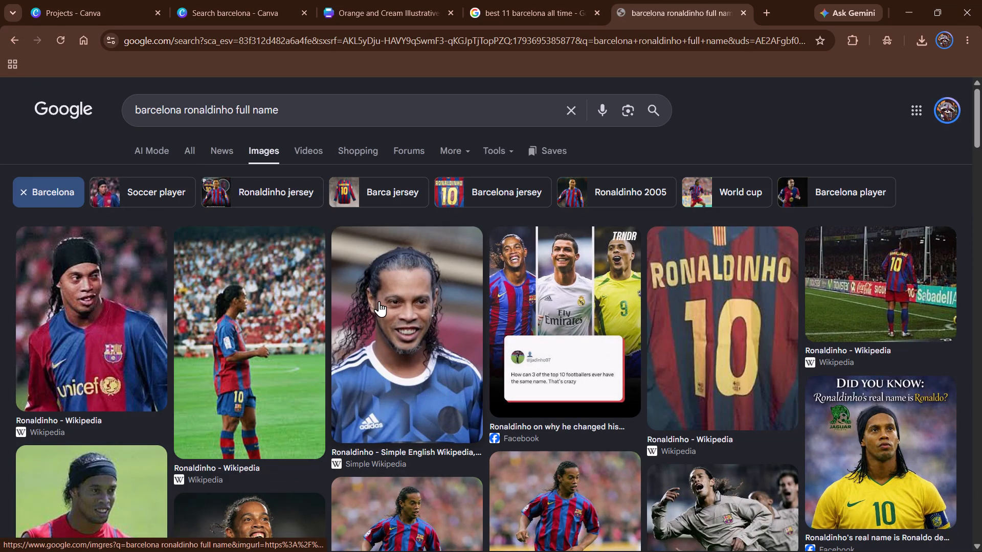
scroll(379, 301, down, 4)
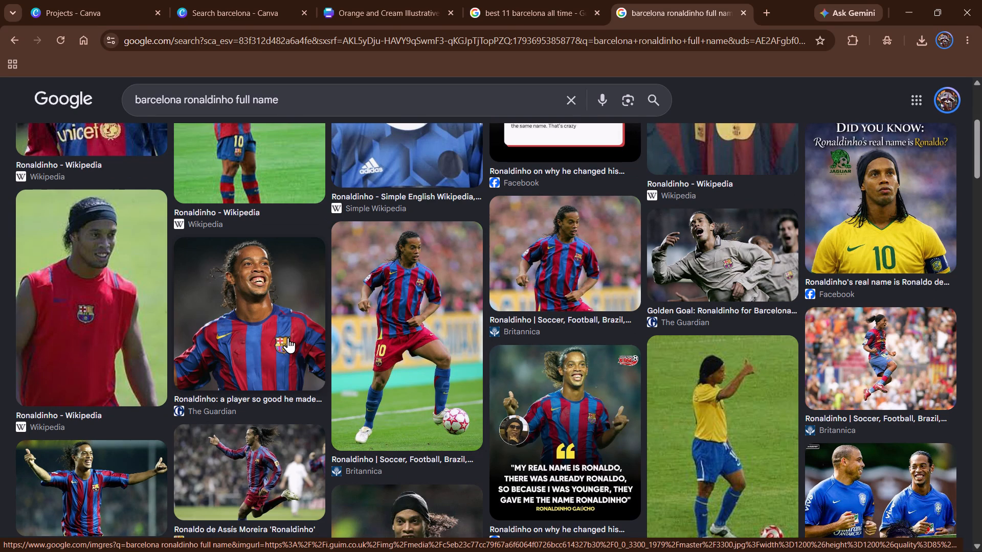
scroll(383, 332, down, 6)
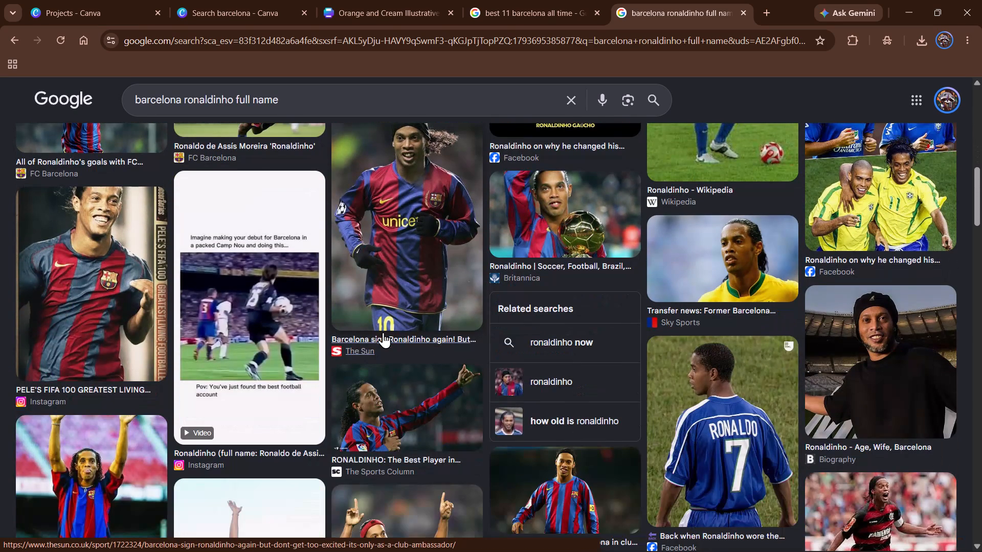
scroll(383, 332, down, 3)
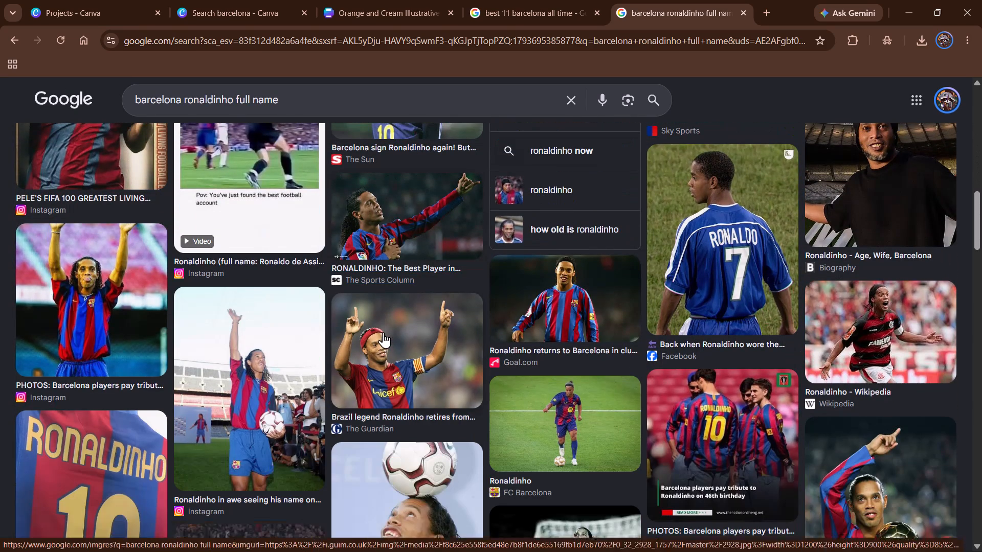
scroll(383, 332, down, 3)
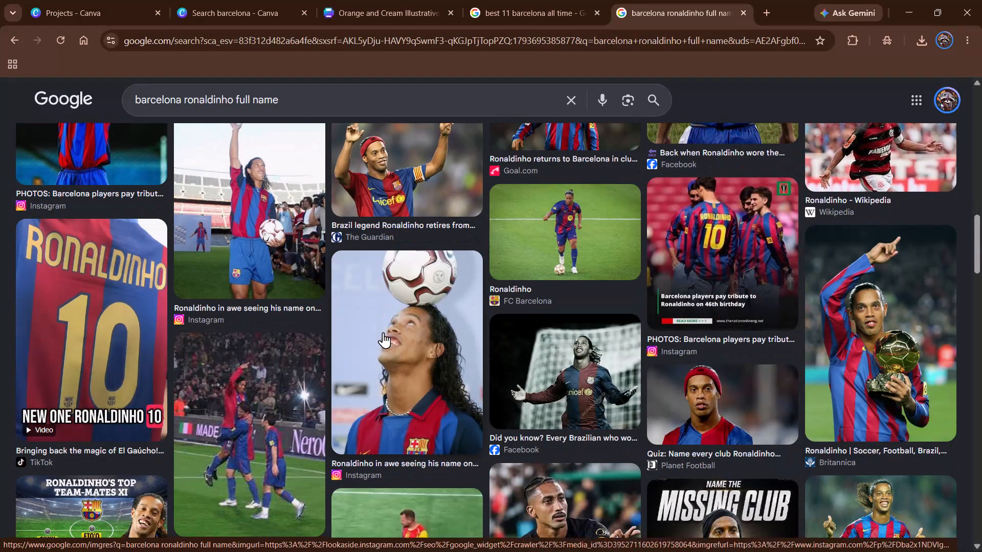
scroll(383, 332, down, 1)
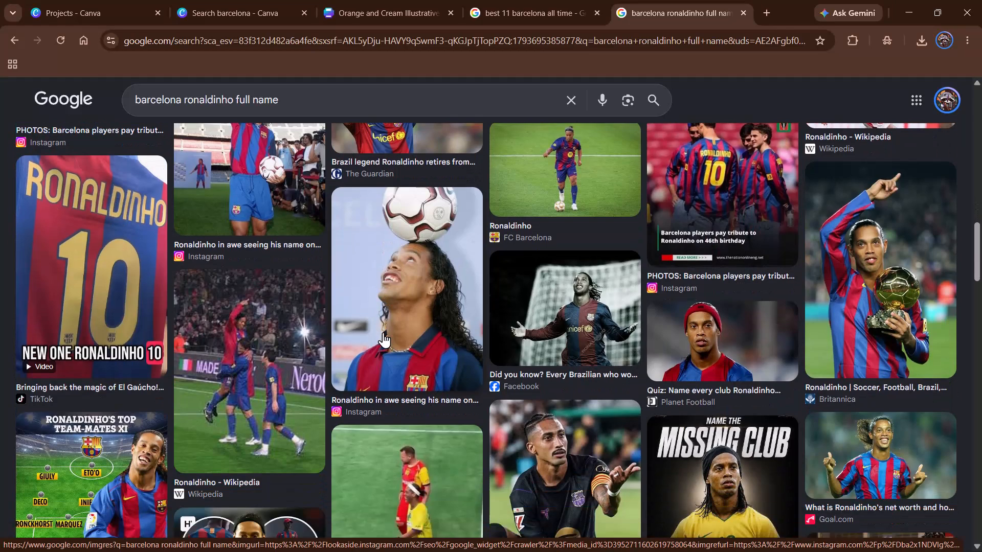
click(808, 290)
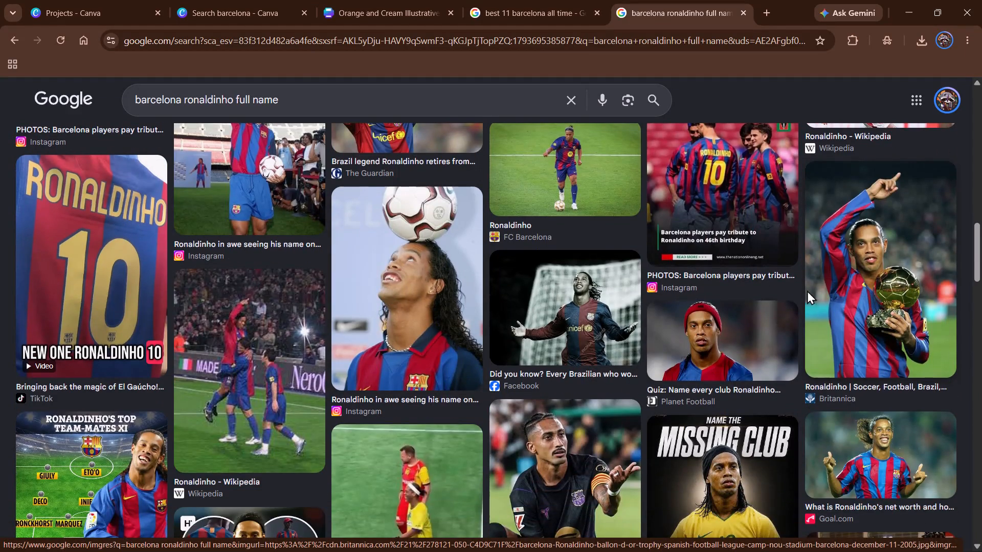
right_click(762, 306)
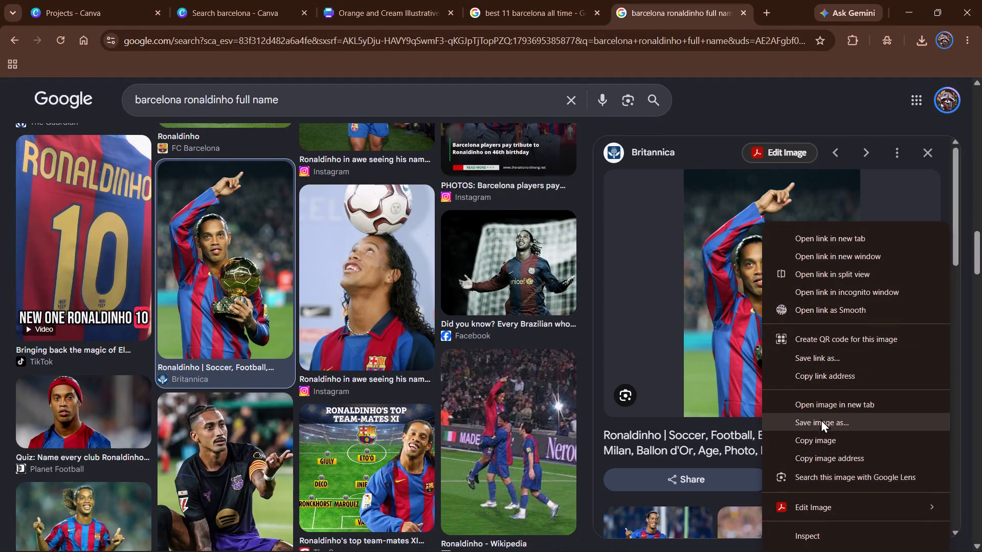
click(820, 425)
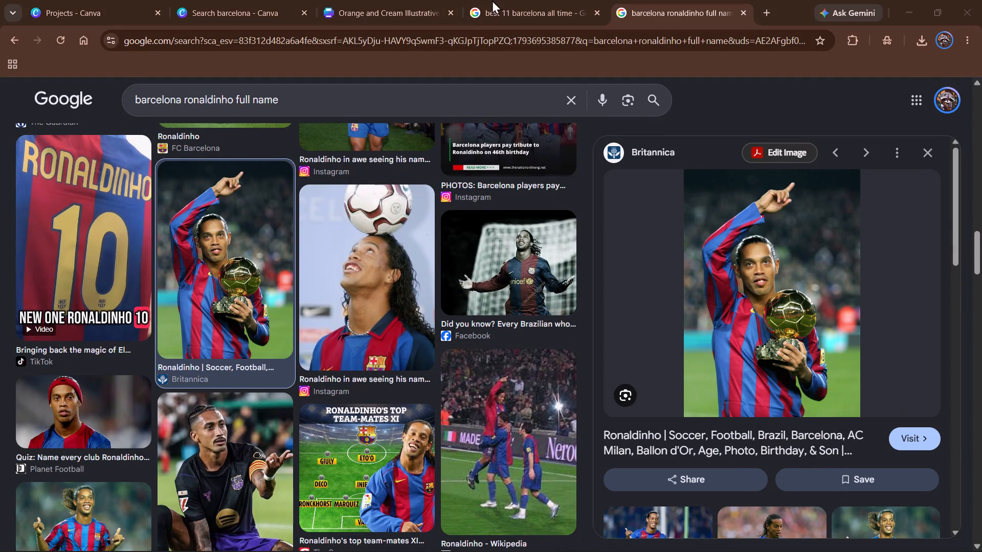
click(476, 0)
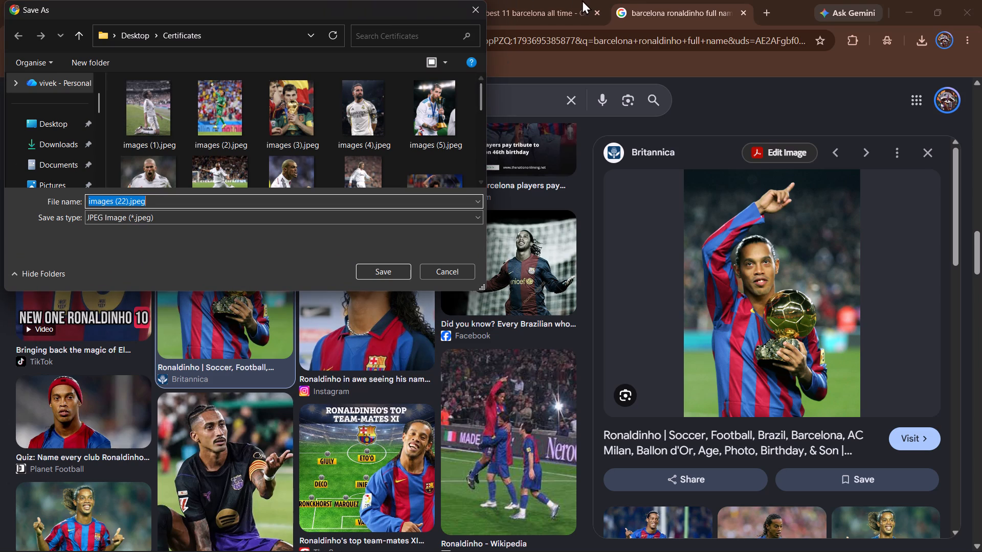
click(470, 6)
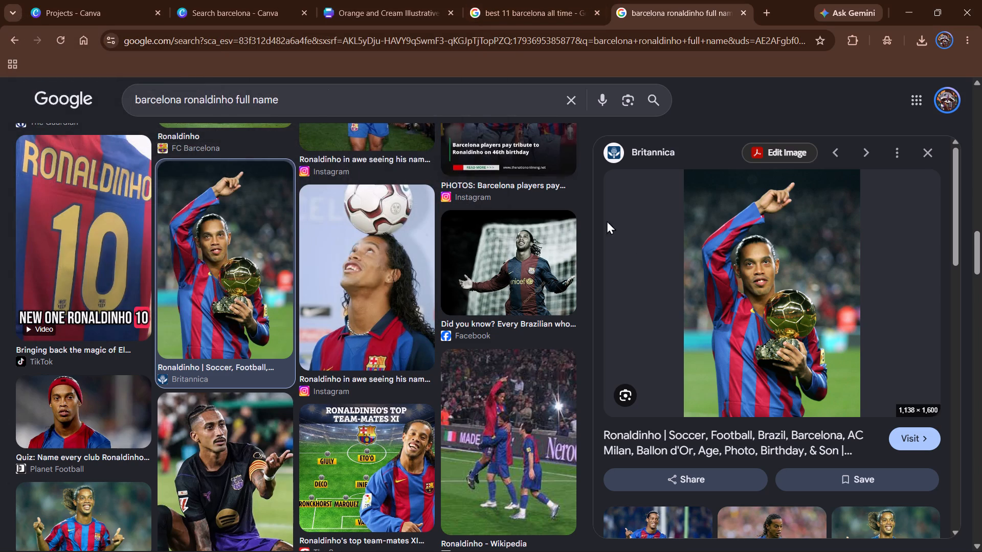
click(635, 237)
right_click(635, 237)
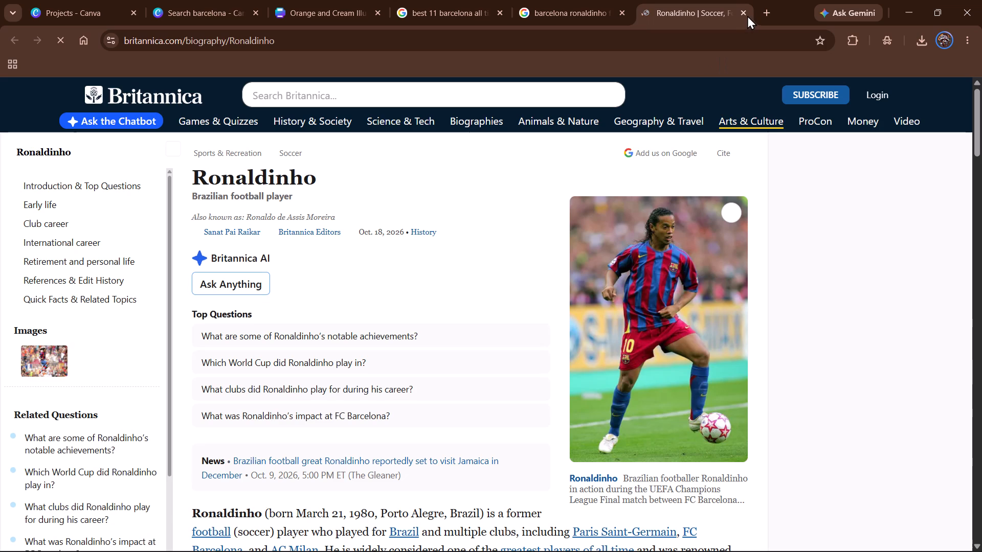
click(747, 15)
Save the Ronaldinho trophy photo to the Certificates folder under its suggested file name.
right_click(791, 298)
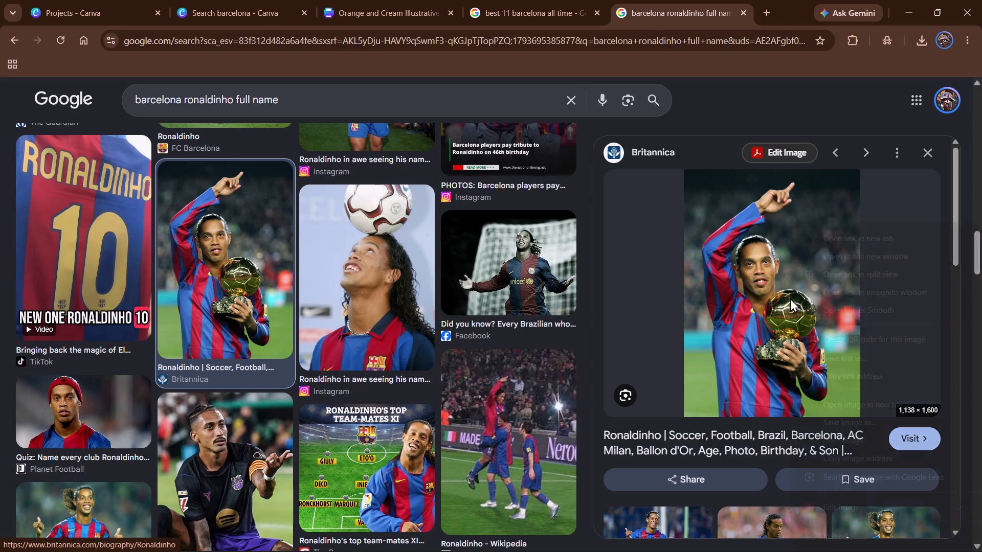
click(837, 423)
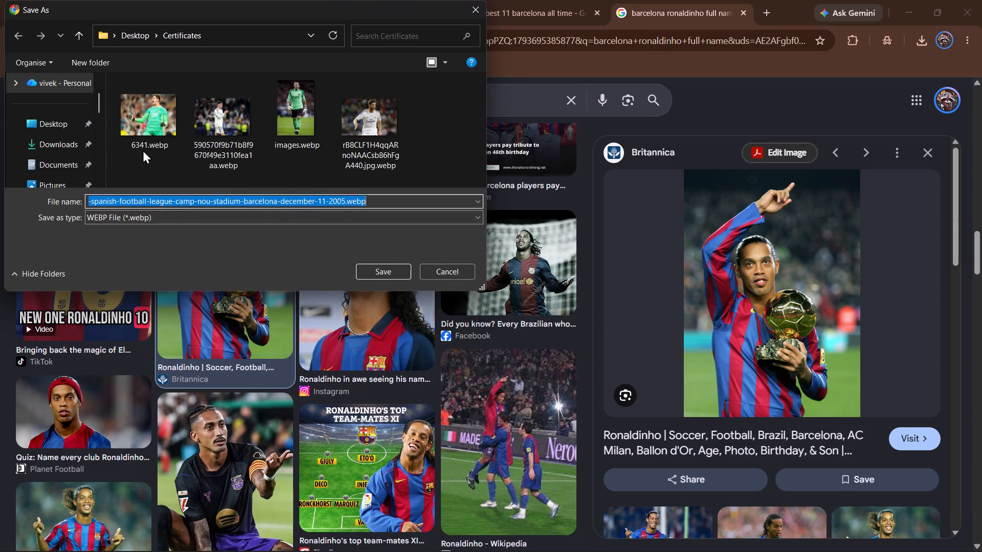
key(Return)
key(period)
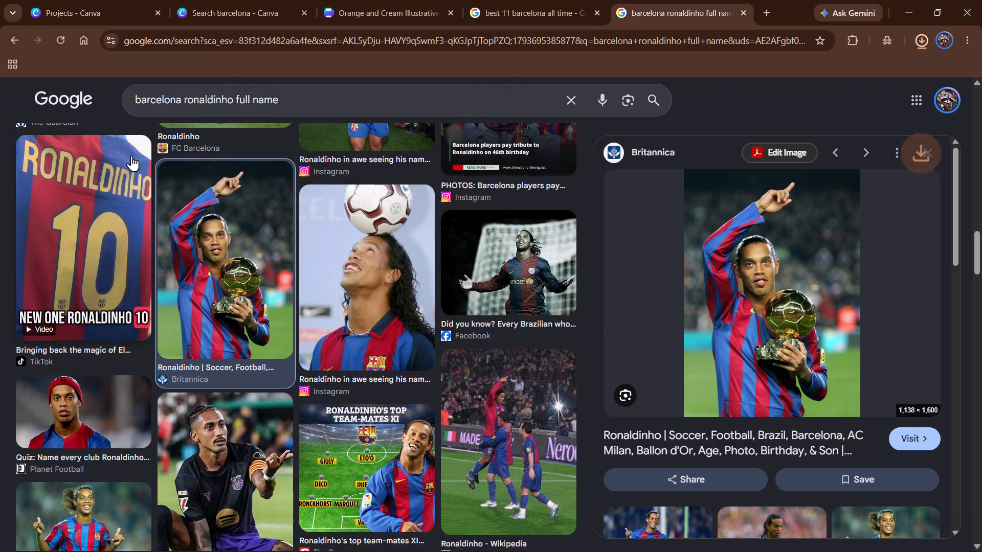
Switch back to the Canva poster, upload the saved Ronaldinho trophy photo and place it on blank page 12.
click(382, 0)
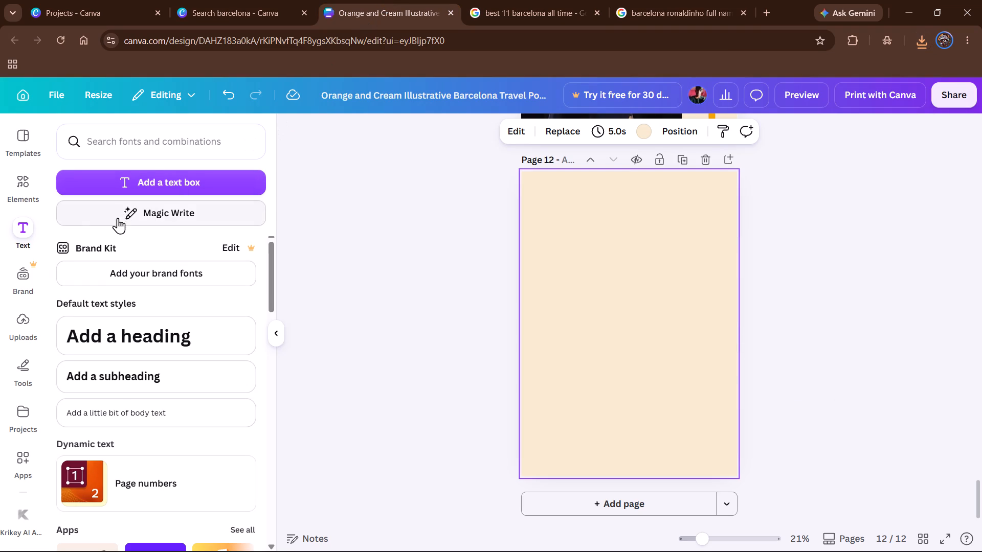
click(22, 326)
click(117, 176)
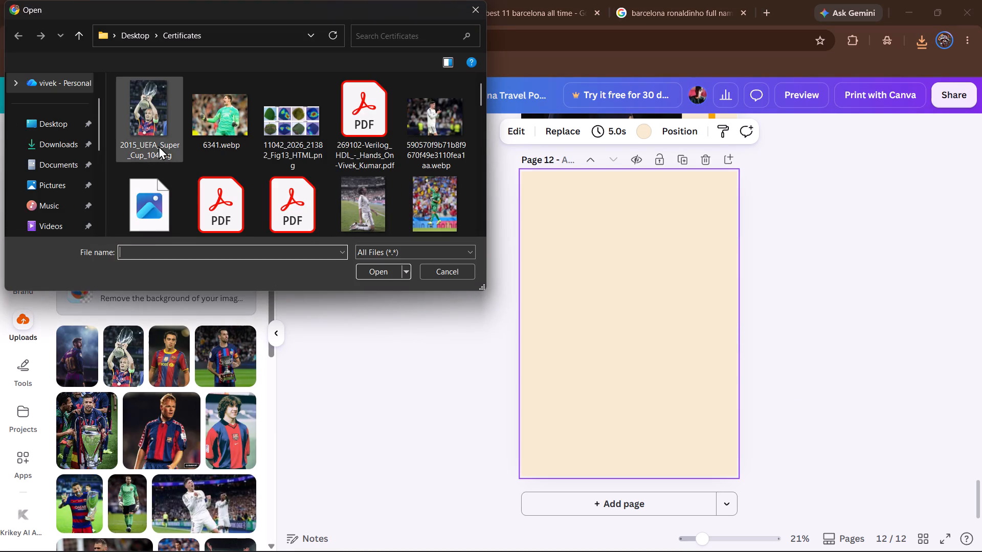
scroll(150, 125, down, 2)
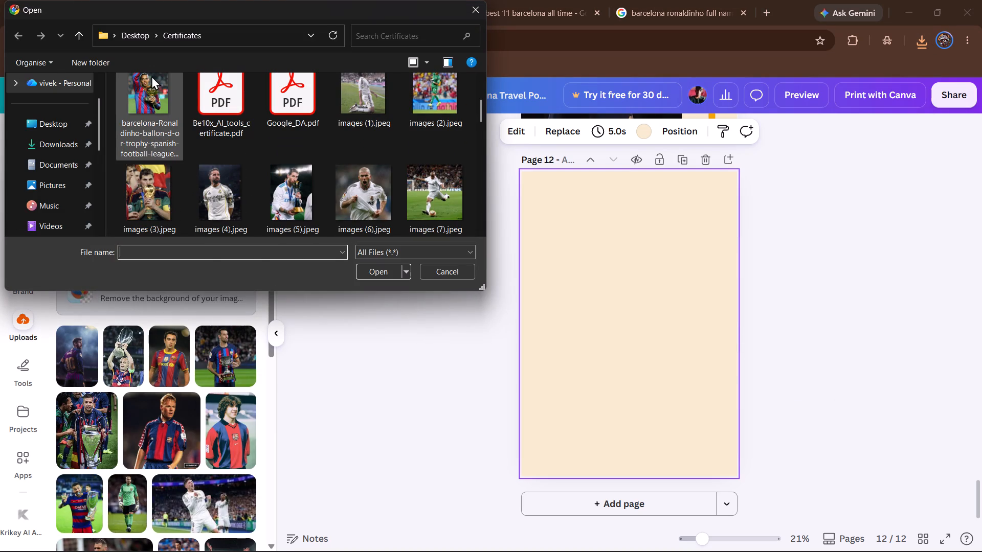
click(151, 76)
click(378, 270)
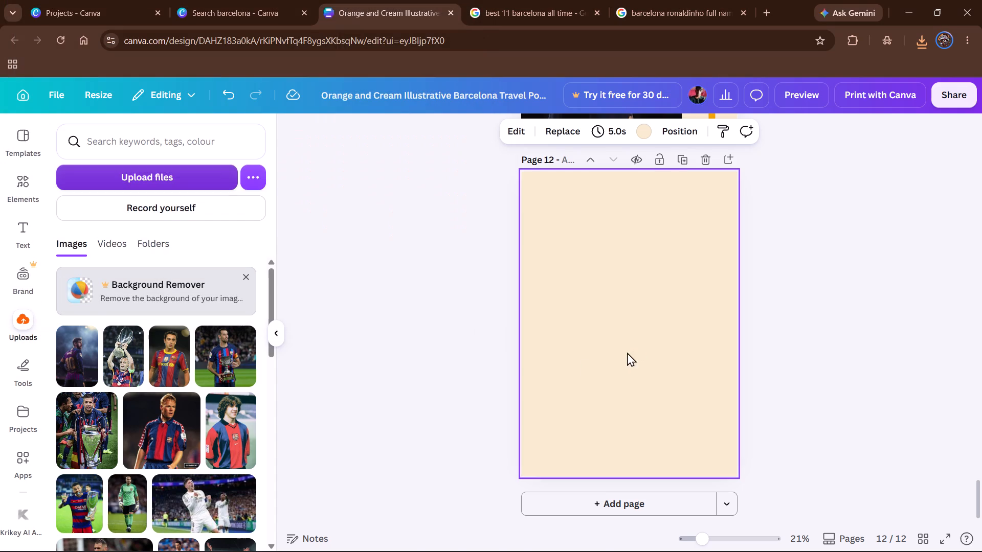
click(63, 366)
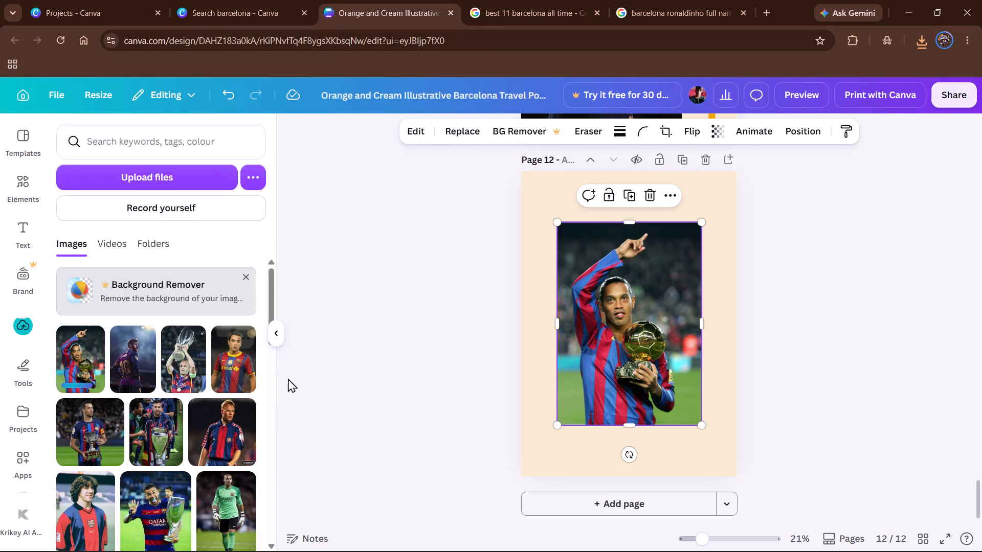
Enlarge the Ronaldinho photo on page 12 past the page's left and bottom edges, leaving a cream band above it.
drag(554, 325, 521, 334)
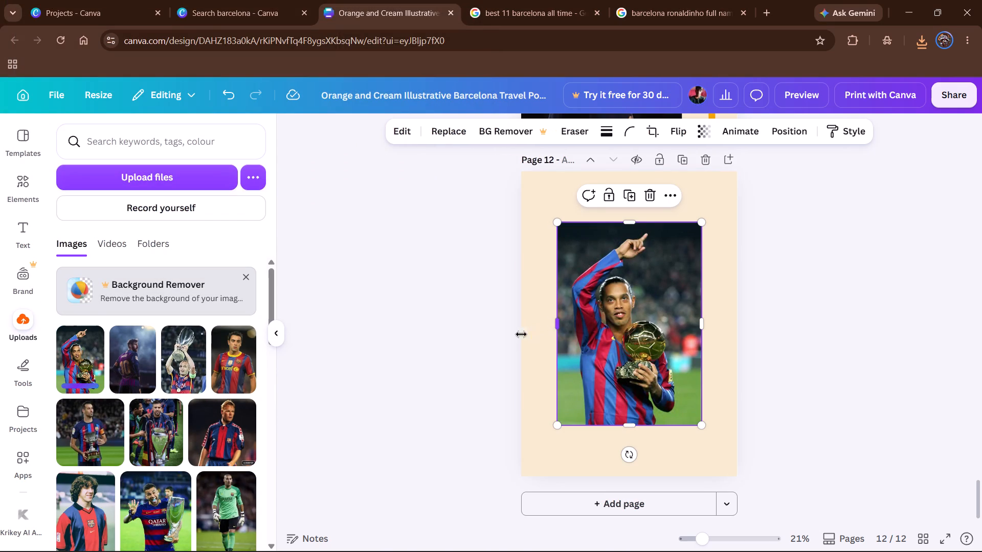
drag(521, 334, 510, 337)
drag(608, 428, 608, 428)
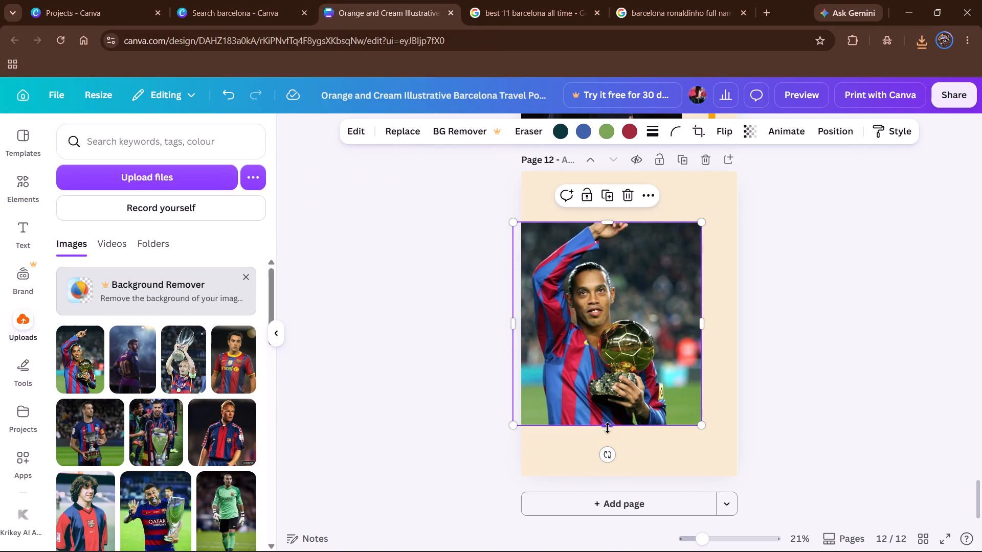
drag(608, 428, 596, 482)
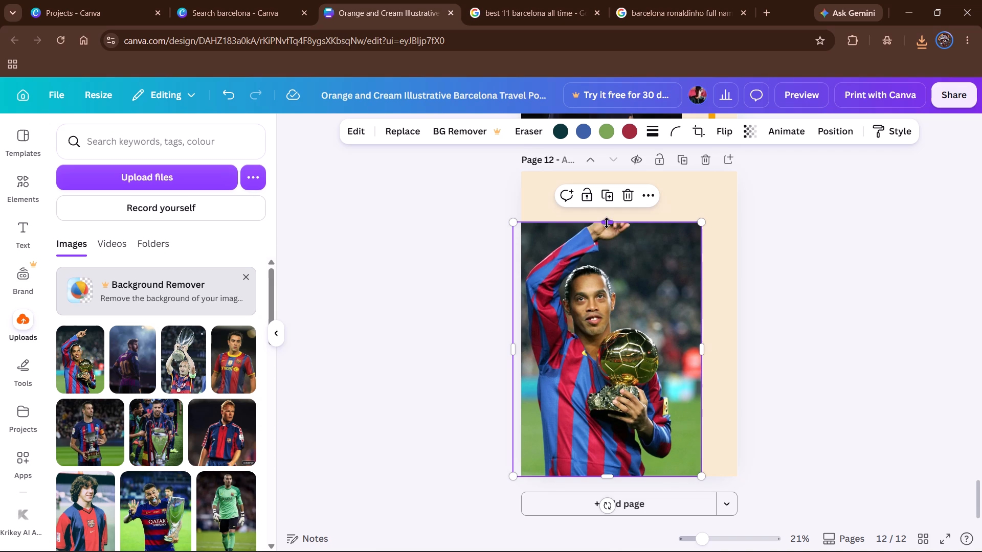
drag(607, 223, 607, 213)
click(603, 267)
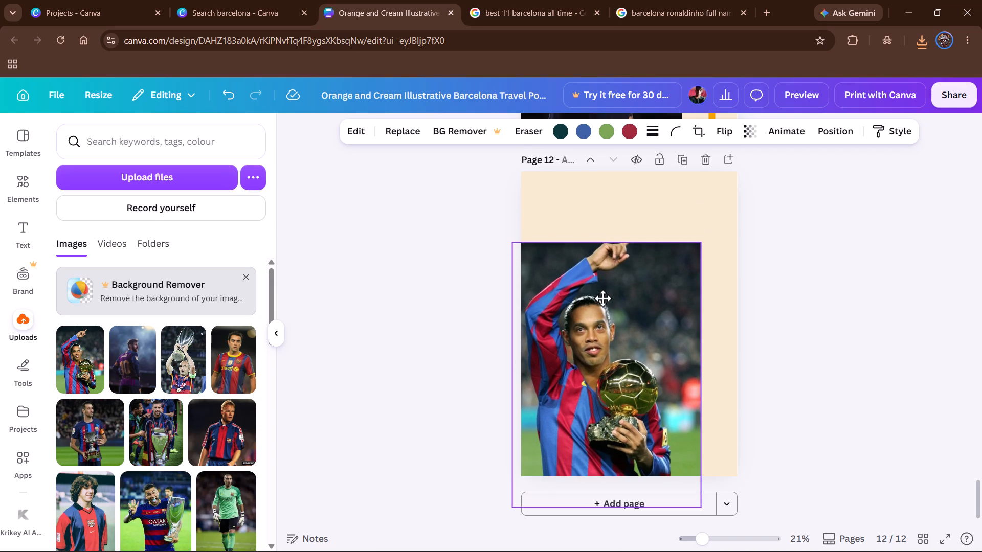
drag(606, 257, 608, 267)
drag(608, 222, 608, 212)
drag(609, 251, 609, 261)
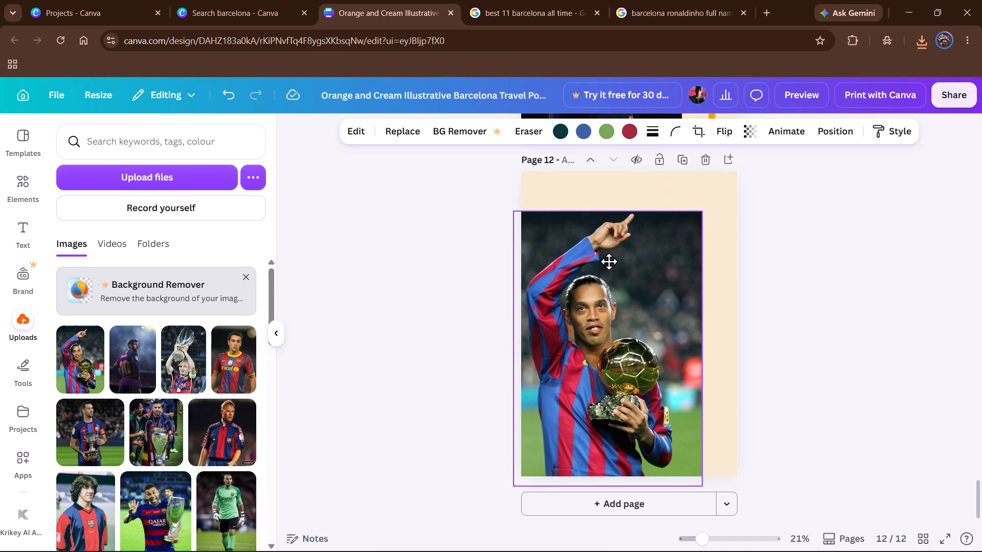
drag(609, 261, 608, 262)
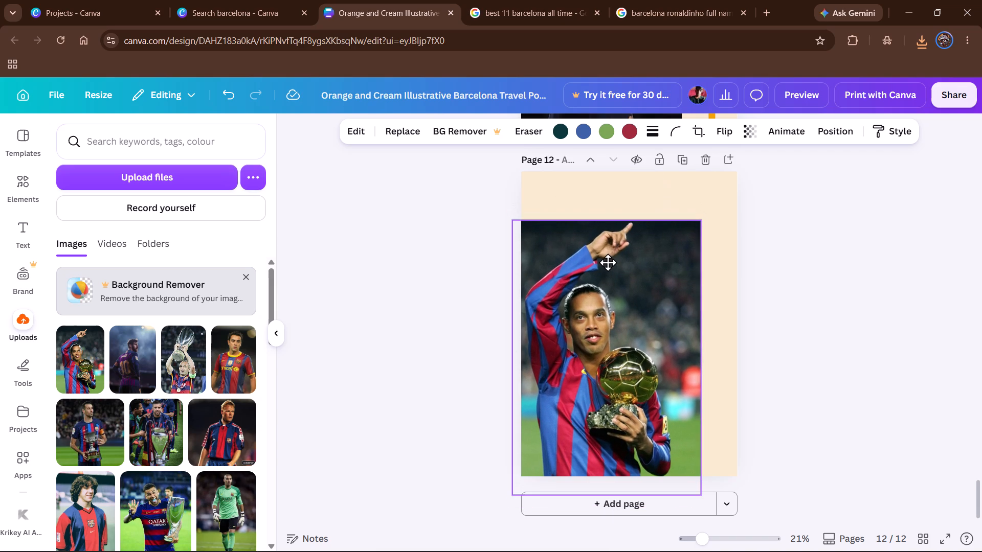
drag(608, 262, 603, 259)
Narrow the photo from its right side and shift it slightly right, leaving a cream strip along the page's right edge.
drag(695, 348, 681, 348)
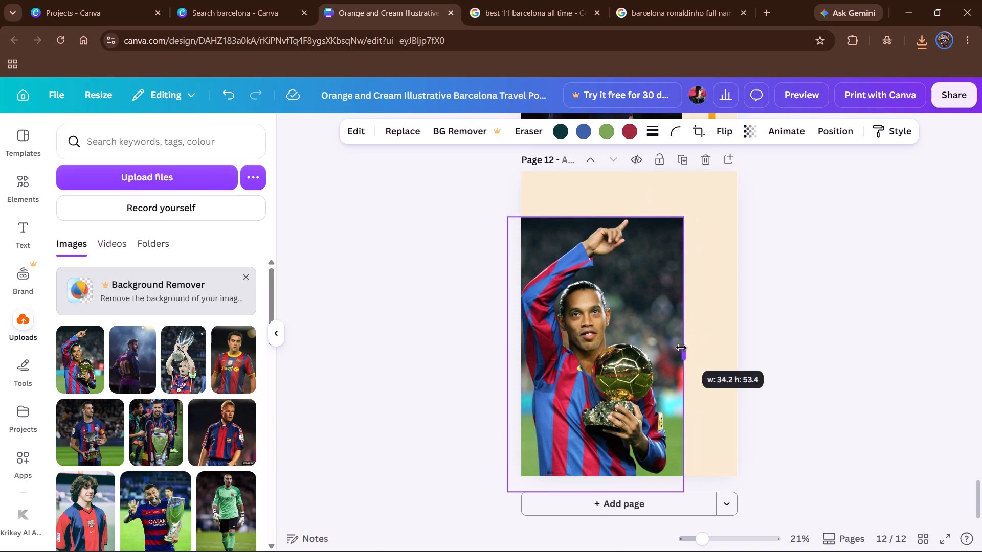
drag(681, 348, 674, 349)
drag(613, 346, 620, 346)
click(775, 343)
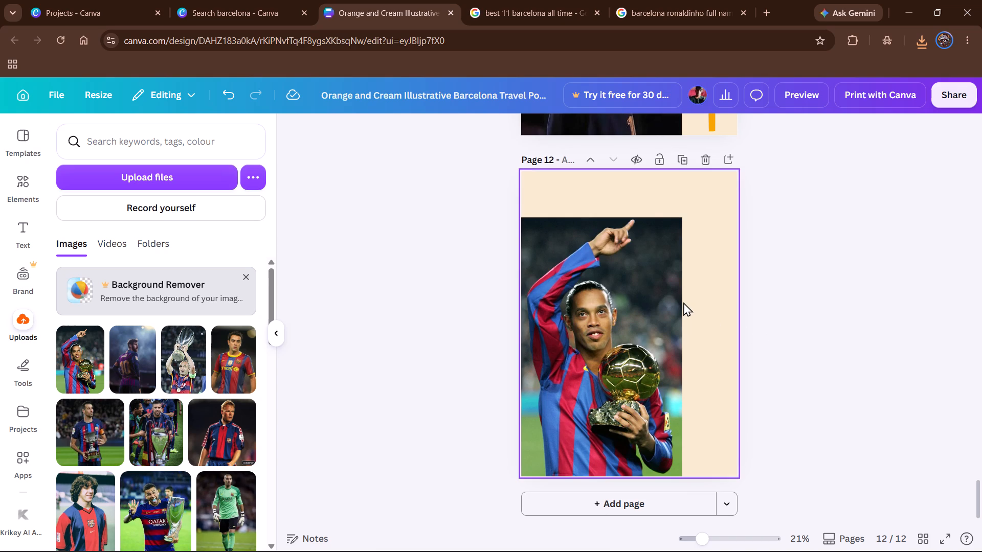
click(661, 334)
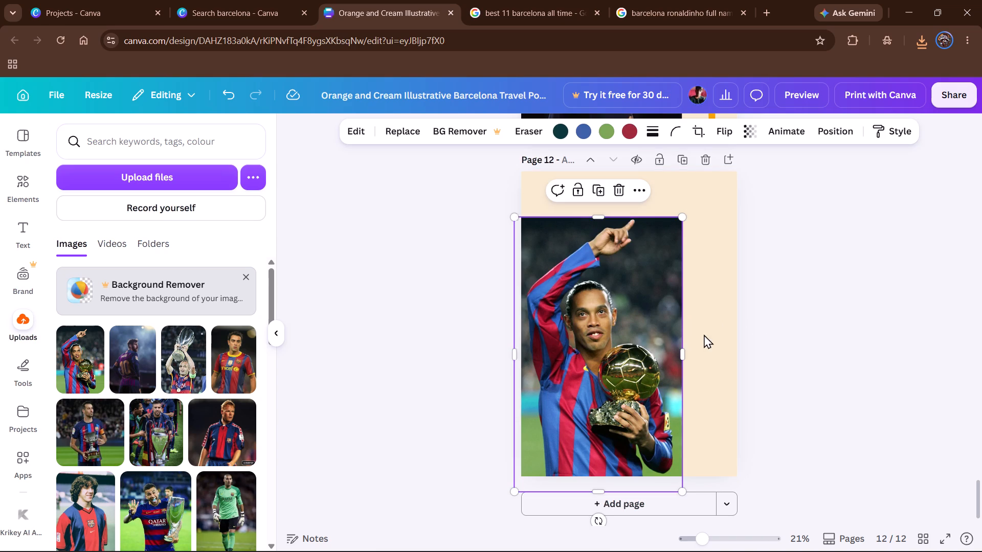
click(821, 293)
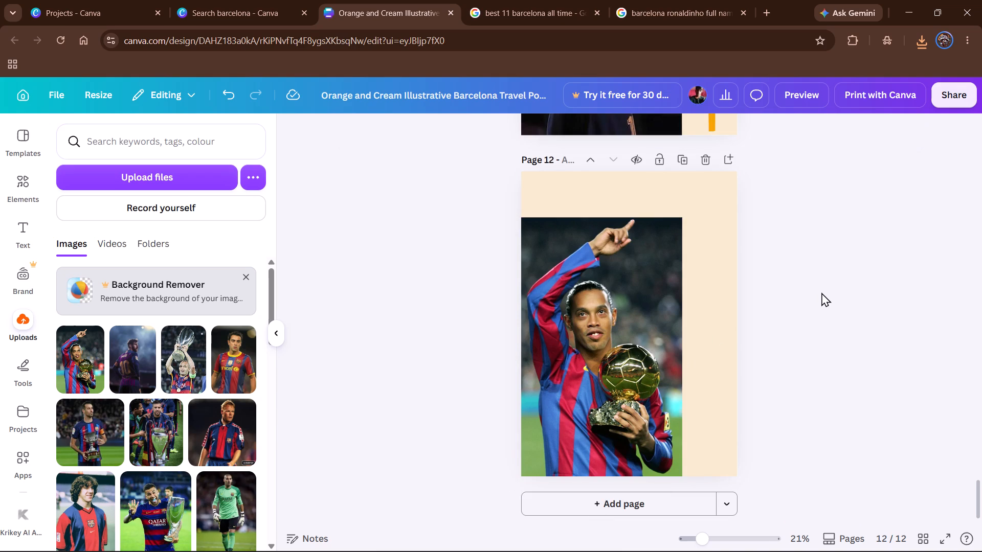
Add a text box reading "ronaldinho" to page 12 and set its font size to 300.
click(8, 236)
click(173, 179)
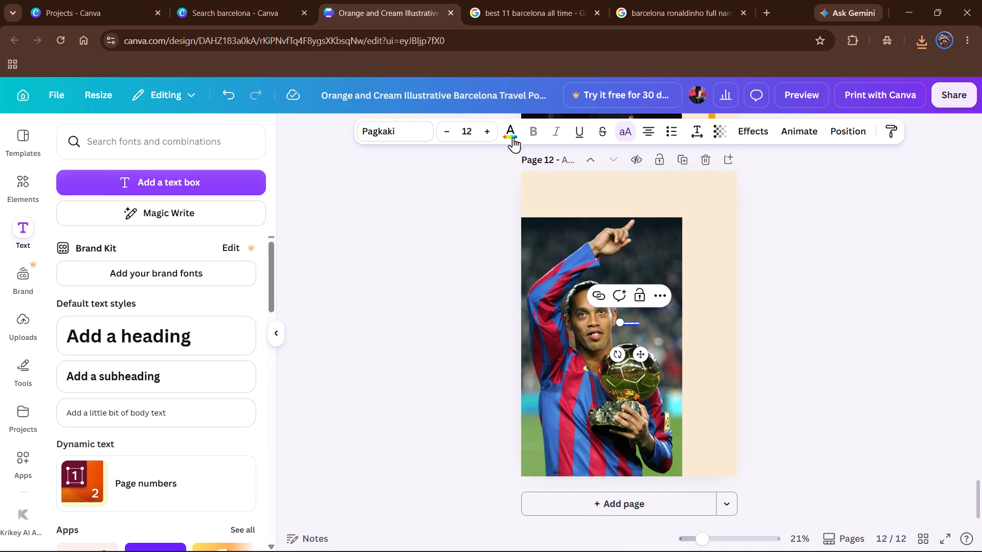
text(ronal)
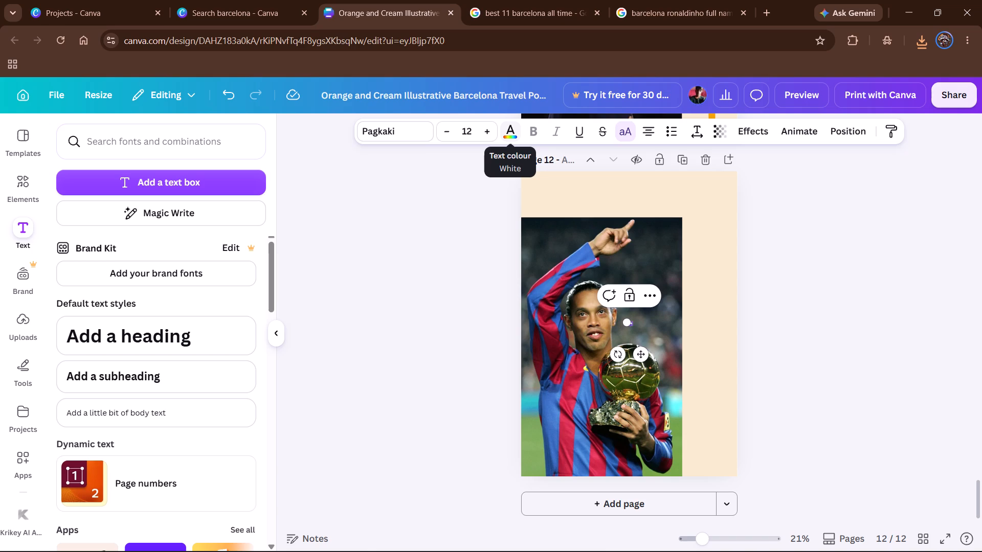
text(dinho)
click(470, 131)
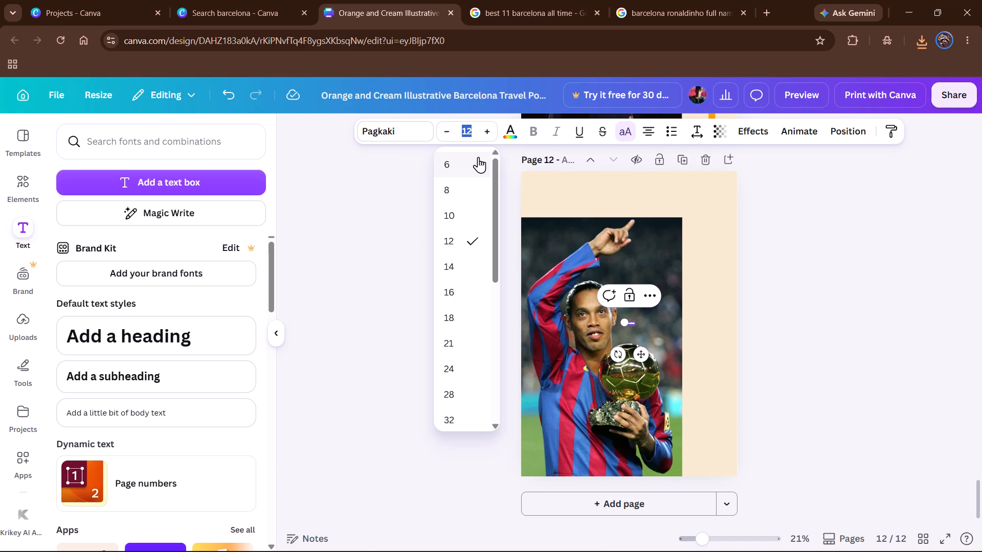
key(BackSpace)
text(300)
key(Return)
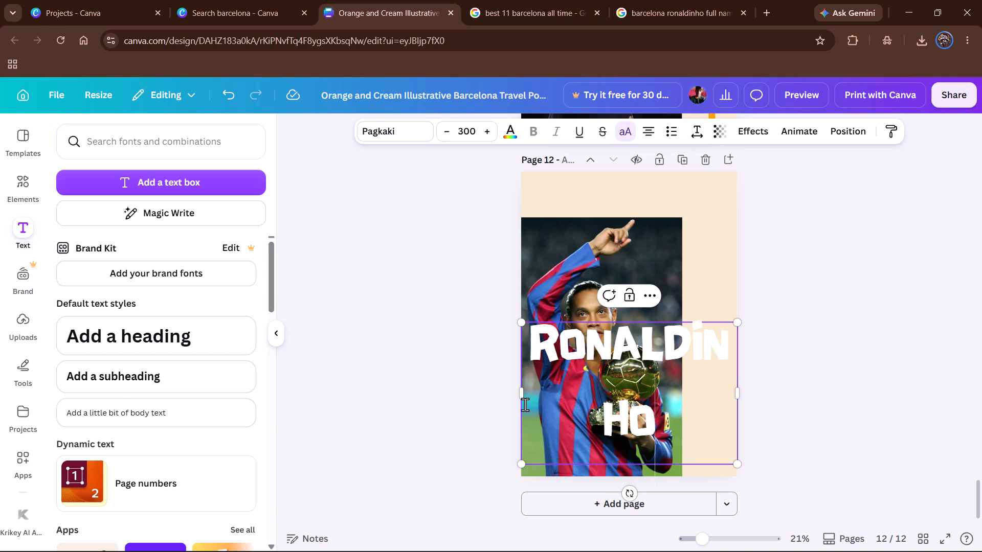
Widen the Ronaldinho text box so the name fits on one line and reduce its font size to 257.
drag(521, 393, 518, 393)
drag(518, 393, 482, 397)
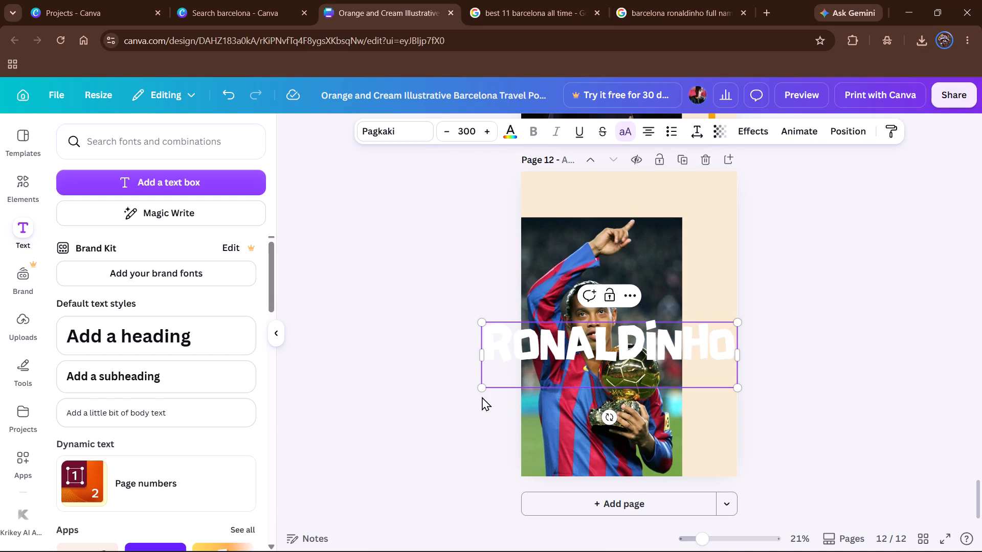
double_click(445, 135)
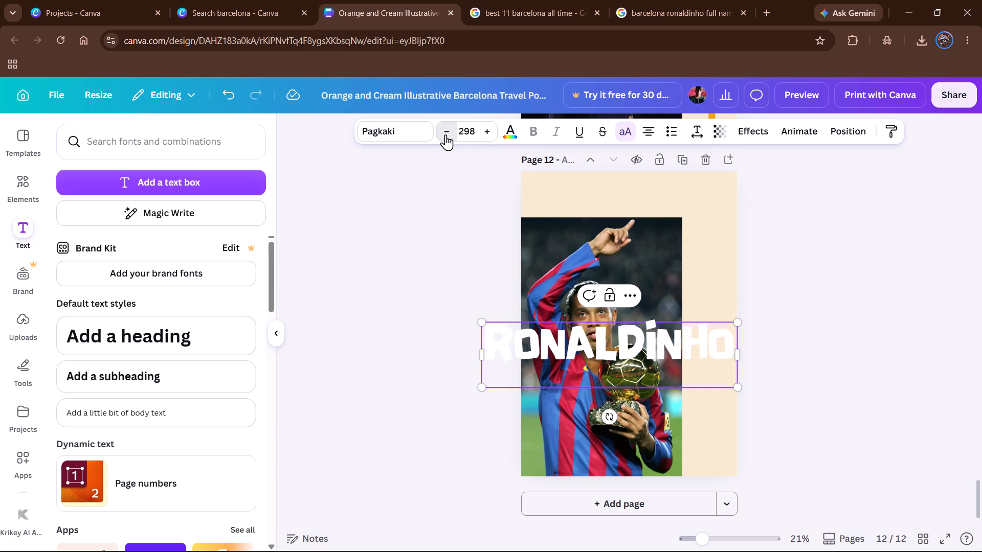
triple_click(445, 134)
click(445, 134)
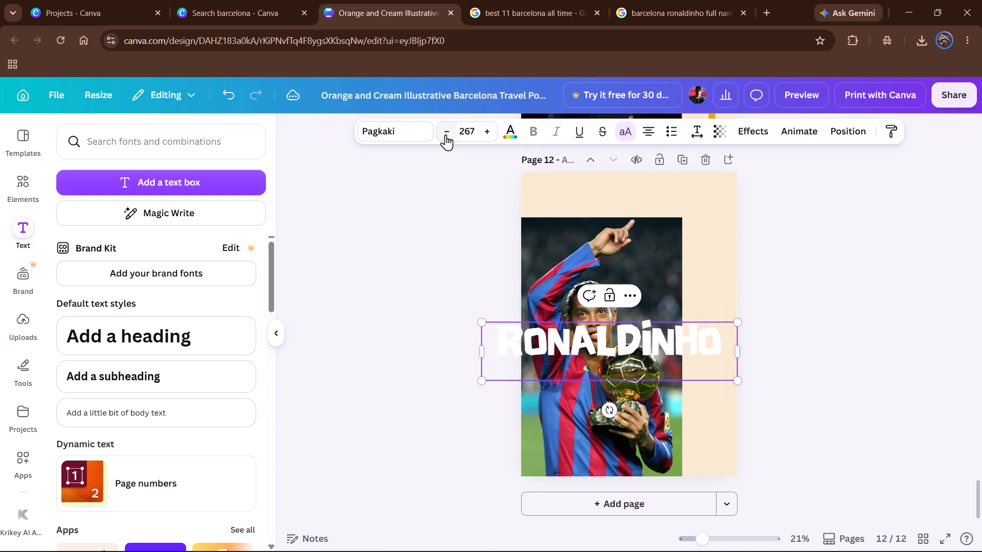
Colour the letters "Ronal" dark orange #d94a04 and the letters "dinho" yellow-orange.
click(509, 134)
click(125, 226)
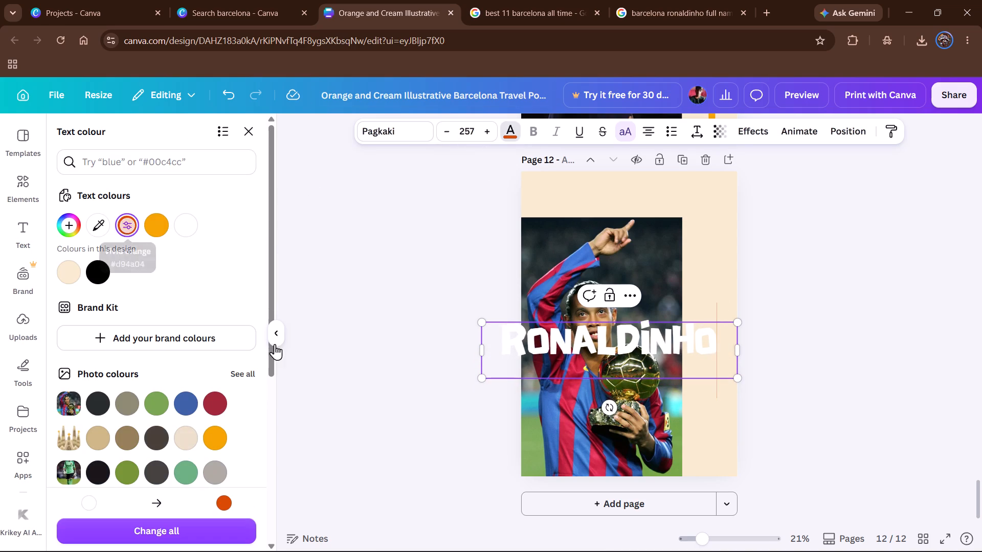
drag(615, 354, 604, 354)
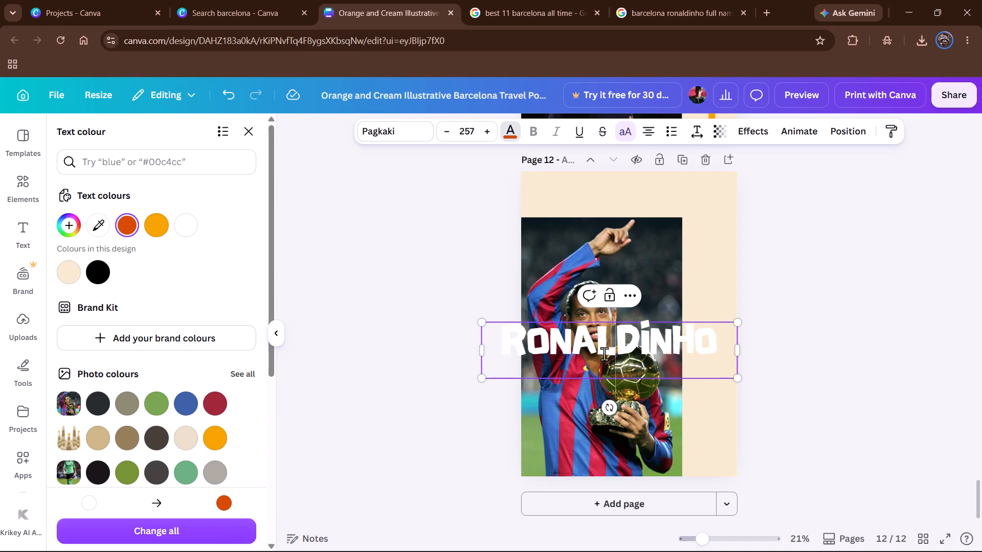
drag(604, 354, 501, 352)
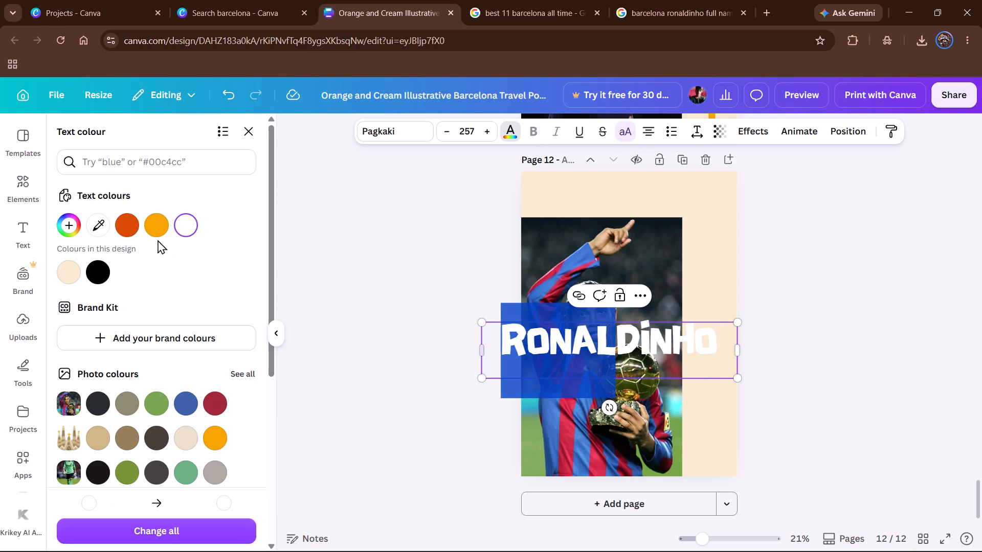
click(120, 221)
drag(723, 366, 710, 366)
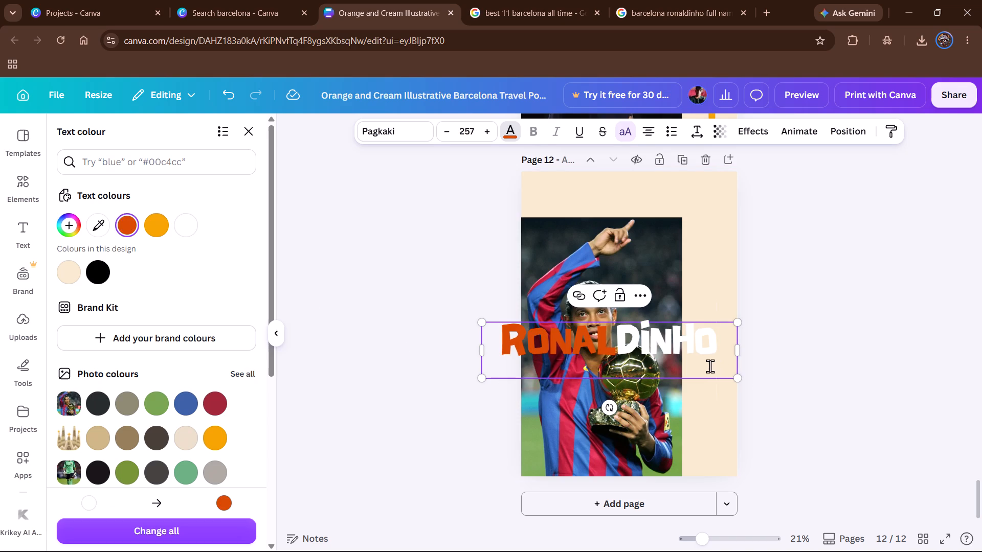
drag(710, 366, 620, 364)
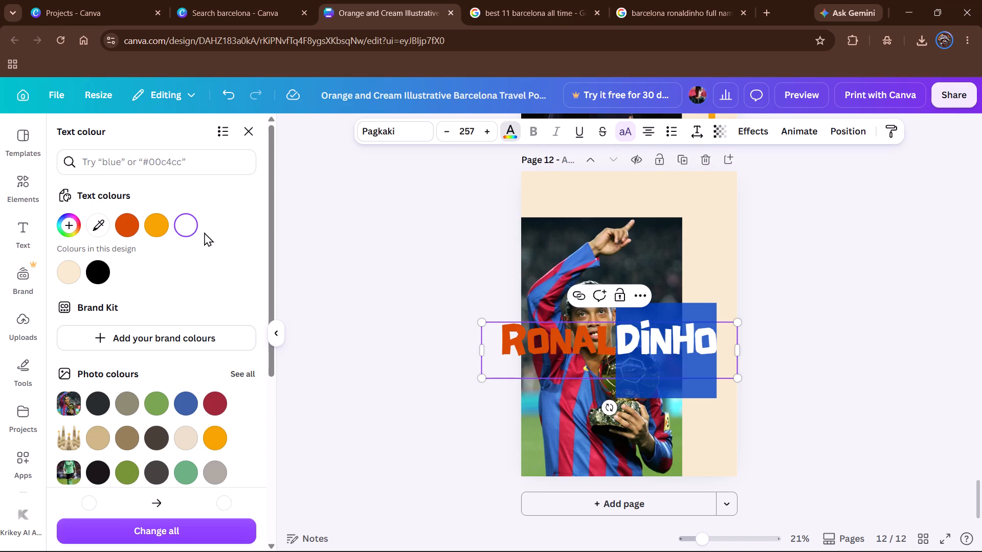
click(149, 226)
click(787, 384)
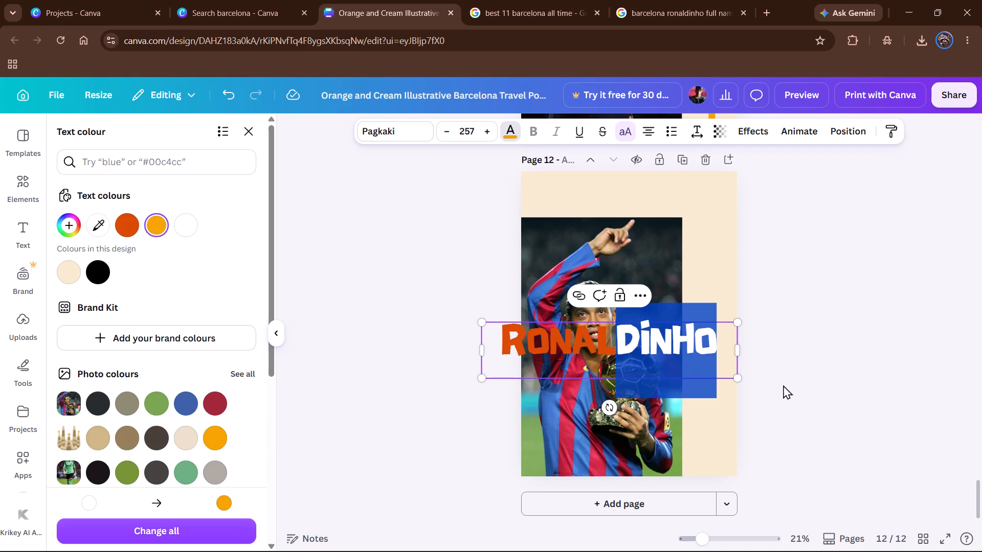
click(698, 372)
click(708, 402)
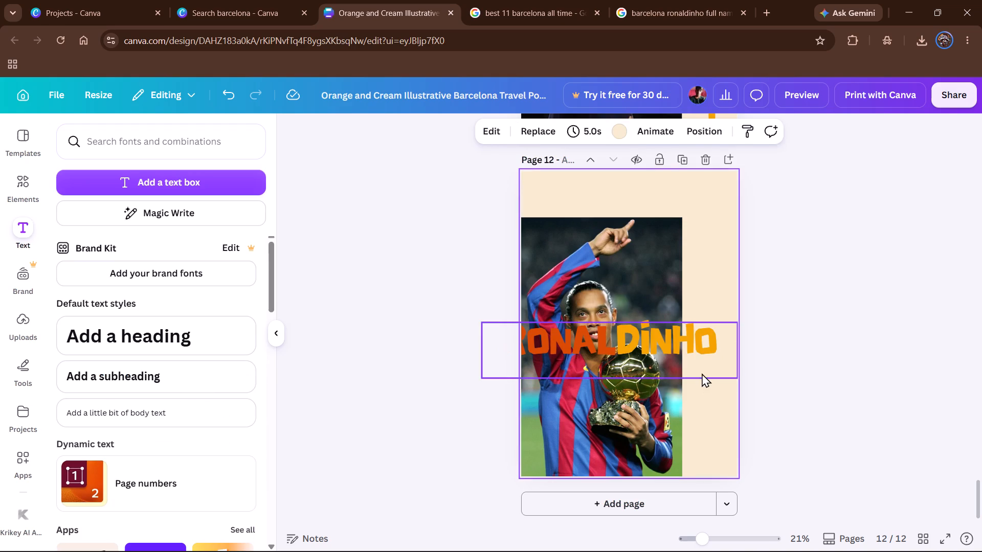
Move the Ronaldinho title into the cream band above the photo, centre it and reduce its font size to 250.
drag(702, 373, 717, 229)
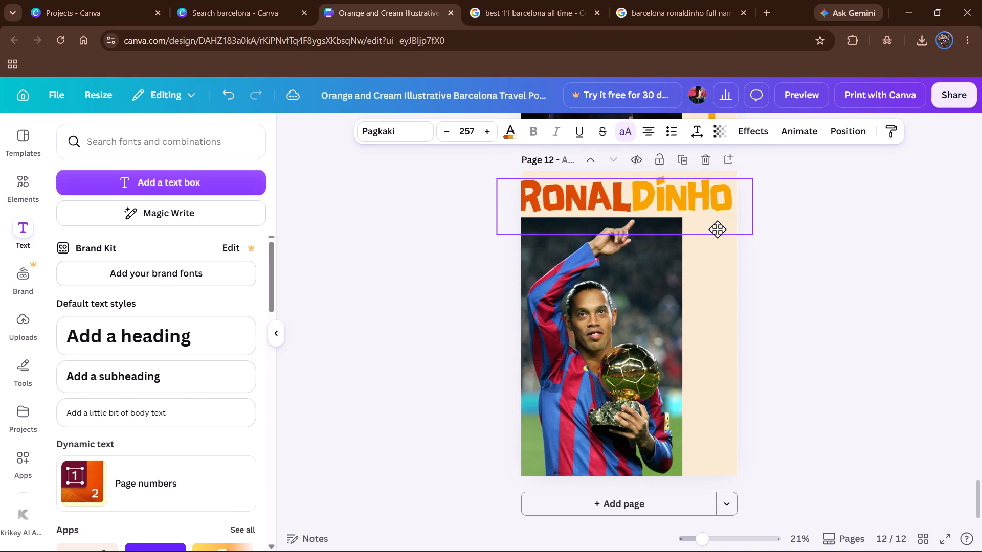
drag(717, 229, 718, 229)
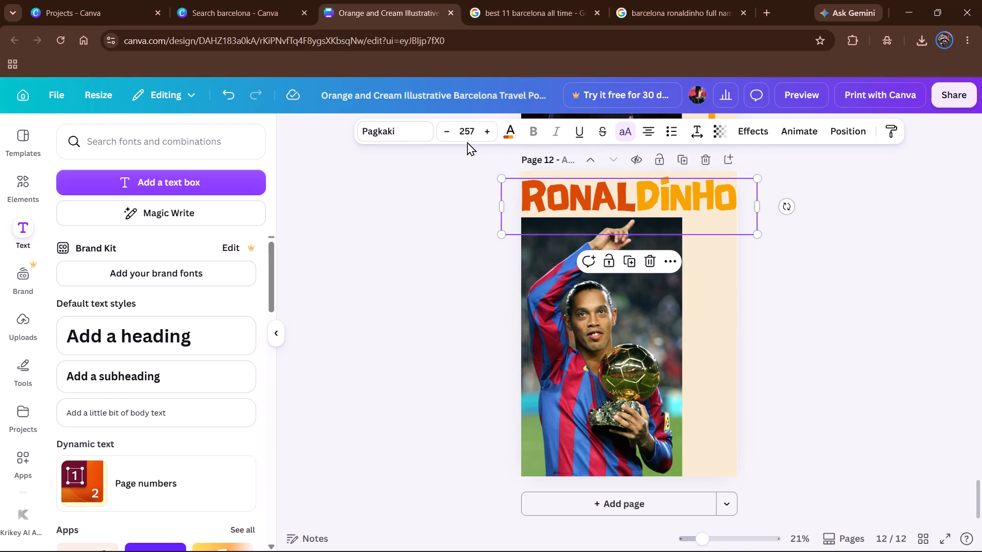
click(452, 135)
triple_click(452, 135)
triple_click(452, 135)
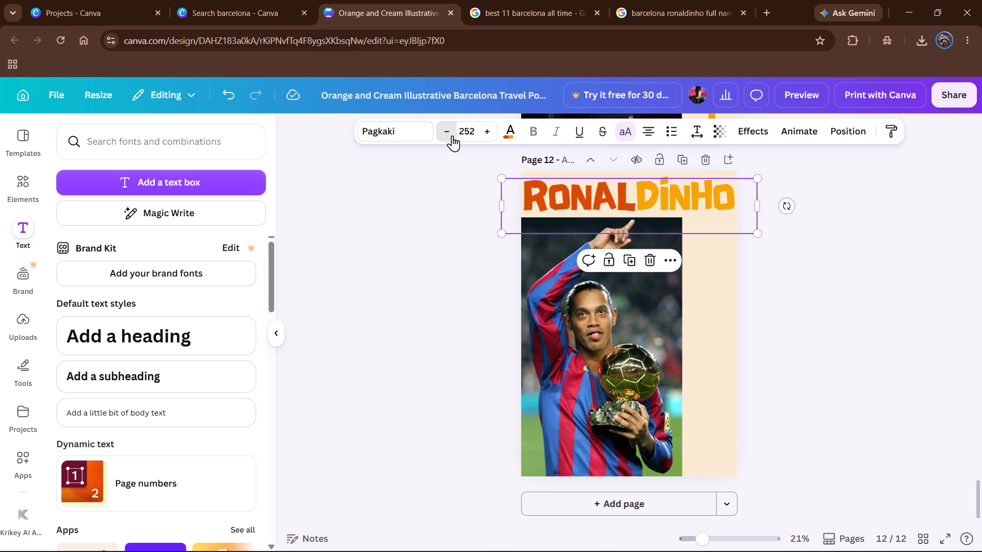
click(959, 371)
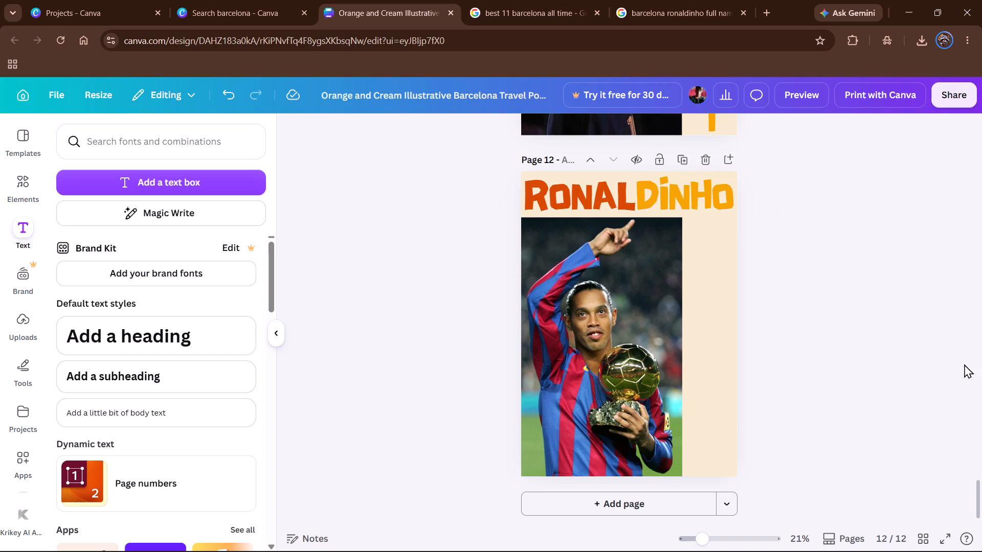
Delete the letters "dinho" from the Ronaldinho title on page 12, keeping only "Ronal".
click(633, 199)
click(633, 199)
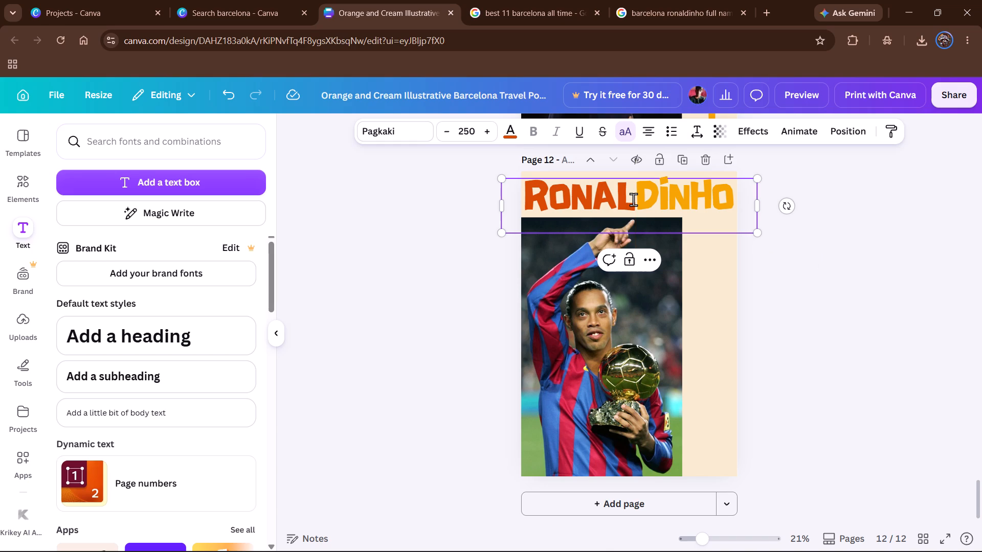
key(Right)
key(Right)
key(Right)
key(Right)
key(Right)
key(Right)
key(BackSpace)
key(BackSpace)
key(BackSpace)
key(BackSpace)
key(BackSpace)
Stack the letters D, H, I, N and H on separate lines below "Ronal" in the same text box.
key(Return)
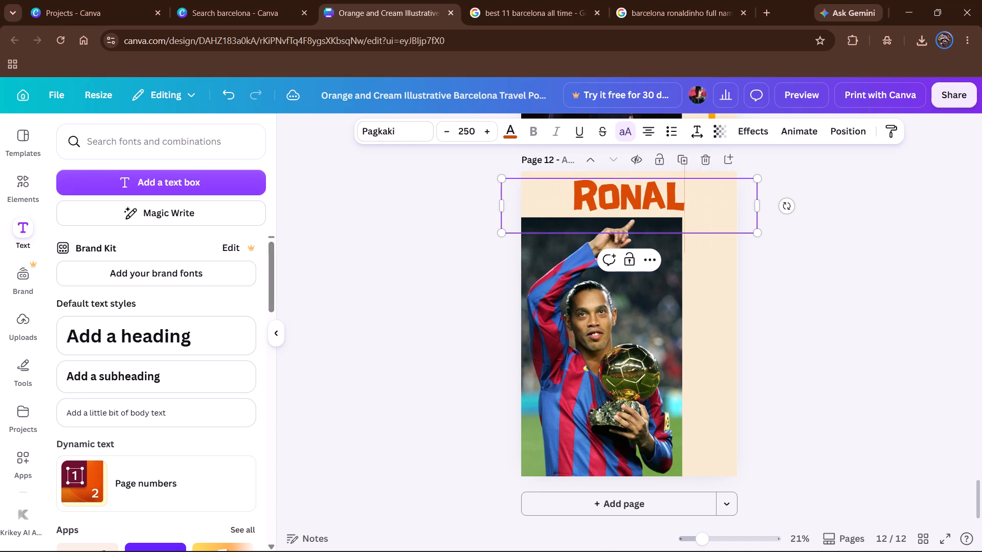
key(d)
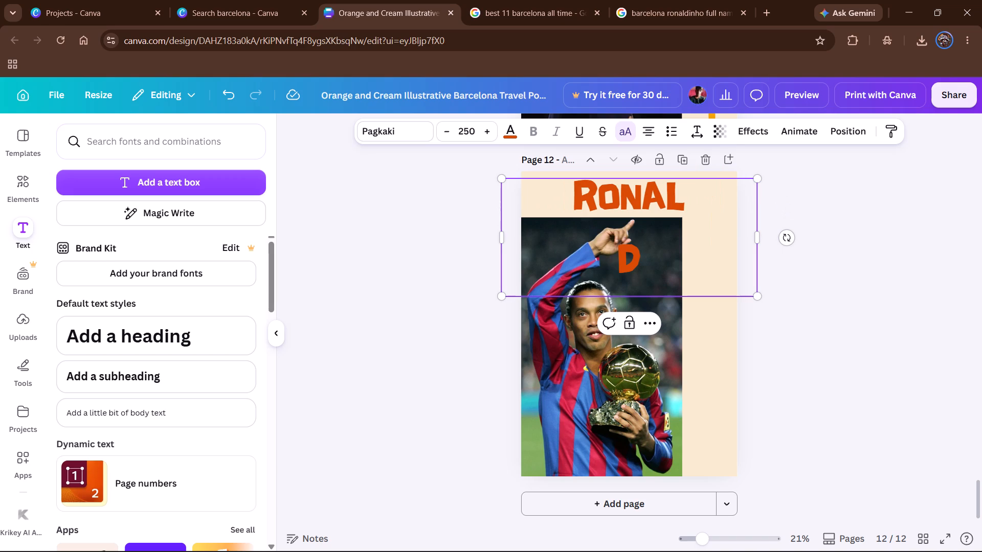
key(Return)
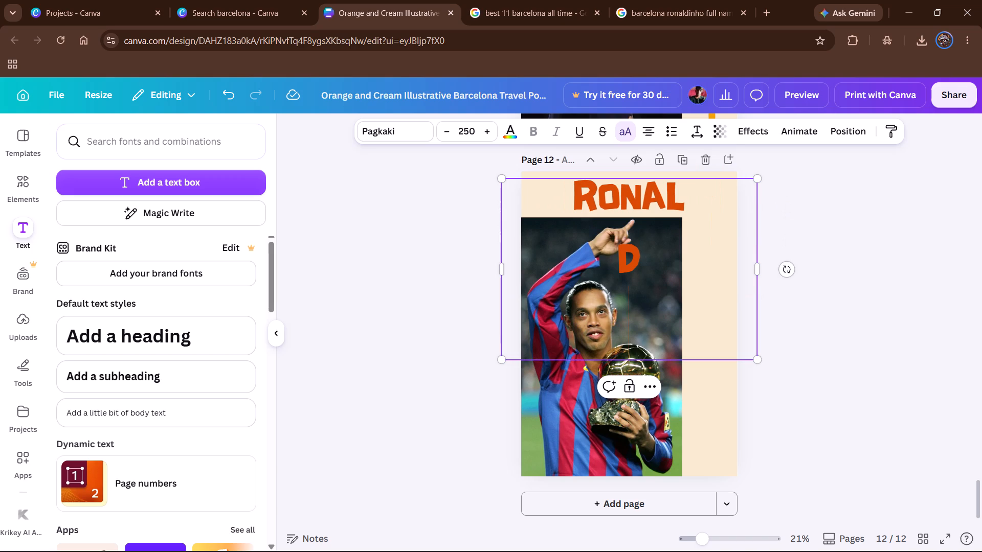
key(h)
key(Return)
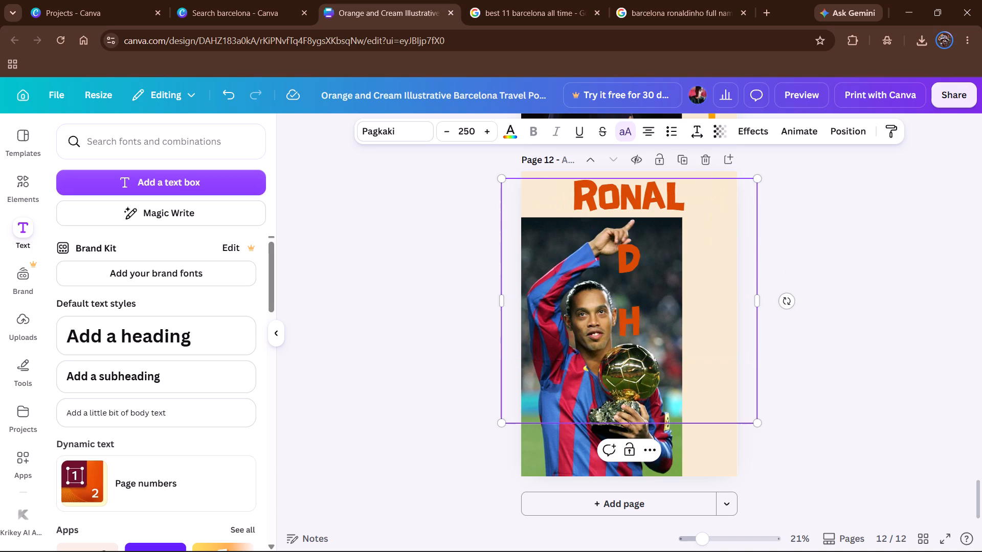
key(i)
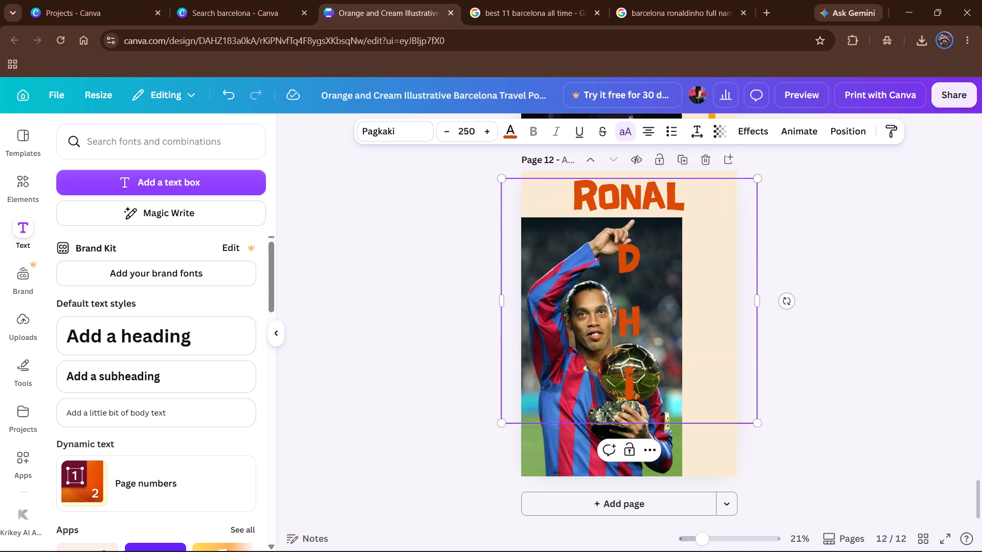
key(Return)
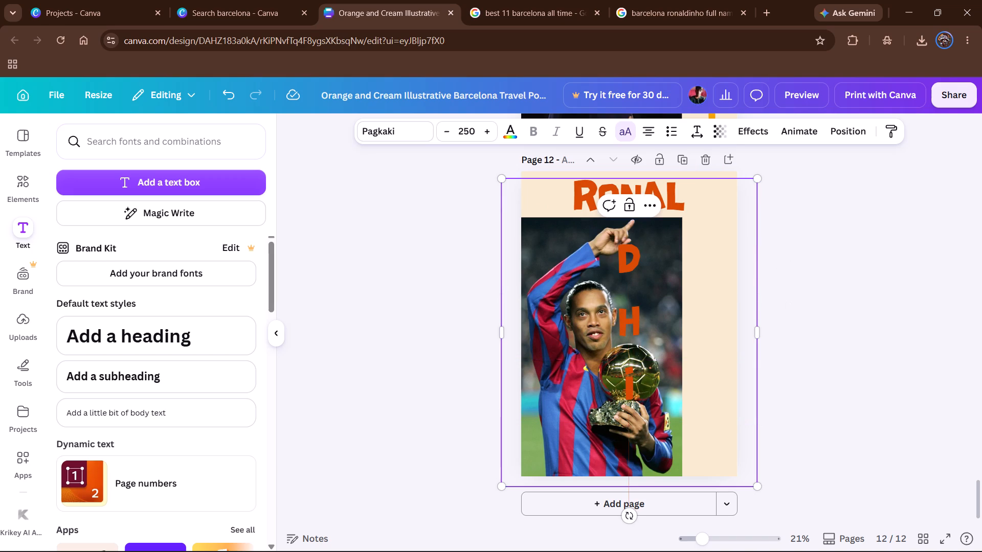
key(n)
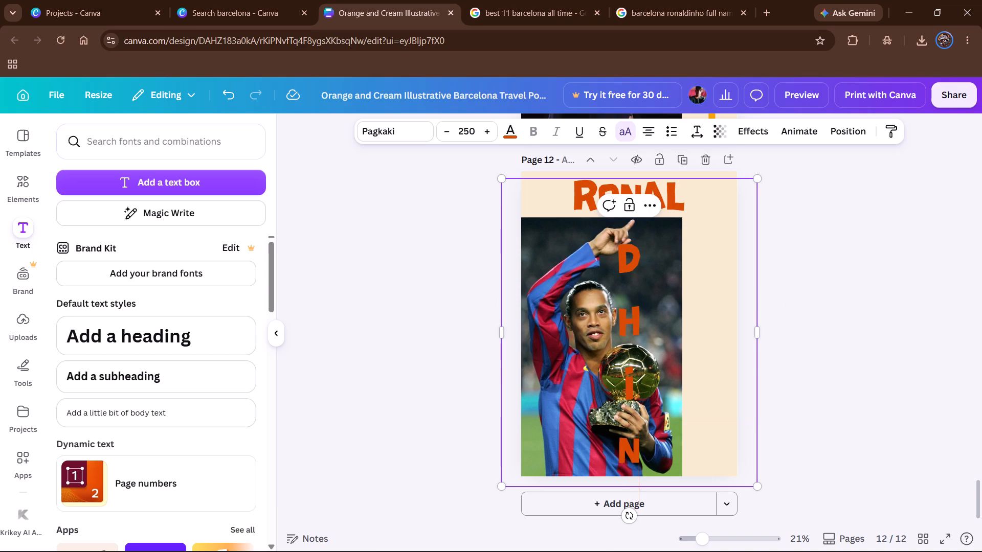
key(Return)
key(h)
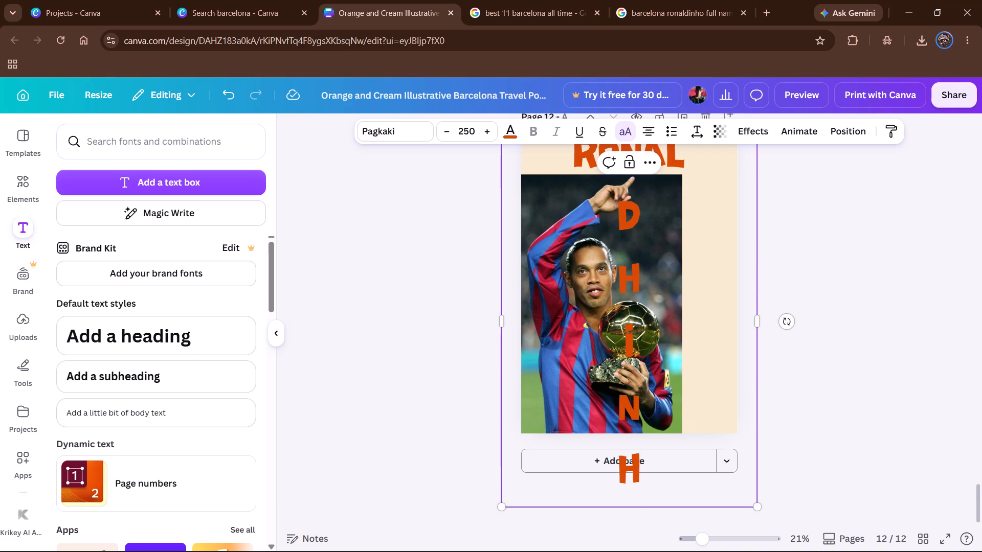
Remove the separate D line and add the D to the end of "Ronal" so the top line reads "Ronald".
click(647, 235)
key(BackSpace)
key(BackSpace)
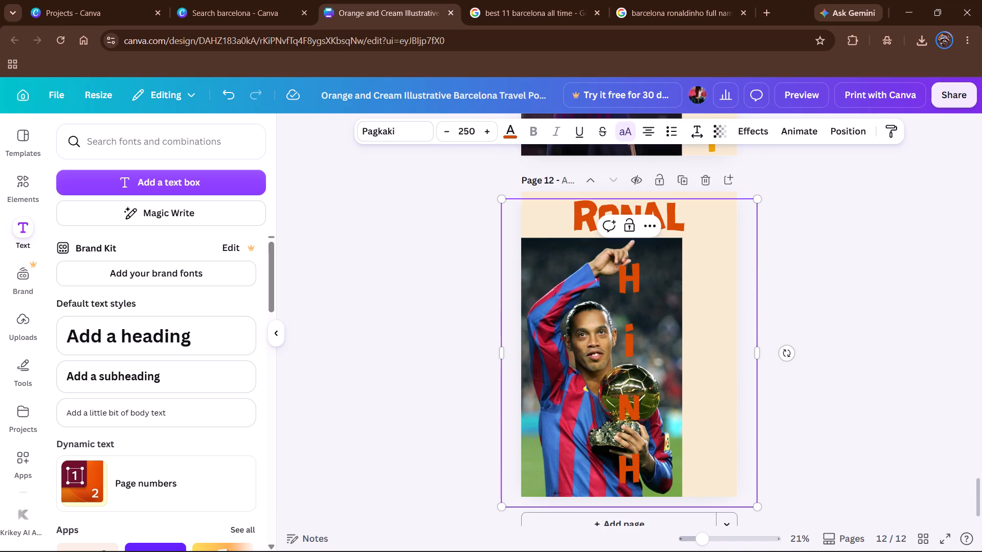
key(d)
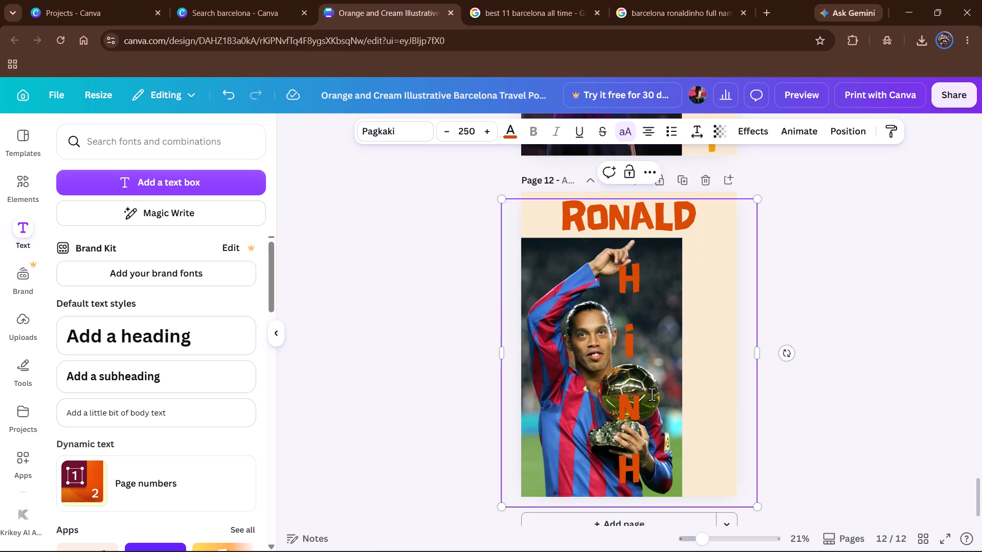
Add the character 0 on its own line below the last stacked H.
scroll(652, 394, down, 1)
click(656, 446)
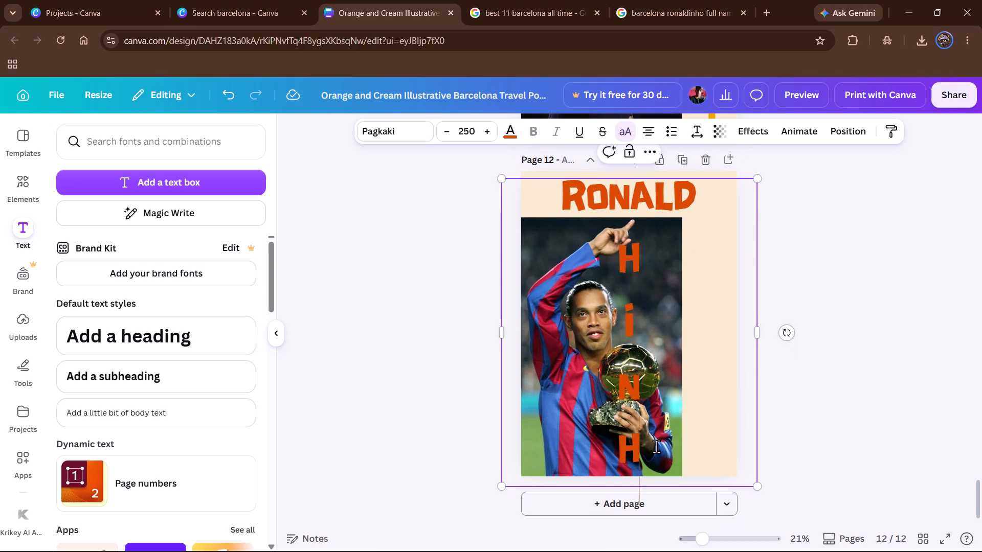
key(Return)
key(0)
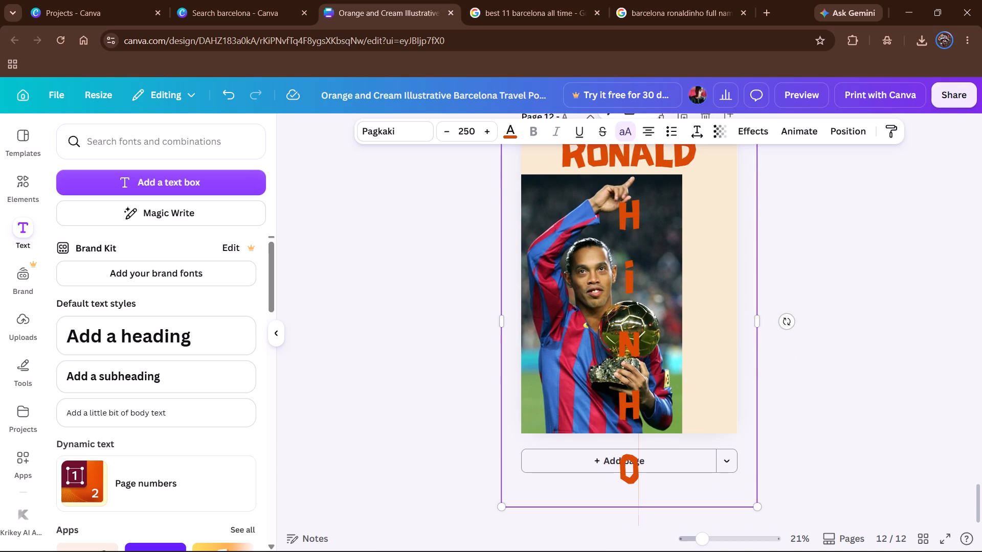
Reduce the font size of the stacked characters from the first H down to the 0 to 212.
drag(653, 479, 633, 359)
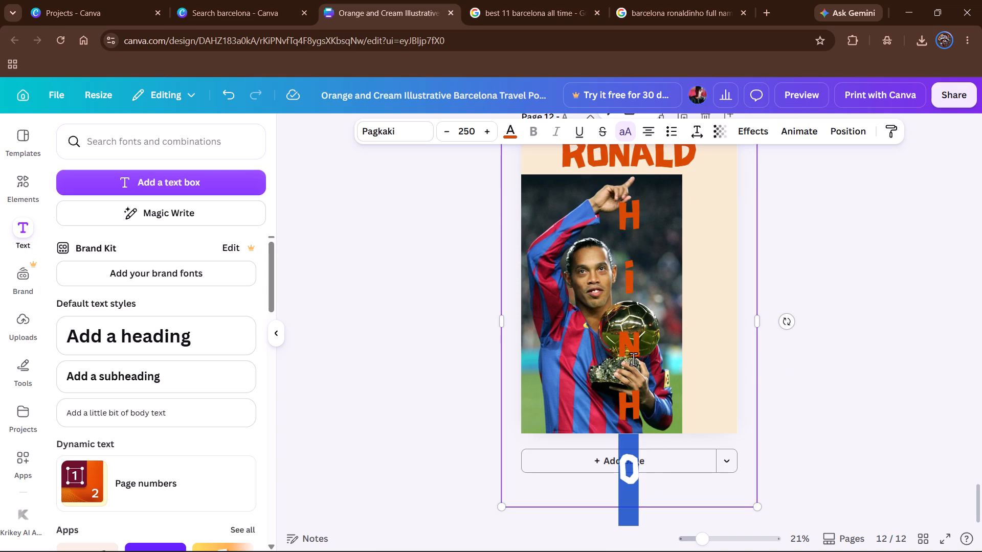
drag(633, 359, 640, 200)
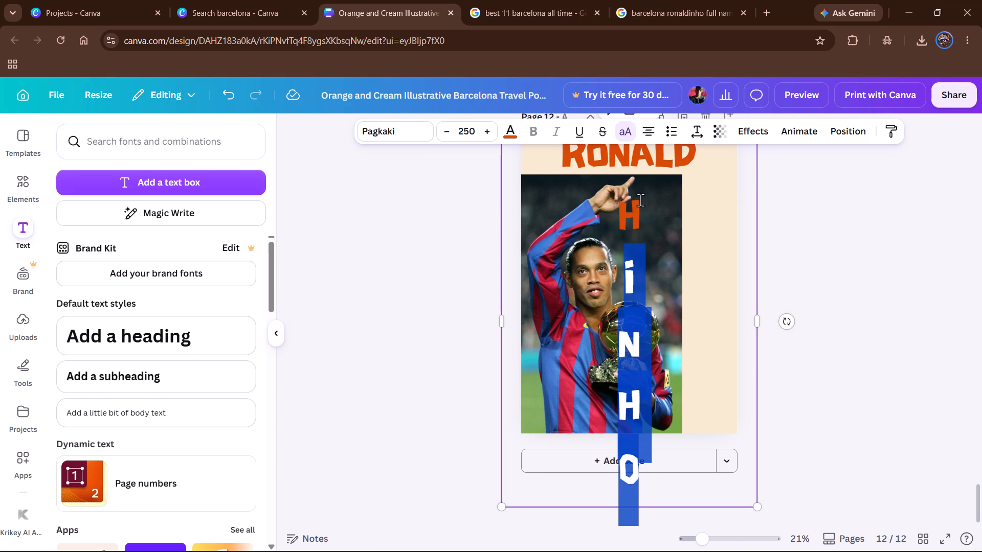
drag(640, 200, 622, 206)
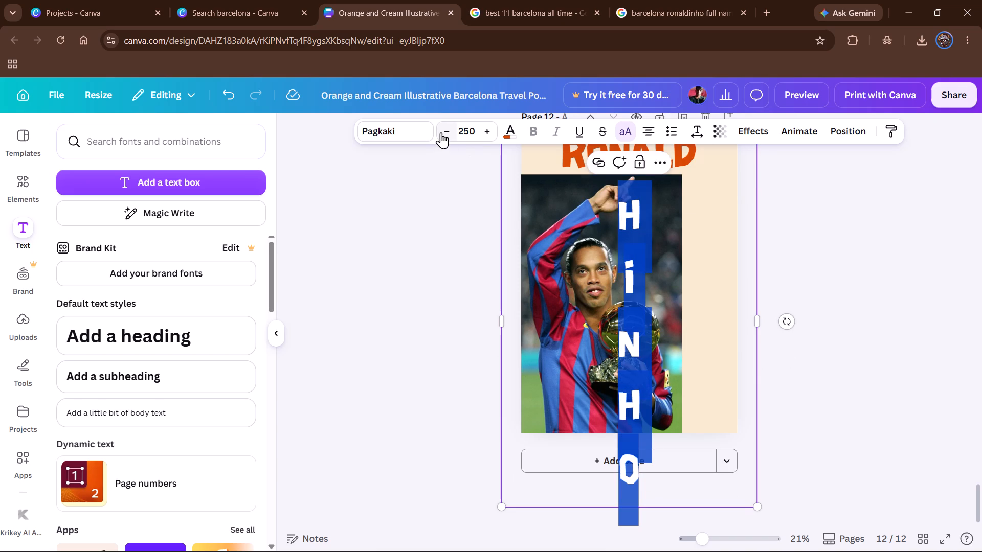
click(441, 132)
click(441, 132)
click(441, 132)
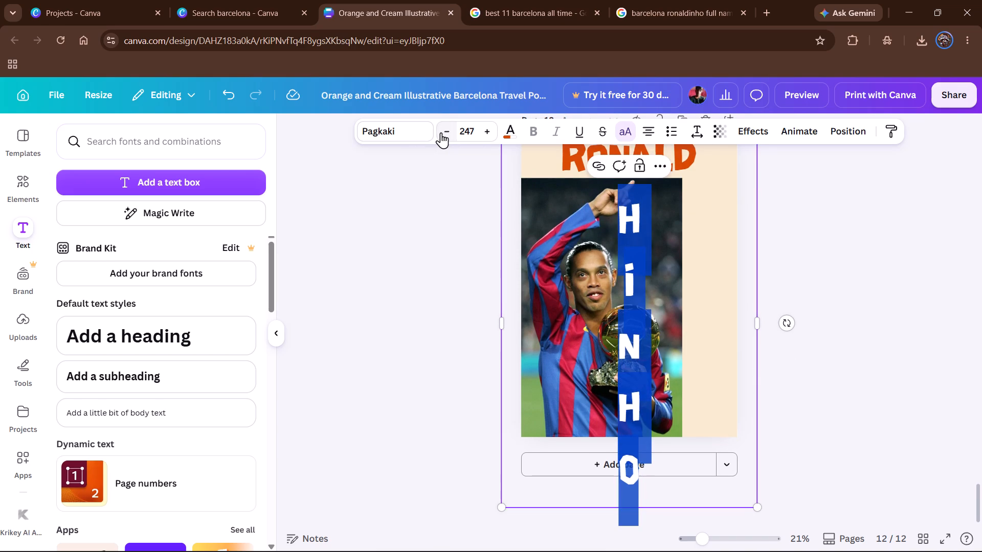
triple_click(441, 132)
triple_click(441, 132)
triple_click(441, 132)
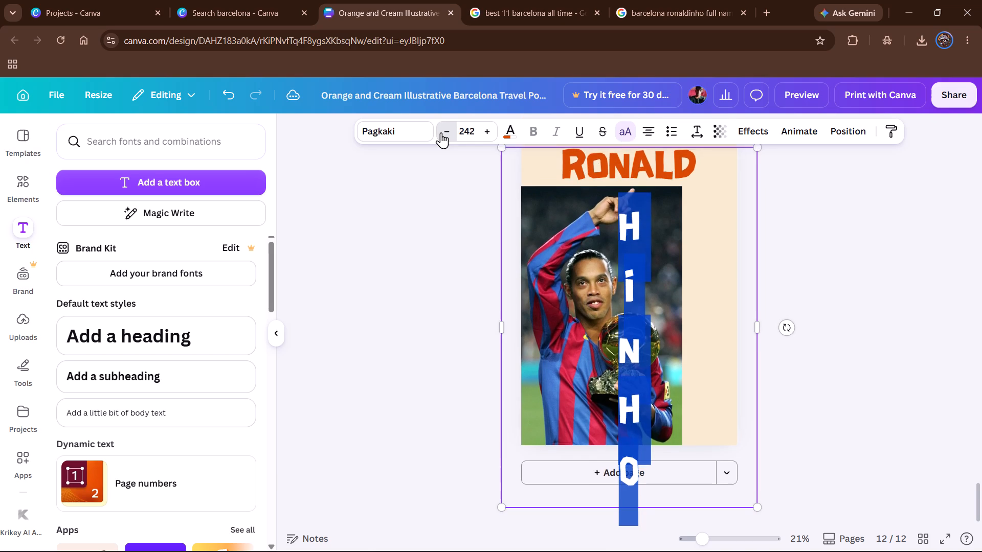
triple_click(441, 132)
triple_click(441, 132)
triple_click(441, 132)
triple_click(441, 132)
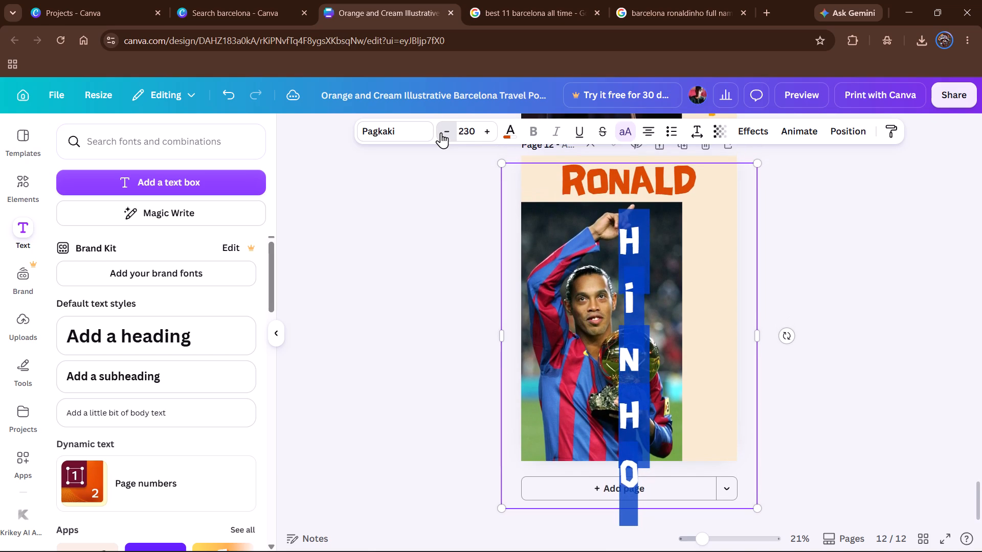
triple_click(441, 132)
triple_click(441, 132)
triple_click(441, 132)
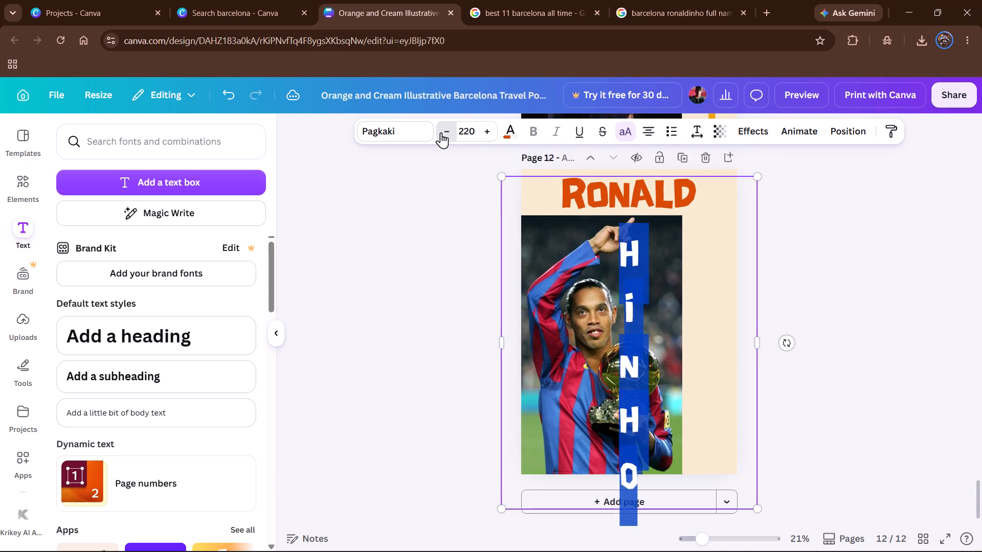
triple_click(441, 132)
double_click(441, 132)
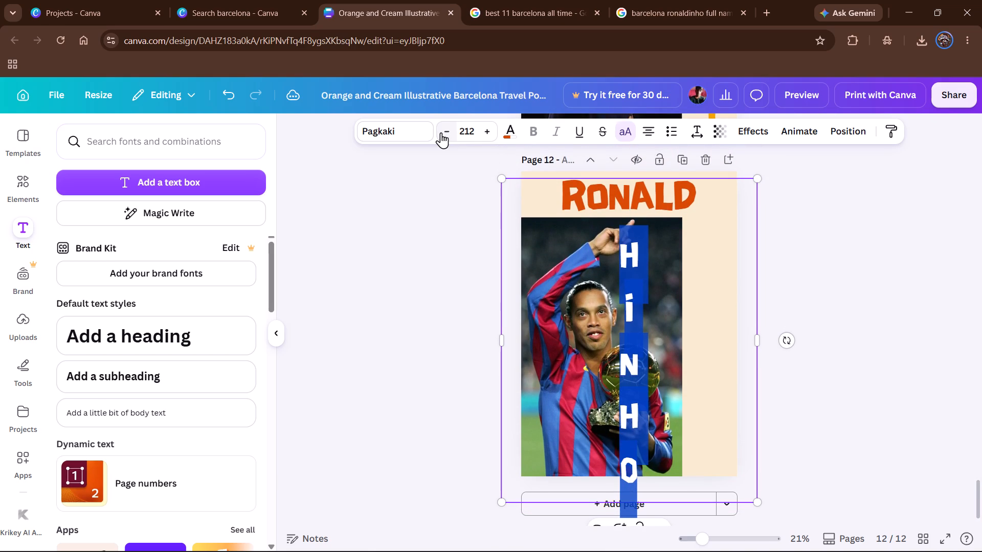
Indent the first stacked H by 13 spaces so it sits in the cream strip beside the photo.
click(616, 265)
click(616, 265)
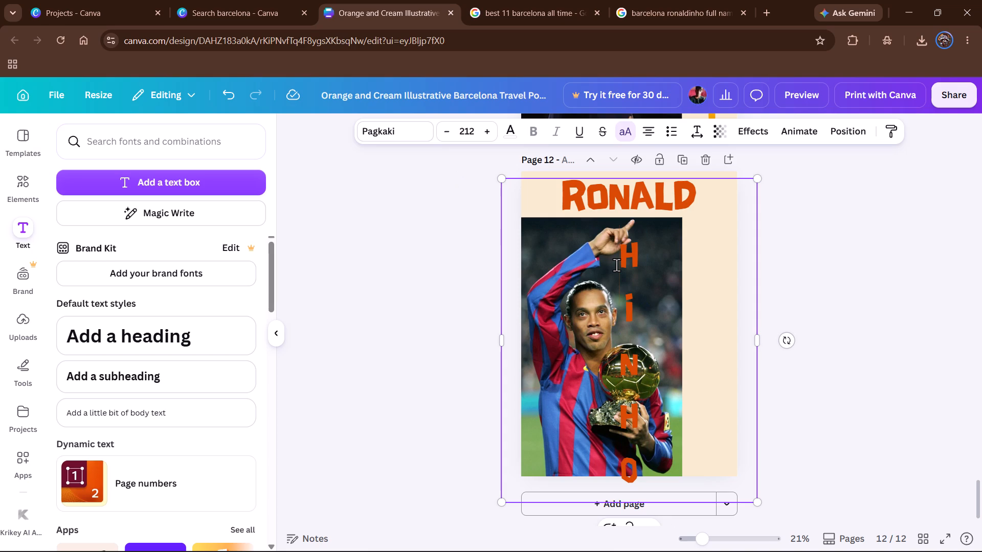
key(space)
key(space)
key(space)
key(space)
key(space)
key(space)
key(space)
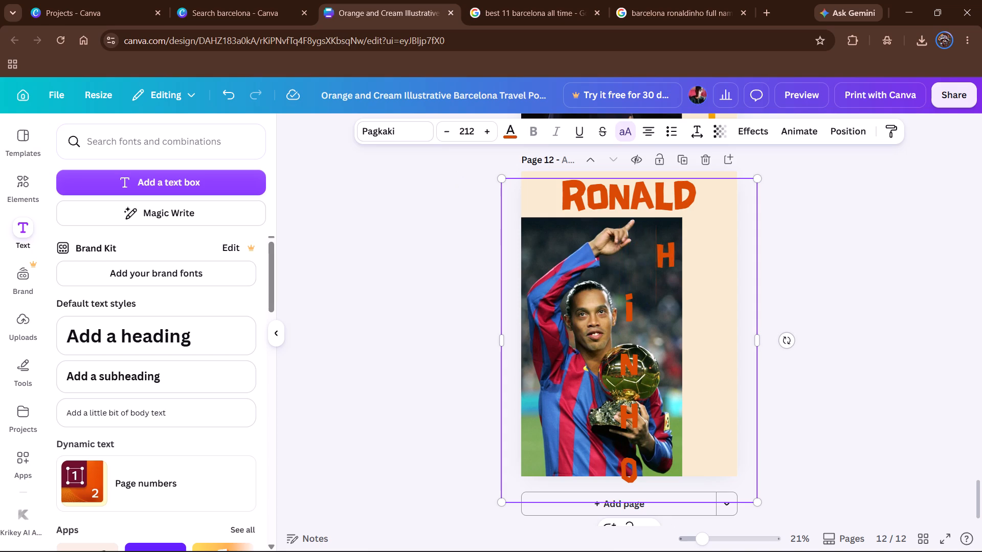
key(space)
key(space)
key(space)
key(space)
key(space)
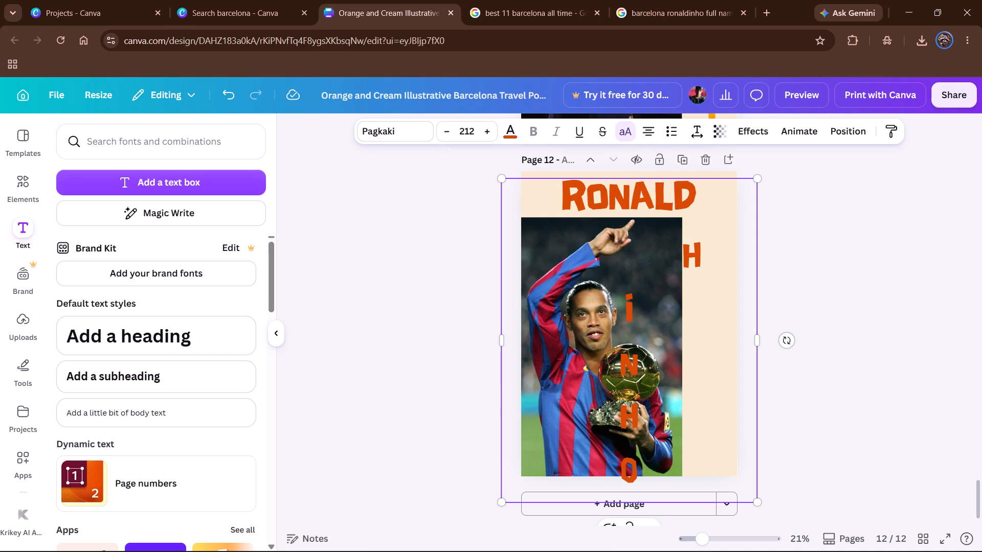
key(space)
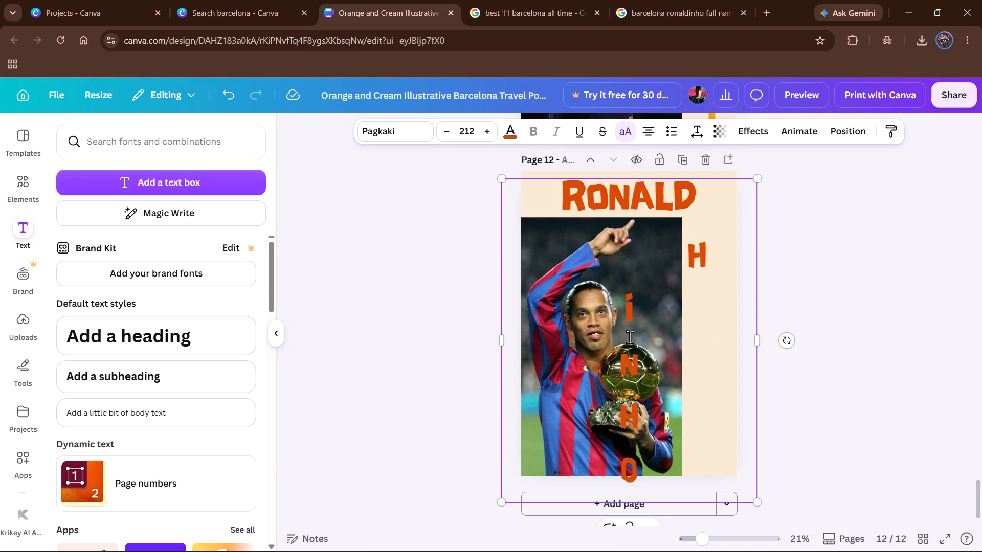
Indent the stacked I by 13 spaces to line it up under the H in the cream strip.
click(626, 304)
key(space)
key(space)
key(space)
key(space)
key(space)
key(space)
key(space)
key(space)
key(space)
key(space)
key(space)
key(space)
key(space)
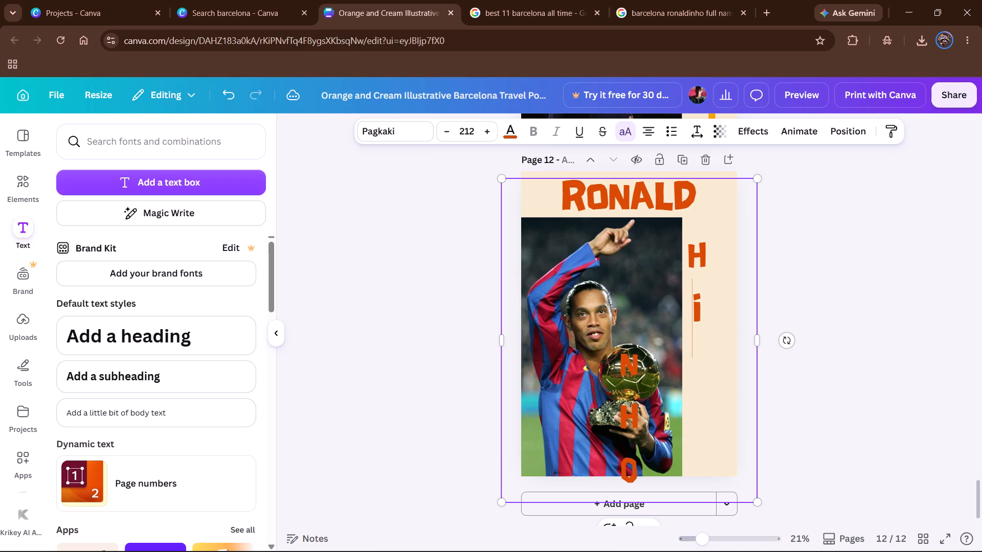
Indent the stacked N by 13 spaces to line it up under the I in the cream strip.
click(621, 372)
key(space)
key(space)
key(space)
key(space)
key(space)
key(space)
key(space)
key(space)
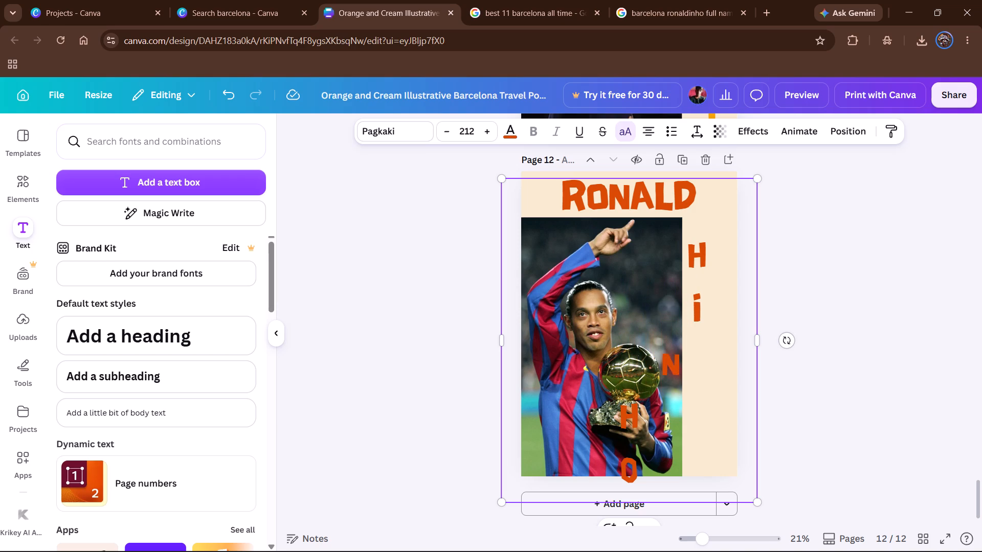
key(space)
key(space)
key(space)
key(space)
key(space)
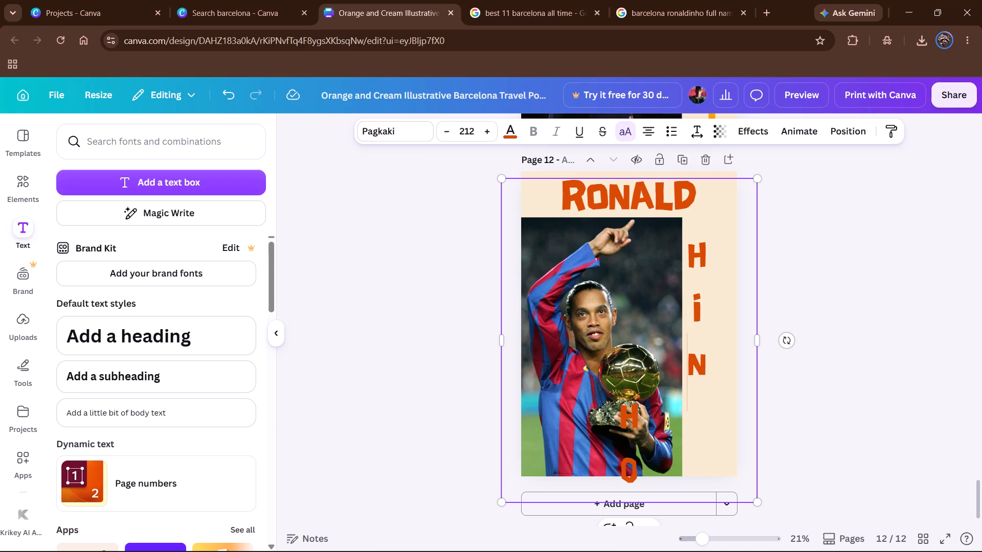
Indent the second stacked H by 13 spaces to line it up under the N in the cream strip.
click(621, 415)
key(space)
key(space)
key(space)
key(space)
key(space)
key(space)
key(space)
key(space)
key(space)
key(space)
key(space)
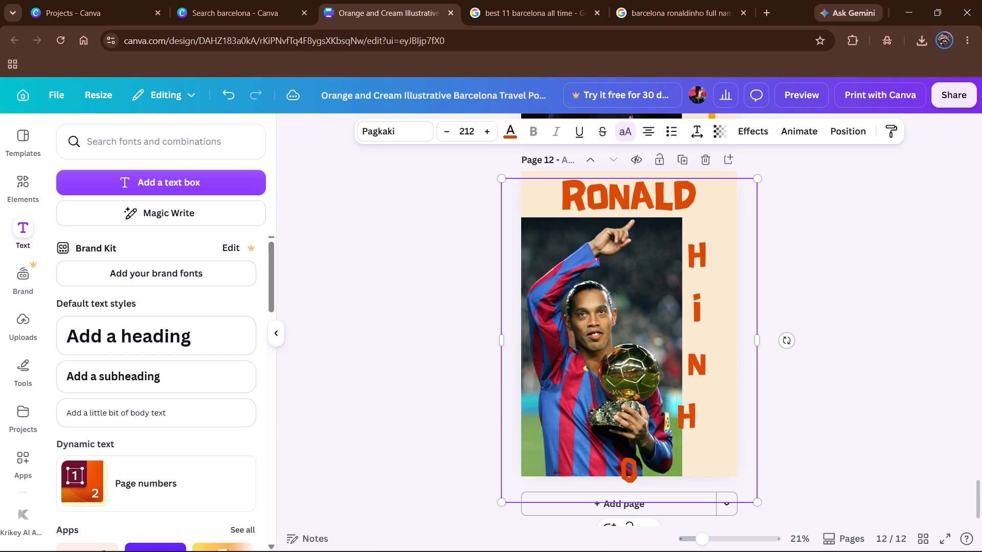
key(space)
key(space)
Indent the stacked O by 13 spaces to line it up under the second H in the cream strip.
click(616, 461)
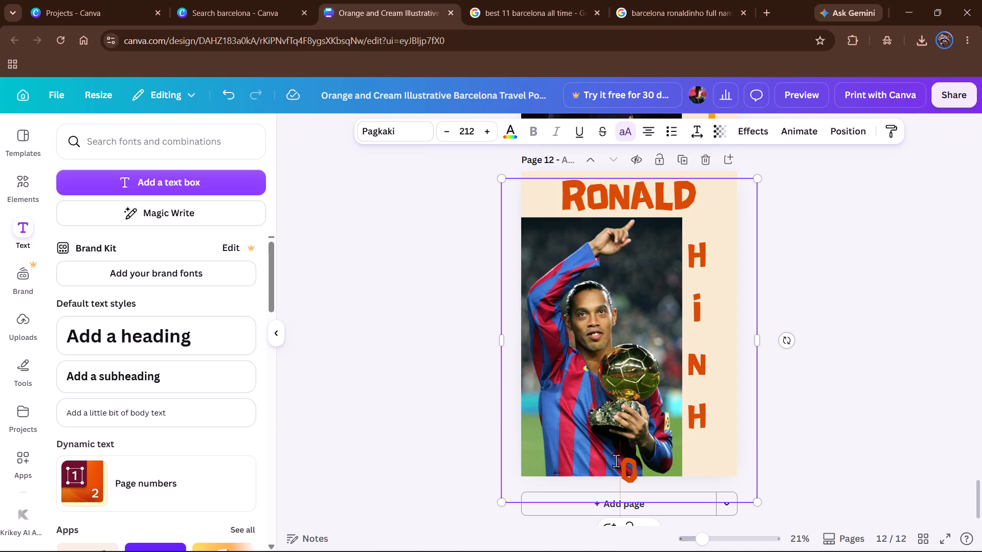
key(space)
key(space)
key(space)
key(space)
key(space)
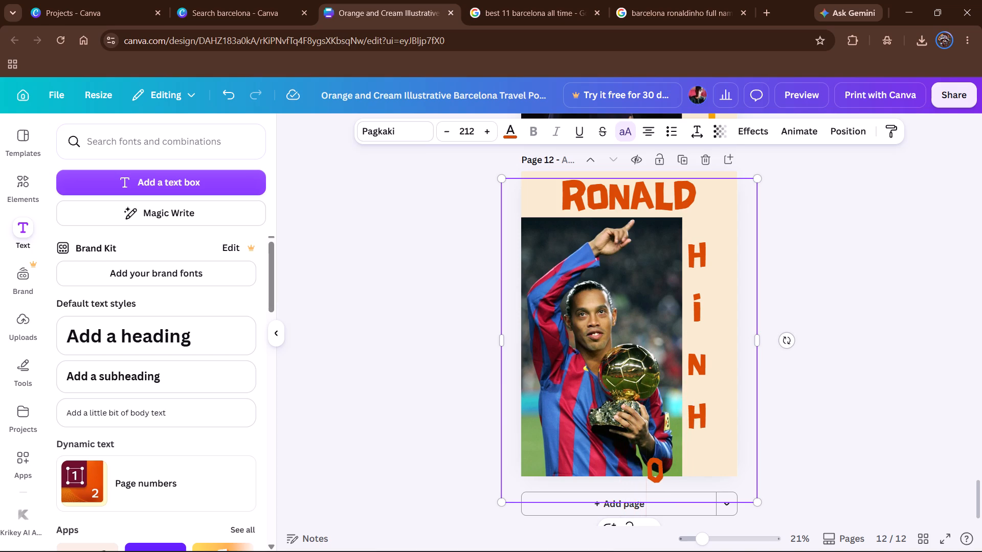
key(space)
key(space)
key(space)
key(space)
key(space)
key(space)
key(space)
key(space)
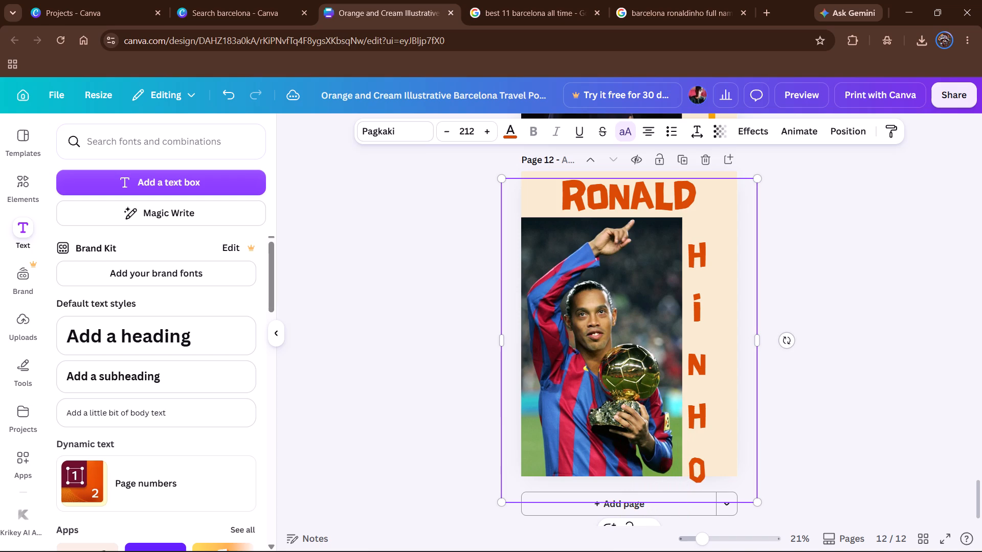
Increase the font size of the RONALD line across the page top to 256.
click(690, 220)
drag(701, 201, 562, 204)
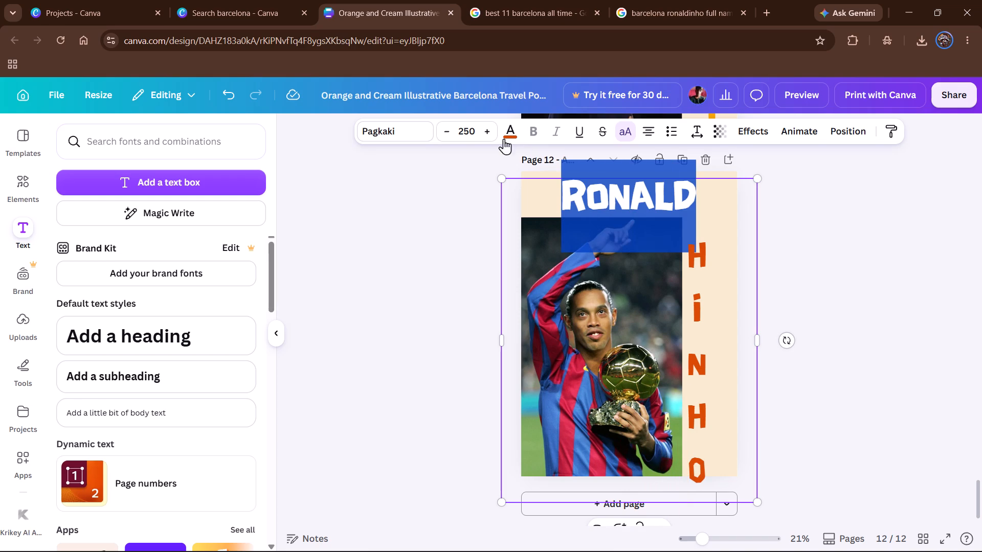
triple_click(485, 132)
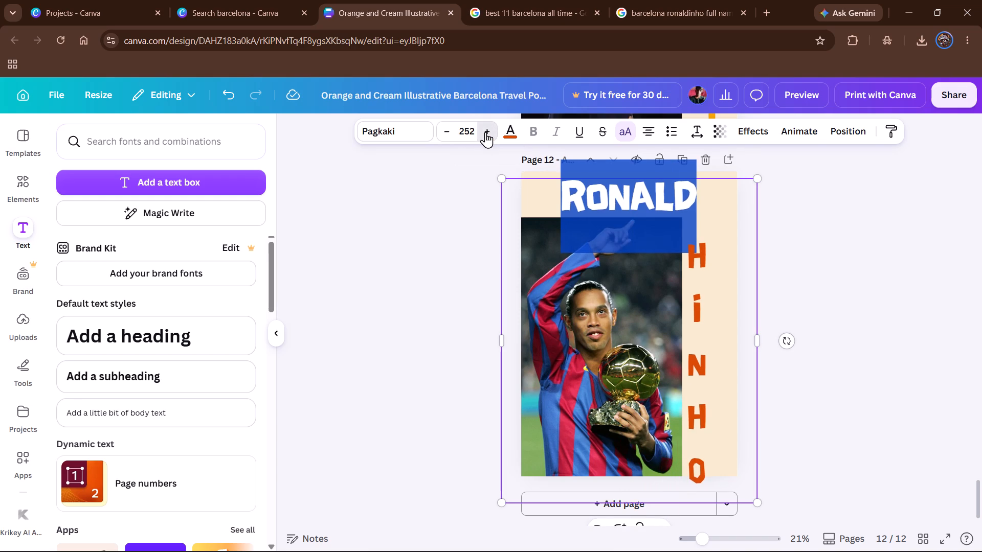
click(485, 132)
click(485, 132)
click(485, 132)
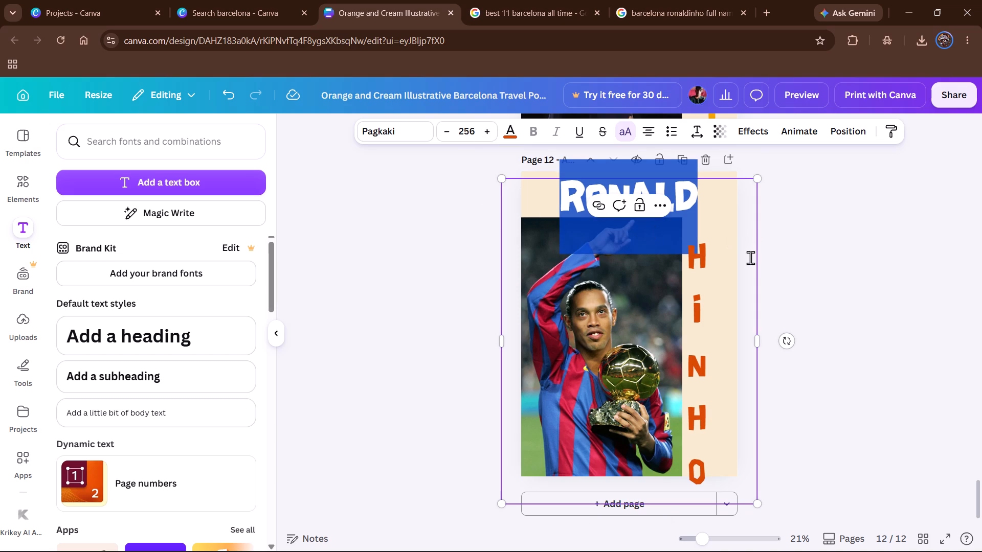
Recolour the stacked letters H, I, N, H, O beside the photo to orange #f4a400.
drag(712, 489, 685, 401)
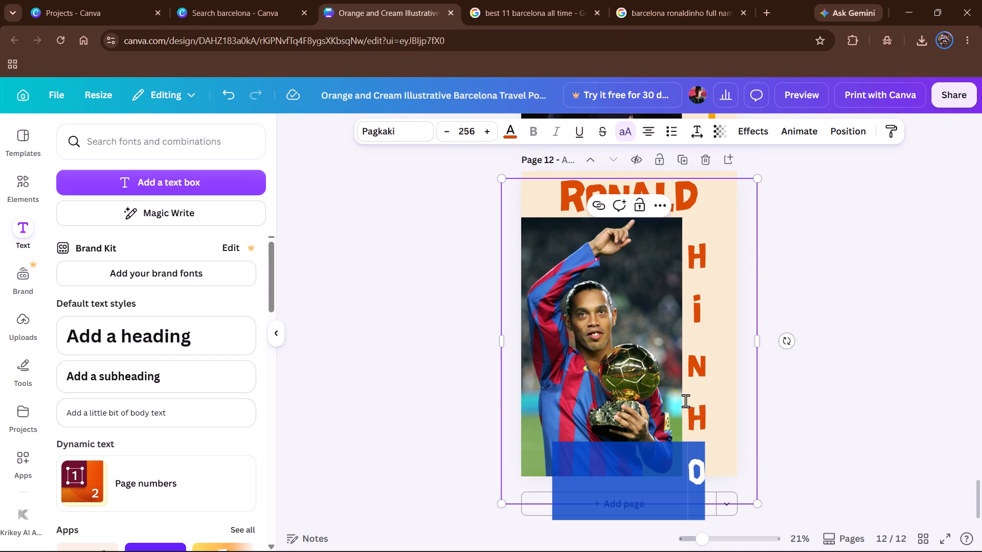
drag(685, 401, 683, 250)
click(512, 135)
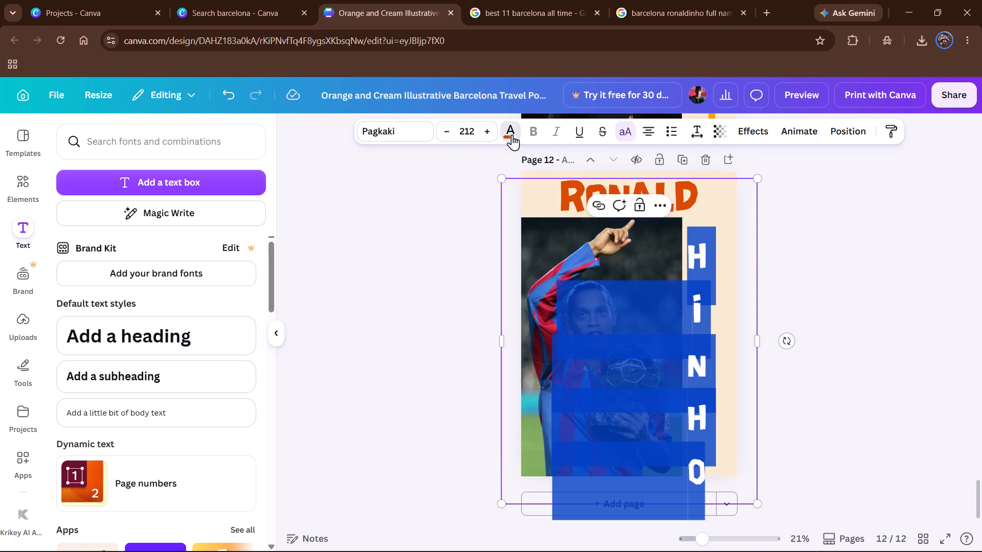
click(153, 225)
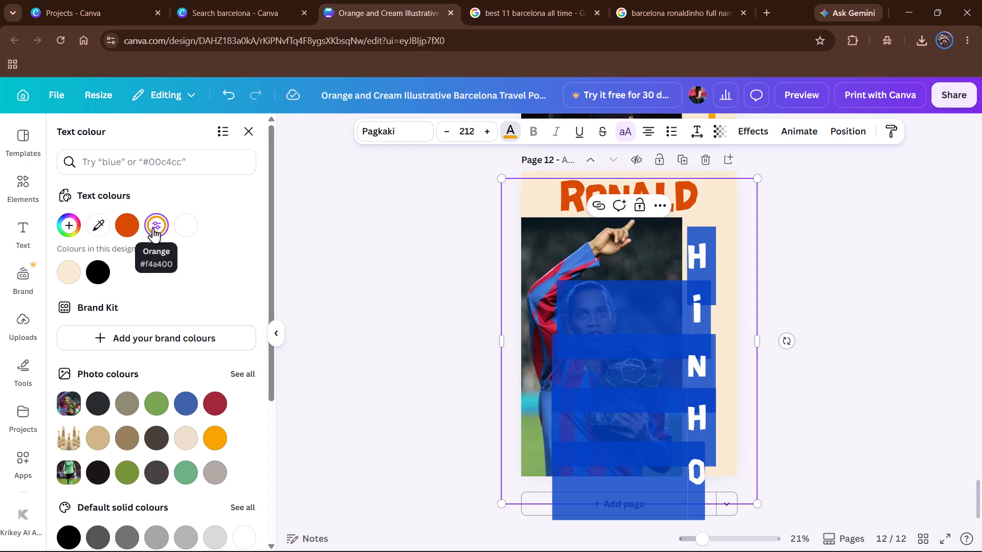
click(820, 309)
Shift the title text box slightly right and up so the stacked letters sit within the cream strip above the page's bottom edge.
click(700, 313)
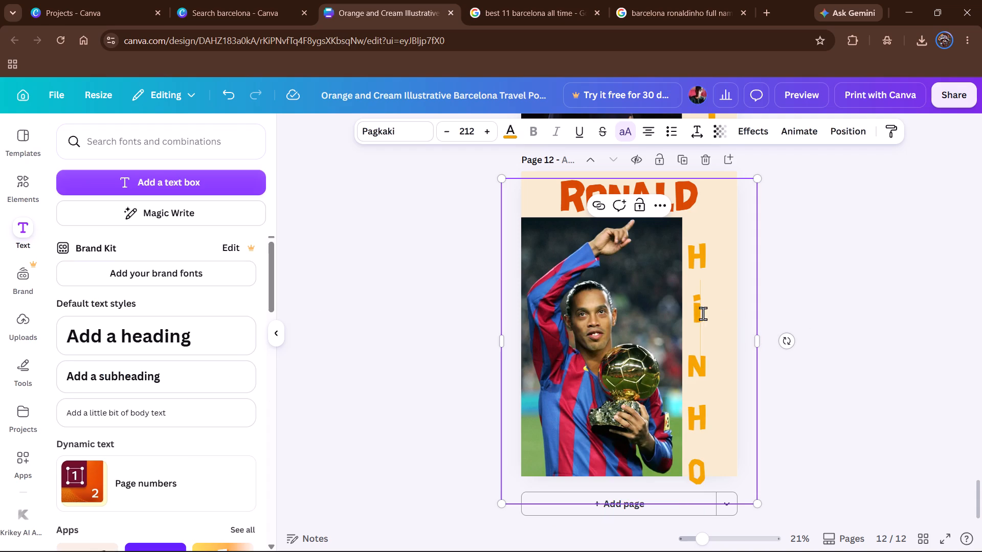
drag(732, 328, 732, 326)
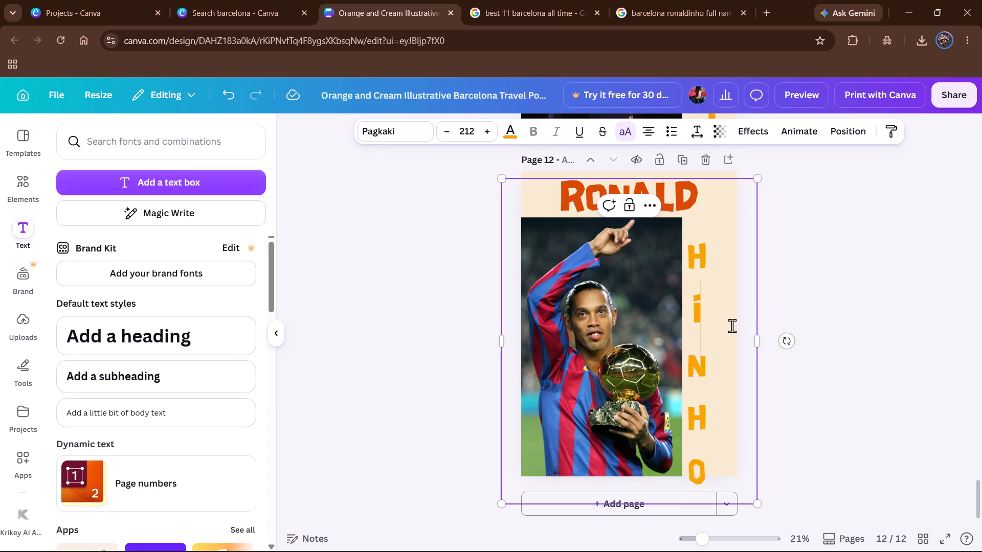
drag(732, 326, 736, 310)
drag(672, 338, 684, 323)
click(783, 265)
click(713, 282)
drag(712, 282, 720, 274)
click(525, 246)
Space out RONALD by inserting one space between each pair of adjacent letters.
click(594, 191)
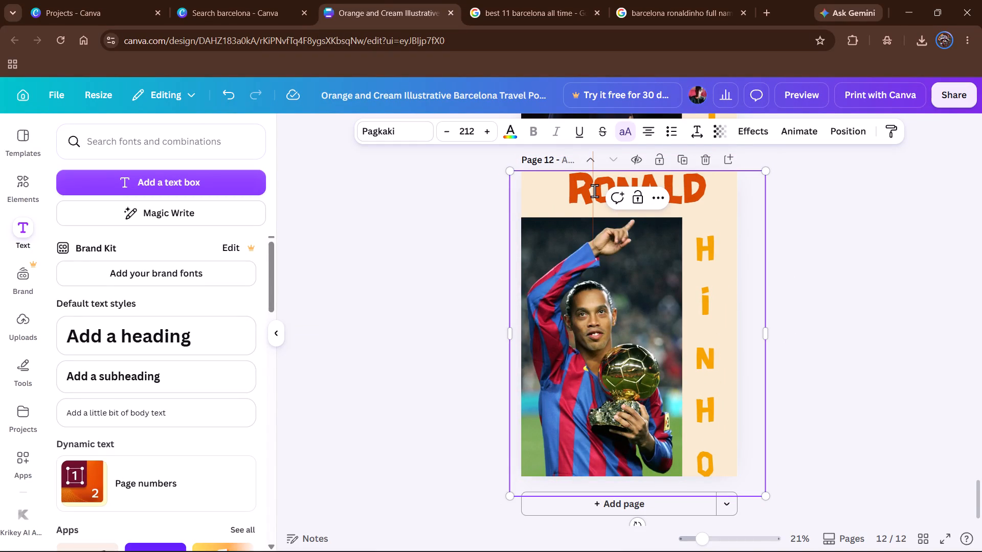
key(space)
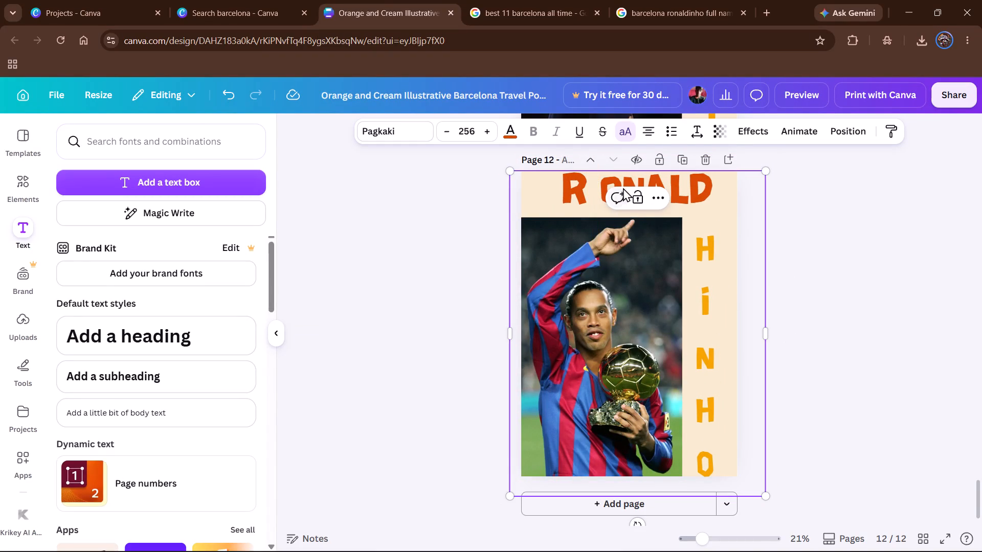
click(621, 177)
key(space)
click(646, 180)
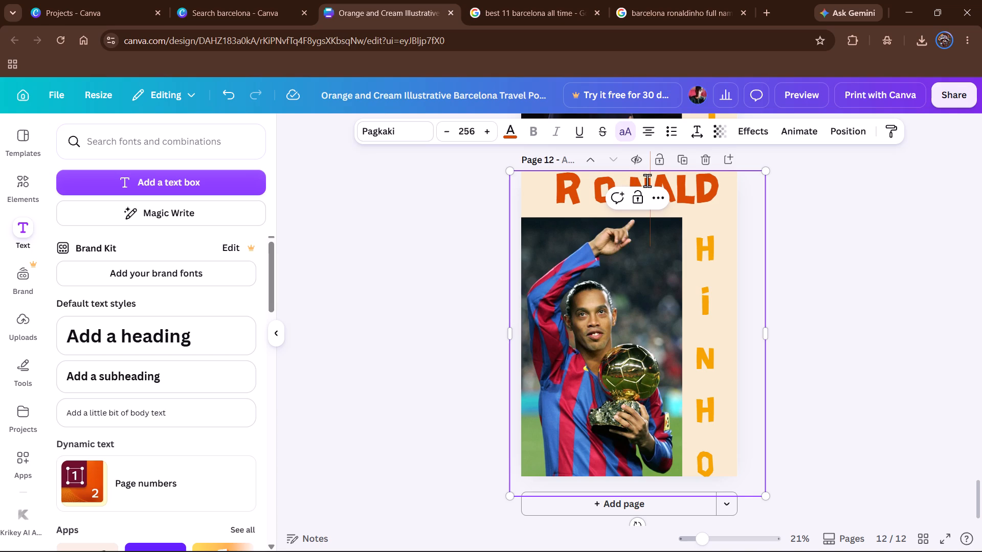
key(space)
click(683, 186)
key(space)
click(715, 187)
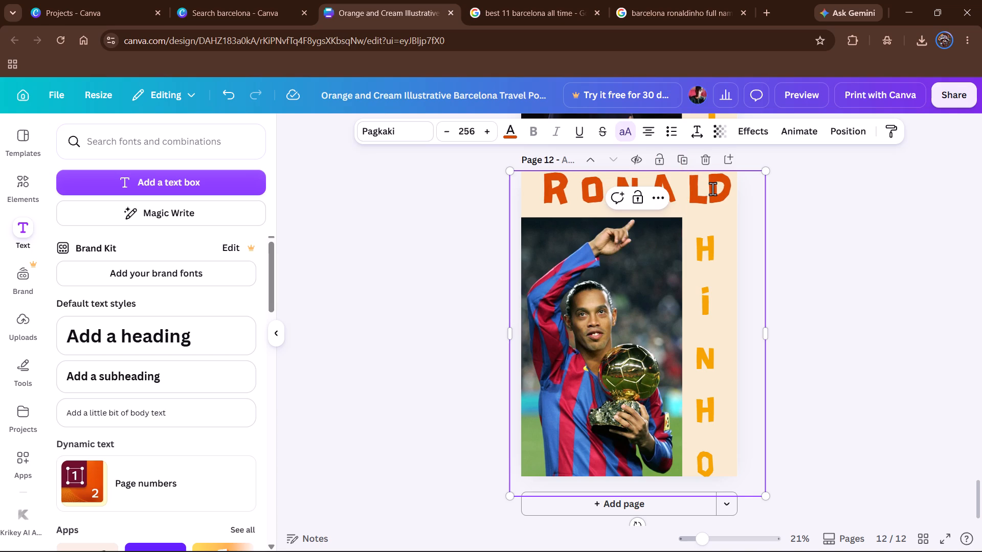
key(space)
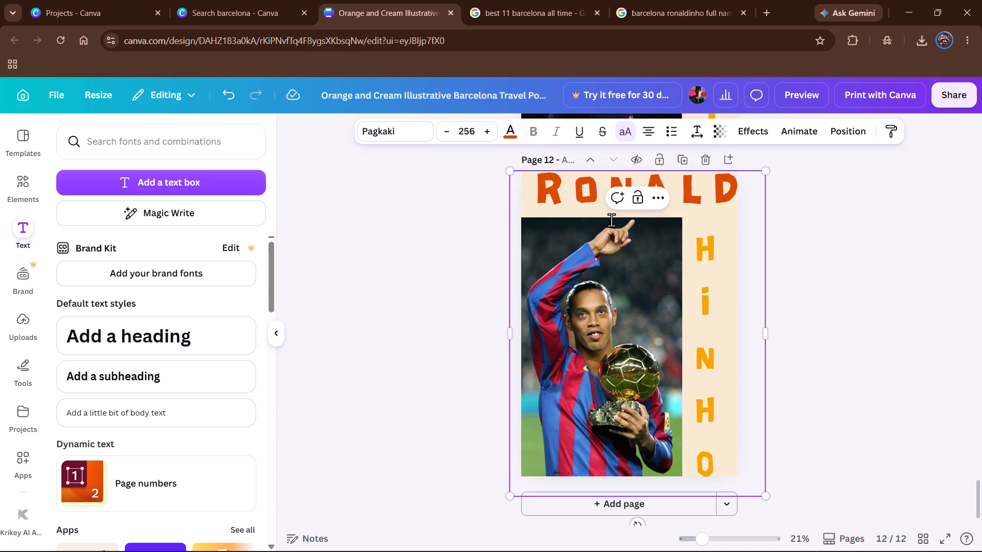
Reduce the font size of the spaced RONALD line to 244.
click(699, 243)
drag(744, 197, 549, 196)
drag(529, 204, 742, 197)
click(452, 131)
triple_click(452, 131)
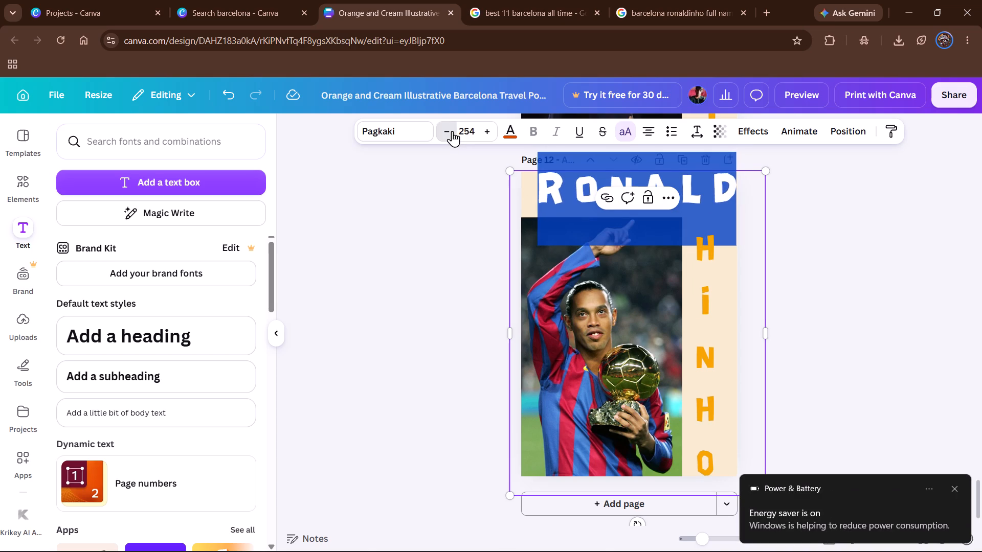
triple_click(452, 131)
triple_click(452, 131)
double_click(452, 131)
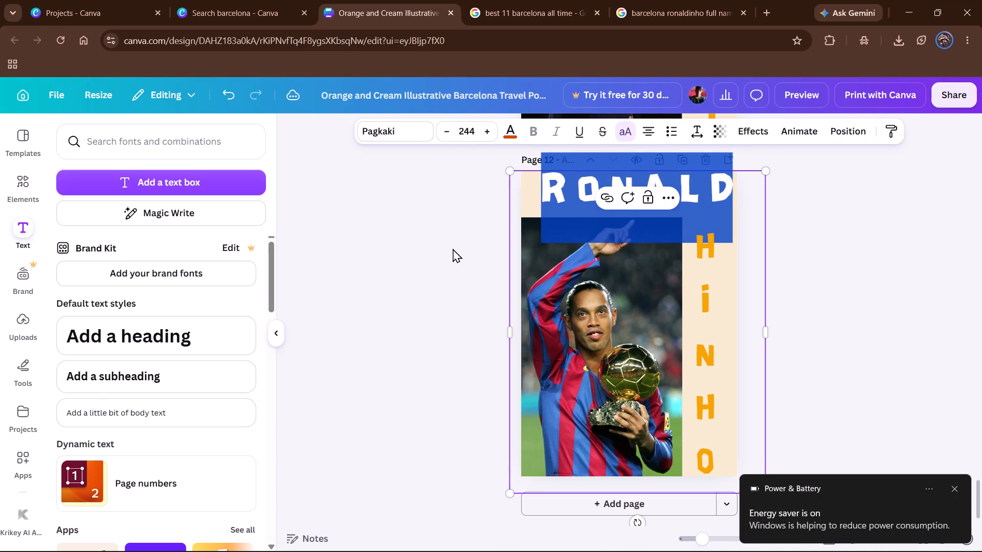
click(453, 248)
Move the title text box left so the spaced RONALD line fits within the page width.
drag(703, 197, 689, 199)
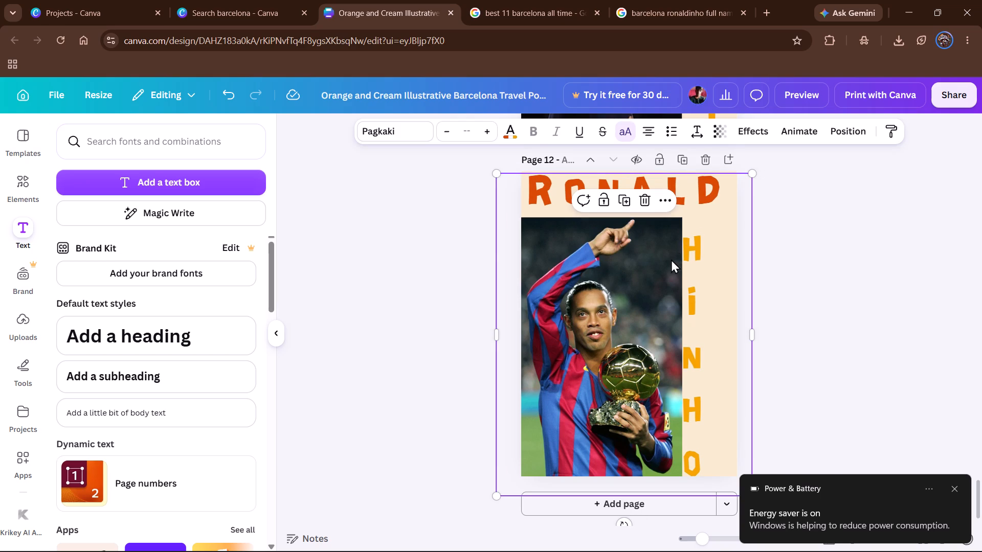
Indent the first stacked H and the I by three more spaces each to centre them in the cream strip.
click(675, 255)
click(687, 247)
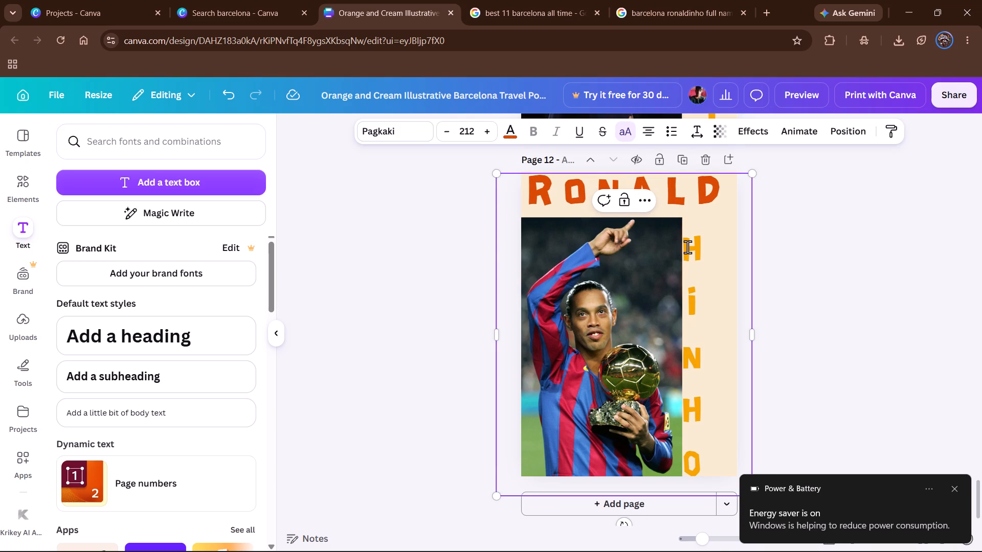
key(space)
key(space)
key(space)
click(681, 300)
key(space)
key(space)
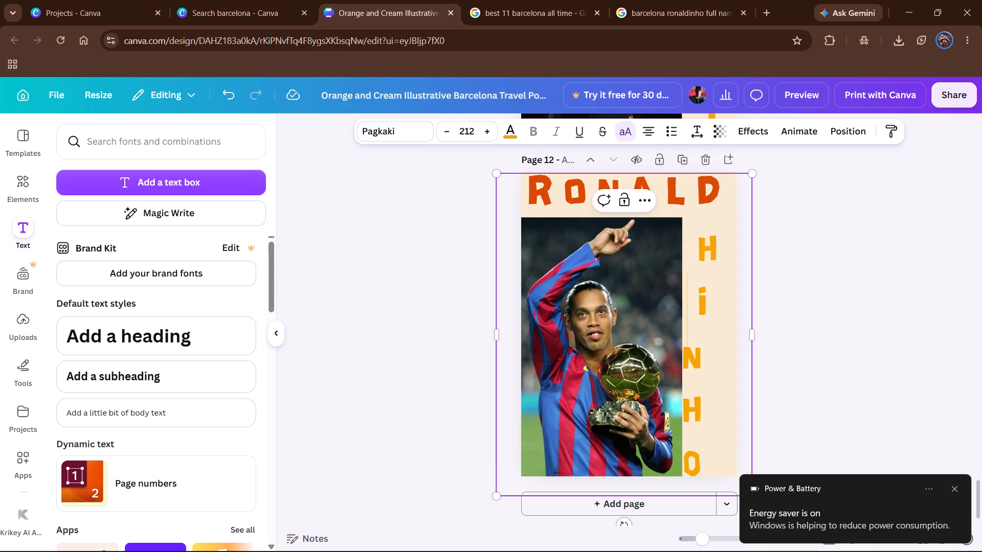
key(space)
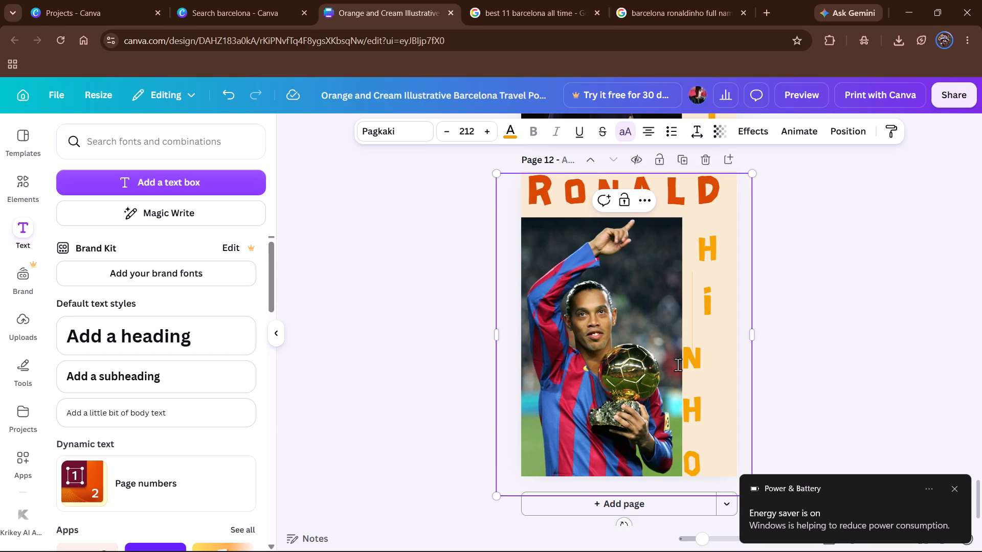
Indent the stacked N, second H and O by three more spaces each to line them up under the I.
click(678, 364)
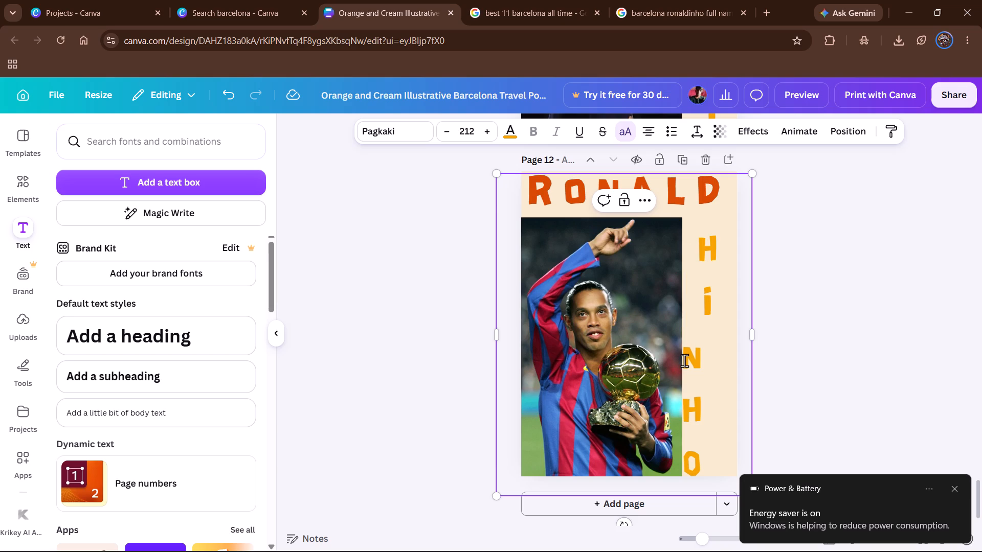
click(684, 360)
key(space)
key(space)
key(space)
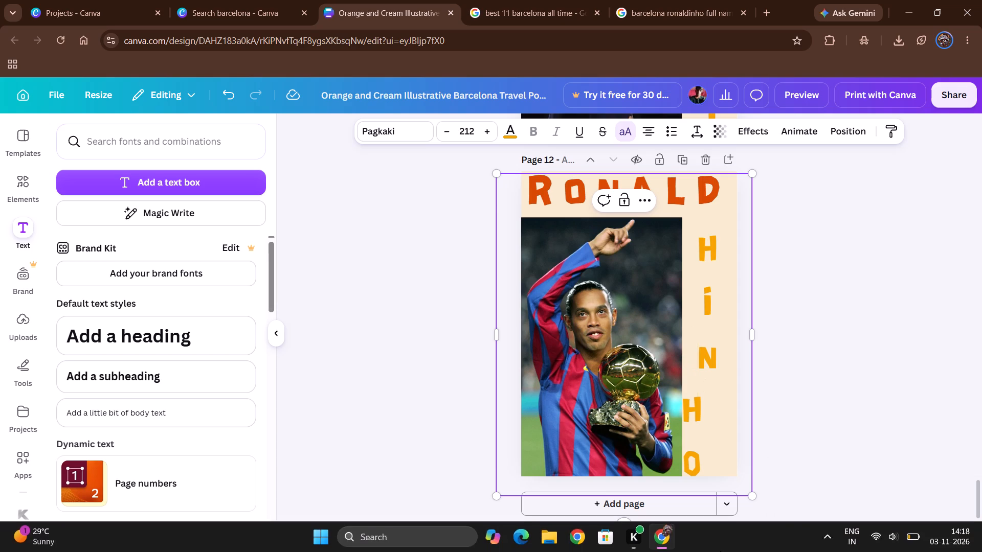
click(684, 409)
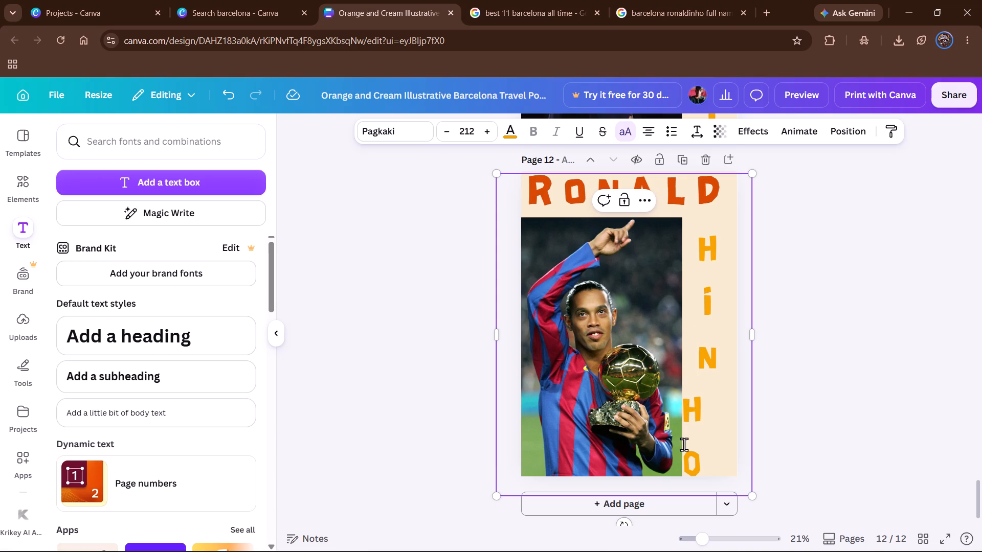
key(space)
key(space)
key(space)
click(681, 453)
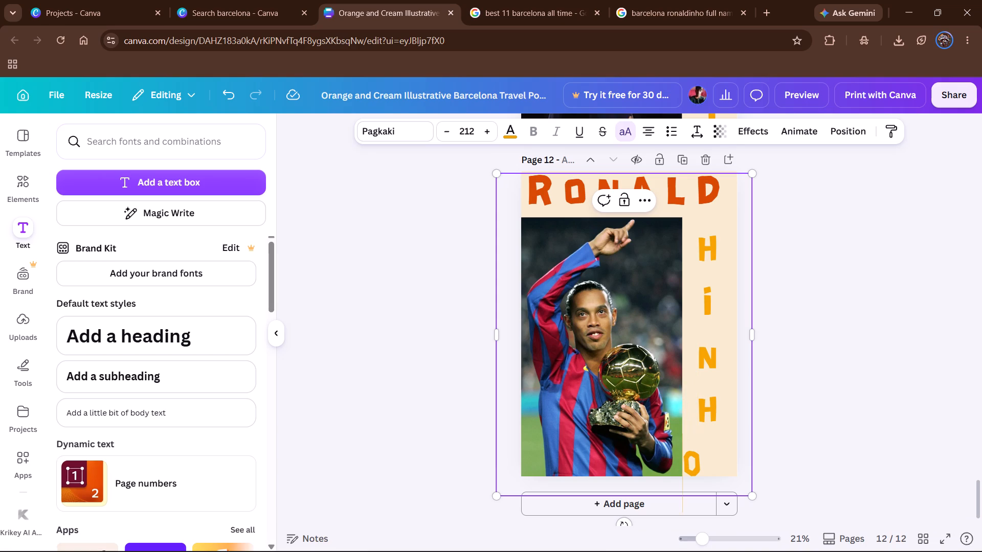
key(space)
key(space)
key(space)
Select the entire Ronaldinho title text and enlarge its font by two size increments.
click(797, 130)
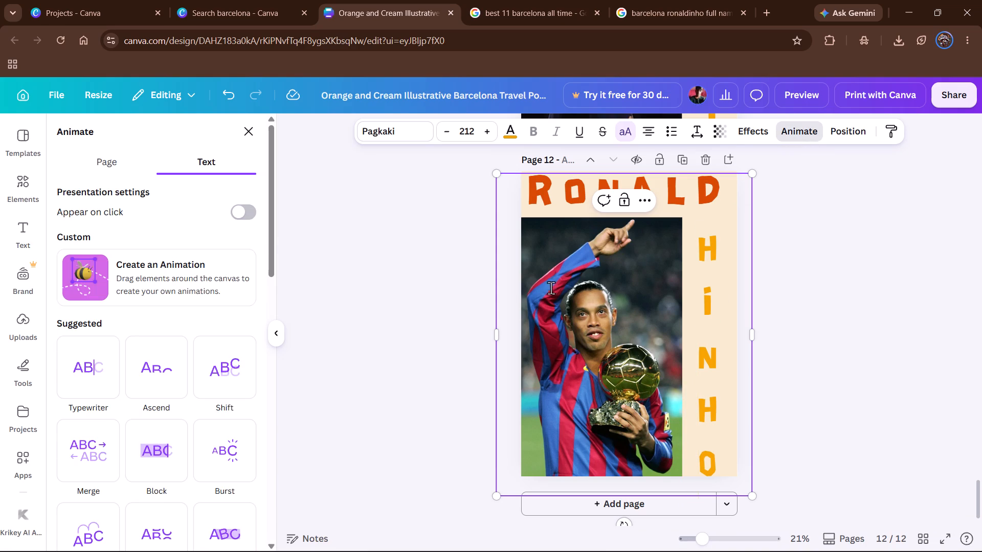
click(489, 132)
click(489, 132)
click(489, 132)
click(735, 240)
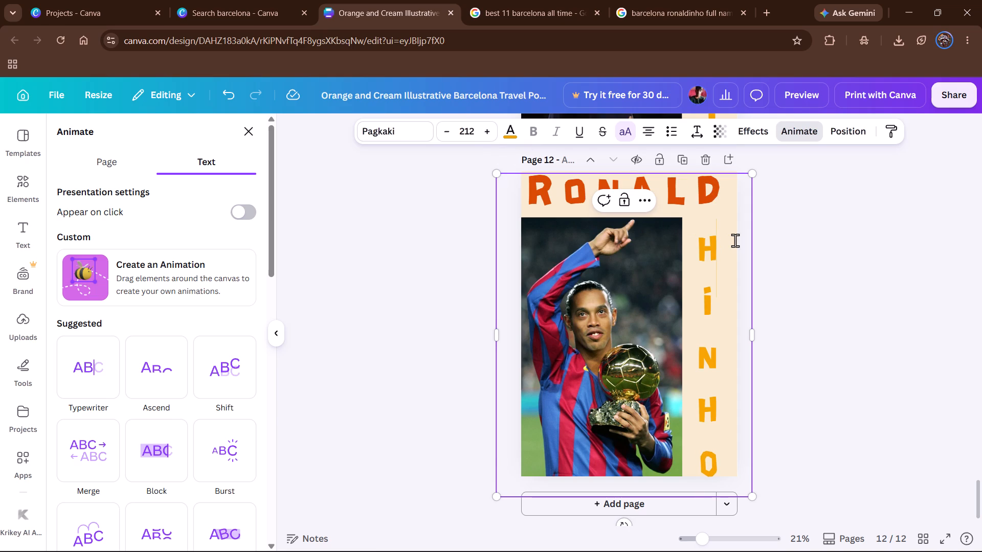
key(ctrl+a)
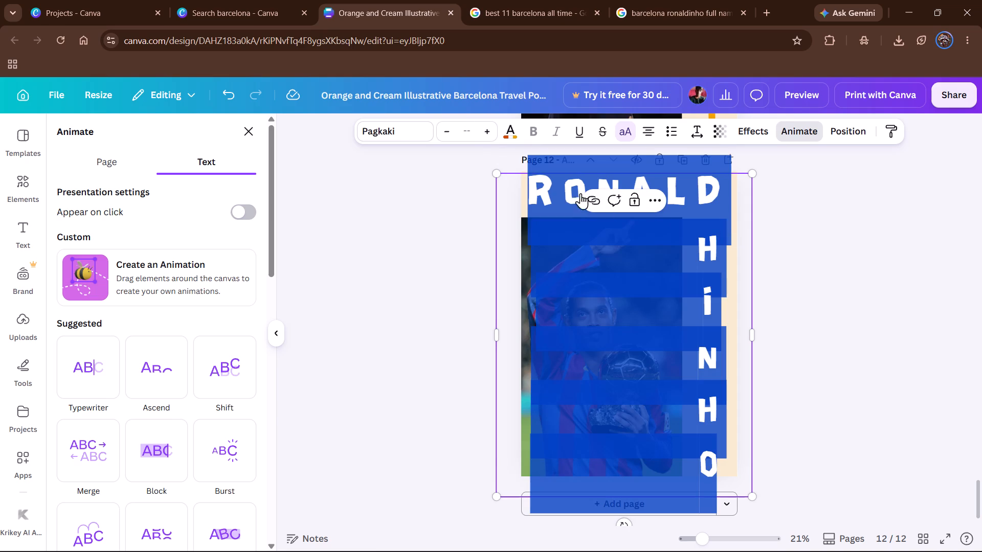
click(488, 136)
click(488, 136)
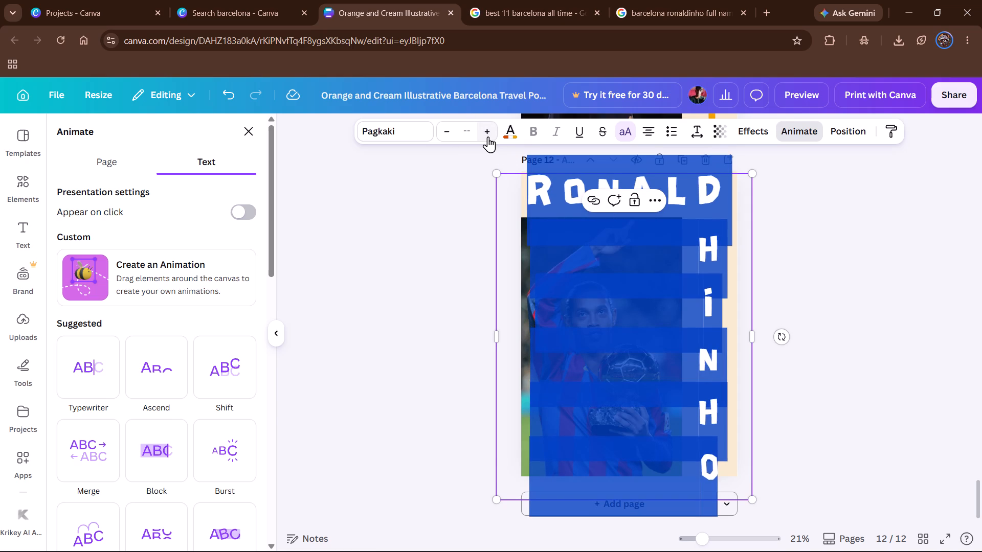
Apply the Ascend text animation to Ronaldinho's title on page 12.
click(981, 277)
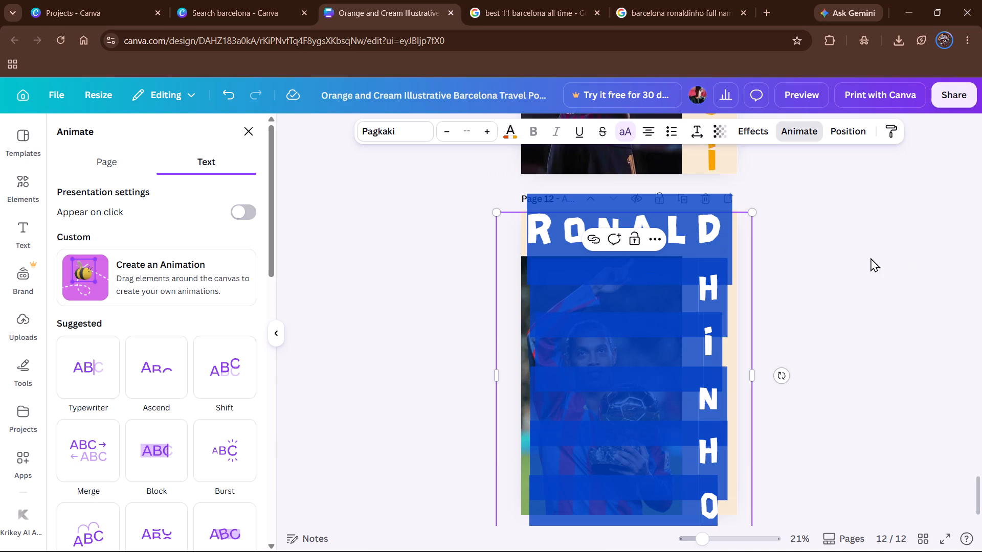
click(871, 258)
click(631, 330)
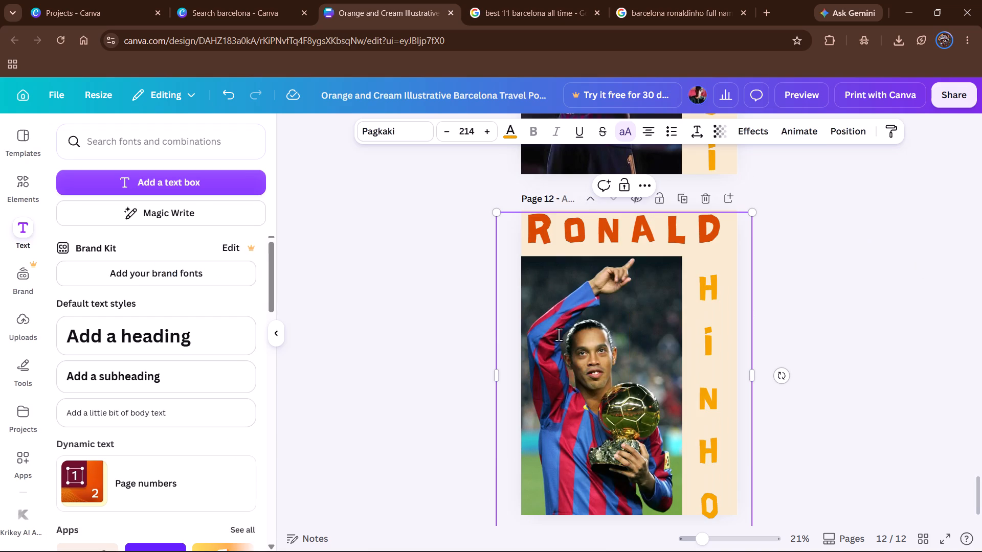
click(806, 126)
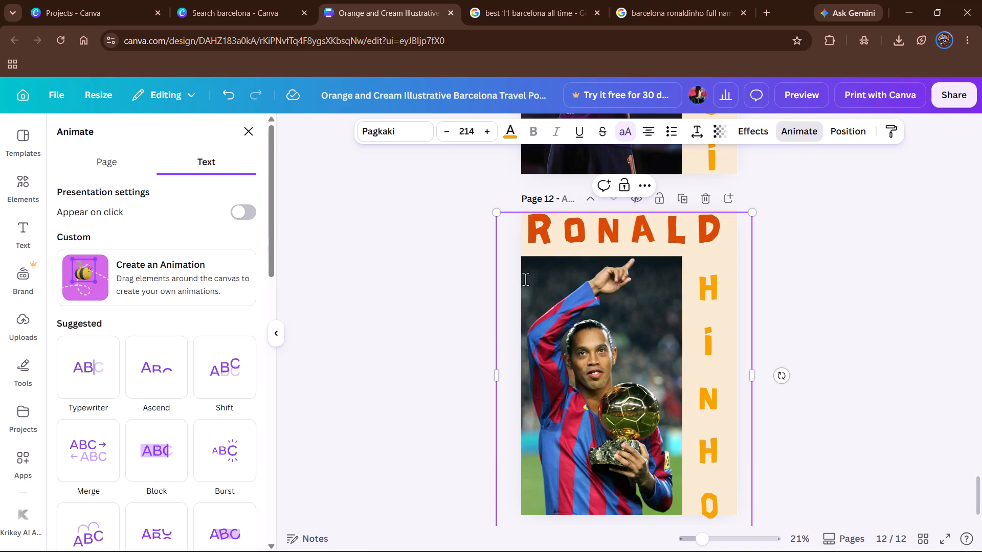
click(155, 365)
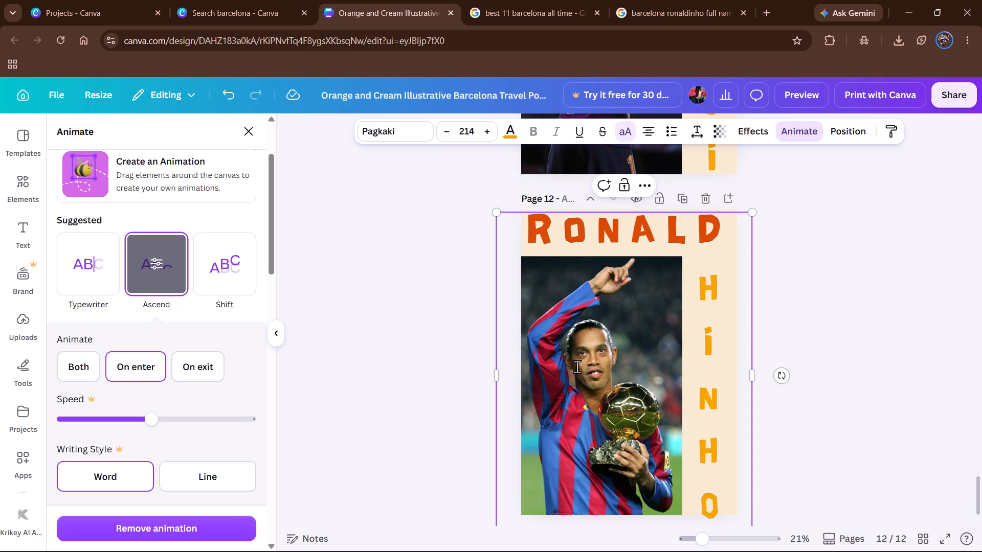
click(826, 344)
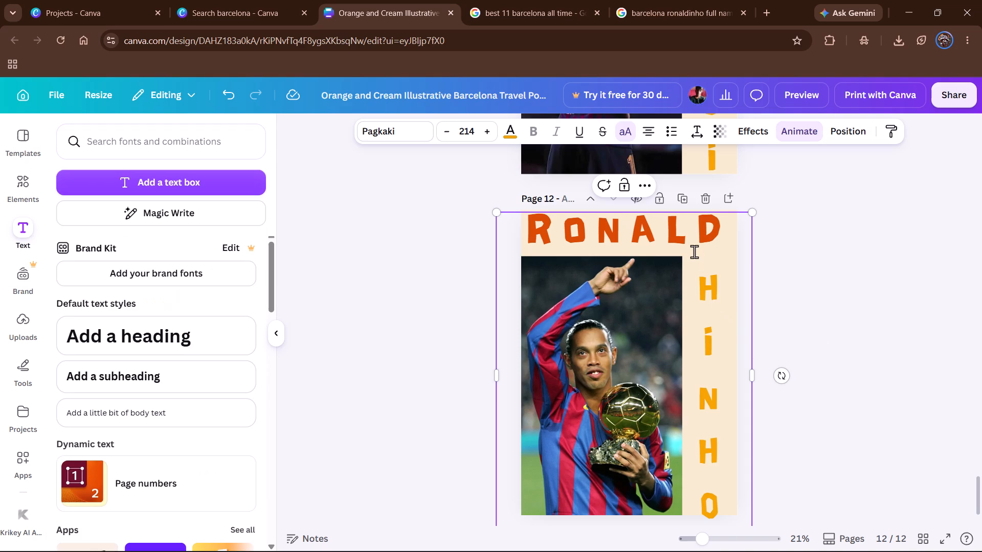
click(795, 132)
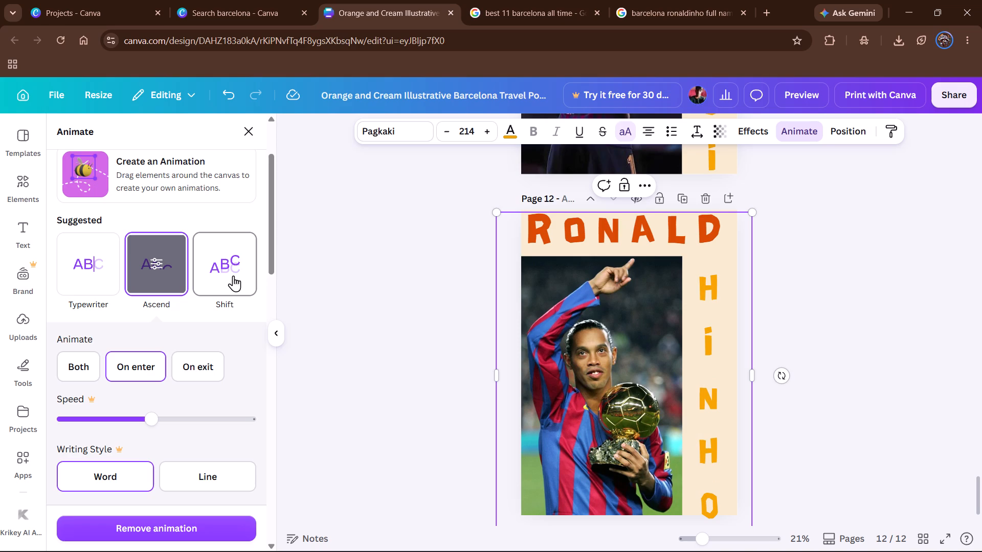
Reduce the font size of the spacing before the stacked I to 204 to shift the letter slightly left.
click(450, 127)
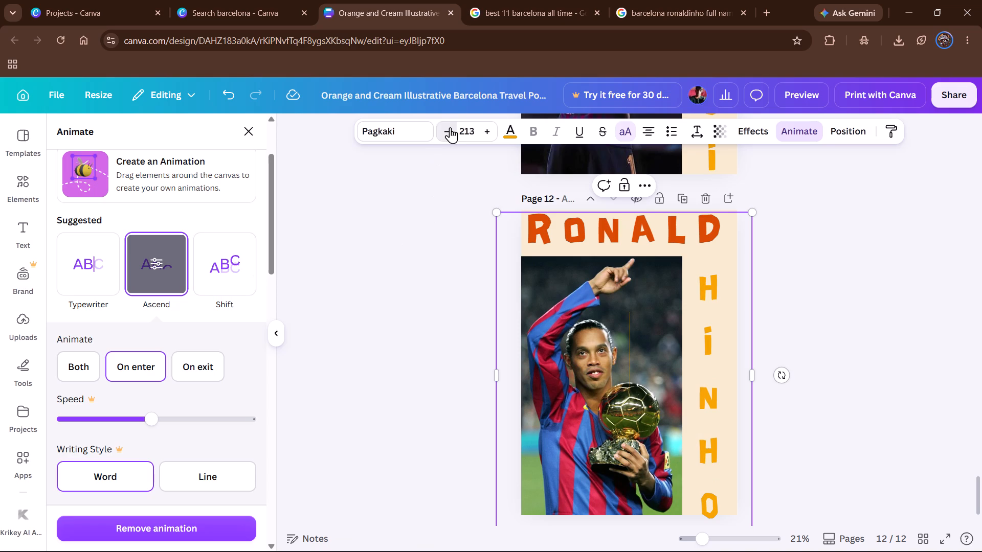
click(450, 127)
click(450, 127)
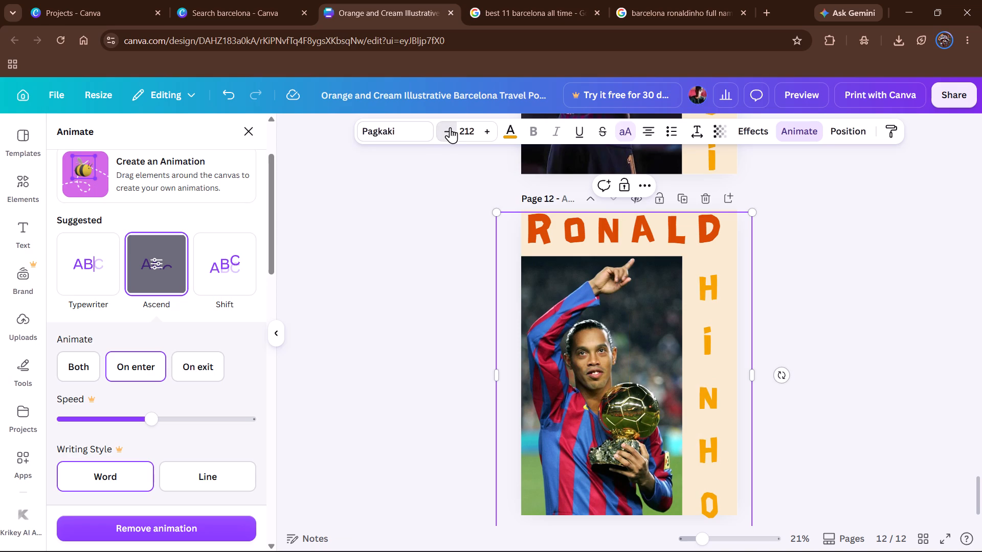
click(450, 127)
double_click(450, 127)
double_click(450, 127)
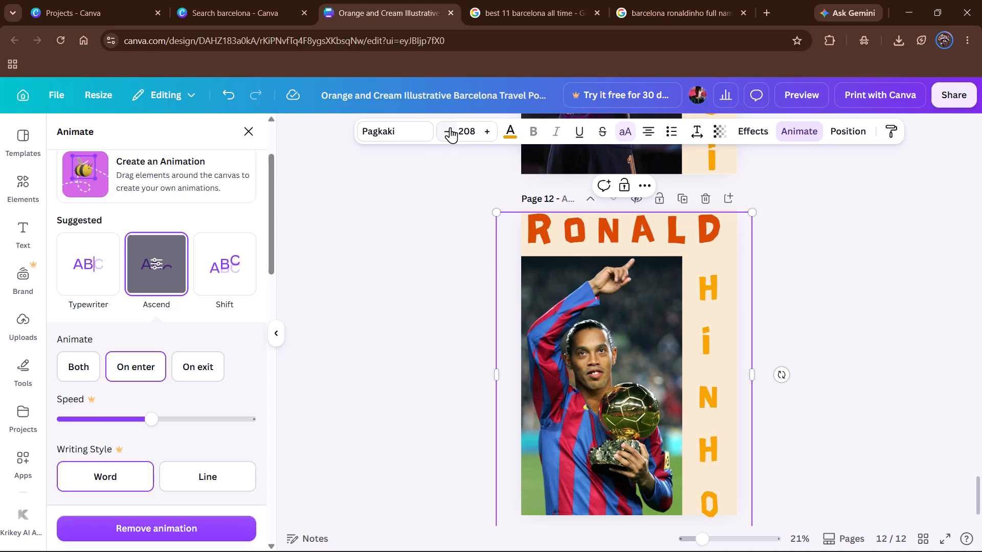
click(450, 127)
click(450, 127)
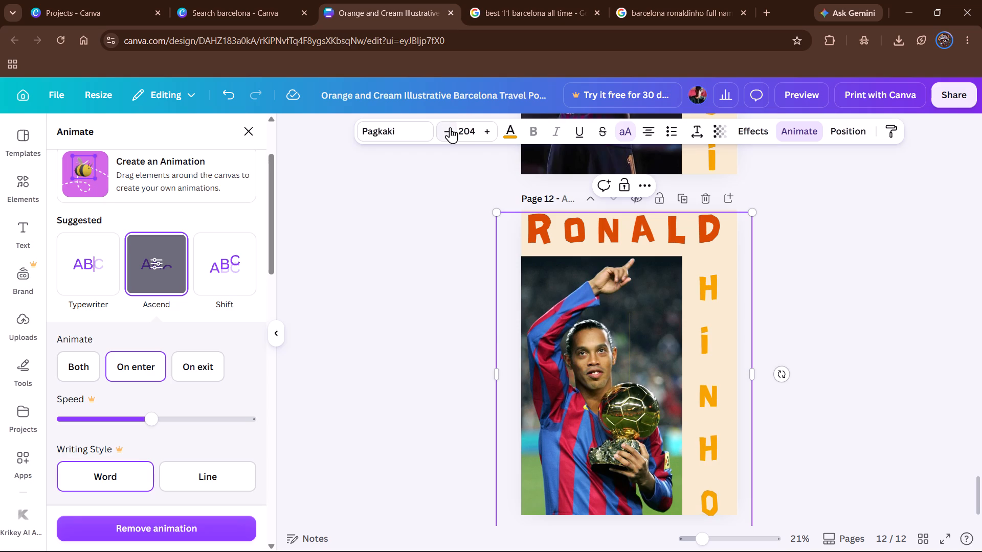
Reduce the font size of the spacing before the final stacked O to 211 to nudge the letter left.
click(696, 500)
click(442, 127)
click(442, 127)
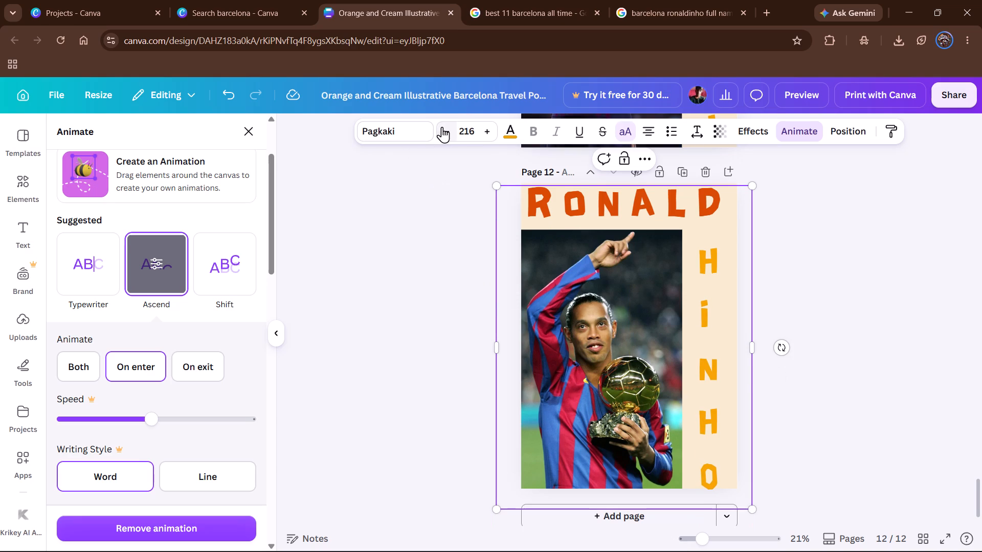
click(442, 127)
click(442, 127)
click(442, 127)
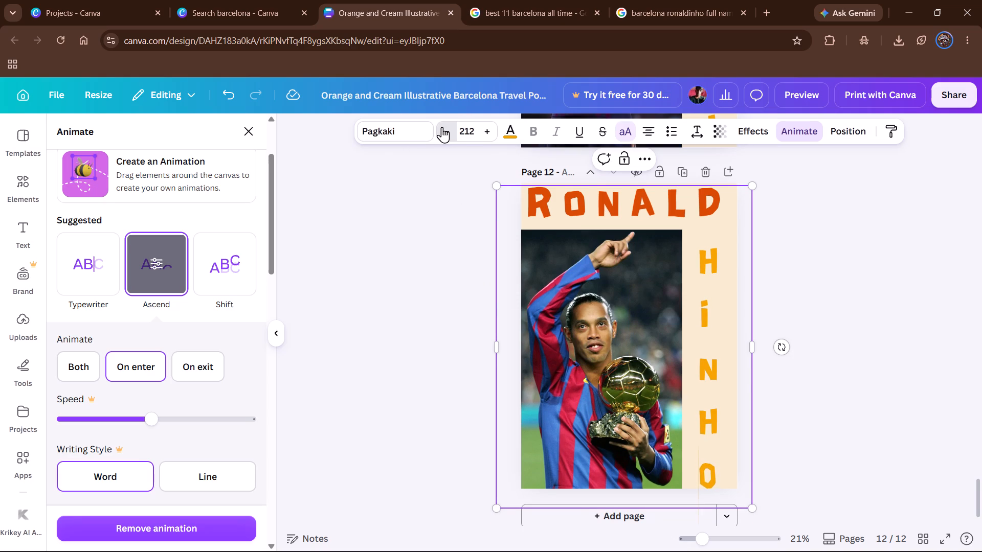
click(442, 127)
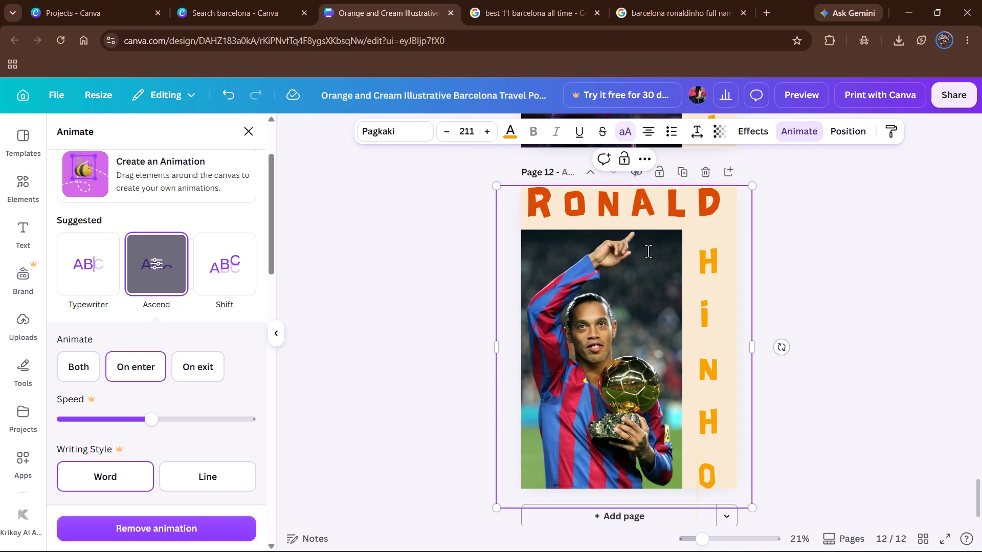
Reduce the font size of the spacing before the first stacked H to 206 to nudge the letter left.
click(692, 256)
triple_click(454, 132)
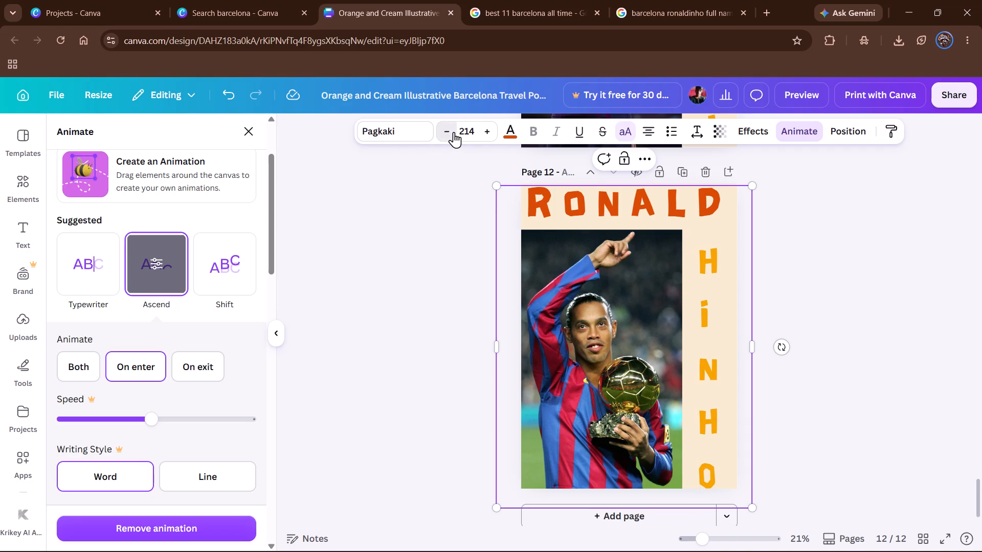
double_click(454, 132)
double_click(454, 132)
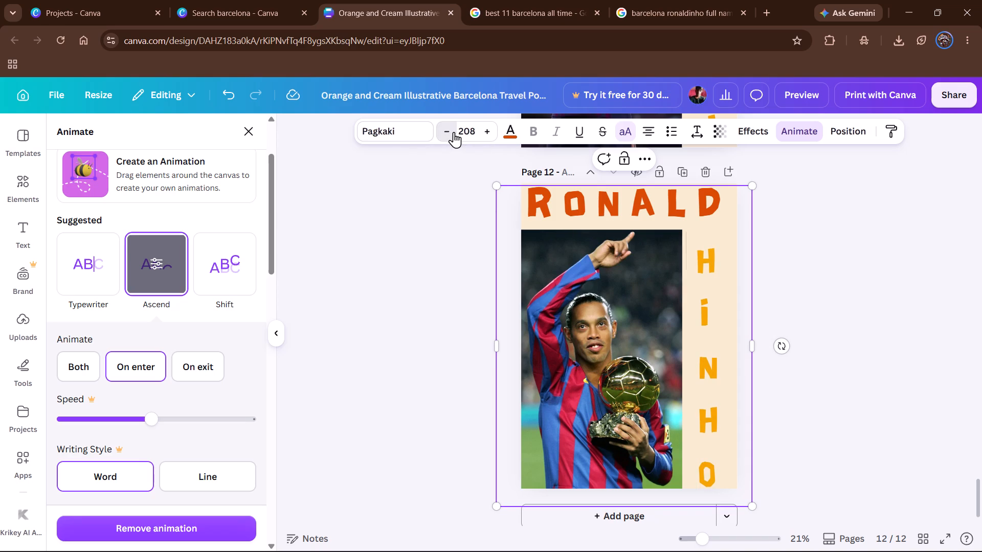
click(454, 132)
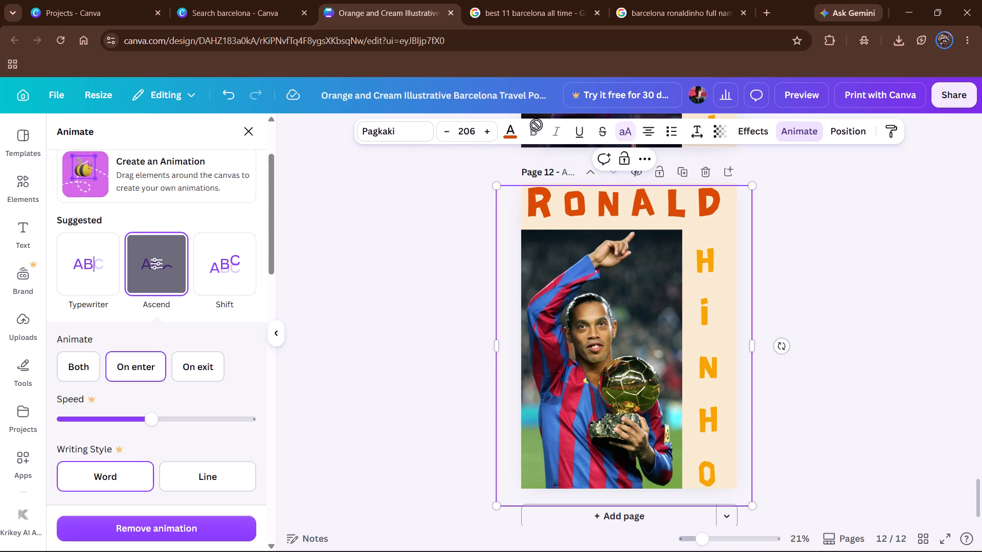
Select the entire Ronaldinho title text and apply the Shift text animation to it.
click(806, 134)
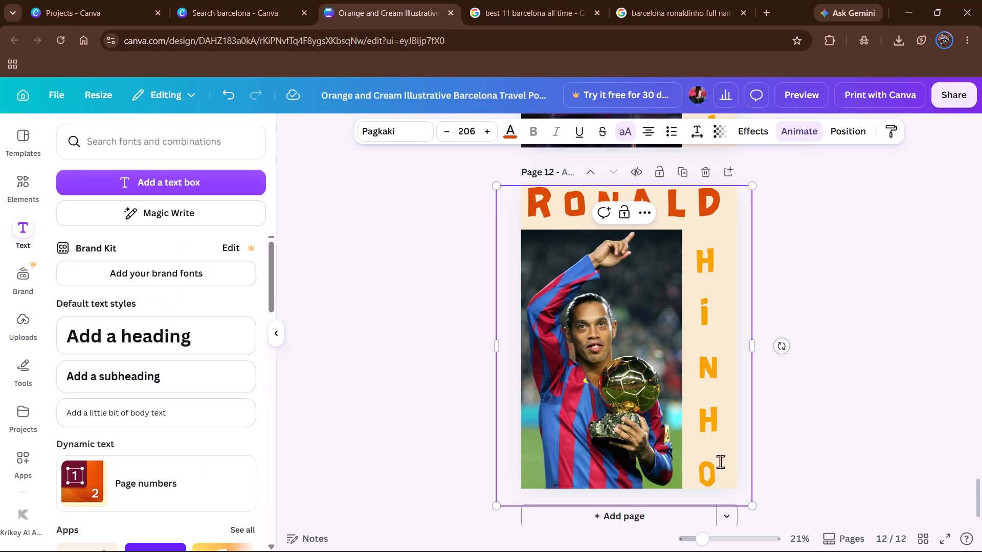
drag(722, 475, 531, 203)
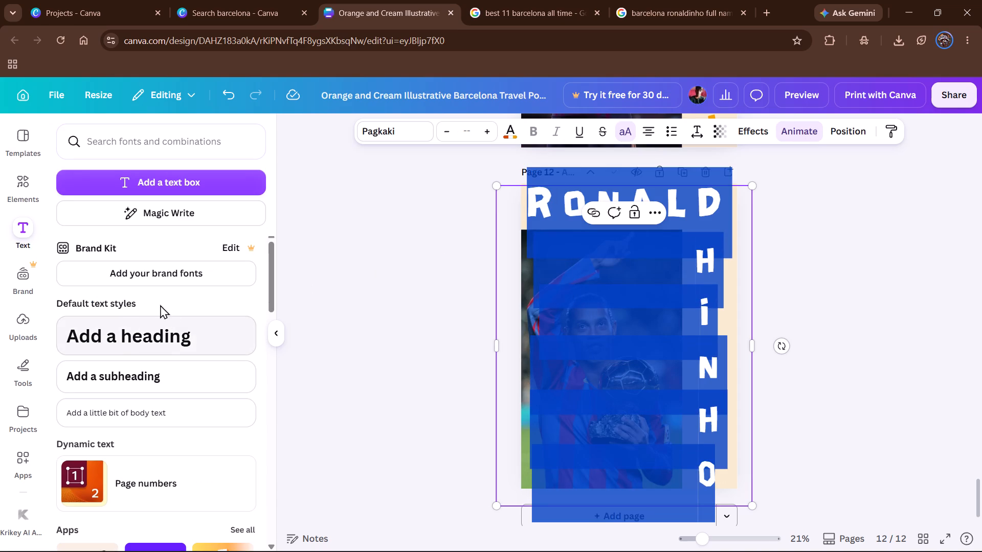
click(806, 129)
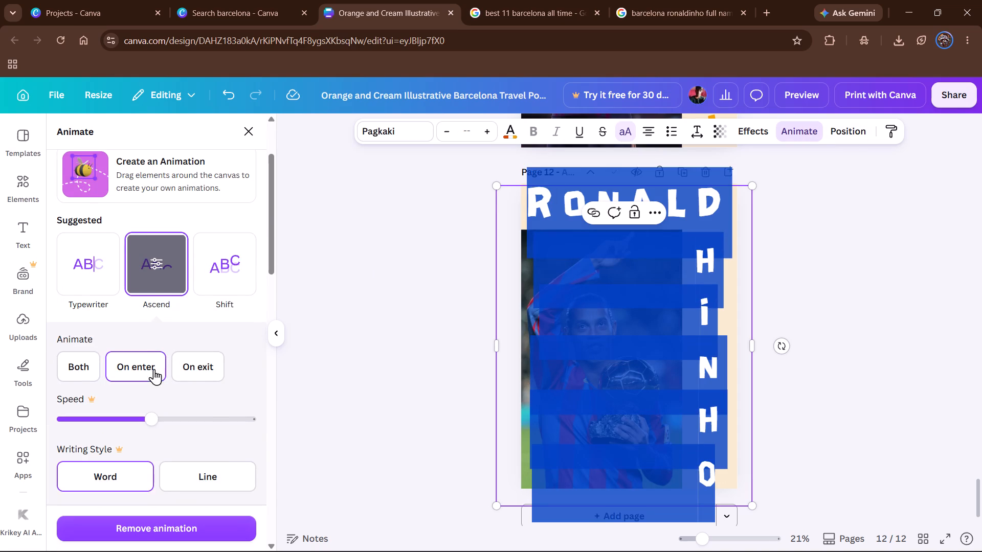
click(249, 268)
click(834, 344)
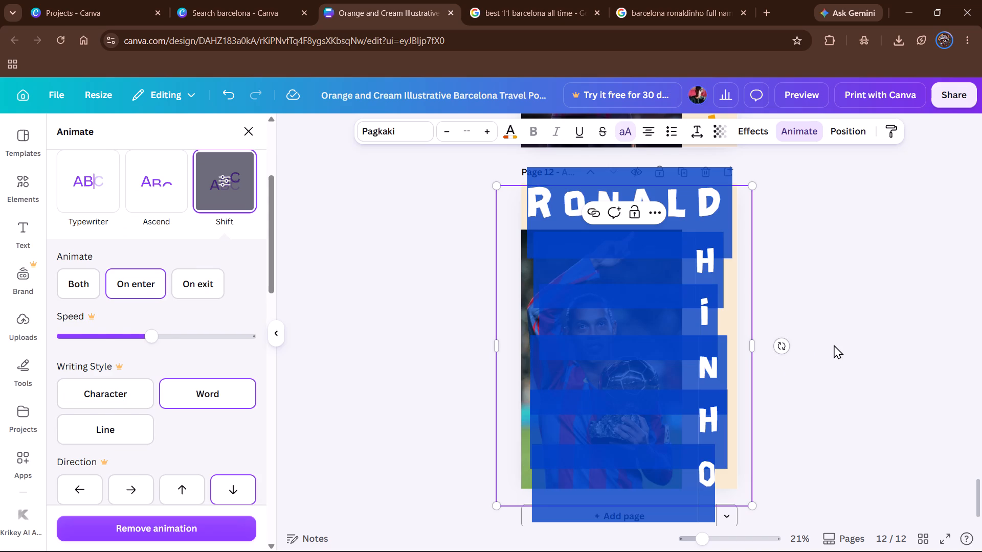
click(881, 320)
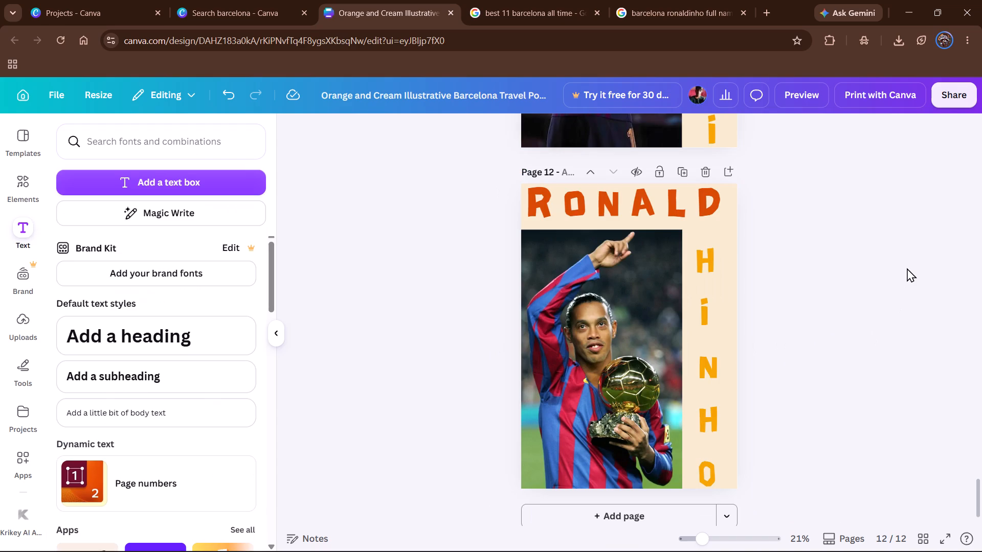
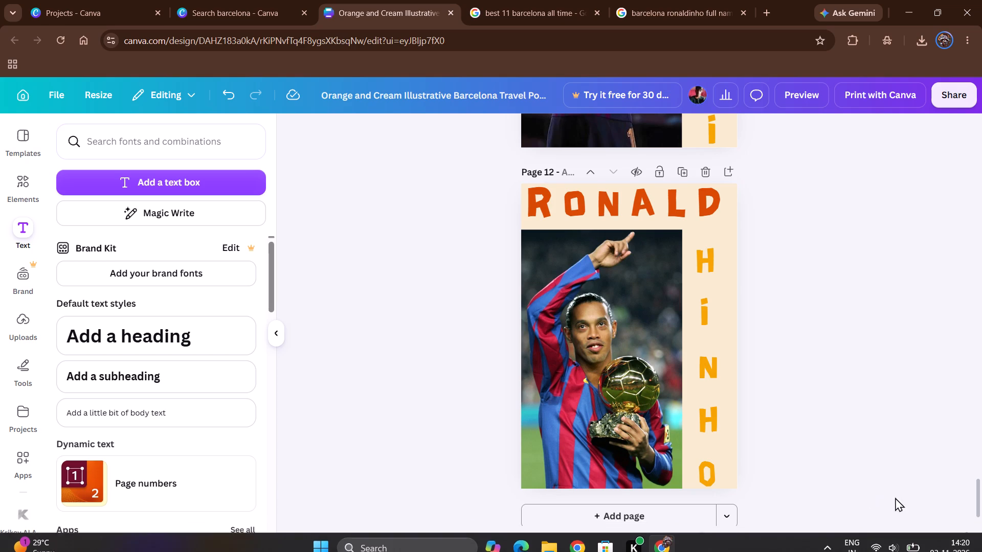
Add a new blank page after the Ronaldinho page at the end of the design.
scroll(760, 372, down, 1)
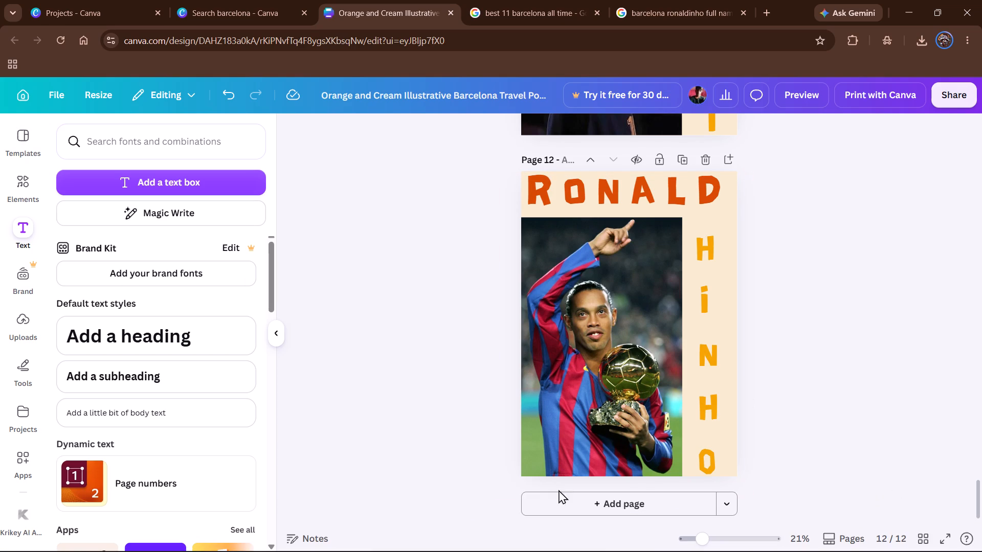
click(573, 501)
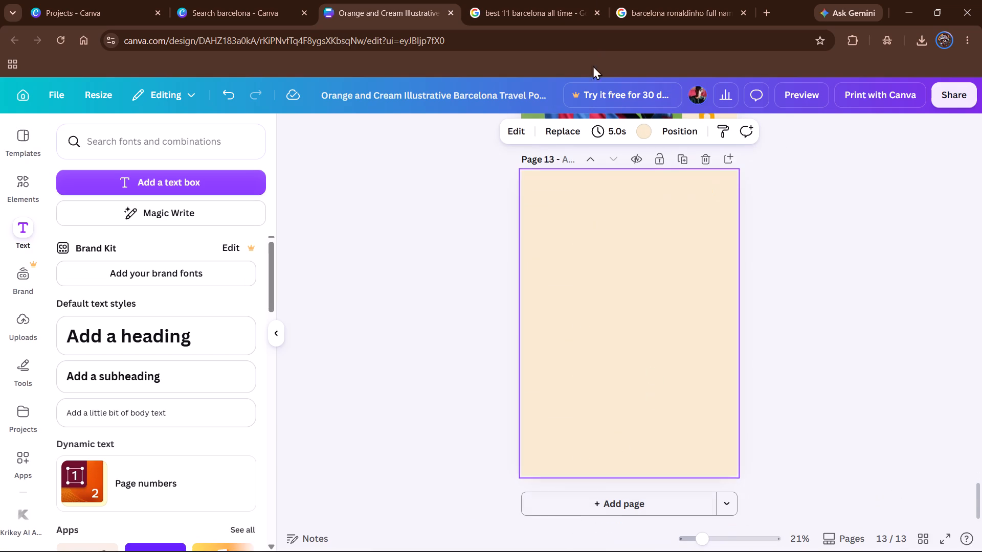
Copy the name Johan Cruyff from the best Barcelona 11 list and run a Google image search for it.
click(573, 0)
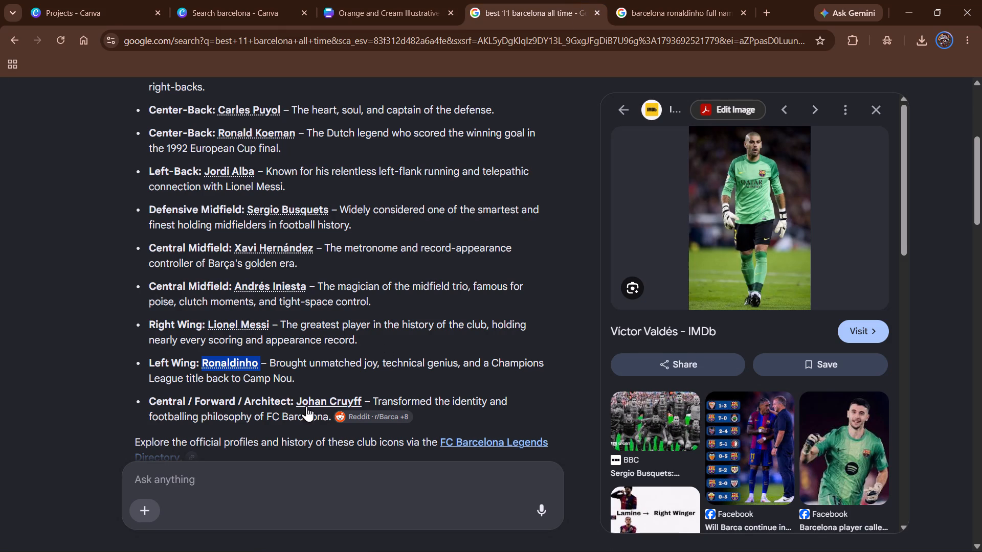
drag(361, 403, 298, 400)
key(ctrl+c)
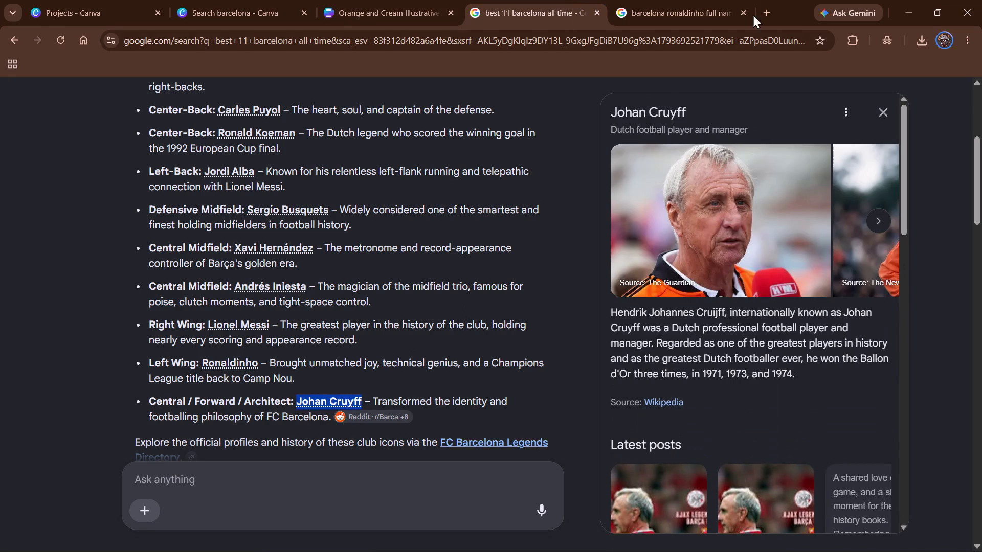
click(691, 0)
click(575, 103)
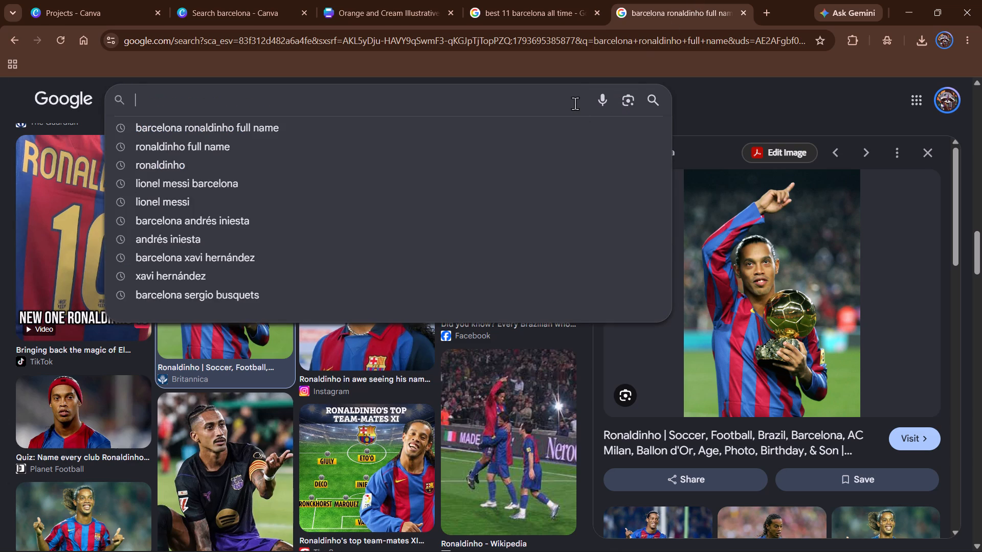
key(ctrl+v)
key(Return)
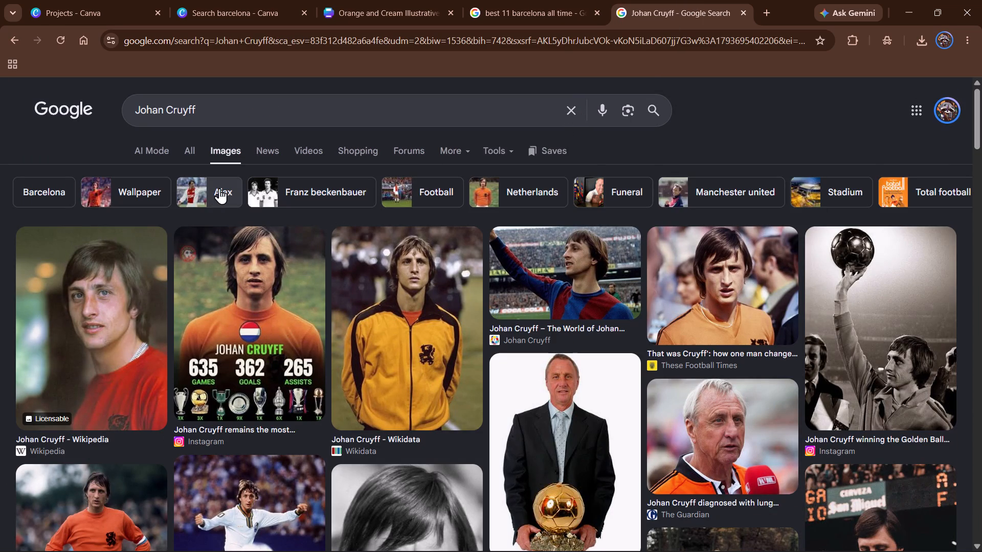
Refine the image search to "johan cruyff barcelona", without the word jersey.
click(443, 126)
key(space)
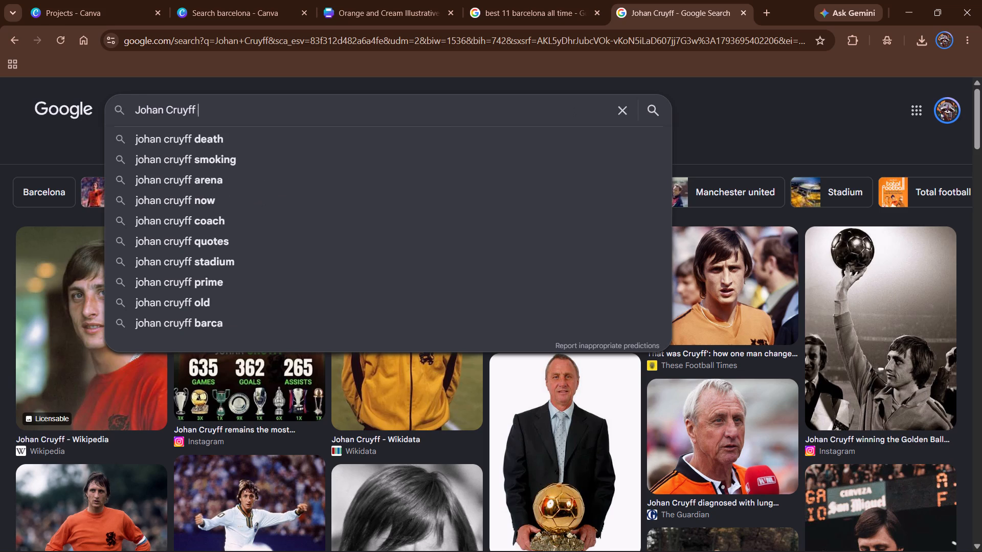
text(b)
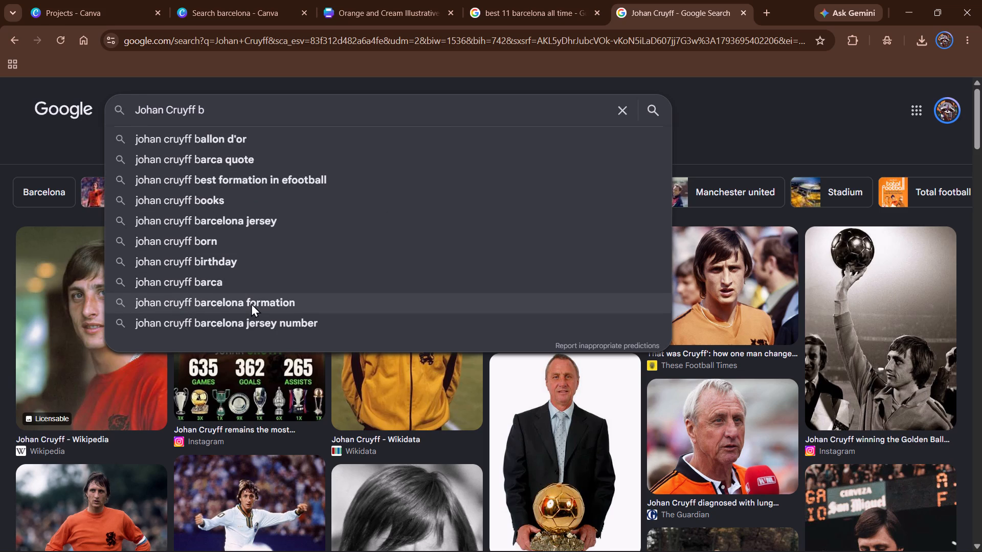
click(266, 224)
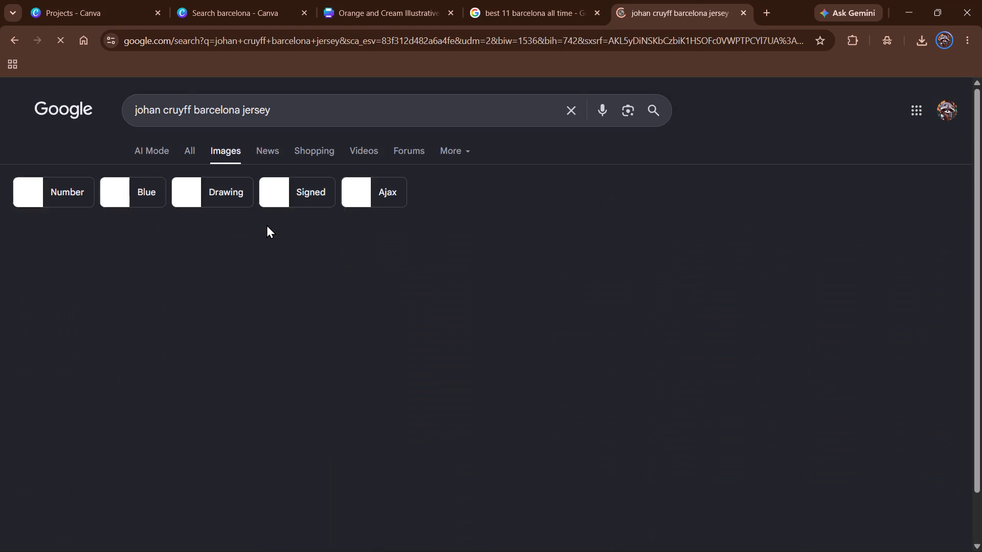
click(280, 115)
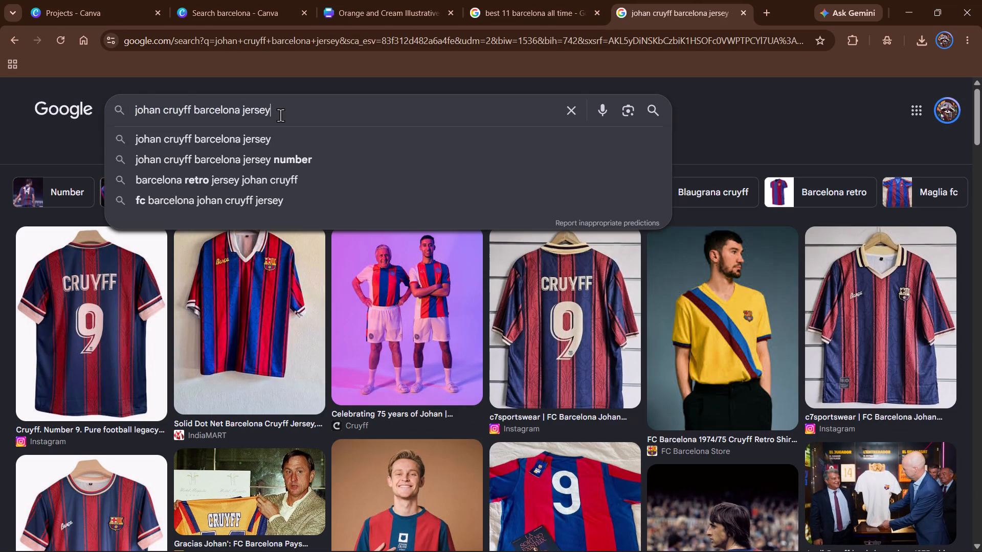
key(BackSpace)
key(BackSpace)
key(BackSpace)
key(BackSpace)
key(BackSpace)
key(BackSpace)
key(BackSpace)
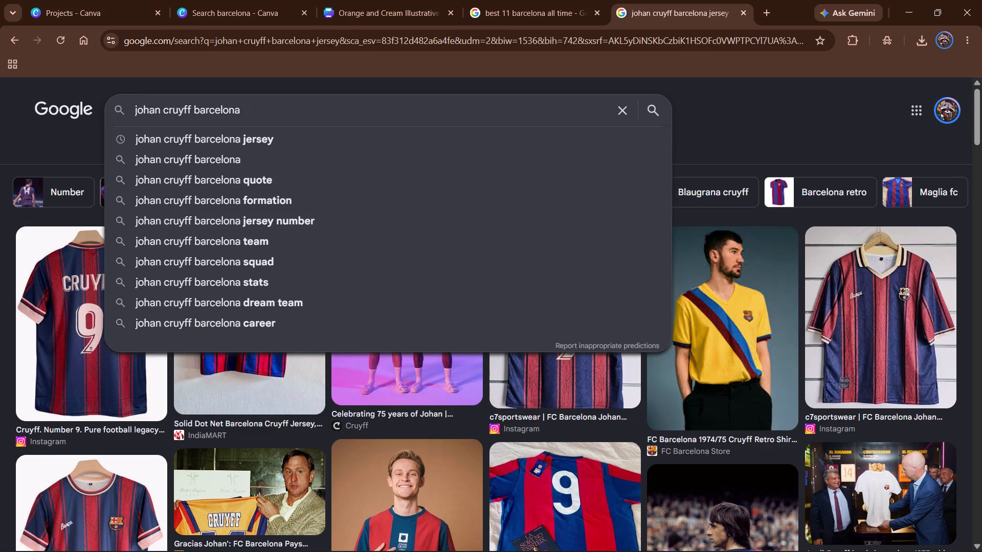
key(Return)
key(plus)
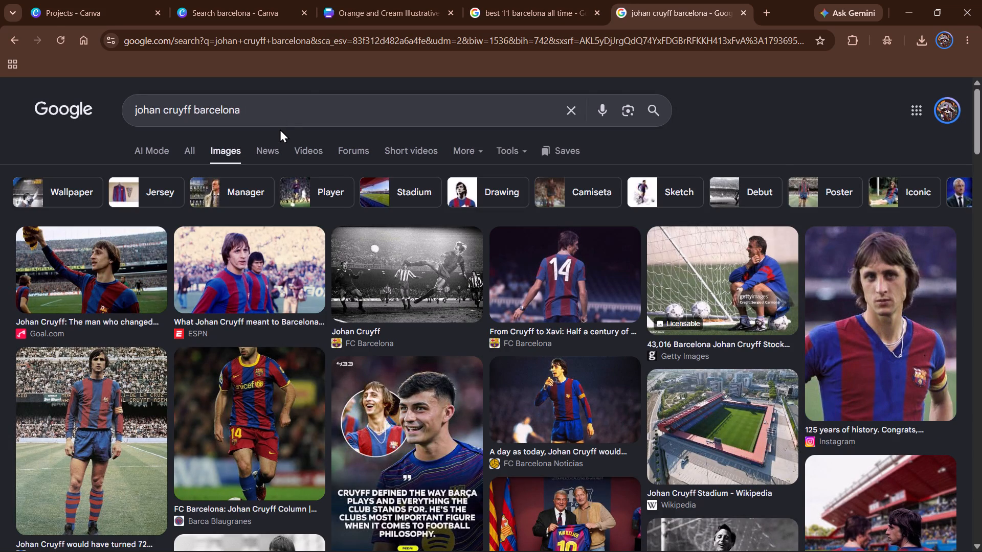
Examine the image results for a suitable portrait photo of Johan Cruyff in Barcelona kit.
scroll(534, 381, down, 5)
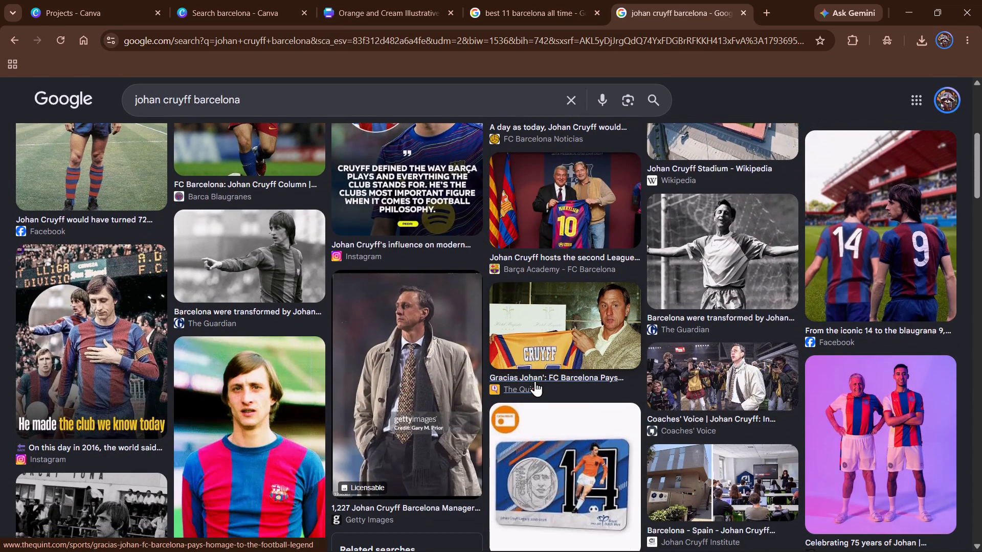
scroll(535, 381, down, 5)
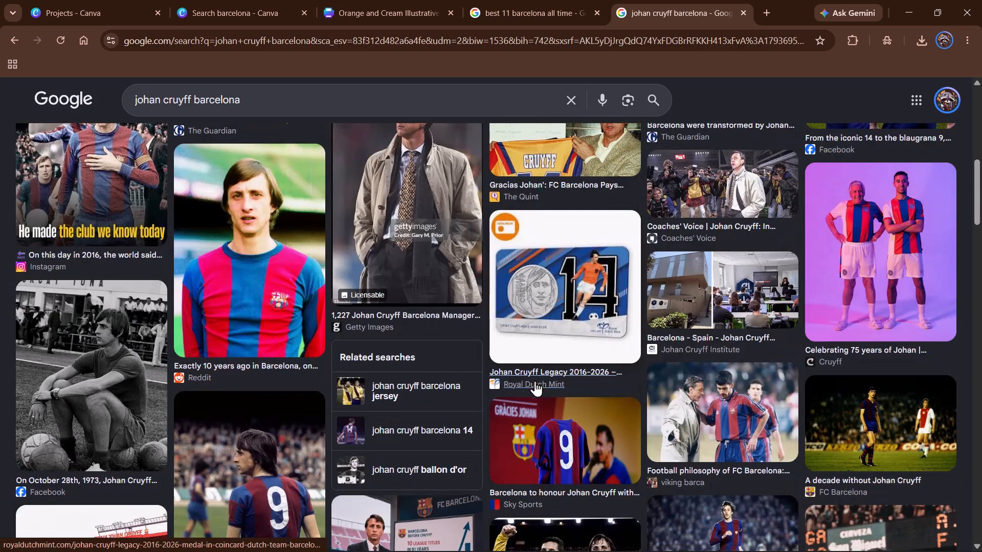
scroll(535, 381, down, 1)
scroll(535, 381, up, 7)
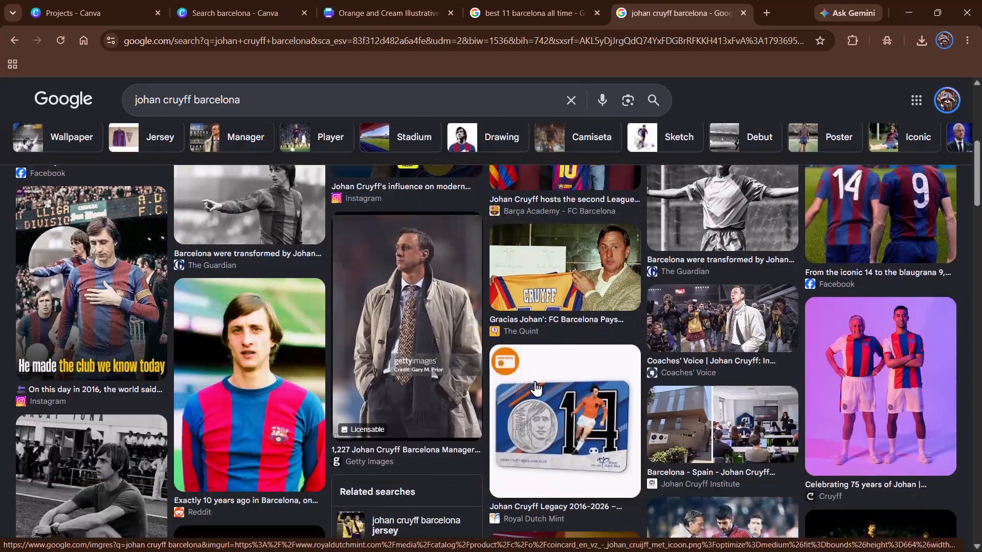
scroll(535, 381, up, 2)
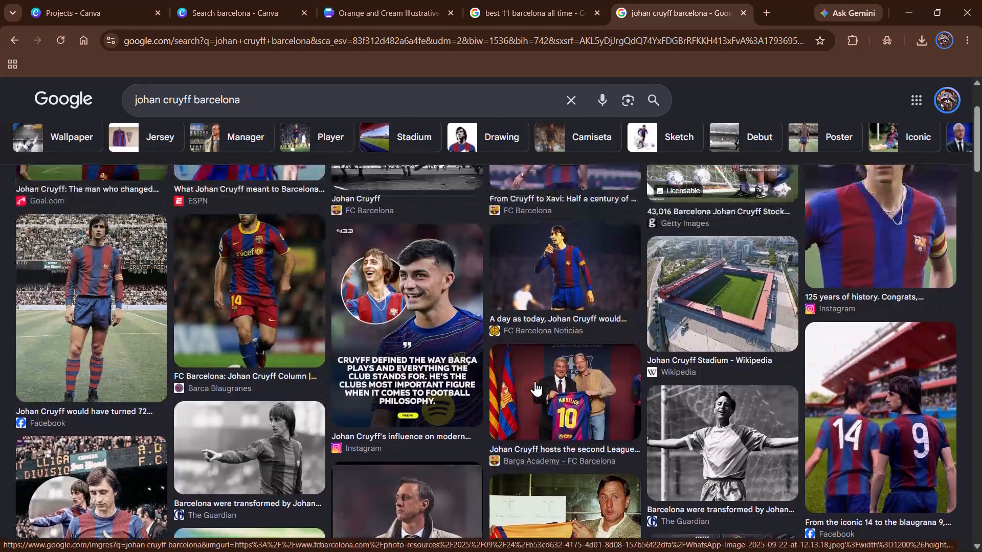
scroll(535, 381, up, 3)
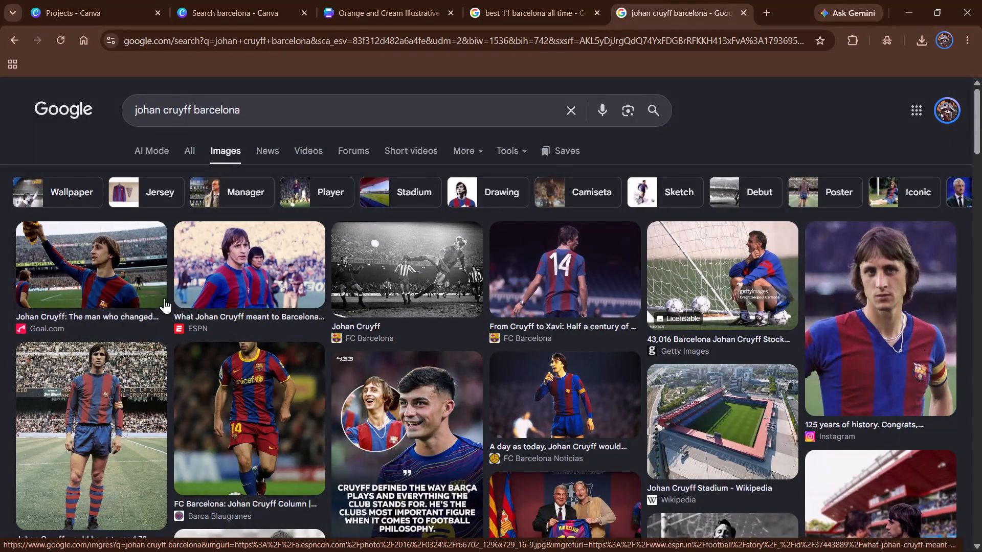
scroll(232, 365, down, 14)
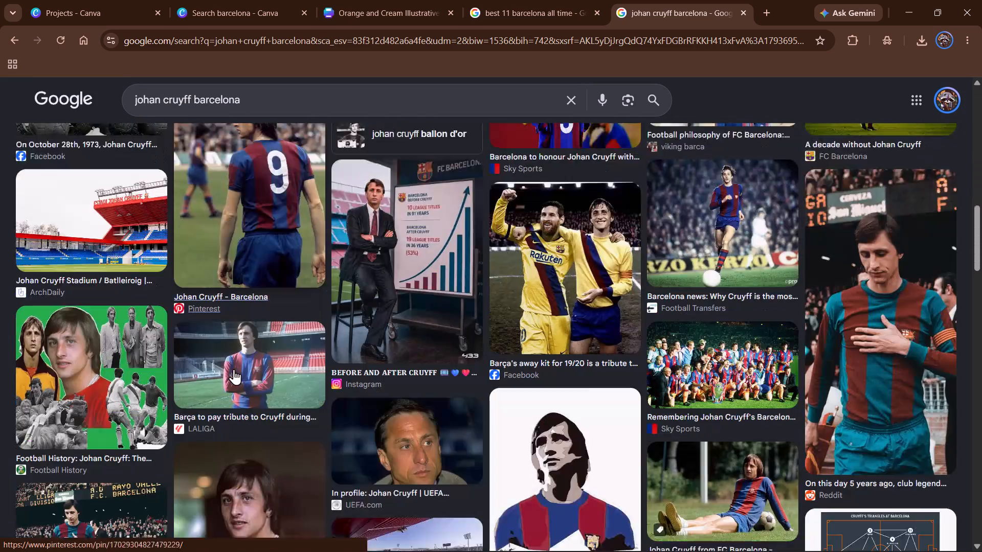
scroll(234, 369, down, 2)
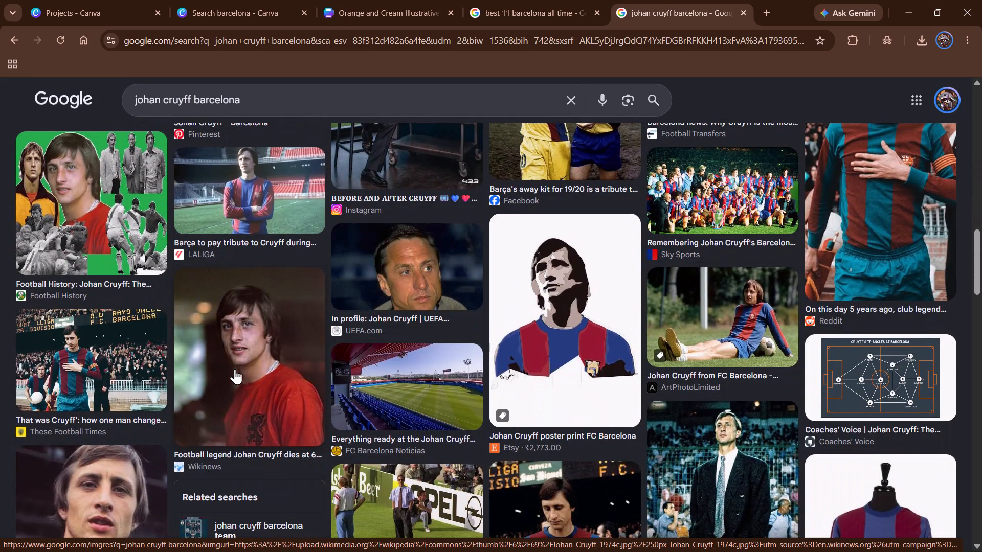
scroll(325, 413, up, 3)
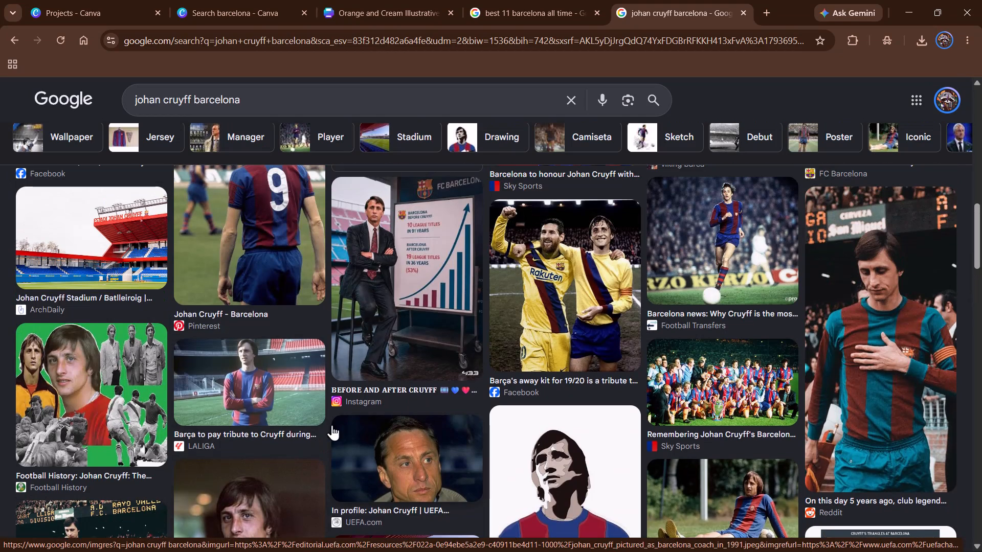
Save the Reddit photo of Cruyff with his hand on his chest as cagqq85i9xo61.jpg in the Certificates folder.
click(839, 377)
right_click(756, 327)
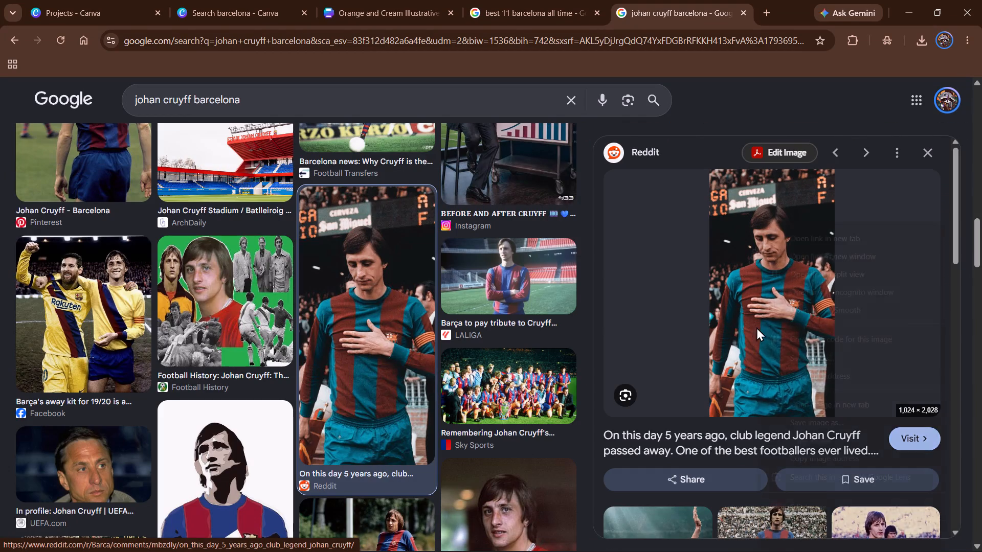
click(830, 422)
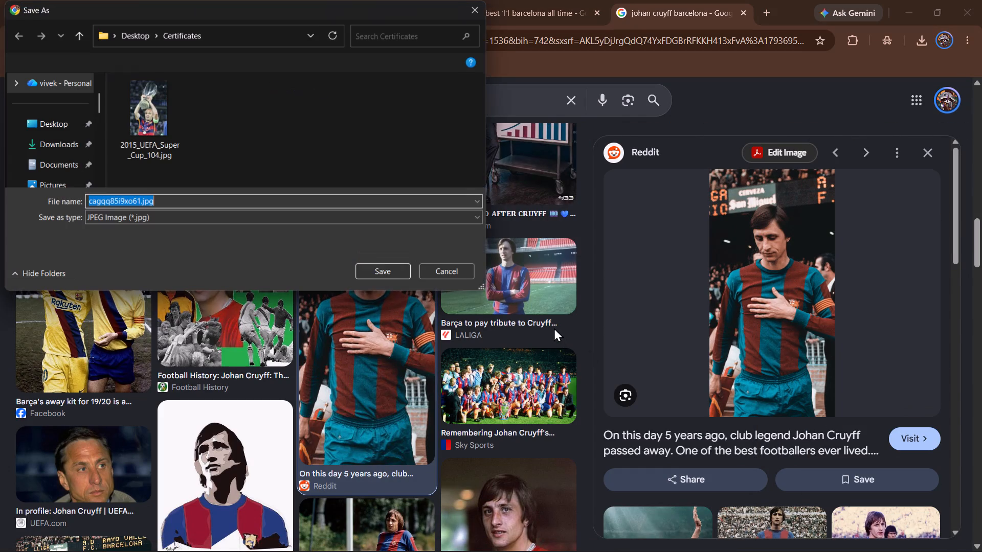
click(392, 270)
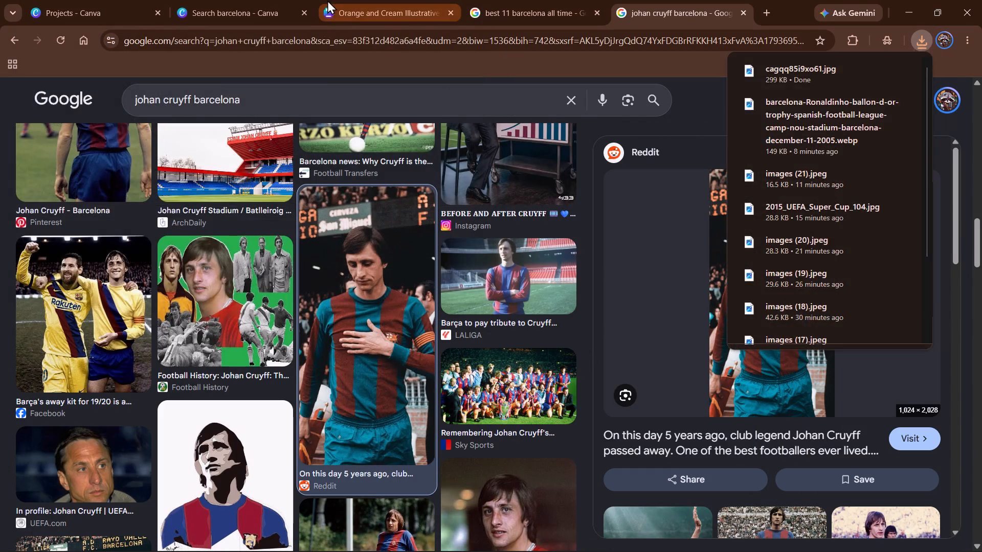
Switch back to the Canva poster design and upload cagqq85i9xo61.jpg from the Certificates folder.
click(327, 0)
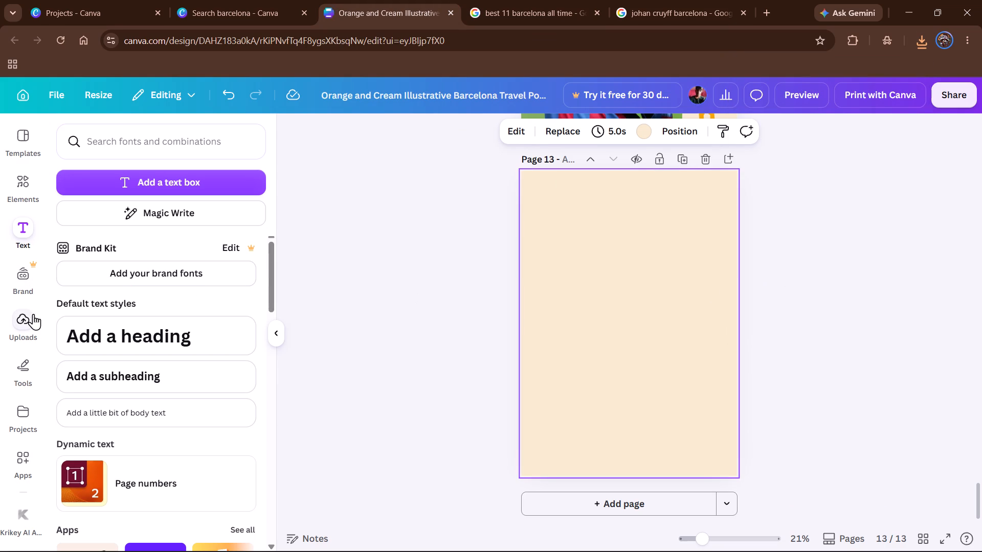
click(33, 314)
click(122, 184)
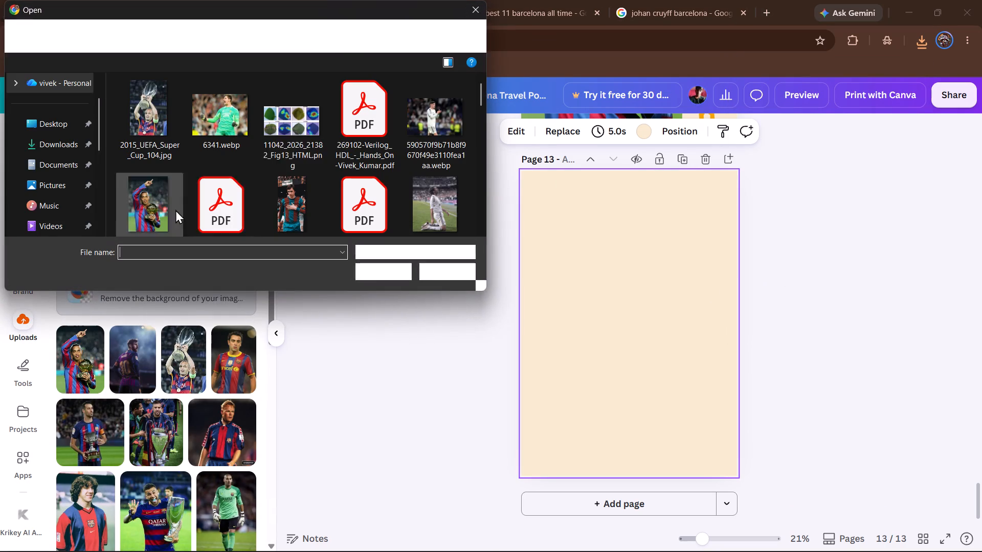
click(306, 189)
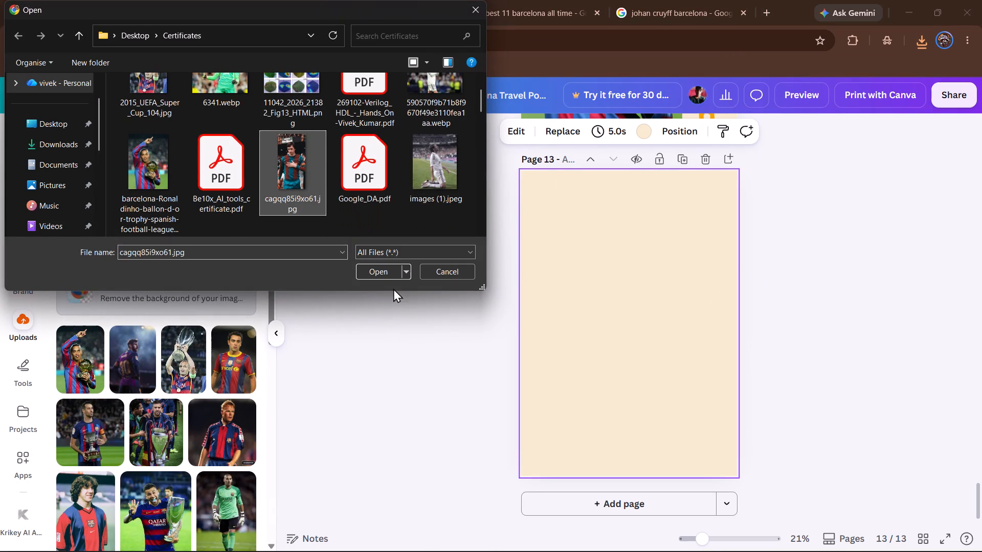
click(379, 271)
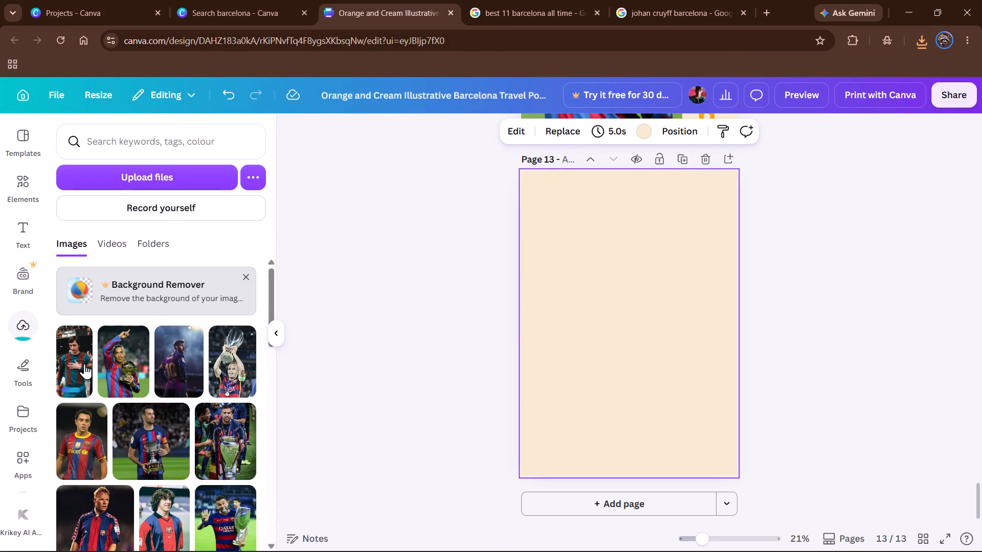
Place the Cruyff photo on page 13 and enlarge it against the left and bottom edges, leaving blank strips above and to the right.
click(84, 363)
drag(636, 377, 619, 379)
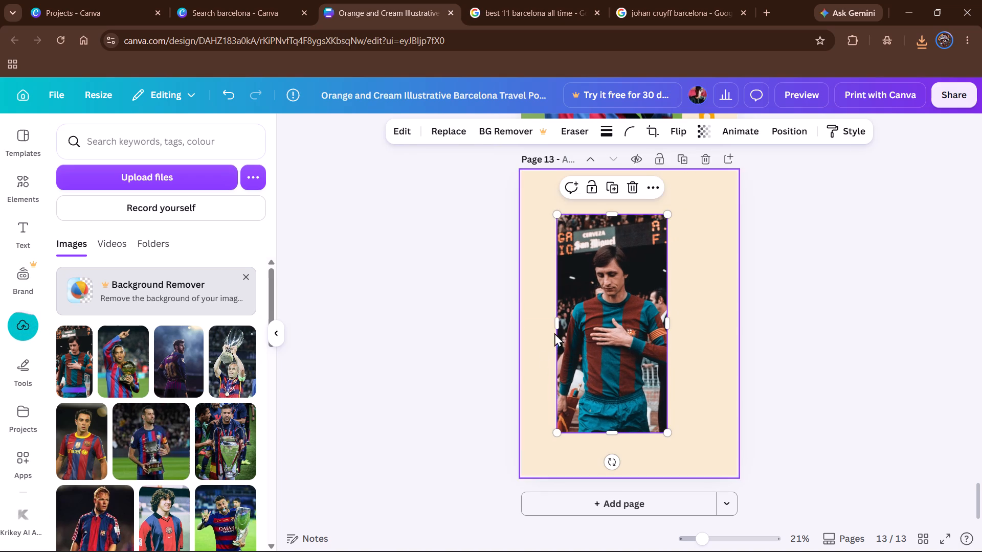
drag(559, 327, 521, 334)
drag(599, 431, 599, 473)
drag(663, 344, 678, 347)
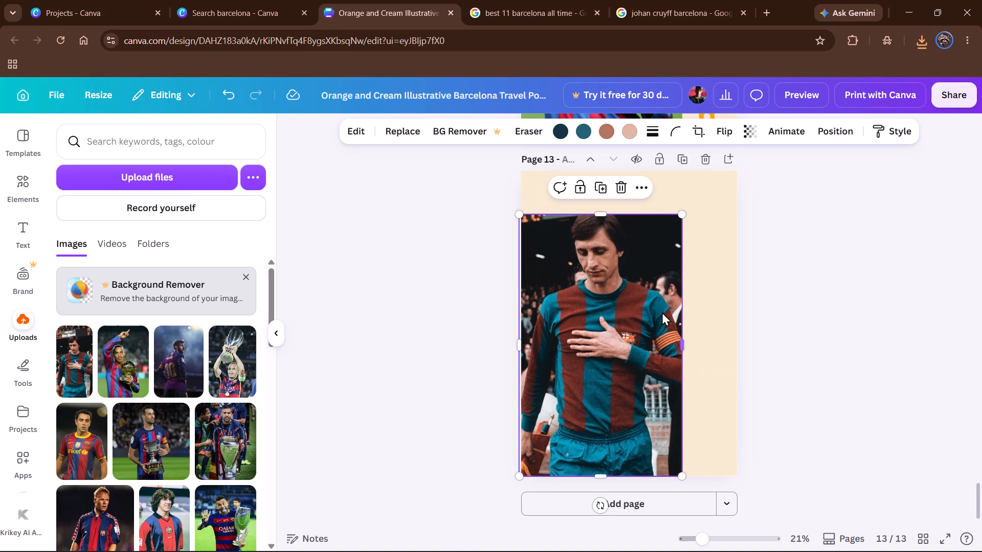
drag(602, 210, 605, 199)
drag(605, 237, 605, 257)
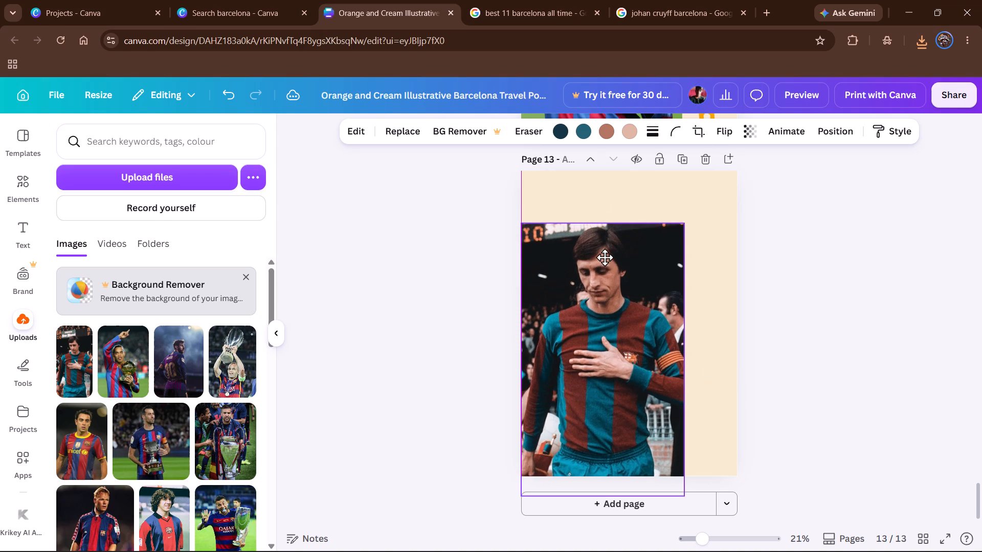
drag(605, 257, 604, 259)
drag(606, 289, 610, 281)
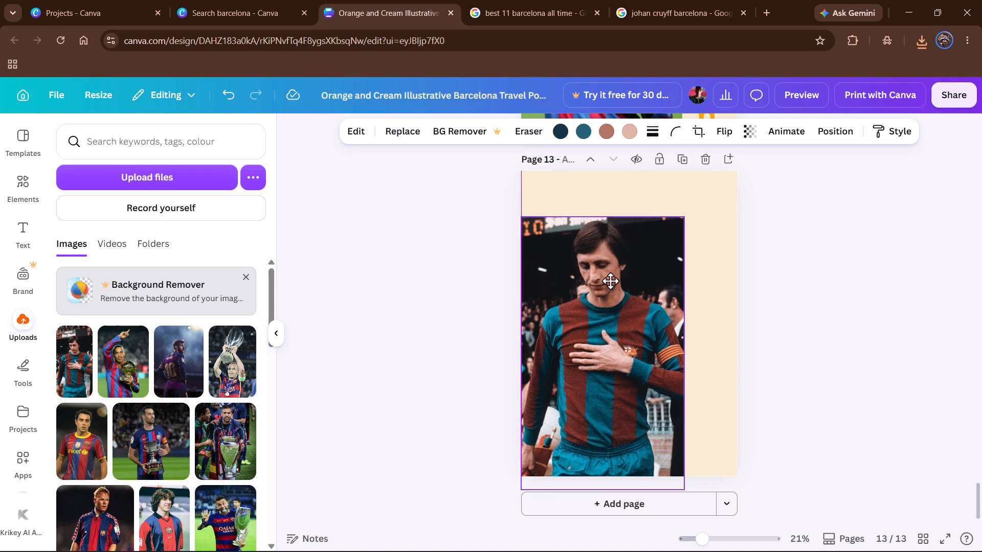
drag(610, 281, 608, 280)
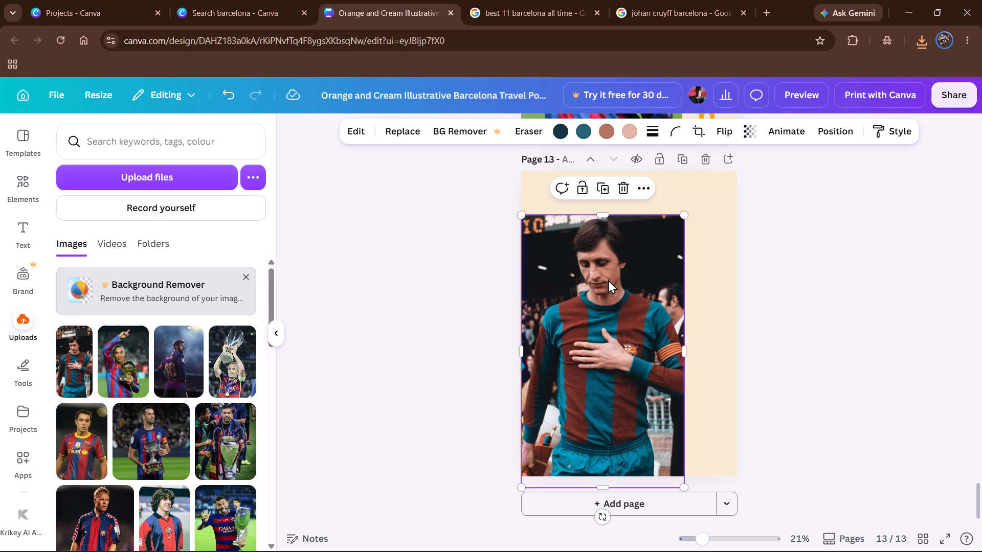
click(774, 319)
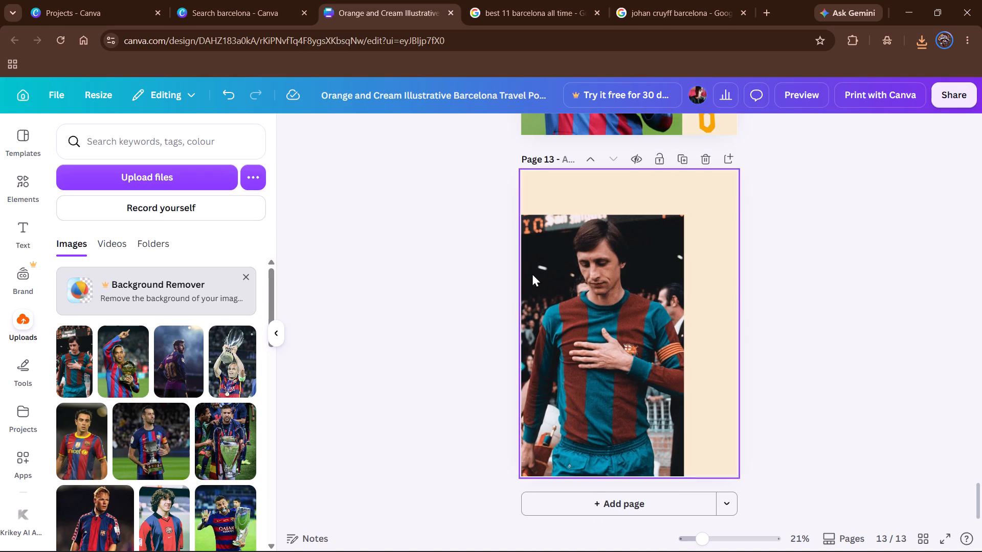
Add the text "johan" at font size 240 and place it in the blank strip above the Cruyff photo on page 13.
click(19, 231)
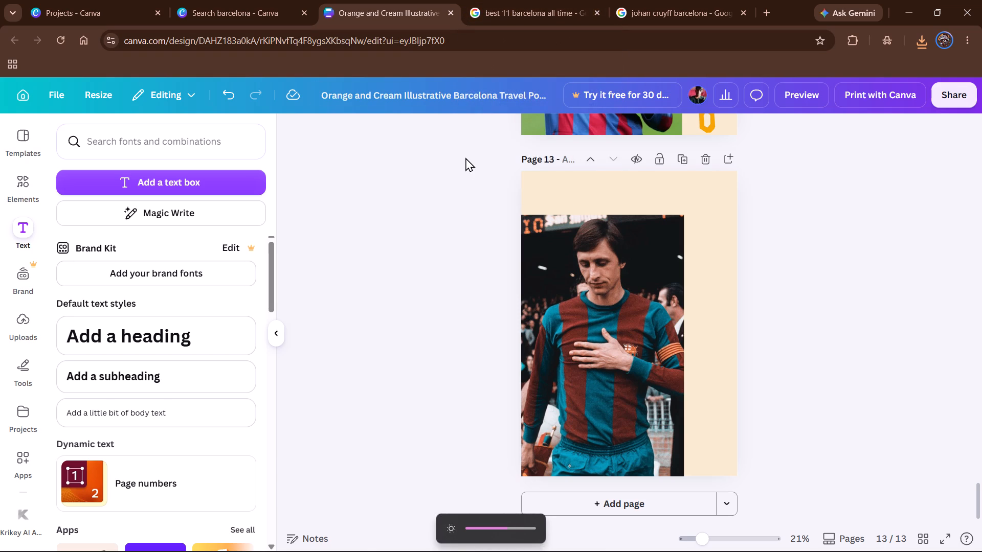
click(171, 182)
text(johan)
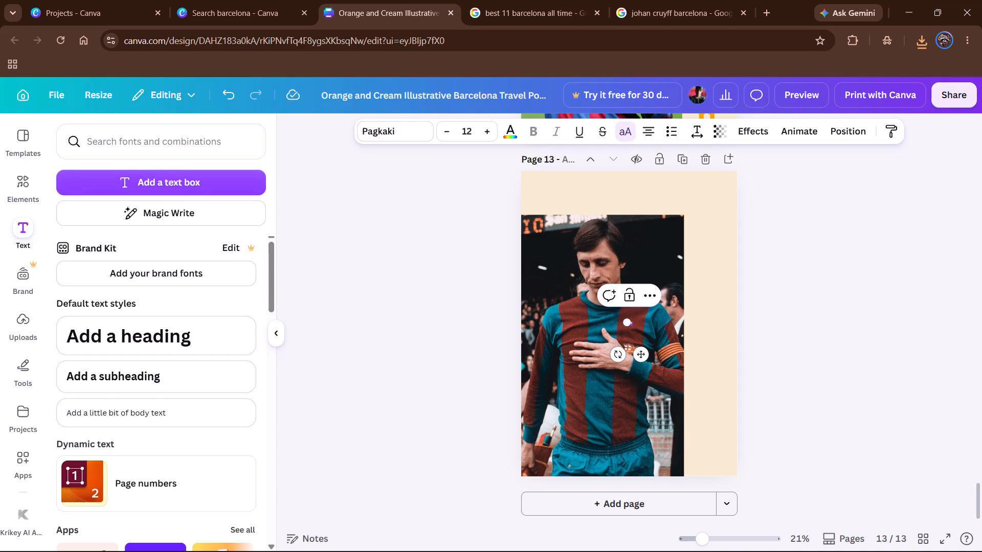
key(ctrl+a)
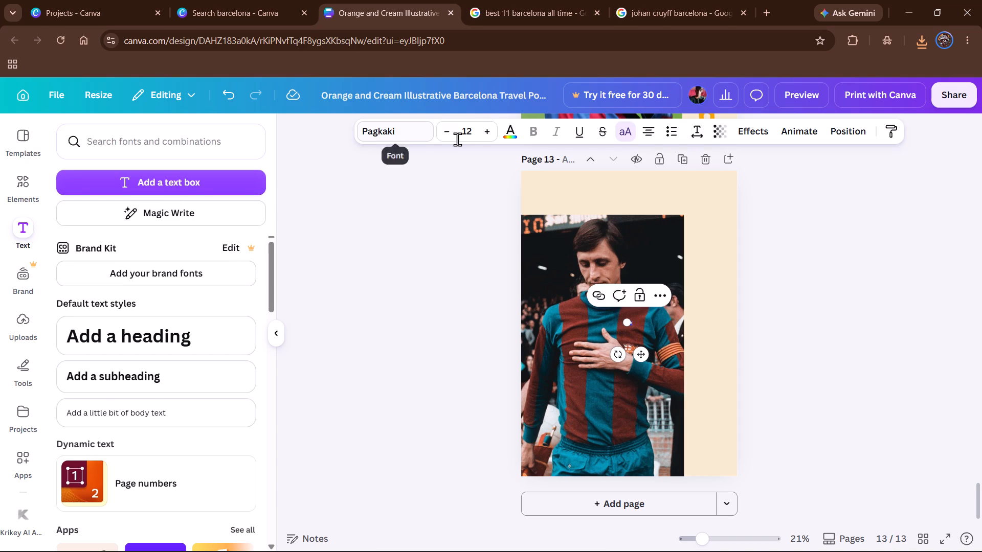
click(476, 128)
key(BackSpace)
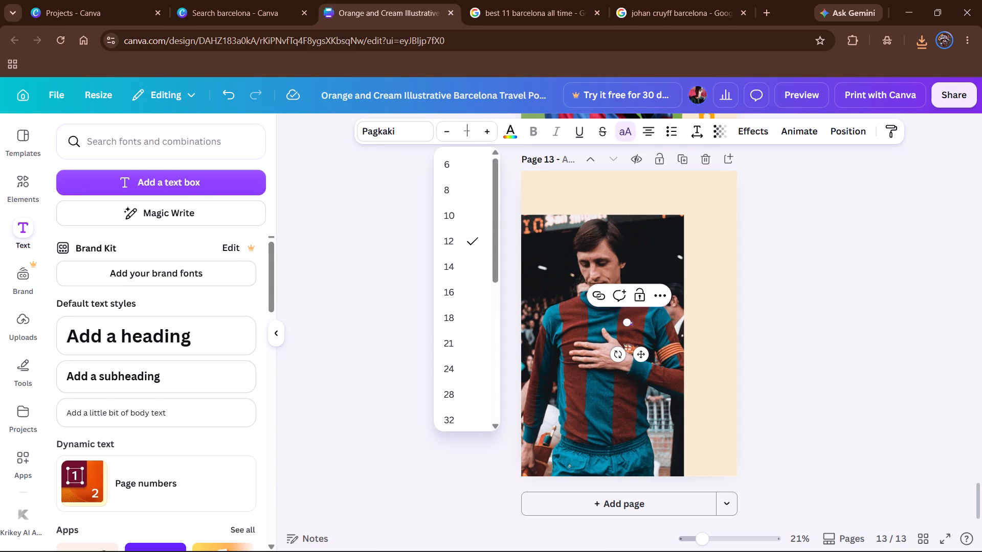
text(240)
key(Return)
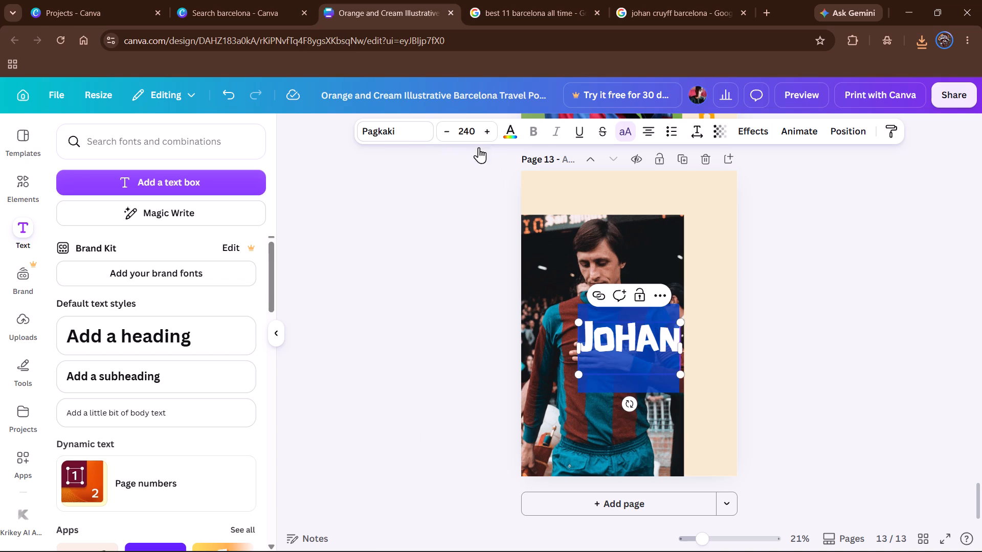
click(712, 401)
drag(618, 362, 618, 334)
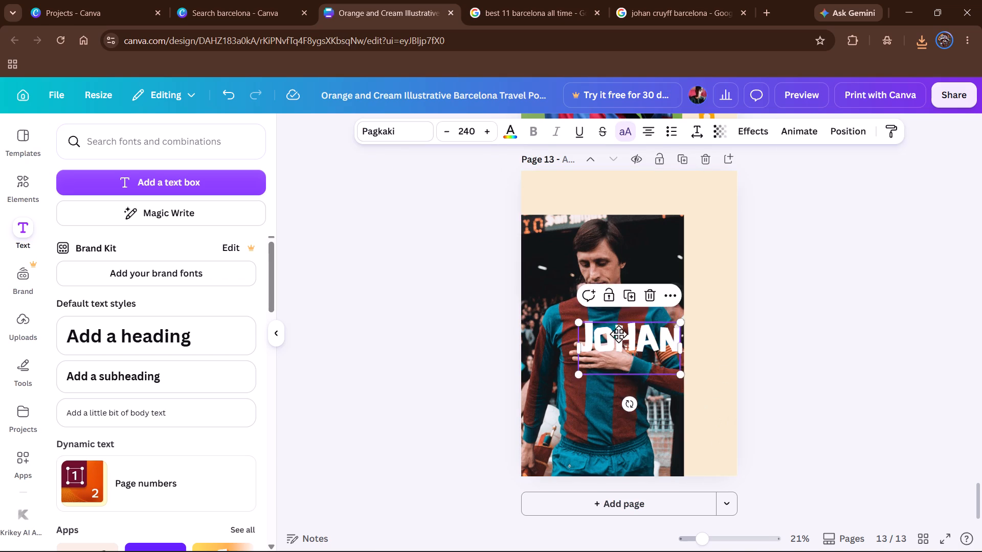
drag(618, 334, 603, 220)
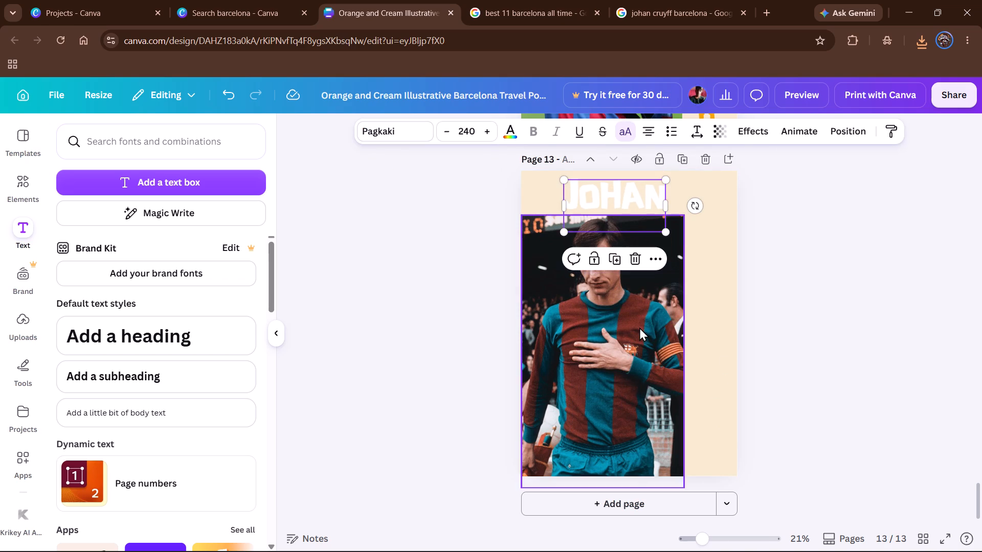
Shift the Cruyff photo slightly left on page 13.
scroll(639, 327, up, 1)
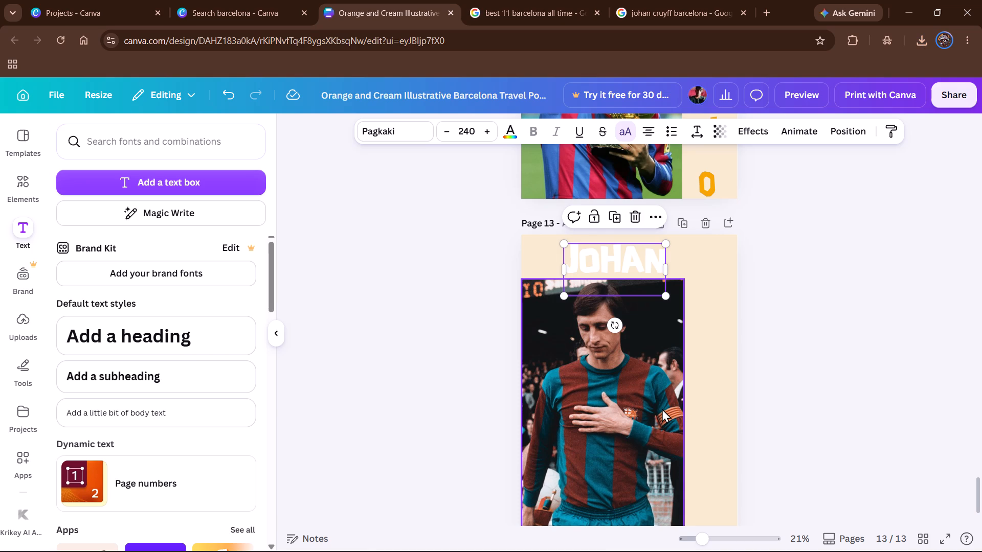
click(662, 408)
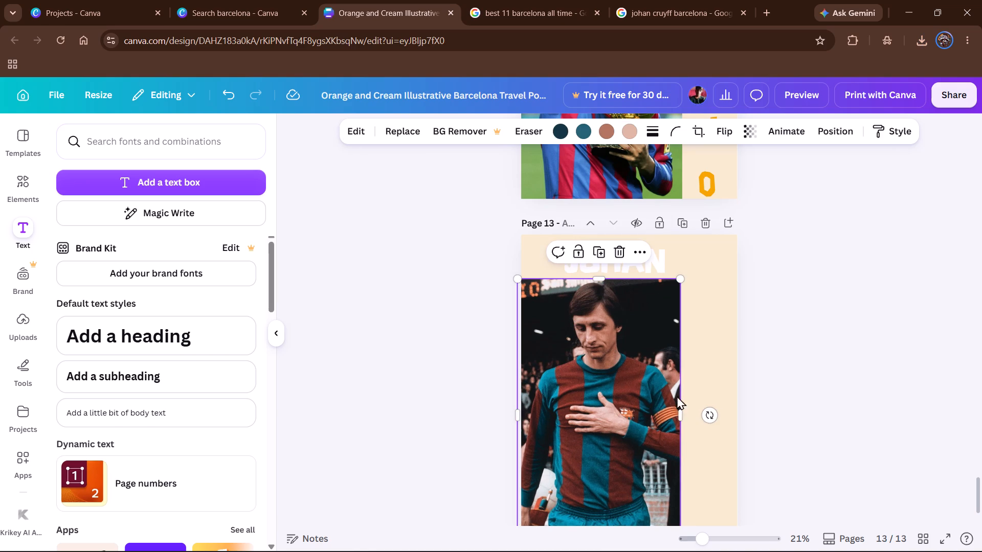
scroll(691, 387, down, 1)
scroll(691, 387, up, 1)
Enlarge the JOHAN text to size 311 and align it above the photo, flush with the photo's right edge.
click(657, 270)
click(493, 137)
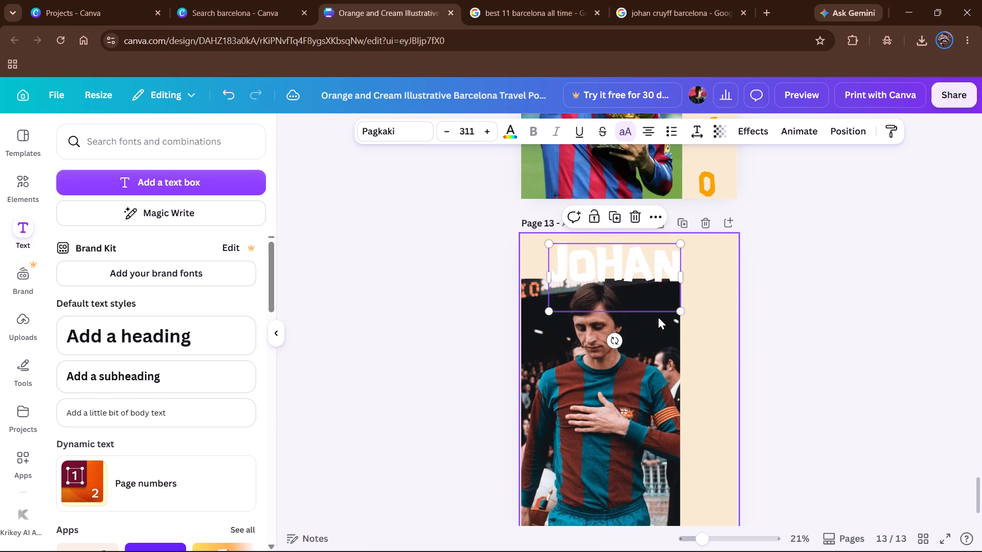
drag(658, 298, 659, 291)
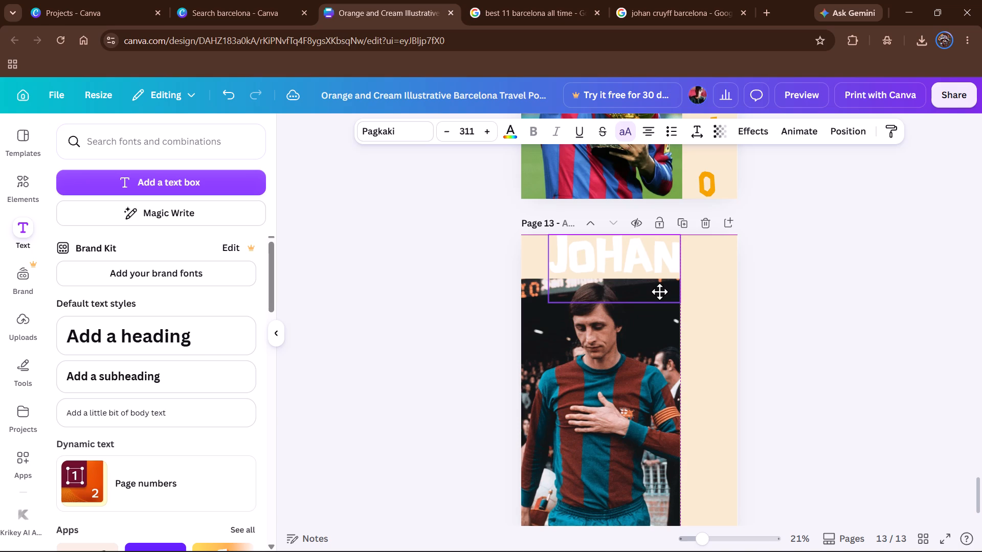
drag(659, 291, 658, 294)
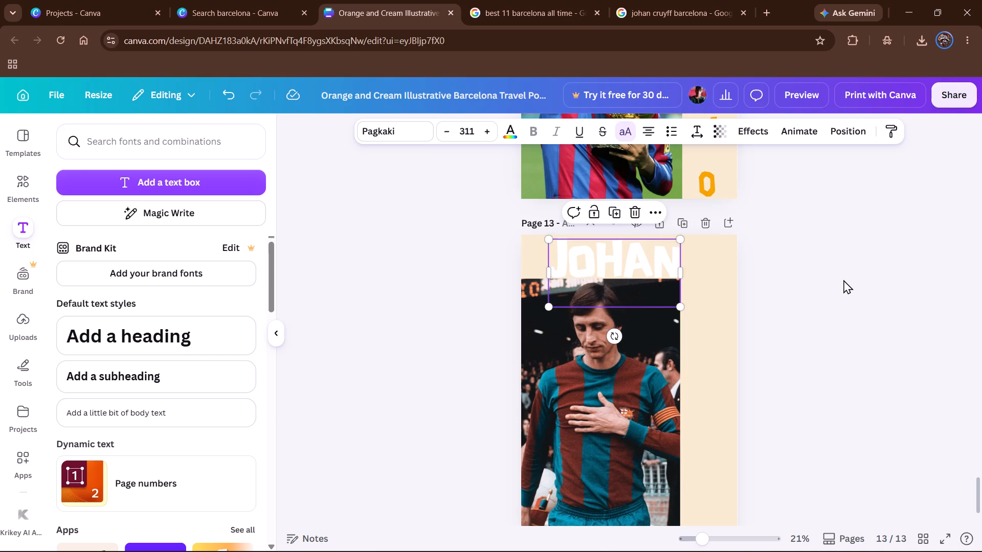
click(843, 280)
click(655, 266)
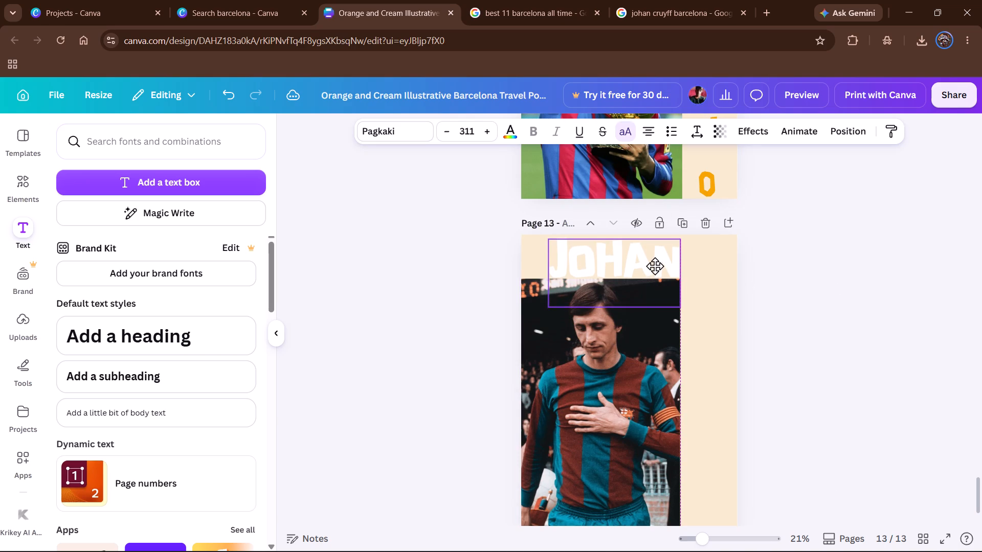
click(743, 269)
Reduce the JOHAN text to size 306 and reposition it just above the photo, flush with its right edge.
click(638, 257)
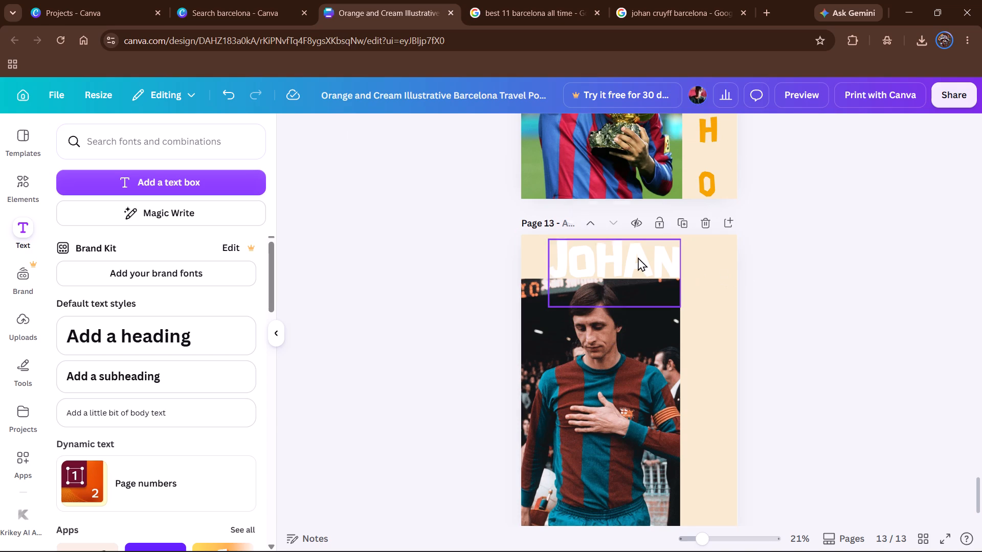
triple_click(444, 135)
click(444, 135)
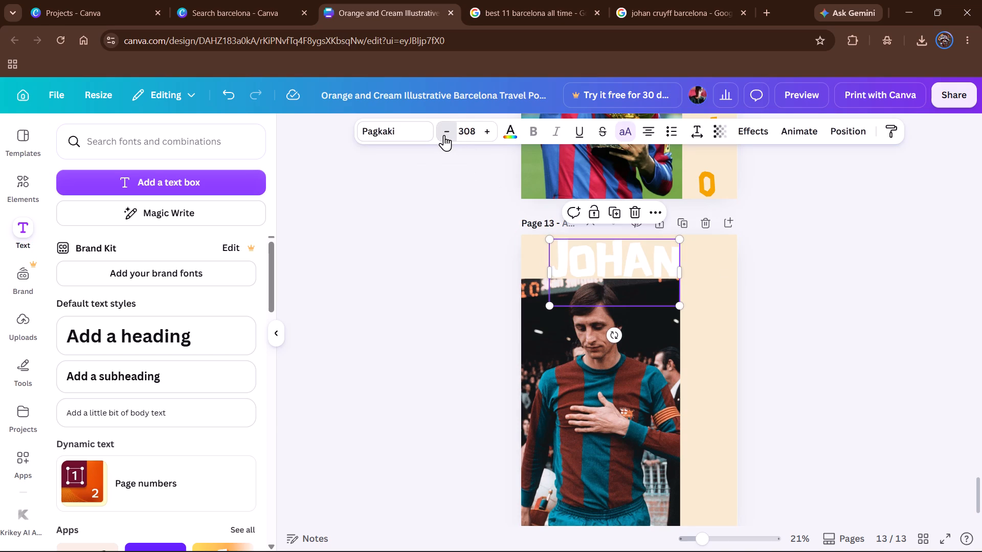
click(444, 135)
click(810, 250)
click(663, 267)
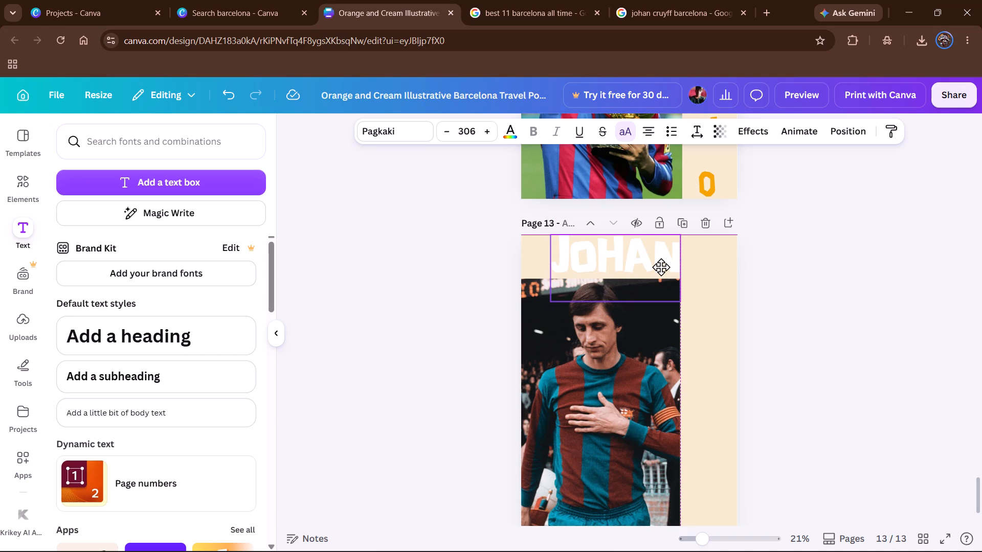
click(776, 265)
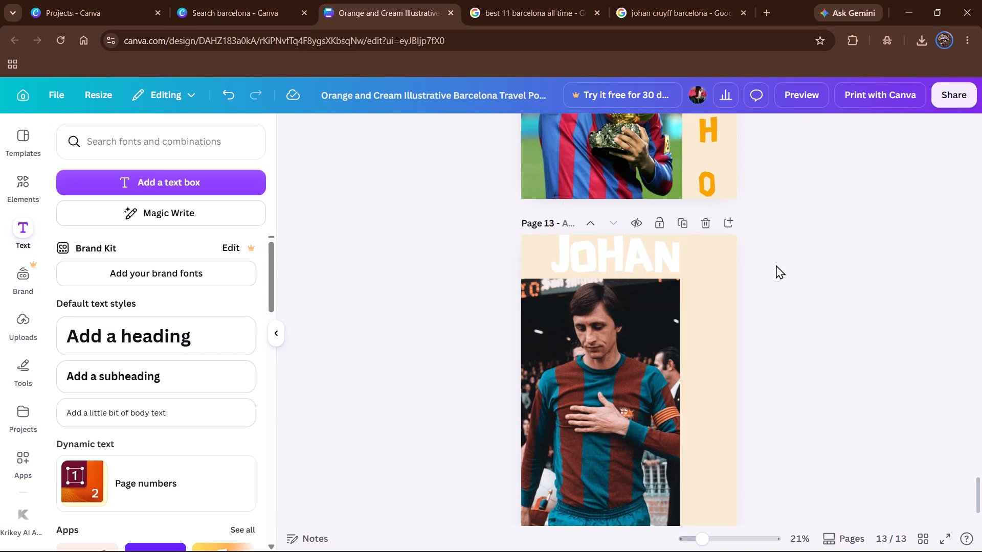
click(646, 264)
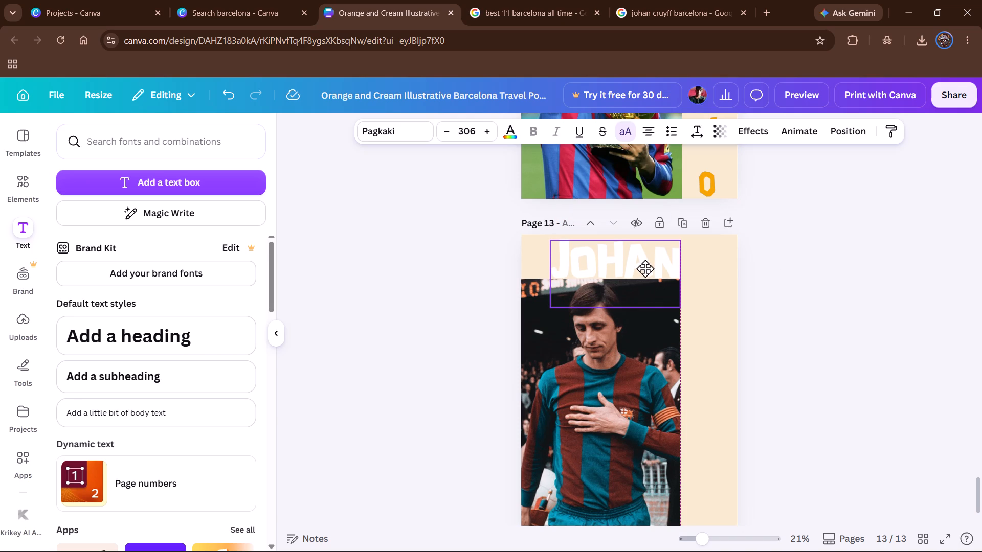
click(764, 271)
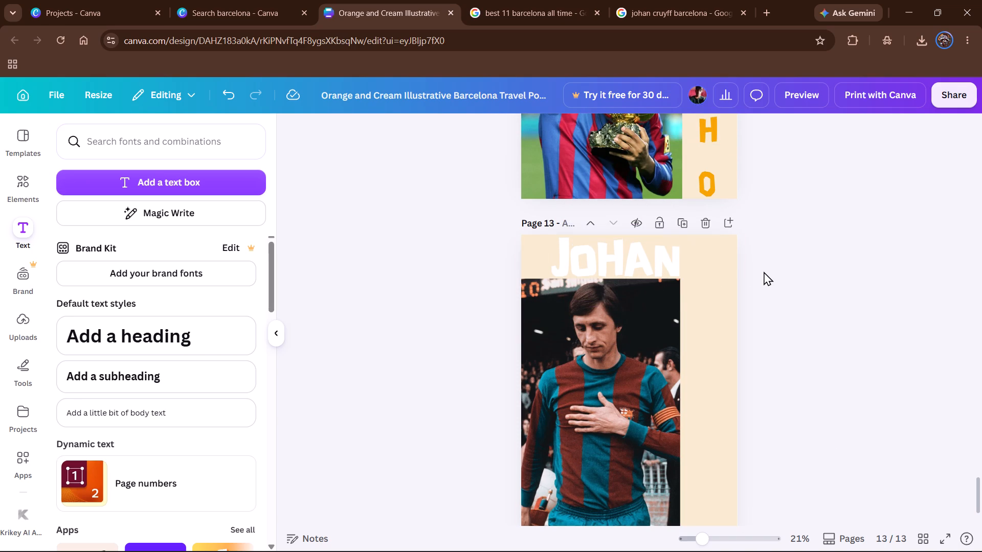
Recolour the JOHAN text with the design's dark orange-red.
click(629, 267)
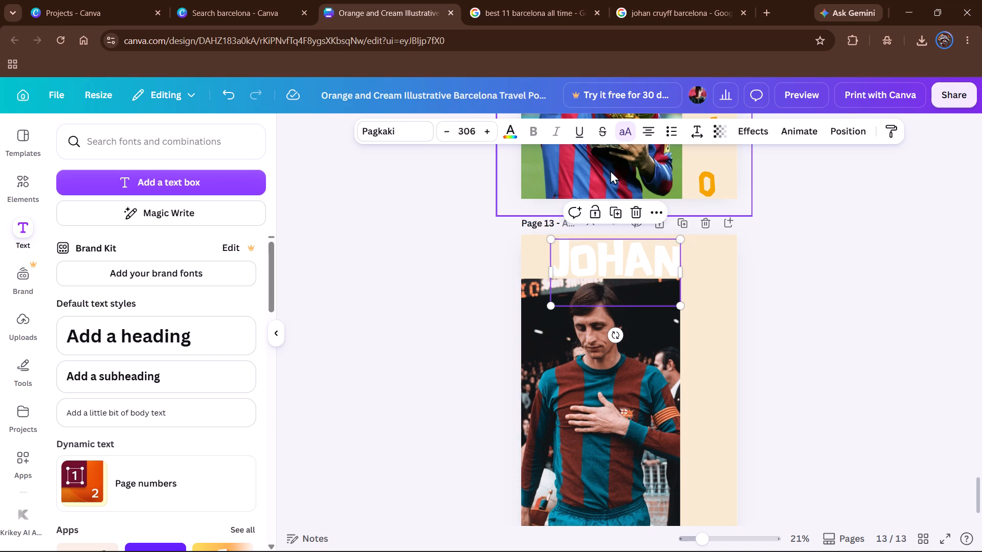
click(499, 131)
click(506, 132)
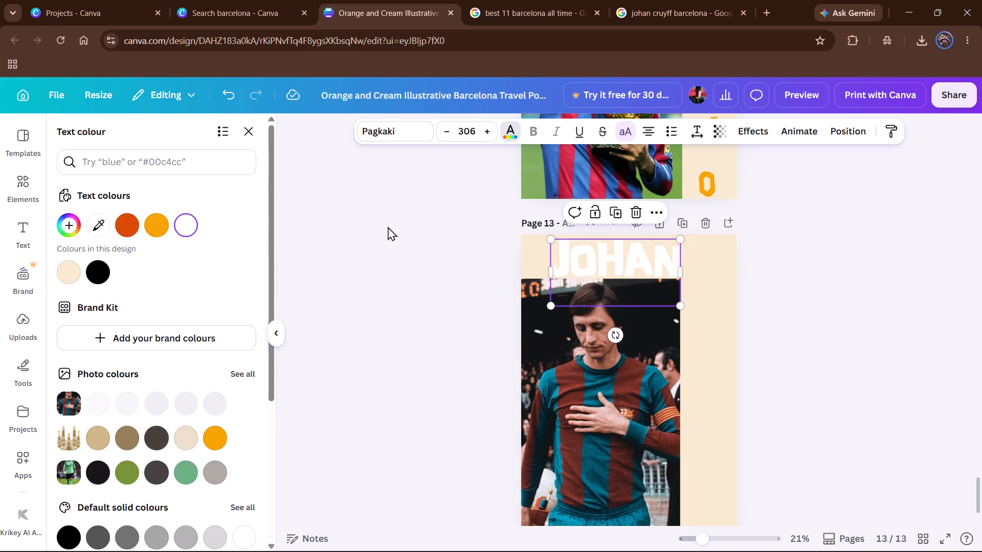
click(117, 218)
click(769, 259)
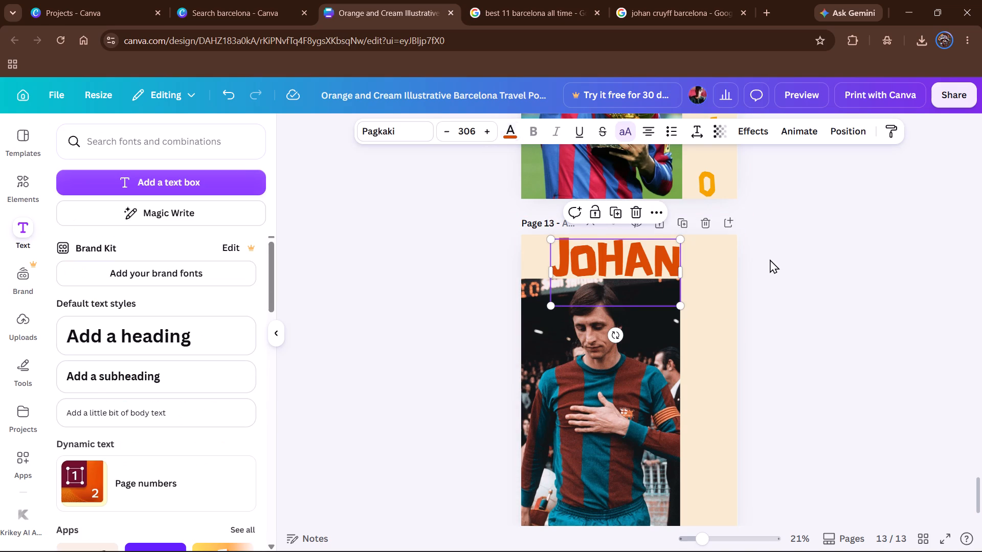
click(804, 279)
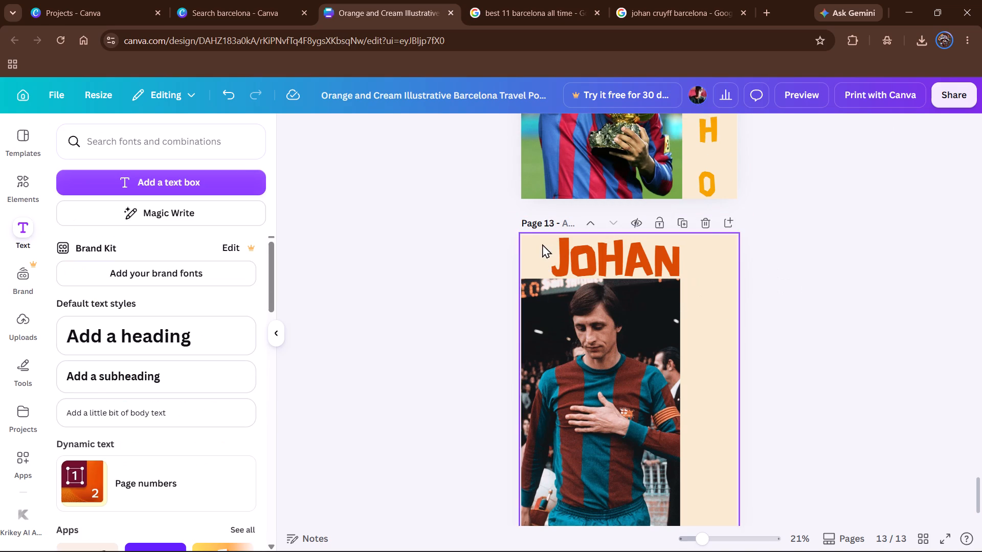
Add a text box spelling "cruff" vertically with one letter per line, and enlarge it to font size 158.
click(157, 174)
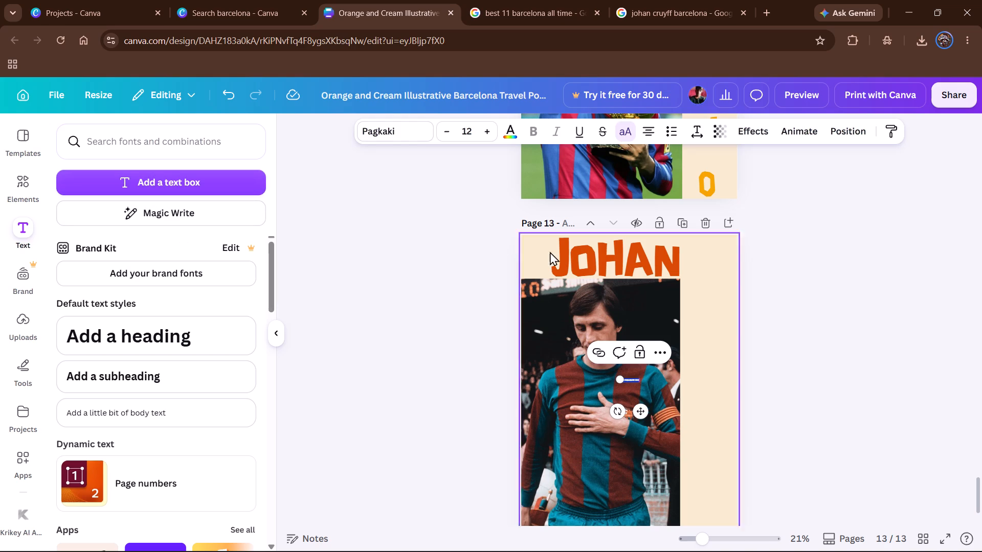
key(c)
key(Return)
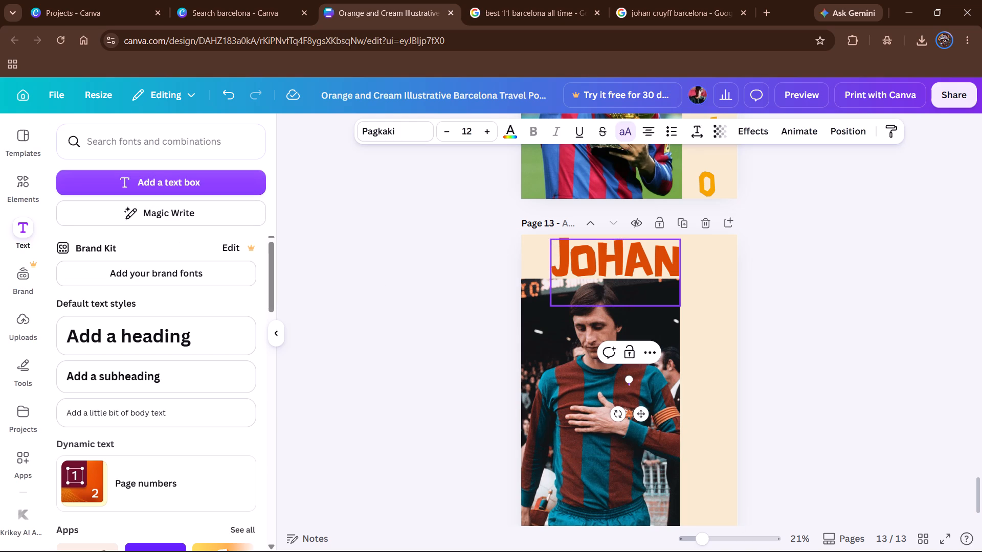
key(r)
key(Return)
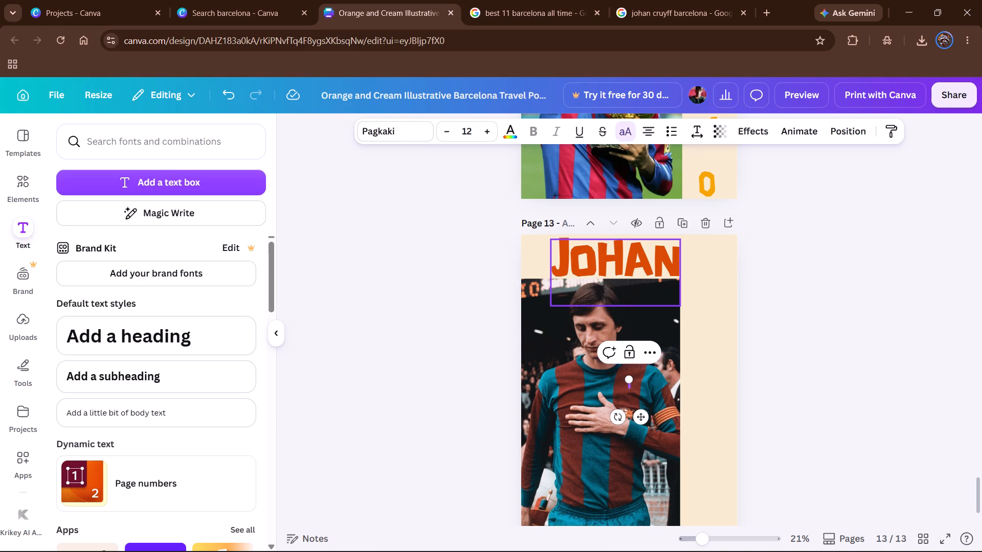
key(u)
key(Return)
key(f)
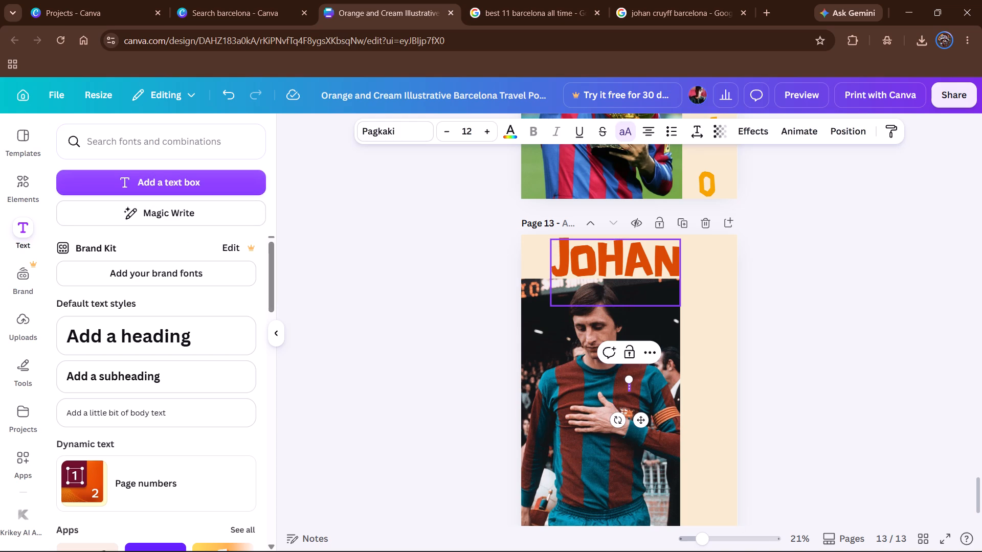
key(Return)
key(f)
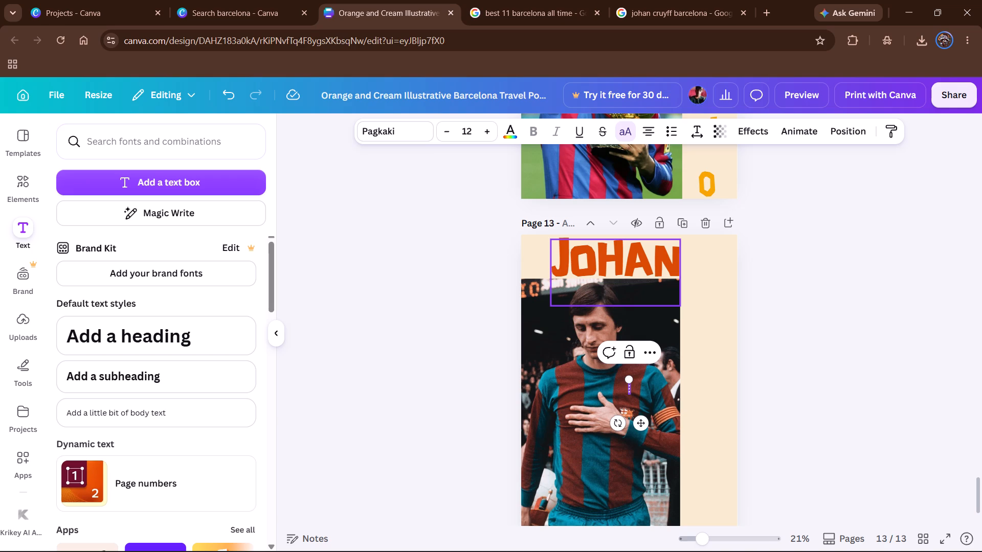
key(ctrl+a)
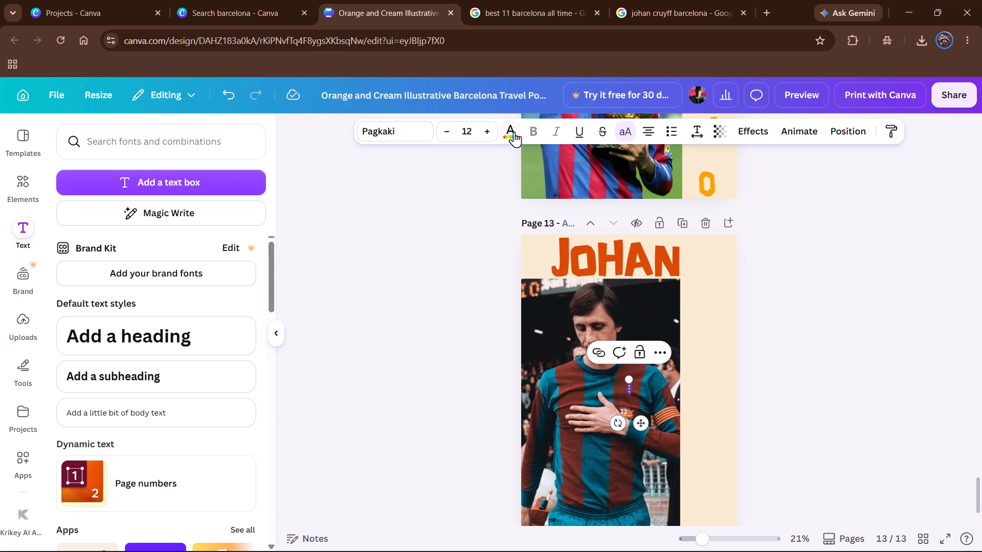
click(487, 128)
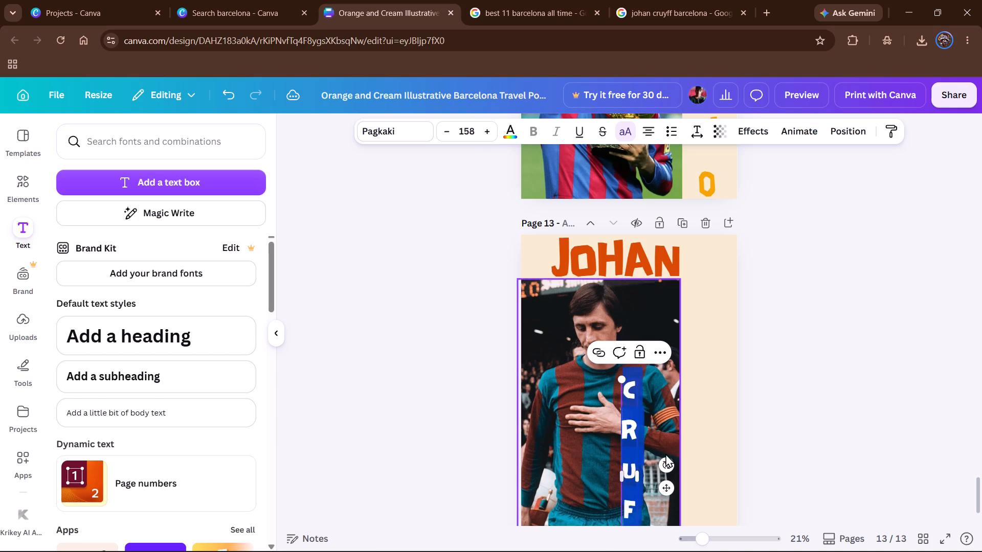
Move the vertical CRUFF text into the blank strip right of the photo and enlarge it to font size 209.
drag(669, 493, 744, 402)
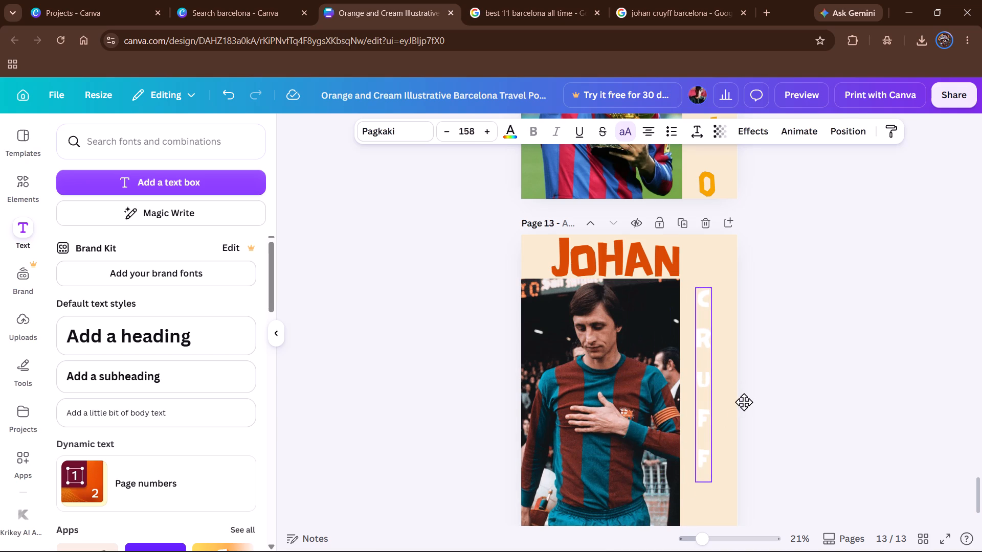
drag(744, 402, 746, 393)
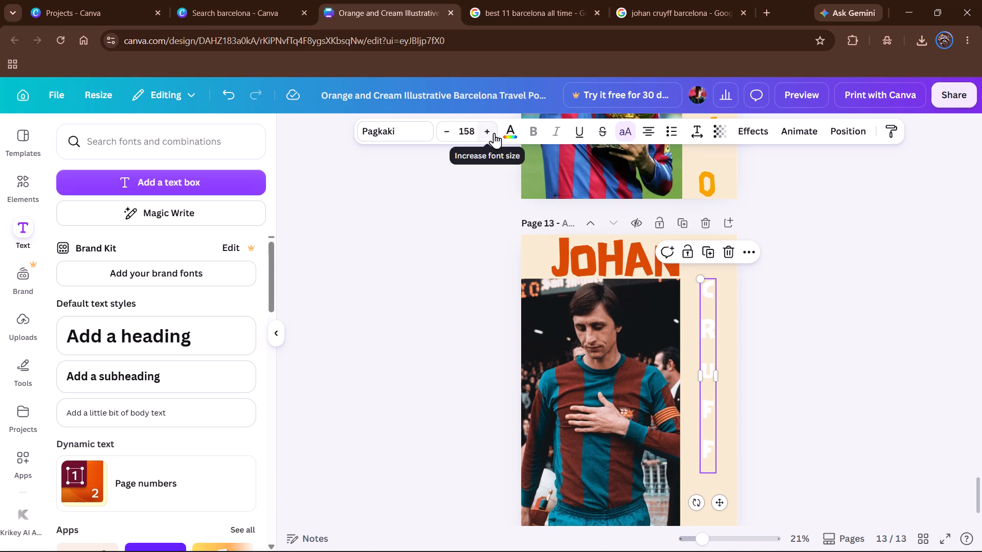
click(488, 133)
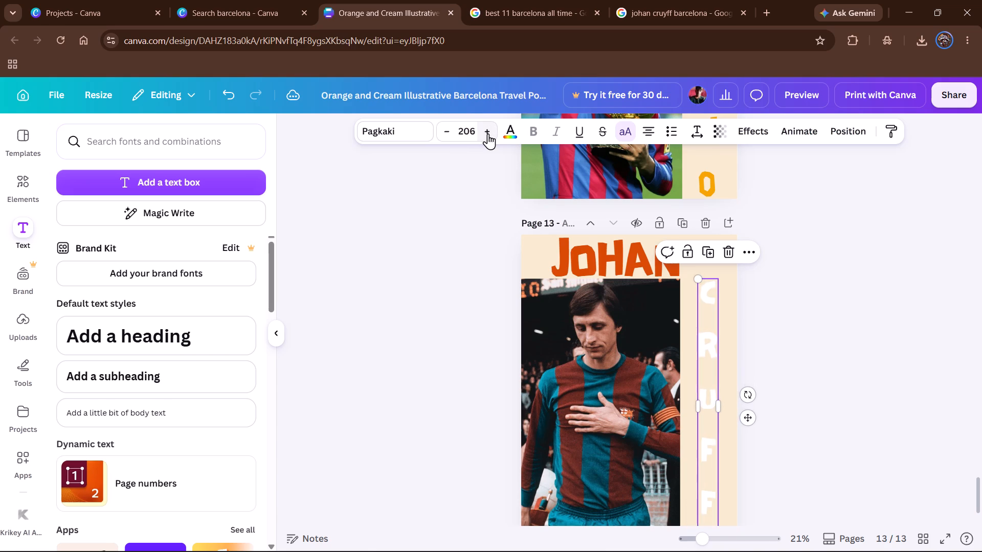
click(488, 133)
click(488, 133)
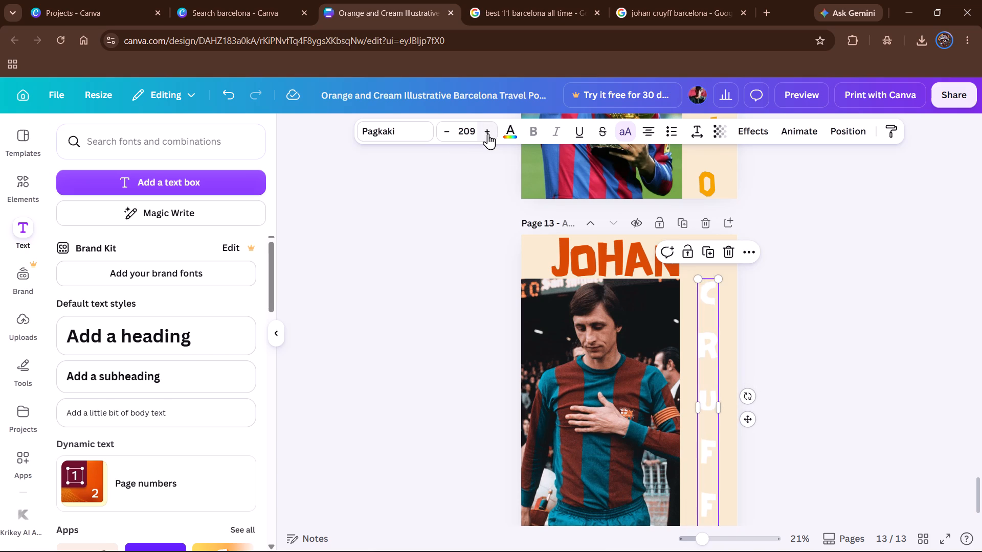
Enlarge the vertical CRUFF text to font size 211 and recolour it with the design's yellow-orange.
click(488, 133)
click(488, 133)
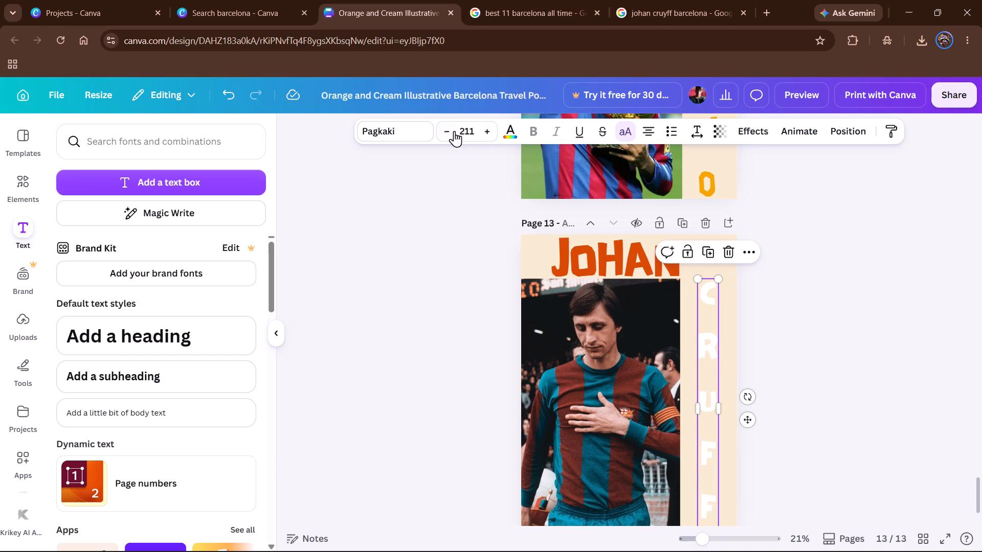
click(512, 136)
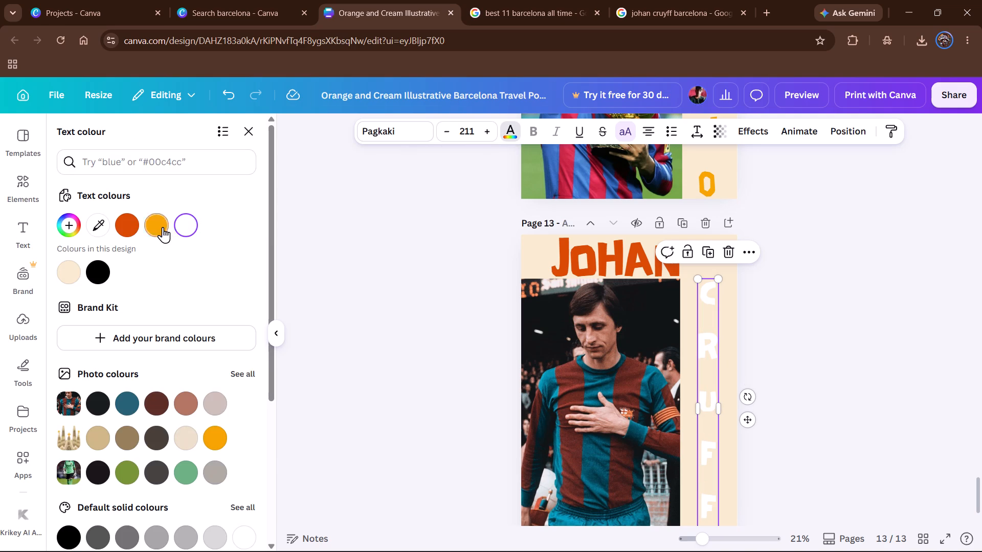
click(163, 227)
click(817, 287)
Enlarge the vertical CRUFF text to font size 221 so it spans the height of the photo.
scroll(817, 287, down, 2)
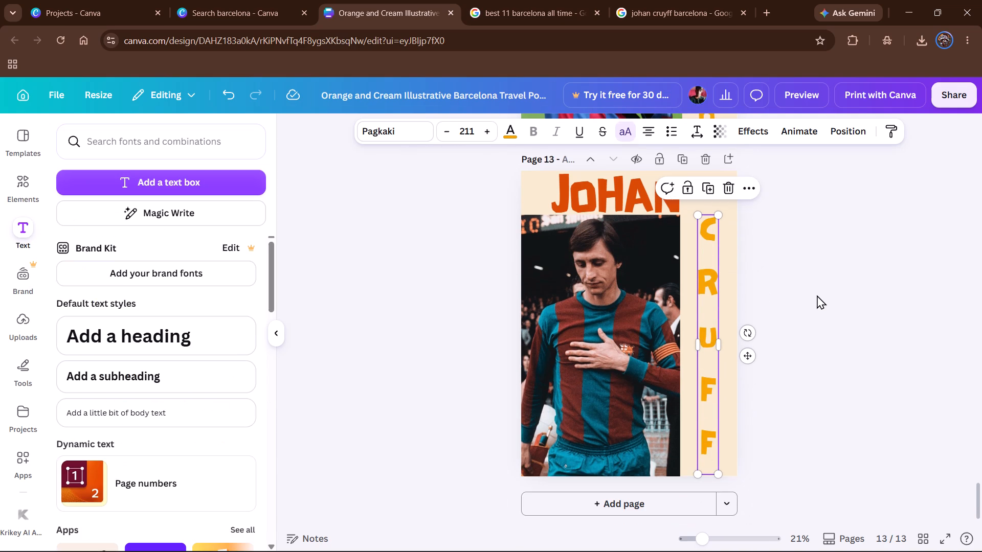
double_click(485, 135)
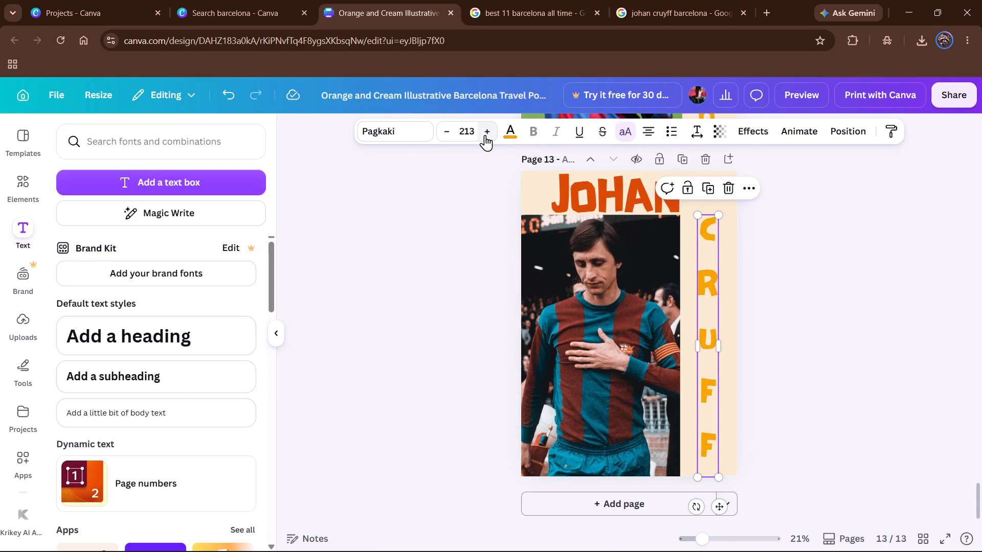
triple_click(485, 135)
triple_click(485, 135)
double_click(485, 135)
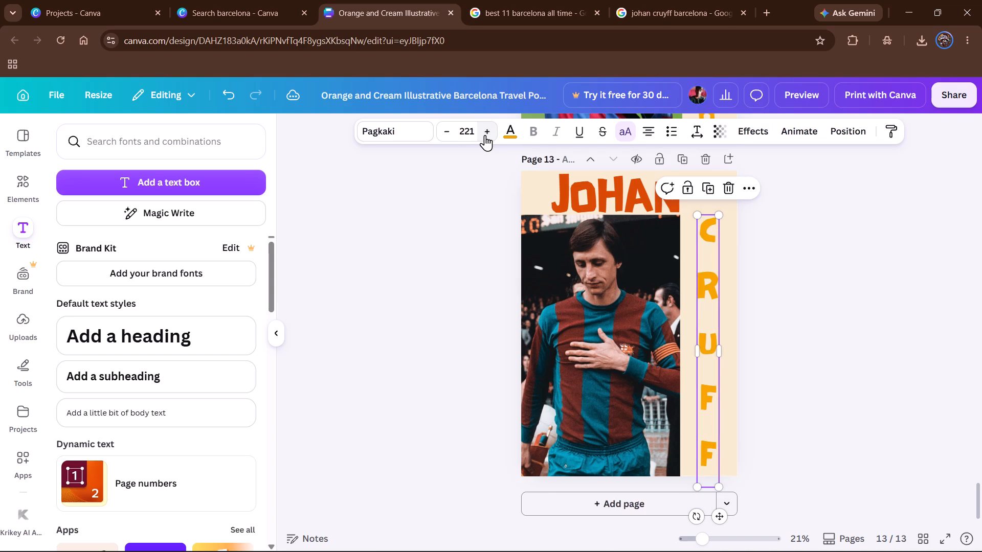
click(864, 281)
Apply the Typewriter animation to the JOHAN text.
click(595, 191)
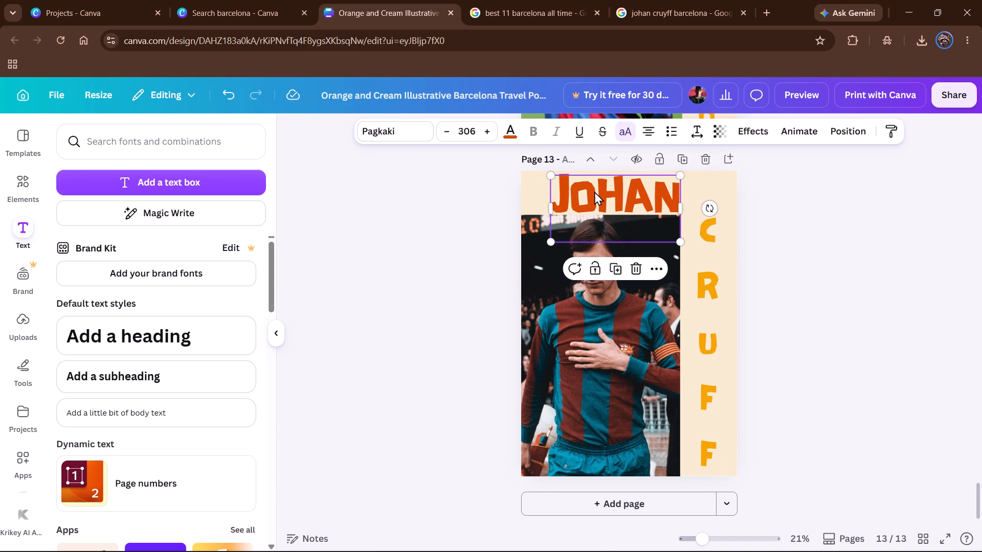
click(814, 130)
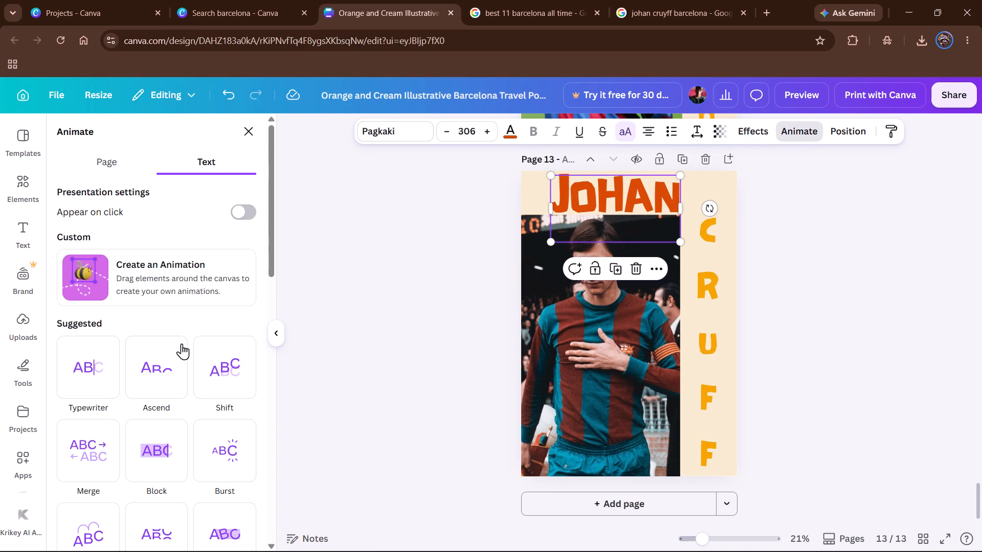
click(94, 379)
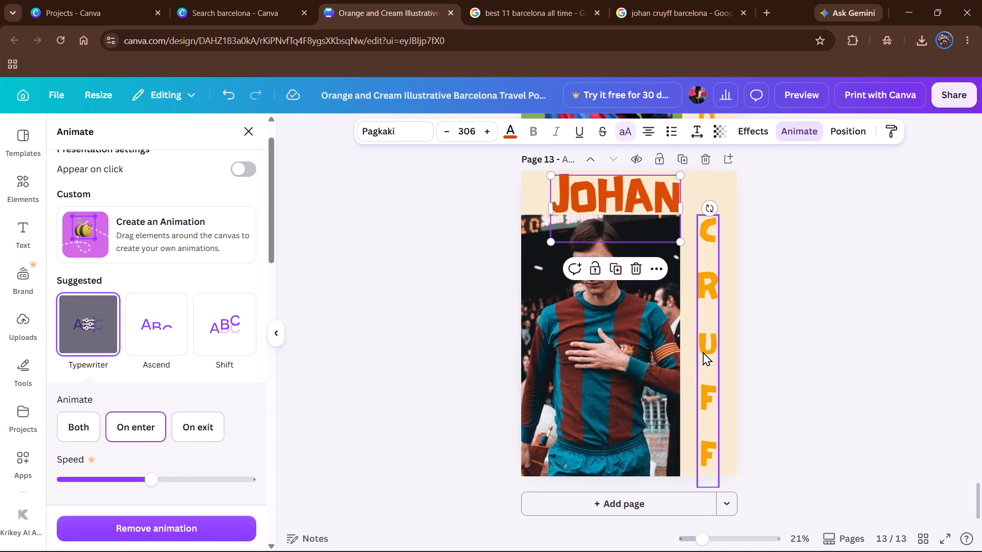
Apply the Bounce animation to the vertical CRUFF text.
click(703, 352)
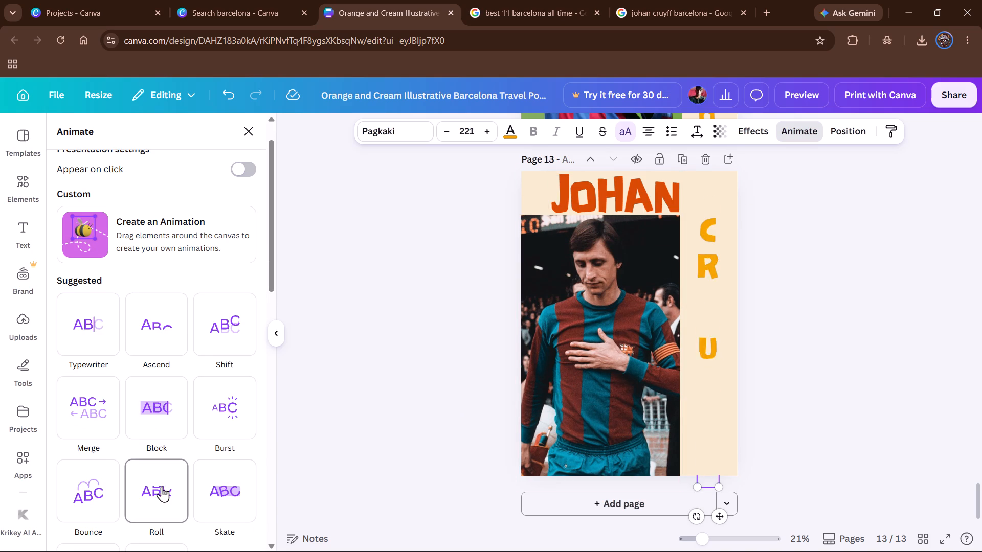
click(81, 484)
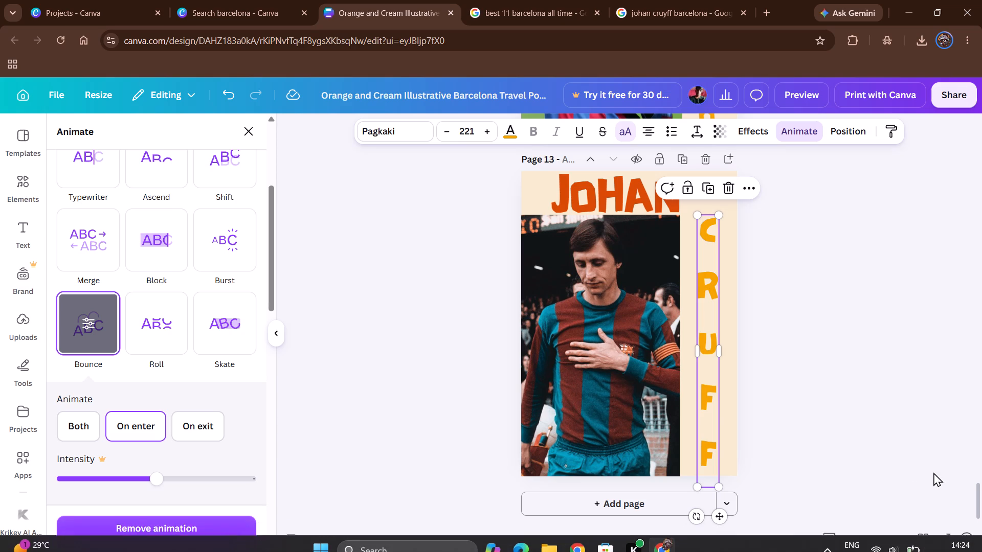
Play the design full screen and skip back to the start to check its page animations.
click(945, 546)
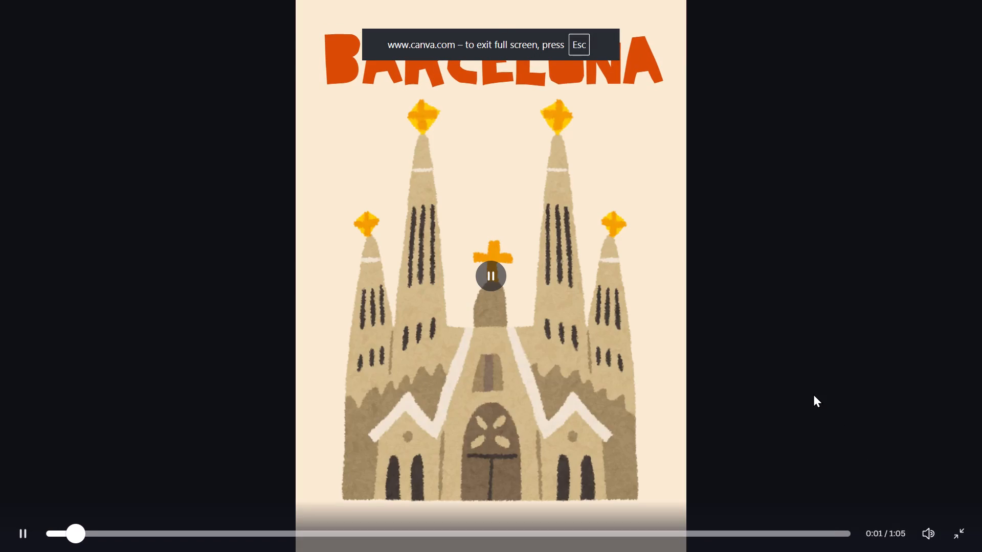
key(Left)
key(Left)
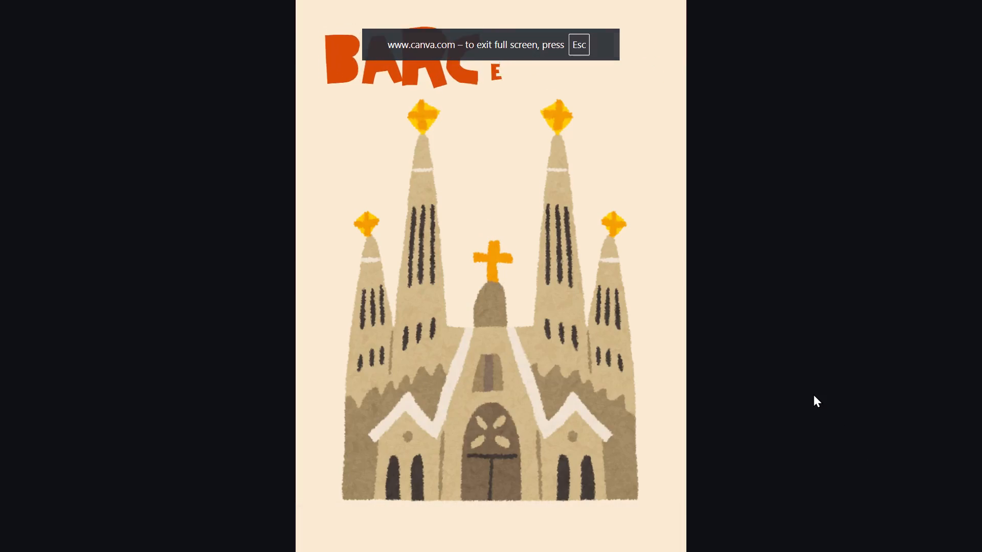
key(Left)
key(Left)
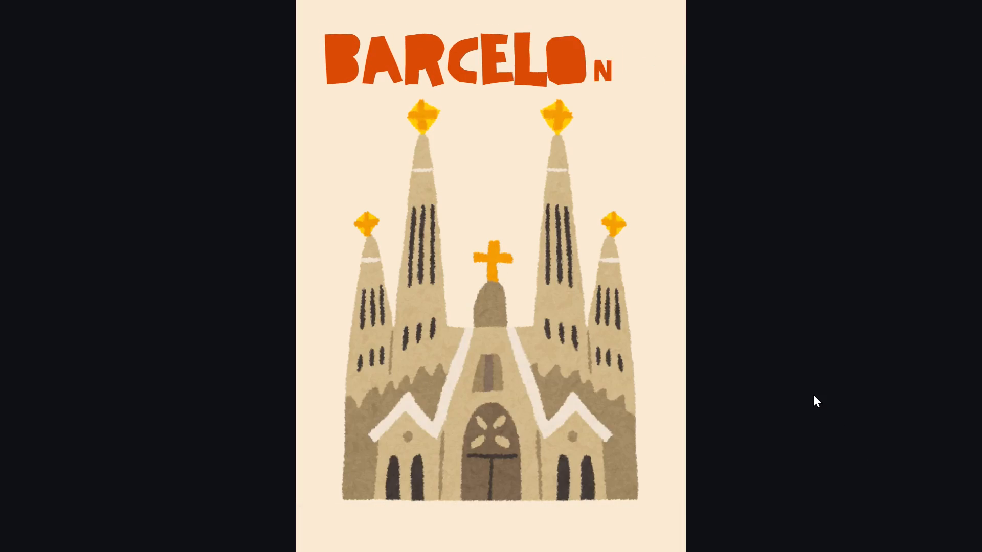
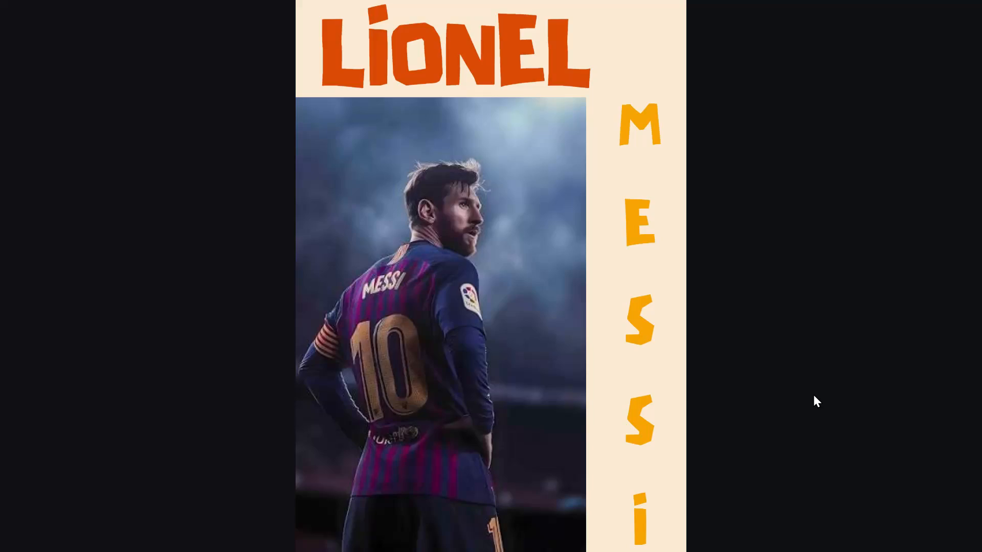
Skip back in the full-screen preview to replay the Lionel Messi page's text animations.
key(Left)
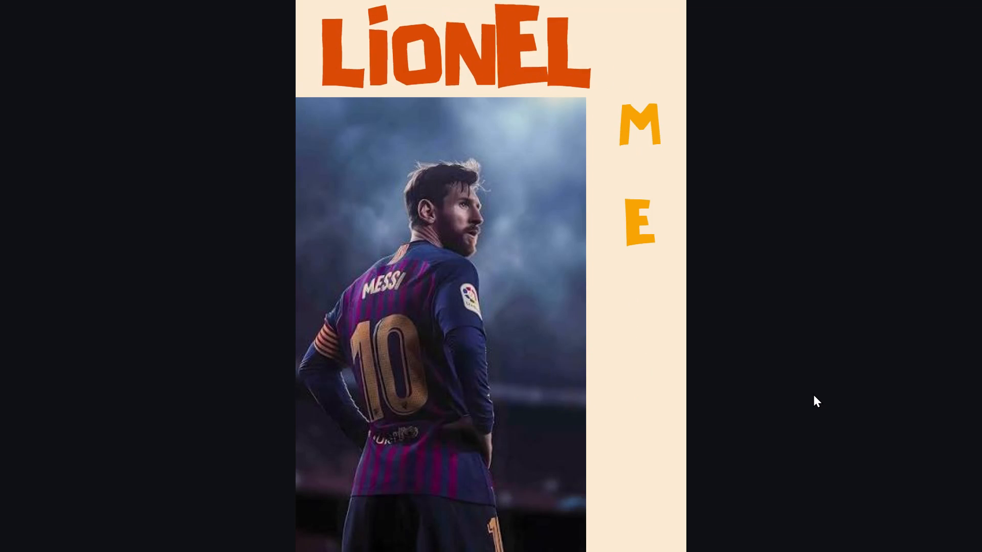
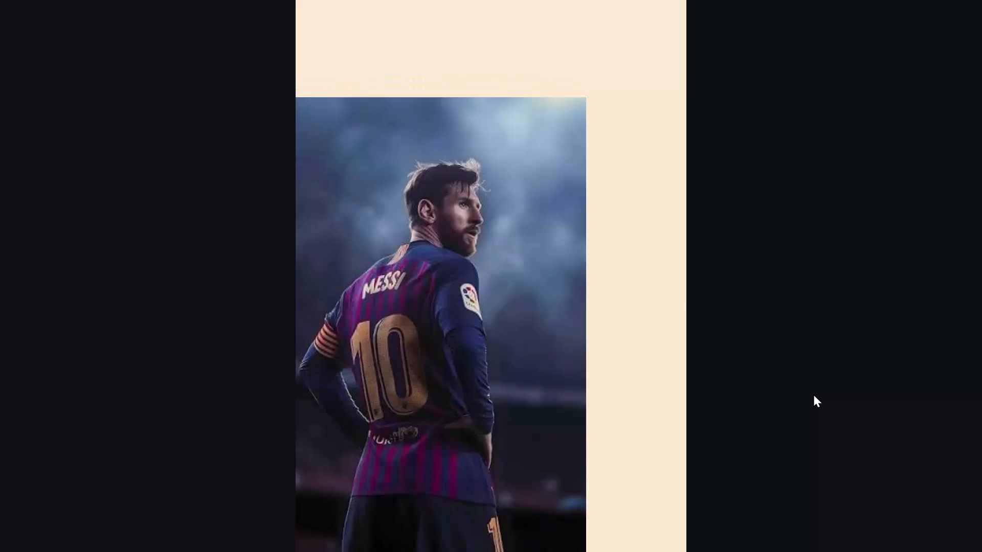
Replay the full-screen preview from the Barcelona cover page through the Víctor Valdés page, and exit back to the editor.
key(Left)
key(Left)
key(Left)
key(Left)
key(Left)
key(Left)
key(Left)
key(Left)
key(Left)
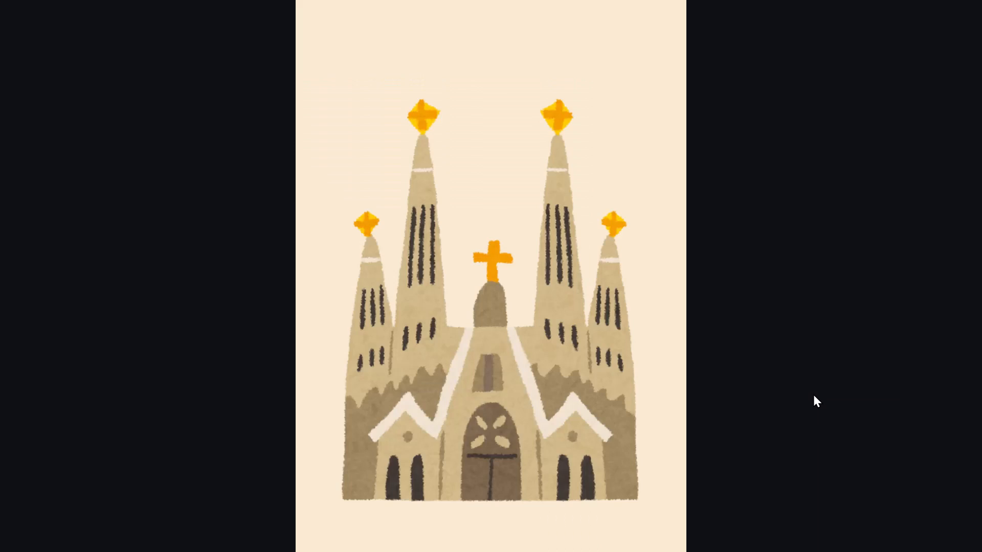
key(Left)
key(space)
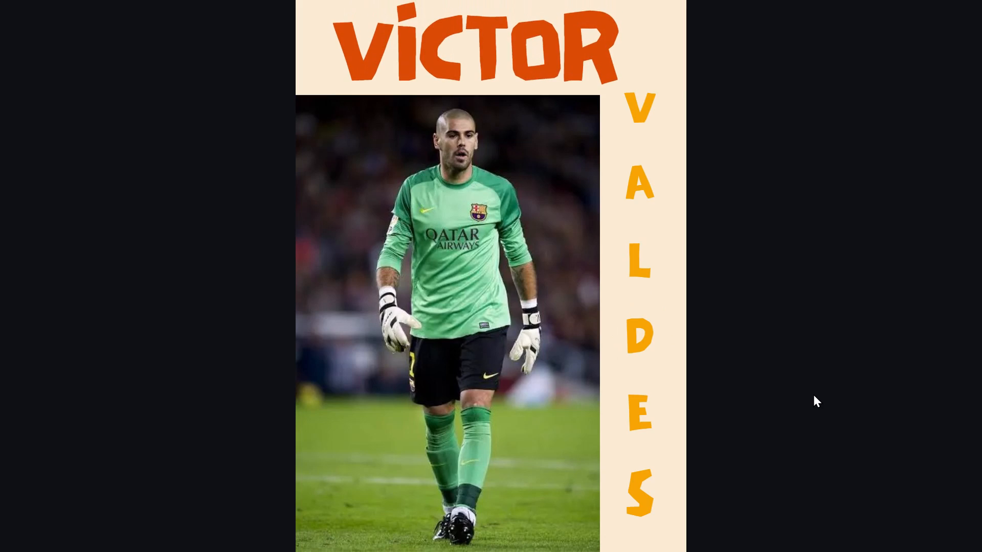
key(Escape)
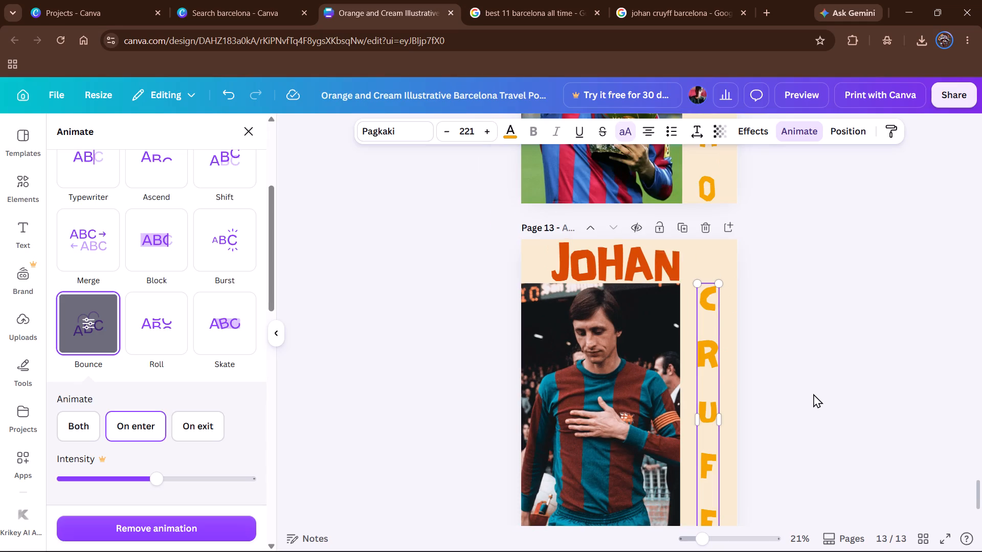
Move the "Visca Barça" page from position 2 to the end of the design, after the Johan Cruyff page.
scroll(812, 390, up, 19)
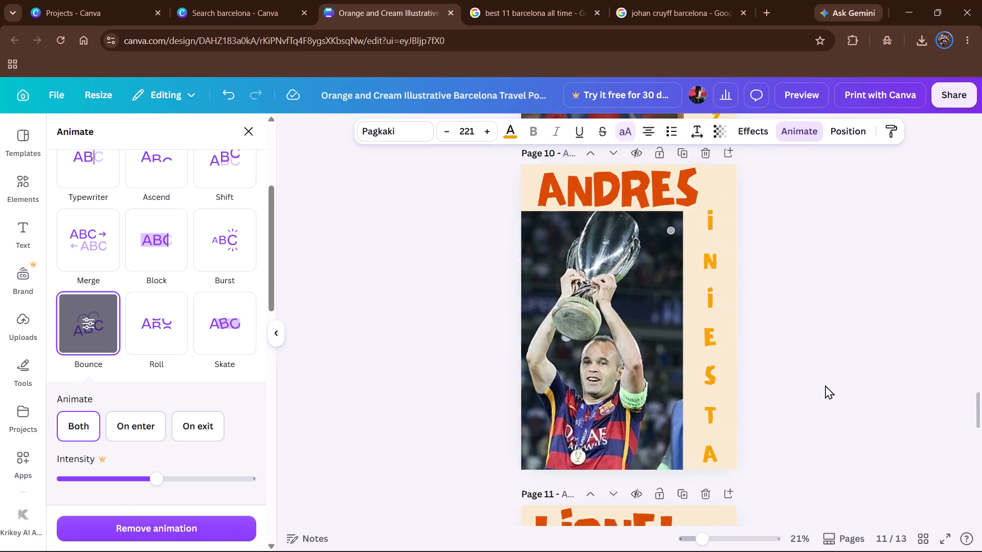
scroll(825, 385, up, 20)
scroll(825, 385, up, 12)
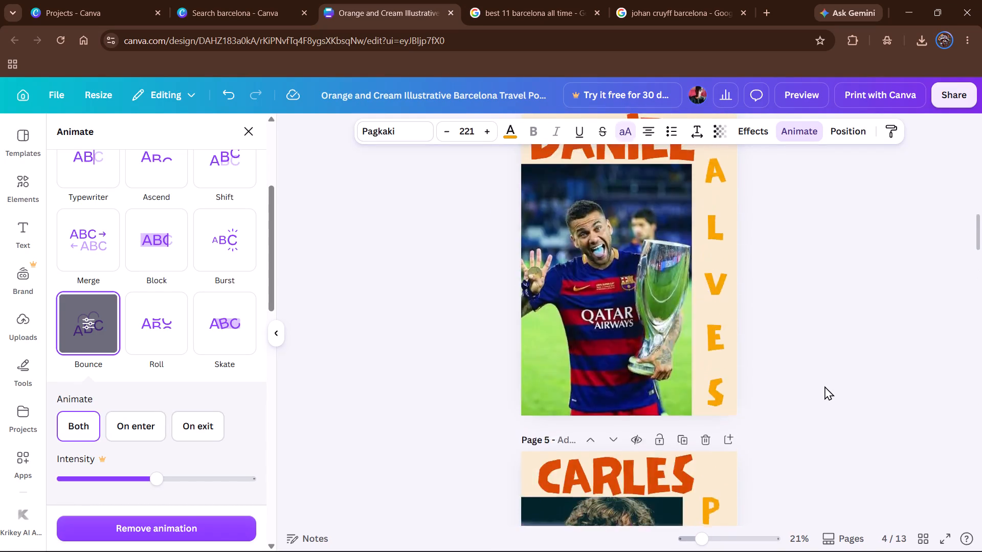
scroll(824, 386, up, 16)
scroll(824, 386, down, 6)
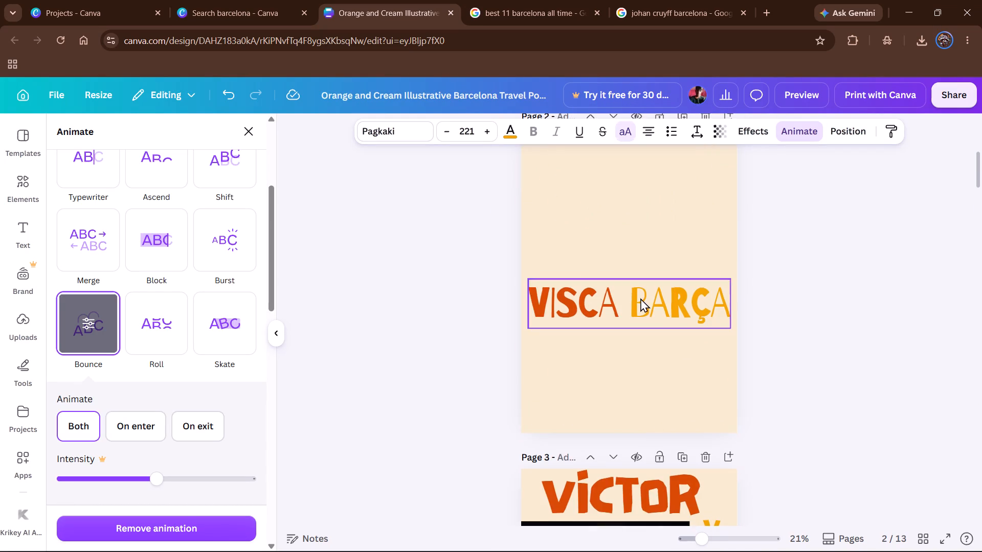
scroll(640, 298, up, 2)
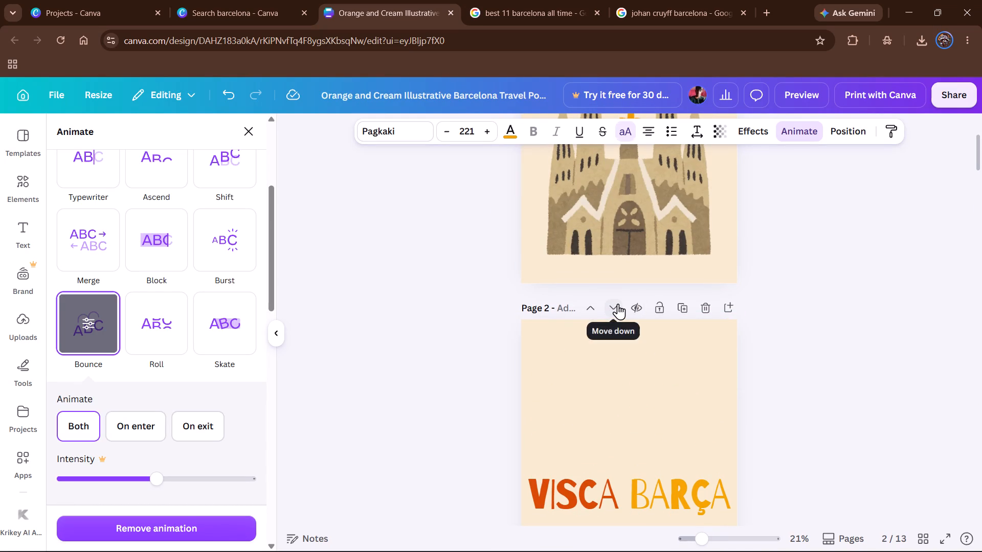
click(618, 304)
click(618, 304)
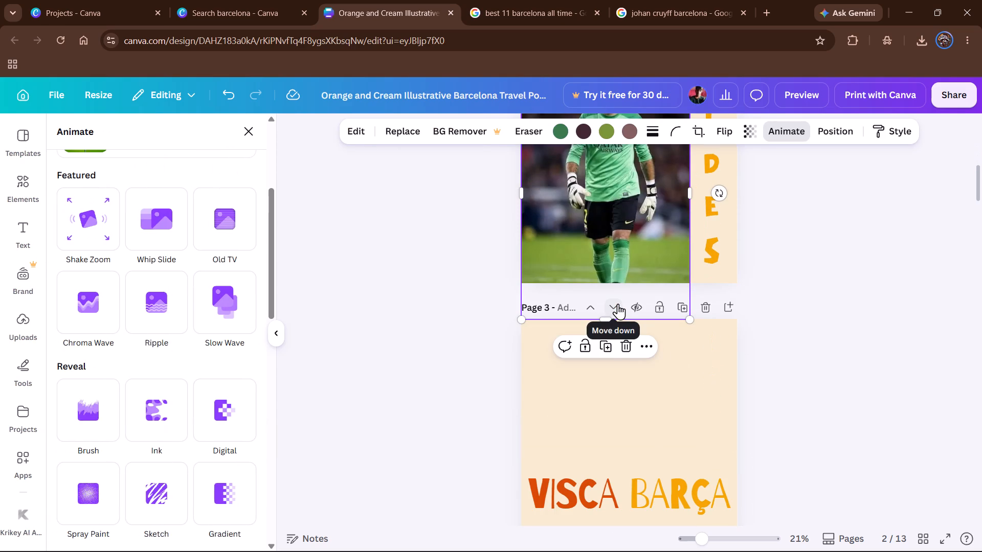
click(618, 304)
click(618, 304)
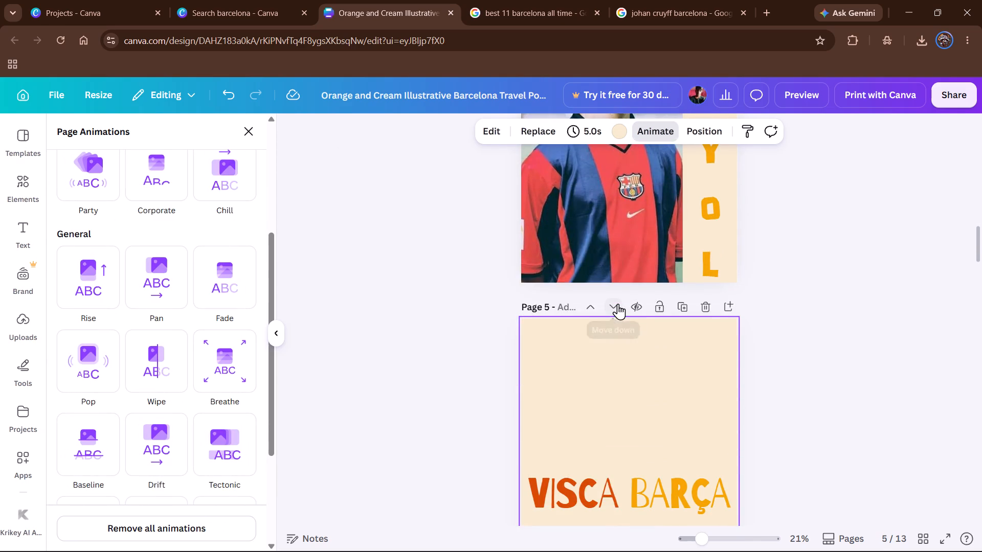
click(618, 304)
click(618, 304)
click(618, 304)
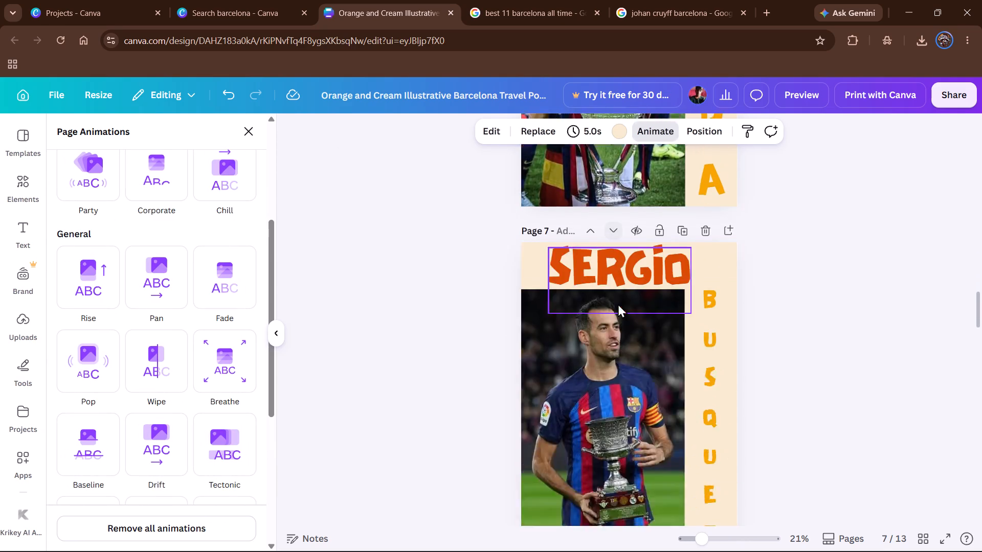
click(618, 304)
click(618, 304)
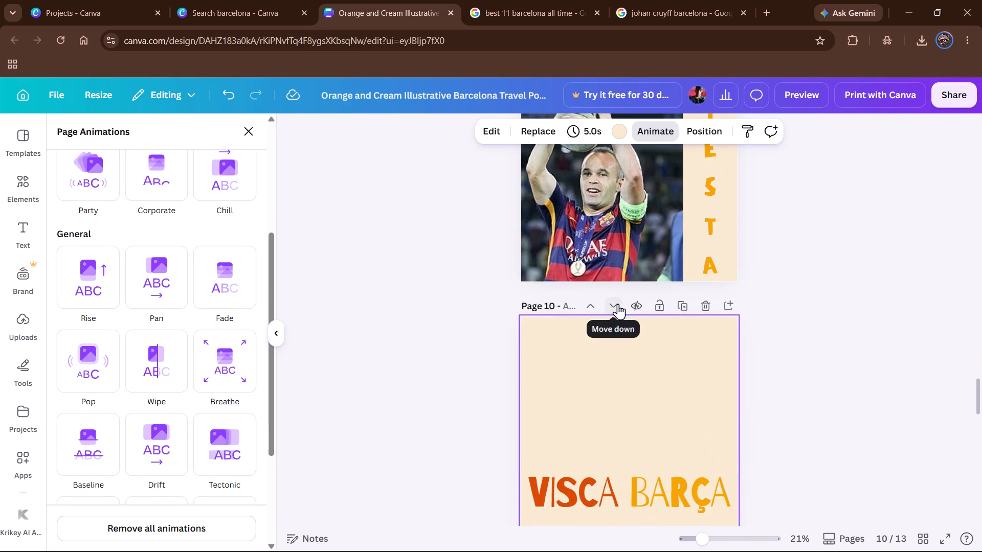
click(618, 304)
click(618, 304)
click(618, 304)
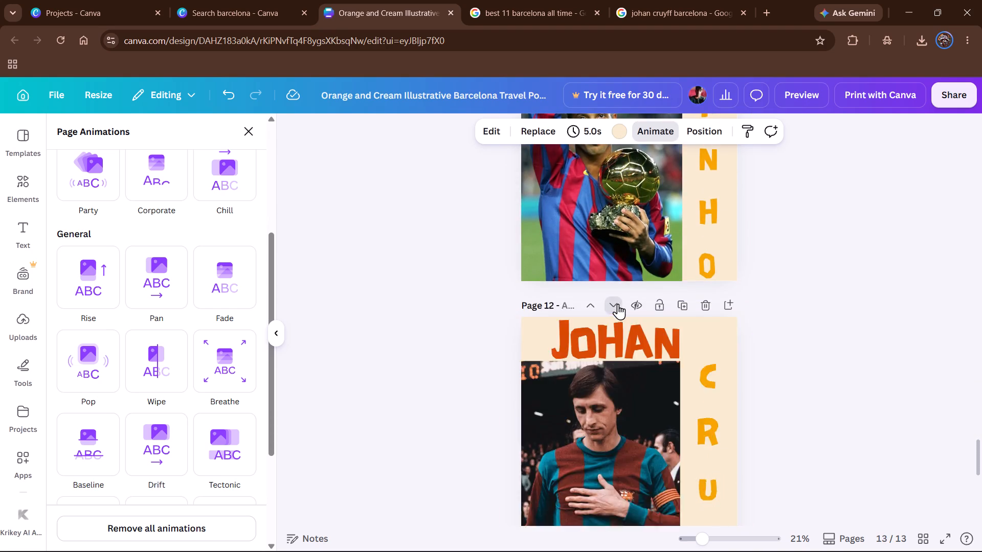
scroll(888, 371, up, 3)
scroll(888, 371, down, 7)
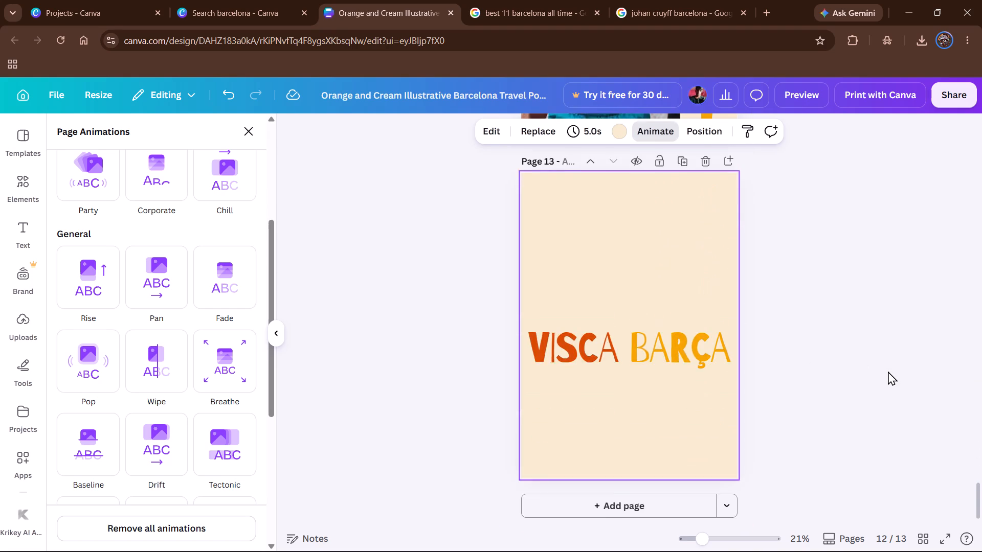
scroll(888, 371, down, 6)
Add a blank page and place it as page 2, between the Barcelona cover and the Víctor Valdés page.
scroll(889, 370, up, 20)
scroll(889, 370, up, 7)
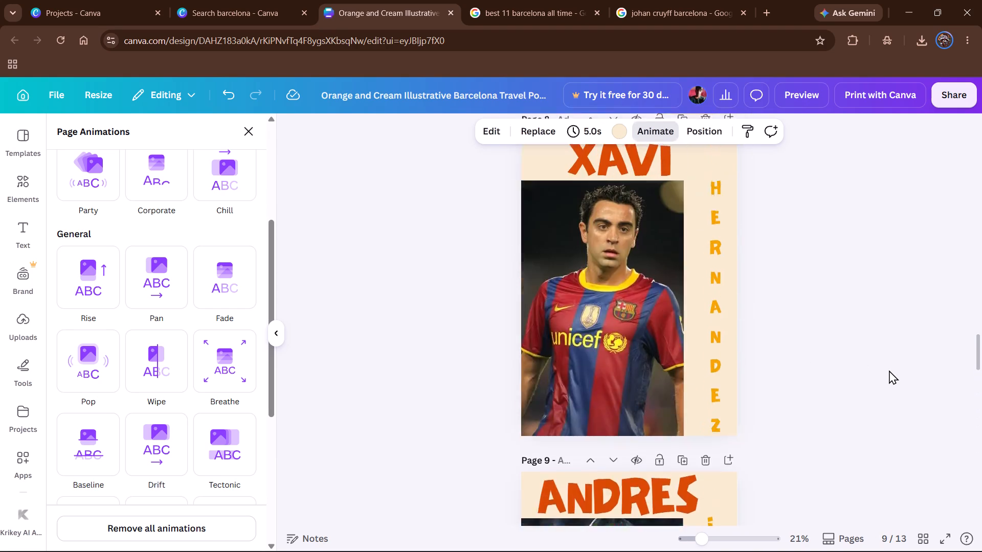
scroll(889, 370, up, 16)
scroll(889, 370, down, 2)
scroll(889, 370, up, 14)
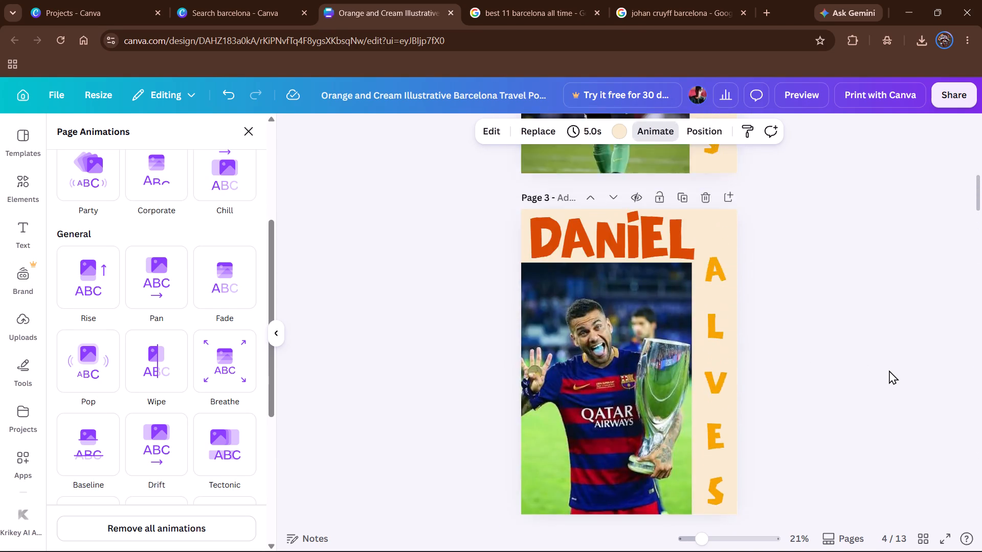
scroll(889, 370, up, 14)
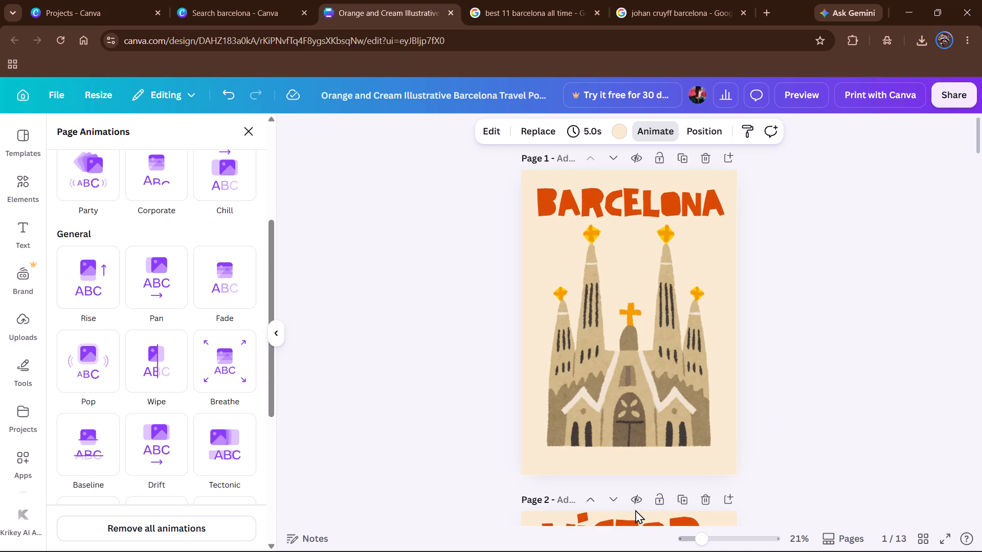
click(728, 501)
scroll(786, 418, up, 2)
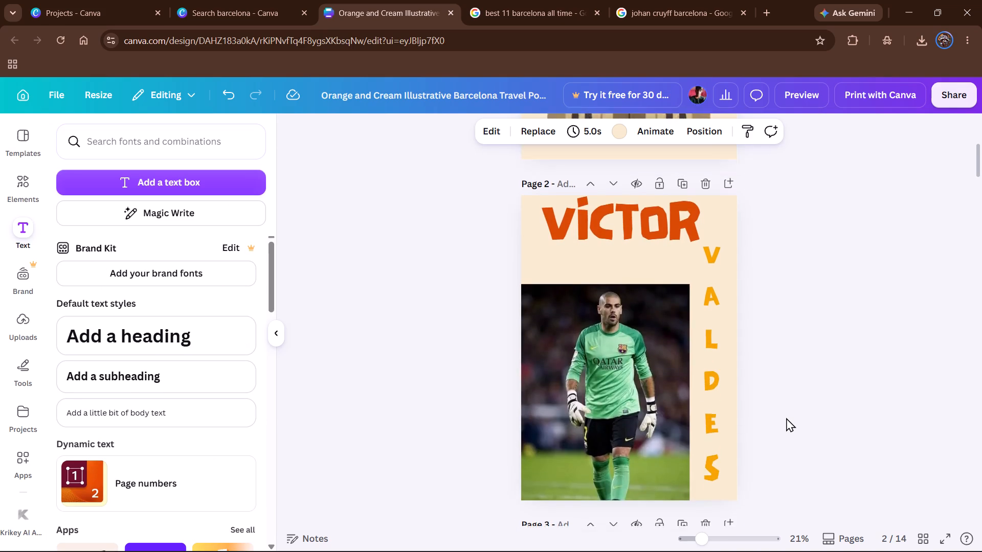
scroll(786, 418, up, 2)
scroll(786, 418, down, 10)
scroll(768, 419, up, 3)
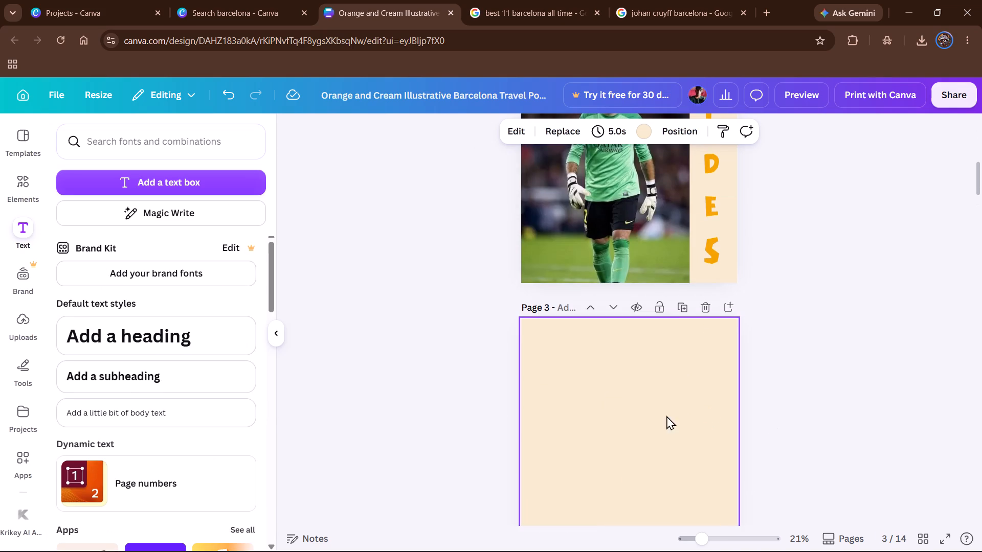
click(587, 309)
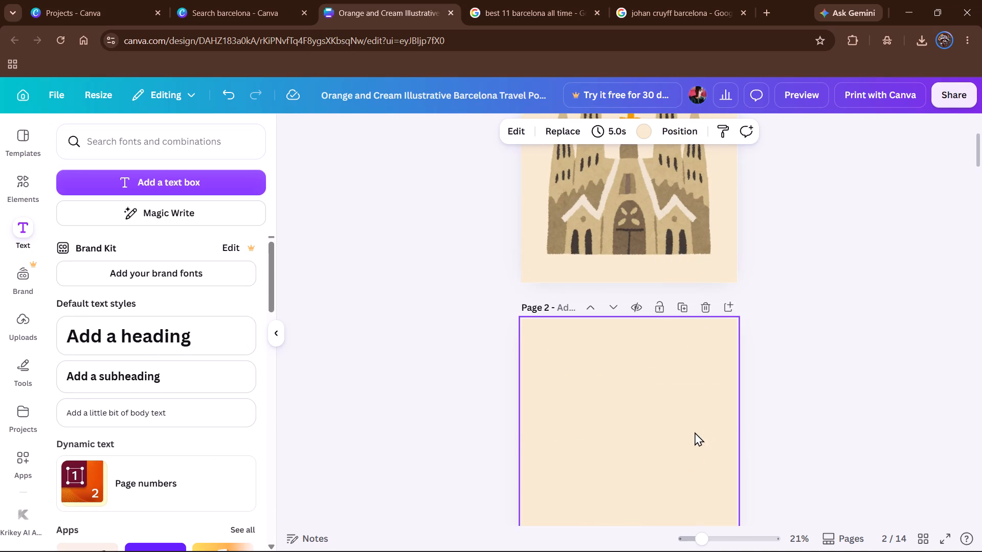
Add the text "All - time" at size 160 near the top of blank page 2, consulting the best 11 search results.
click(136, 177)
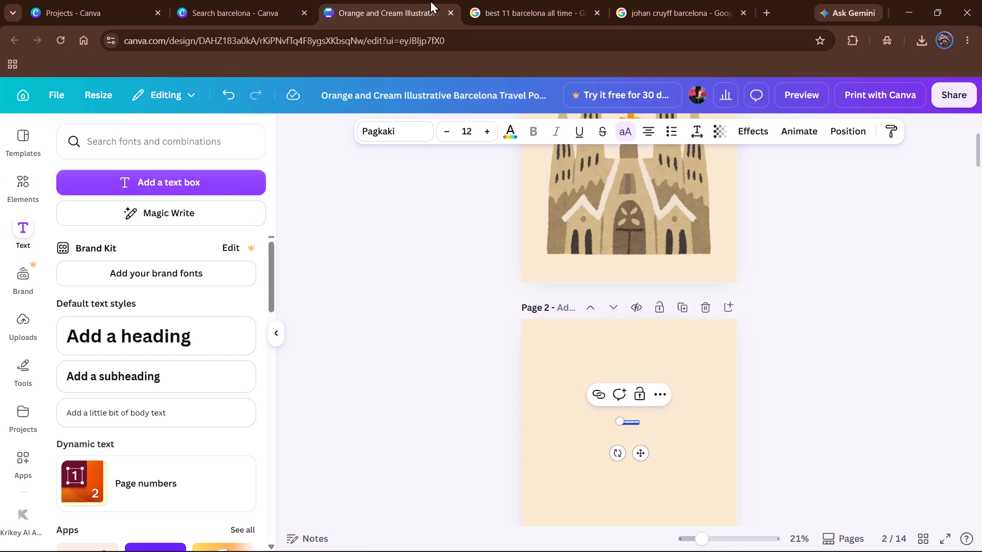
click(486, 0)
scroll(405, 153, up, 4)
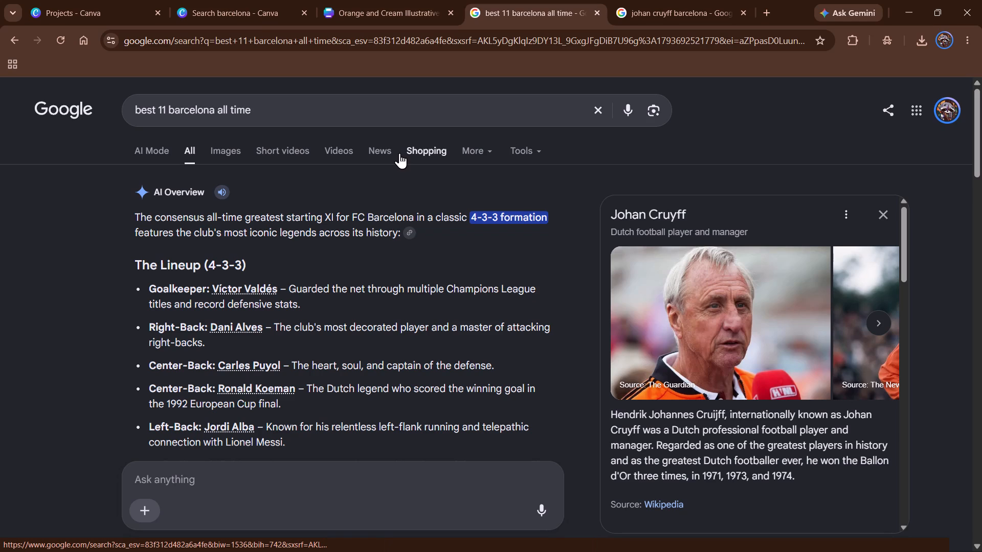
click(707, 0)
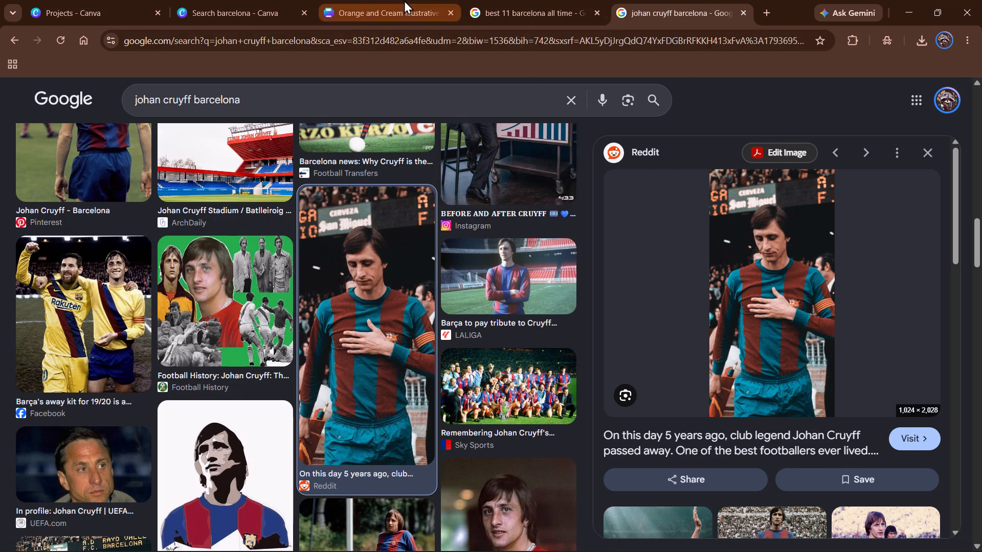
click(404, 0)
key(shift+a)
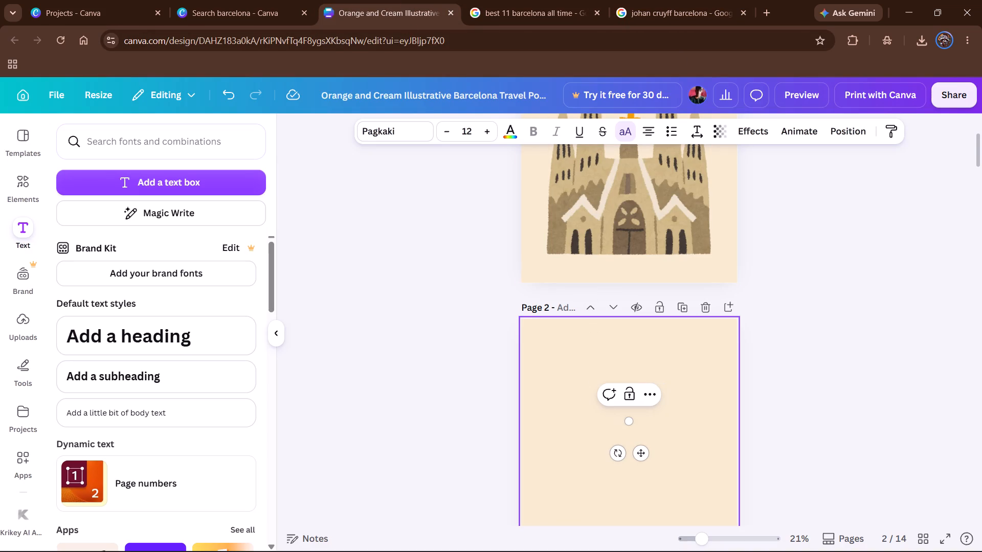
text(ll)
key(space)
text(- time)
key(ctrl+a)
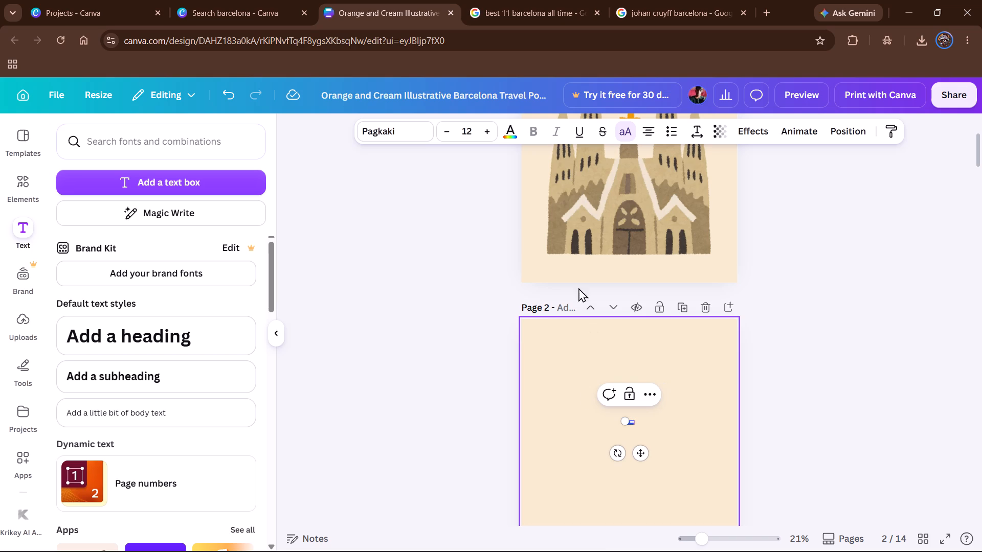
click(489, 140)
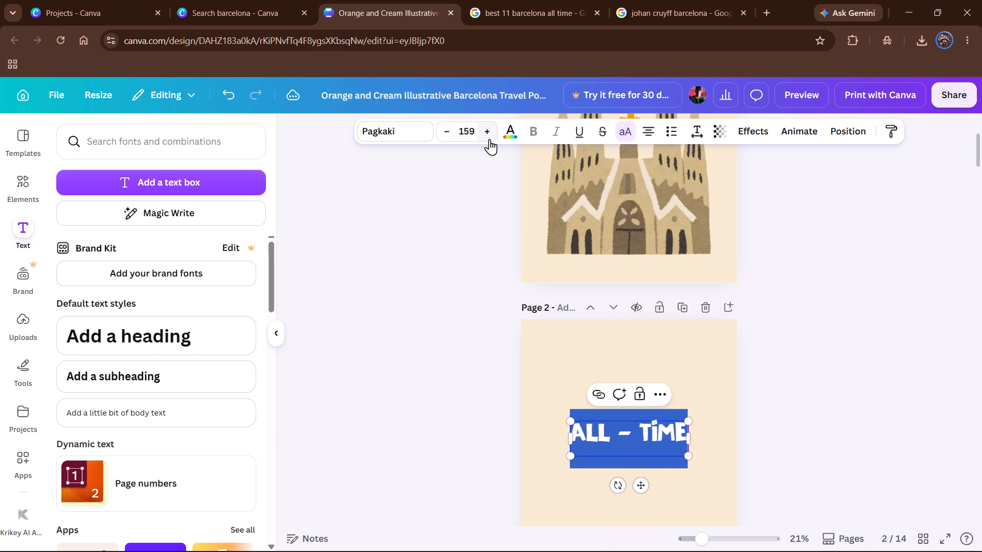
drag(643, 485, 652, 435)
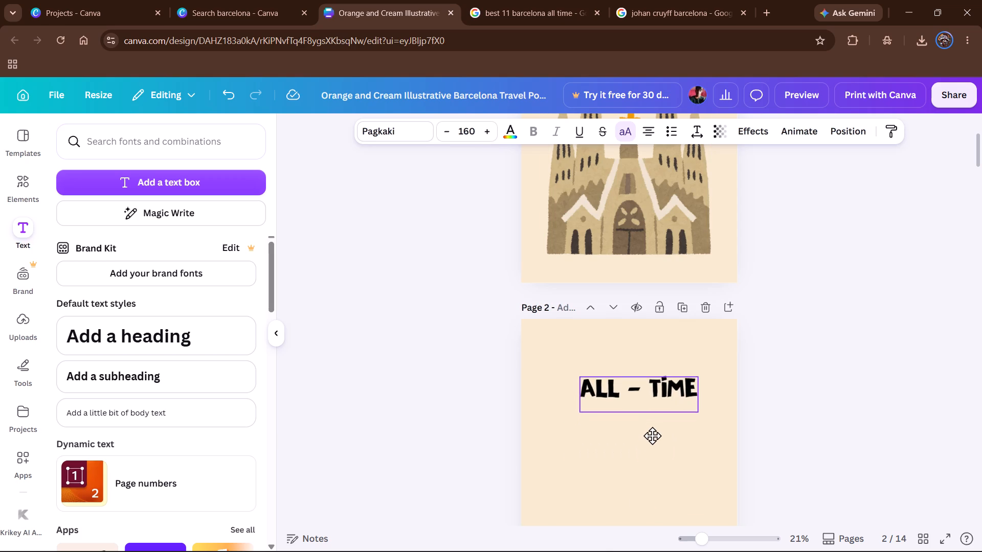
drag(652, 435, 645, 421)
Add a "greatest" text box at size 150 directly below "All - time" on page 2.
scroll(746, 364, down, 1)
click(162, 190)
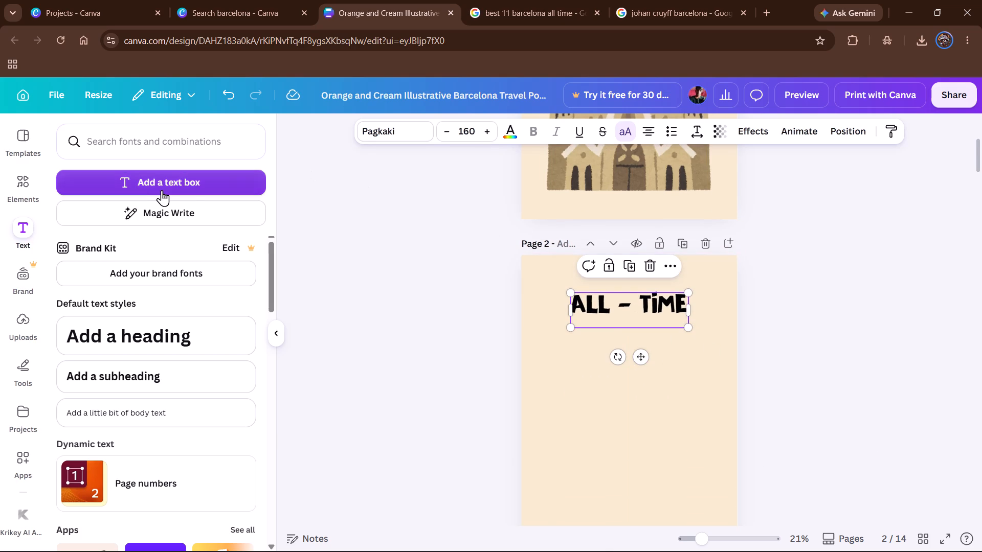
text(greatedts)
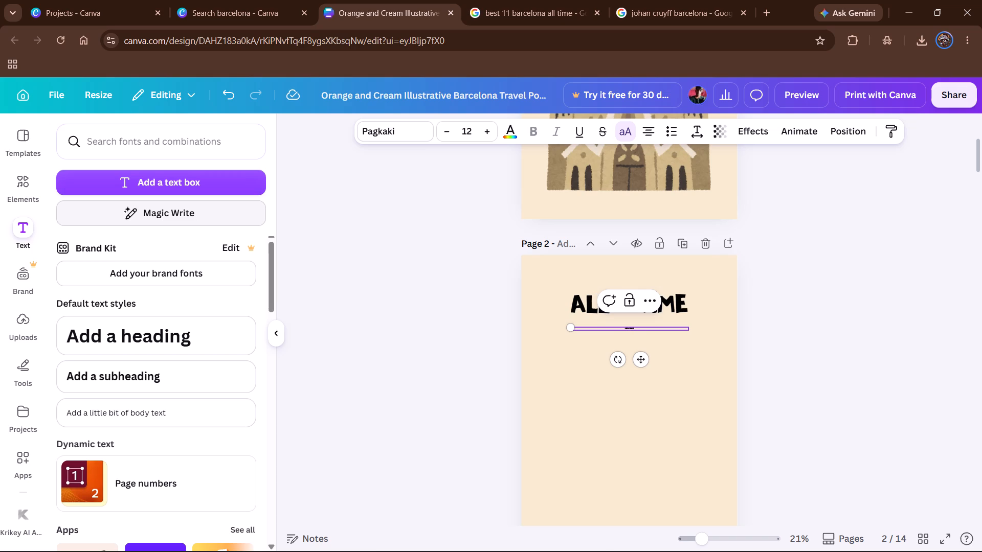
key(BackSpace)
key(BackSpace)
key(BackSpace)
key(BackSpace)
key(BackSpace)
key(BackSpace)
key(BackSpace)
key(BackSpace)
key(BackSpace)
key(BackSpace)
key(BackSpace)
key(BackSpace)
key(BackSpace)
key(BackSpace)
text(gre)
text(atest)
click(476, 134)
key(BackSpace)
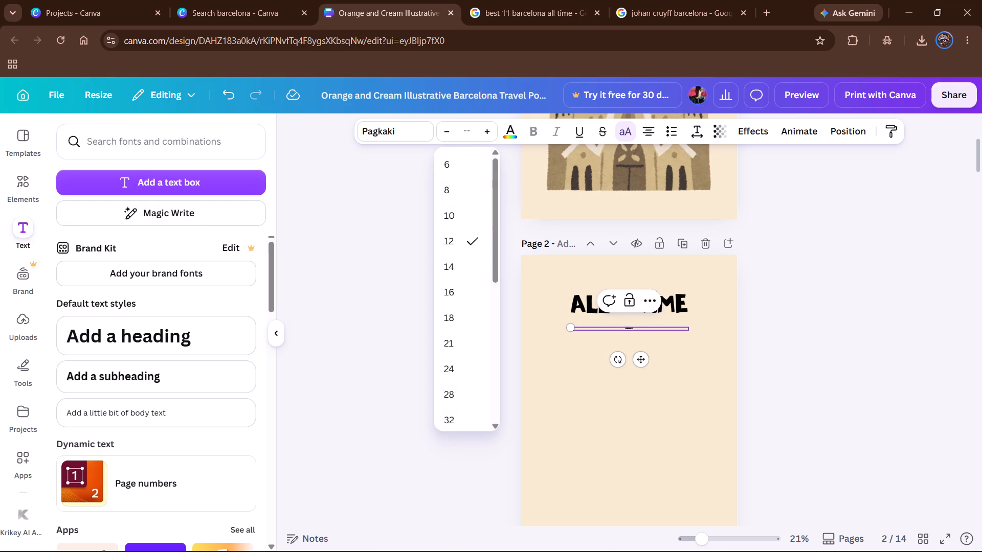
text(150)
key(Return)
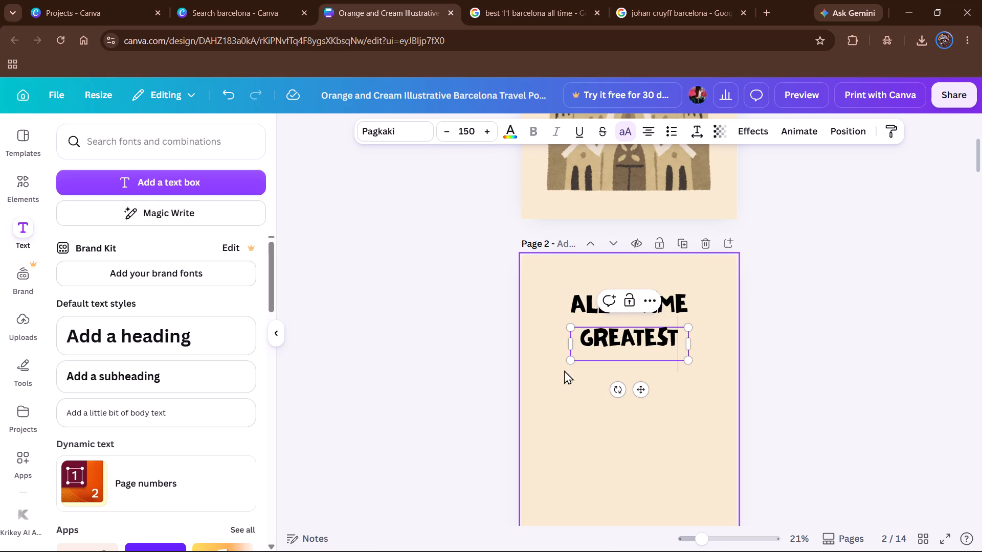
Add a "starting" text box at size 160 directly below "greatest" on page 2.
click(181, 181)
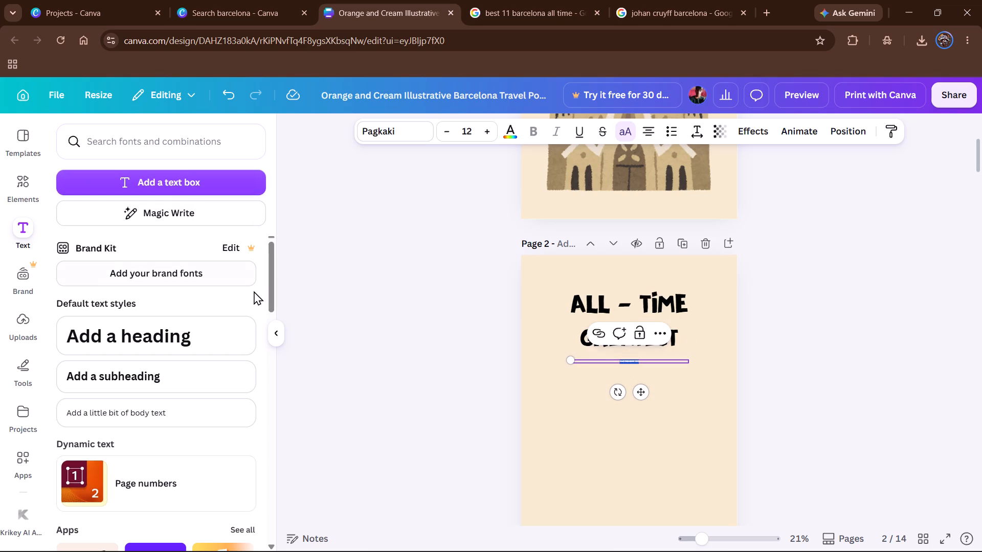
text(startung)
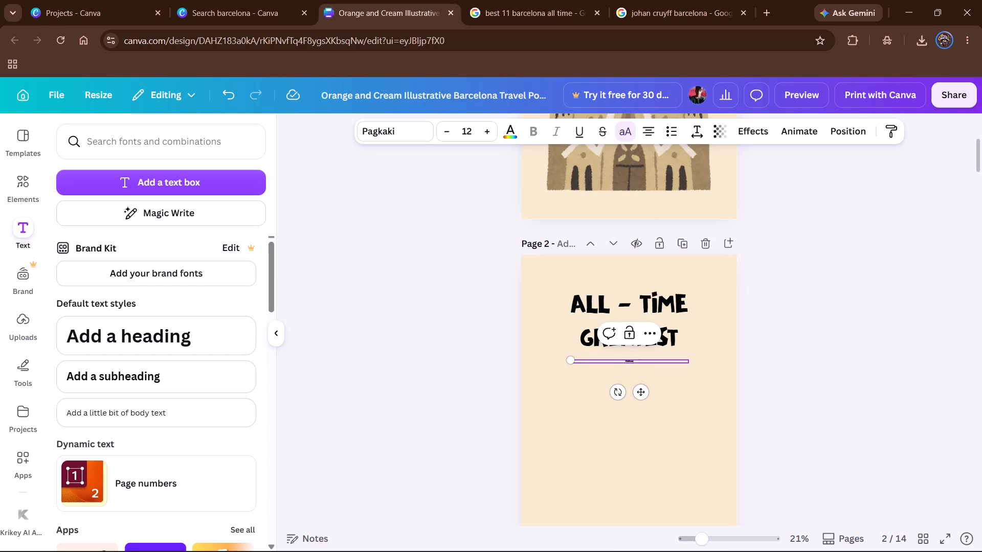
click(467, 136)
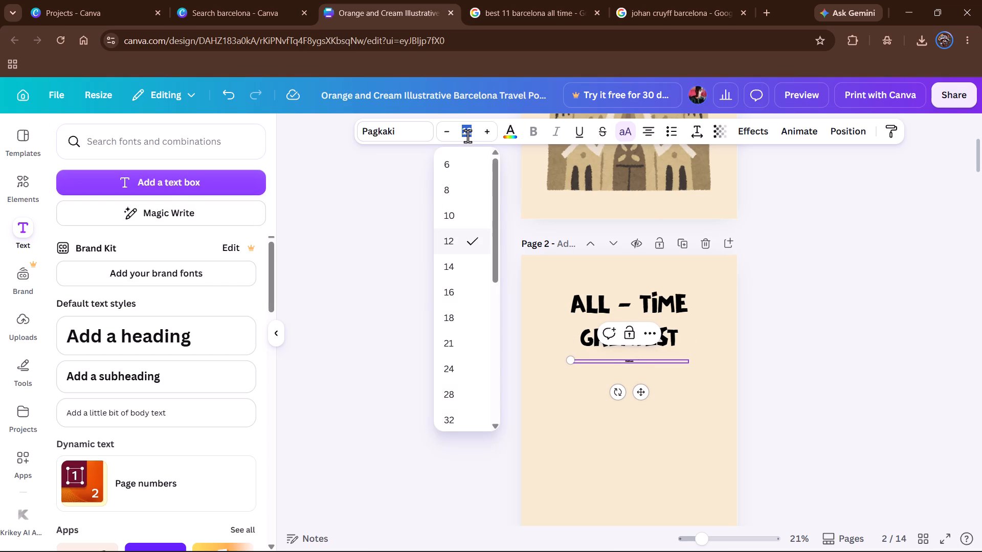
key(BackSpace)
text(160)
key(Return)
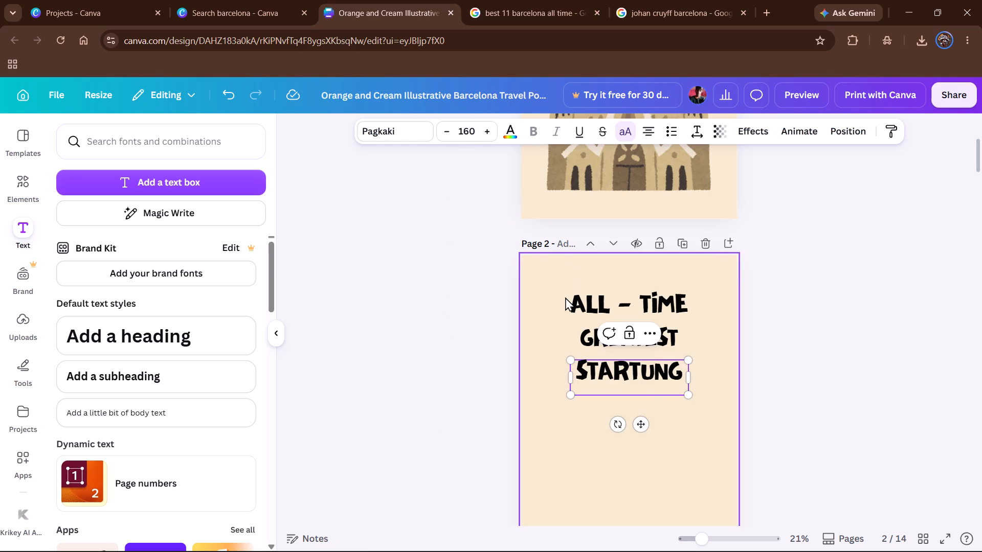
key(Left)
key(Left)
key(Left)
key(Right)
key(BackSpace)
key(i)
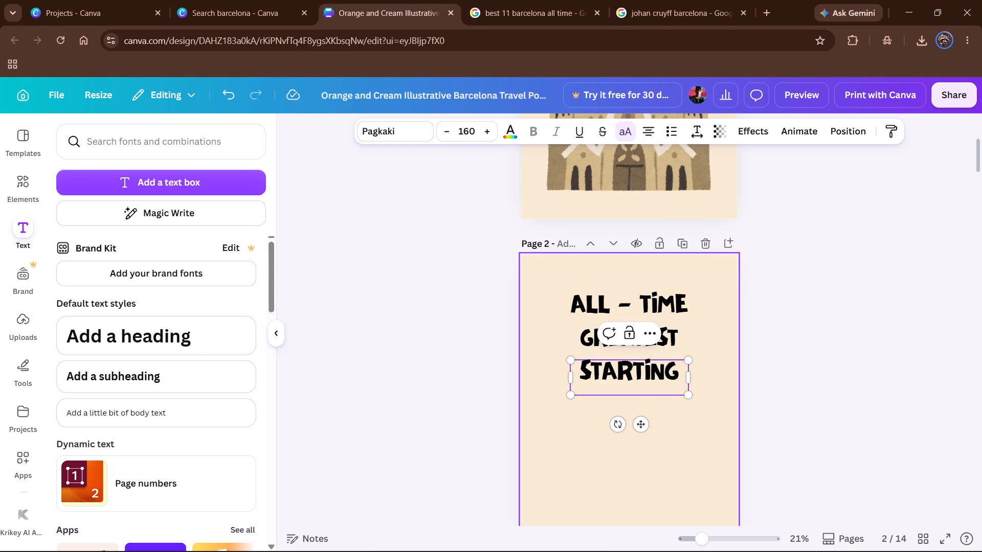
Add an "xi" text box at size 200 directly below "starting" on page 2.
click(226, 181)
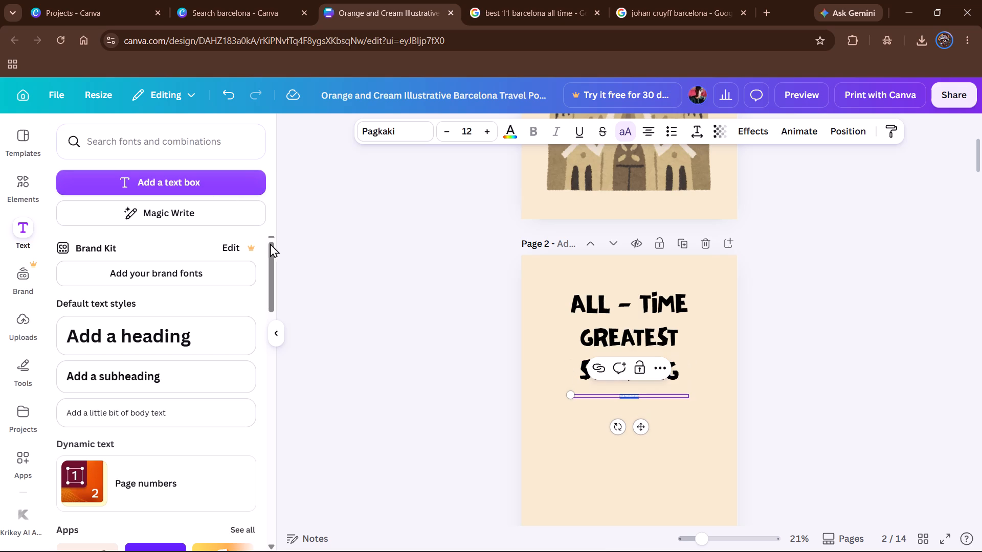
text(xi)
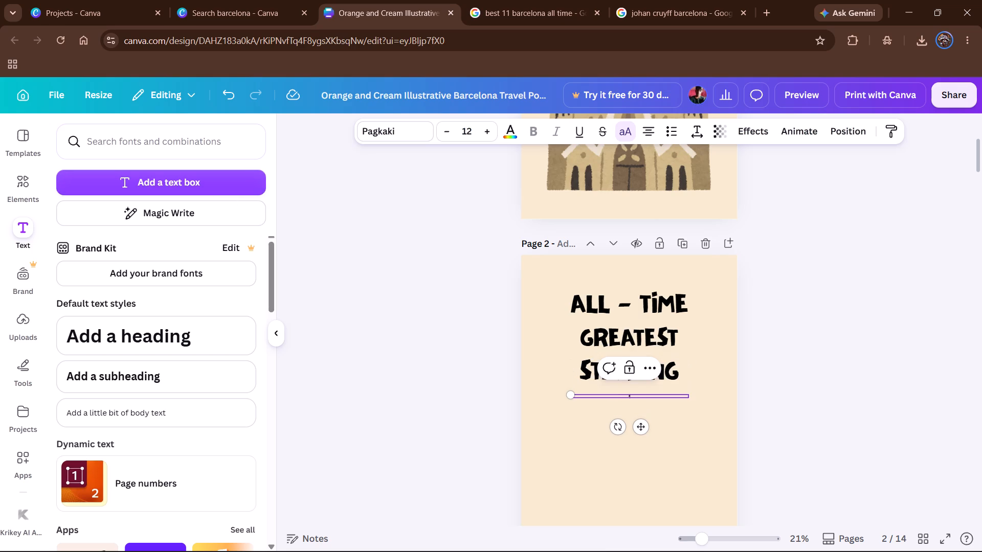
click(476, 134)
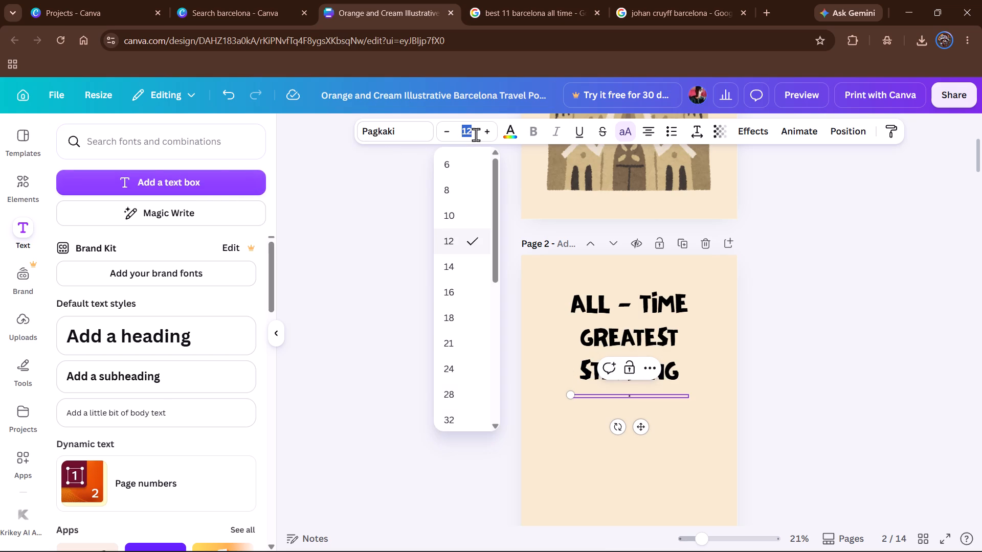
key(BackSpace)
text(200)
key(Return)
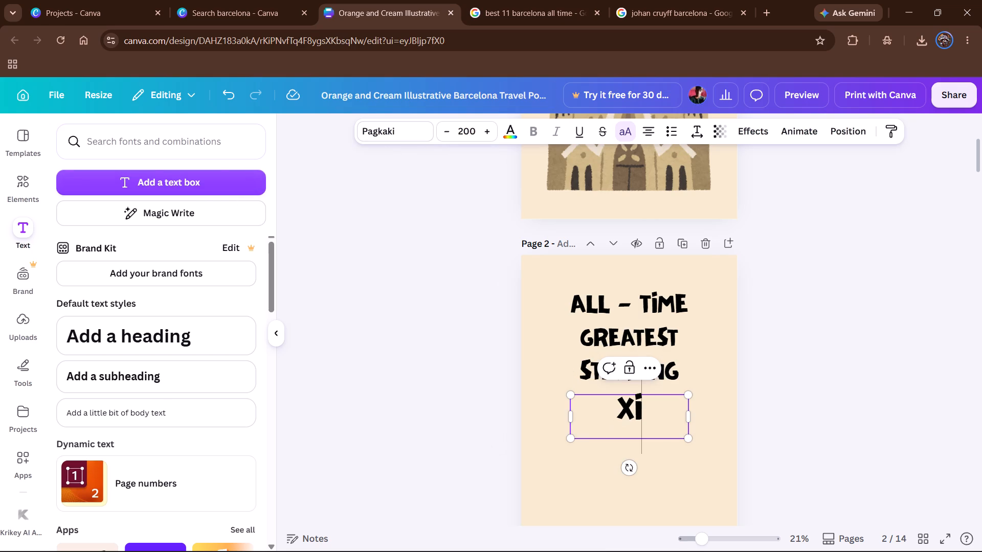
Enlarge "All - time" to size 258 and move it up, clear of "greatest" and centred on the page.
scroll(719, 311, down, 1)
click(631, 245)
click(485, 131)
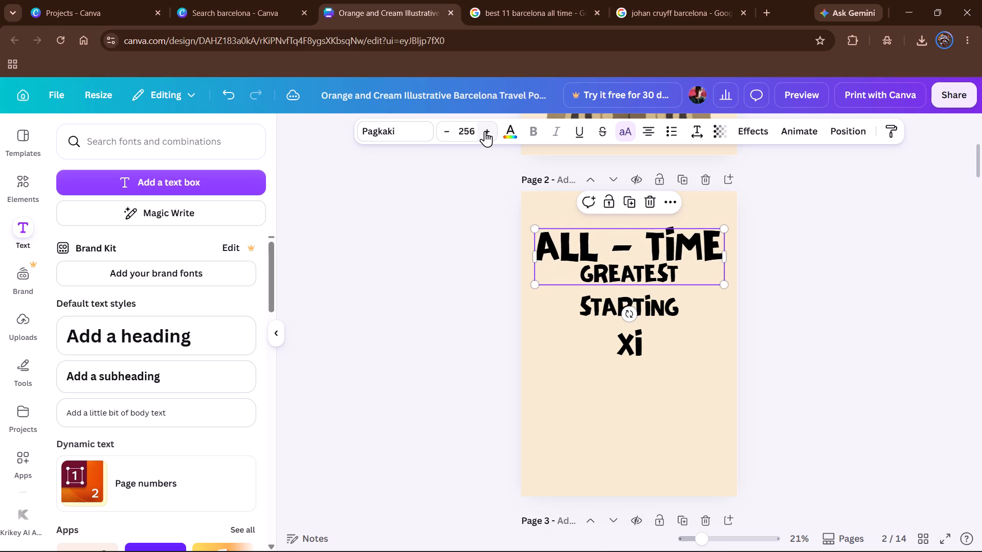
drag(717, 273, 716, 254)
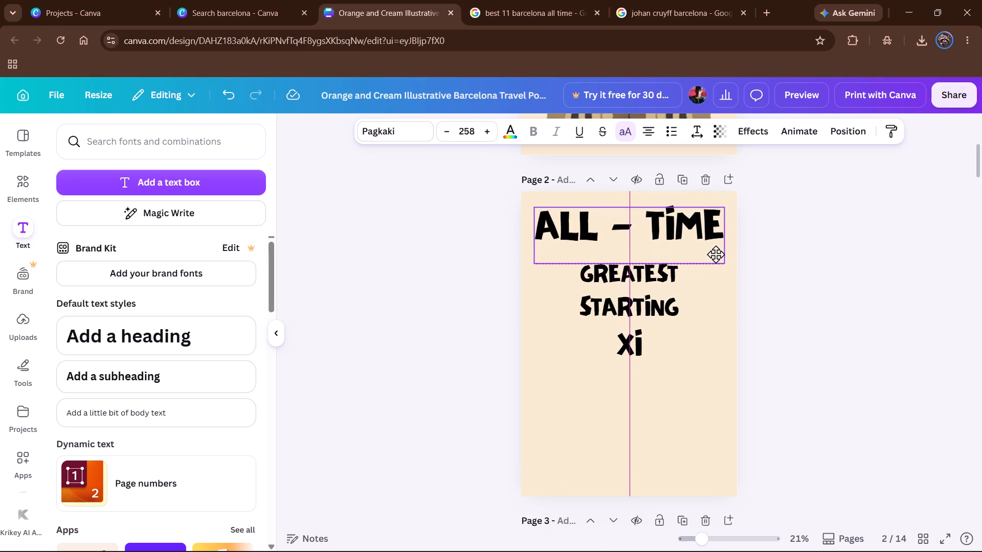
drag(716, 254, 717, 256)
Enlarge the "greatest" text to size 175 below "All - time".
click(657, 280)
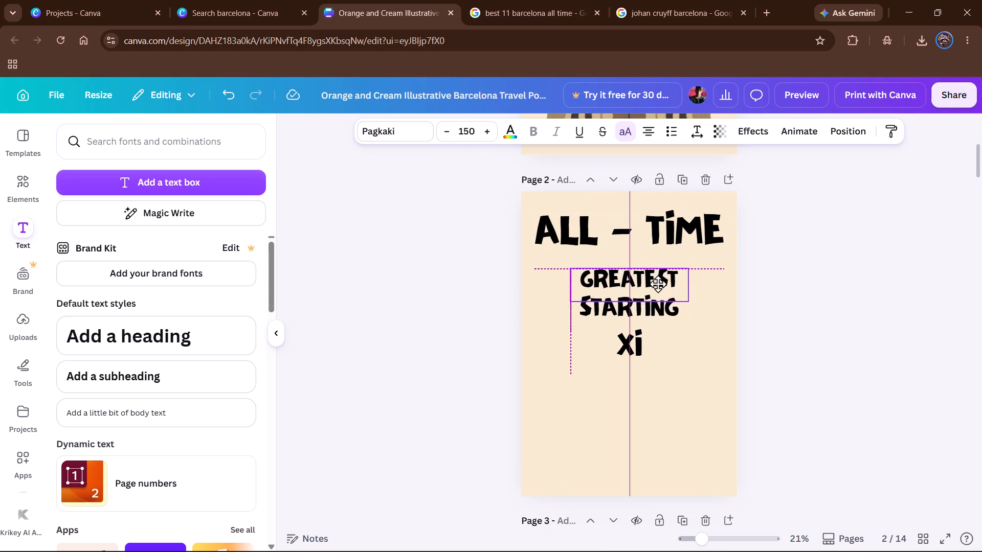
click(486, 133)
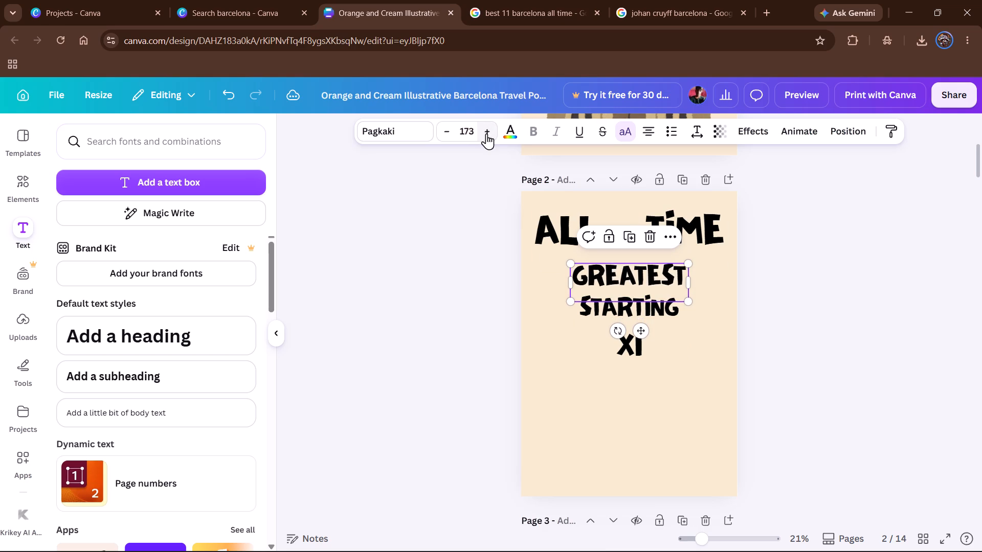
Move "xi" down, enlarge "starting" to size 263 and widen its box on both sides so it fits on one line.
drag(637, 355, 633, 414)
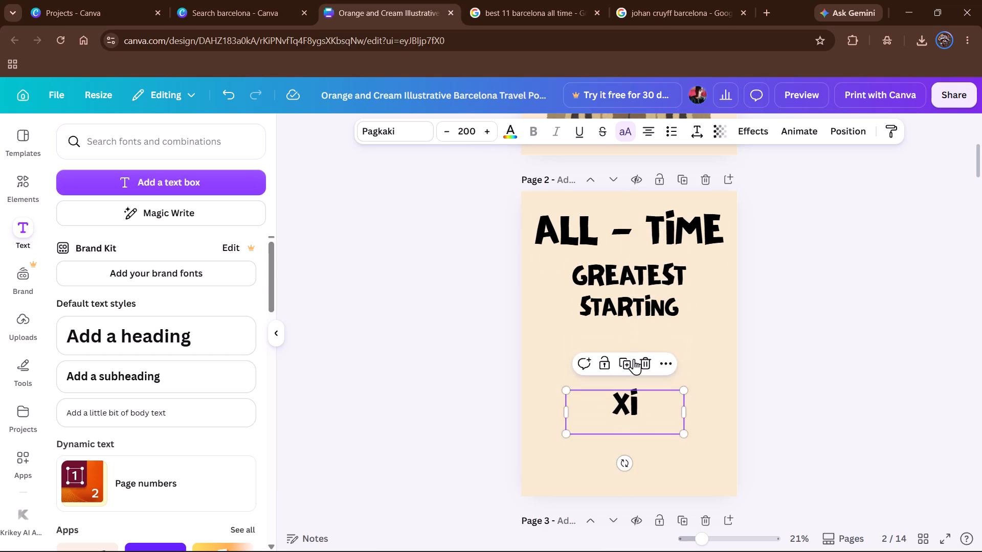
drag(646, 298, 649, 309)
click(490, 136)
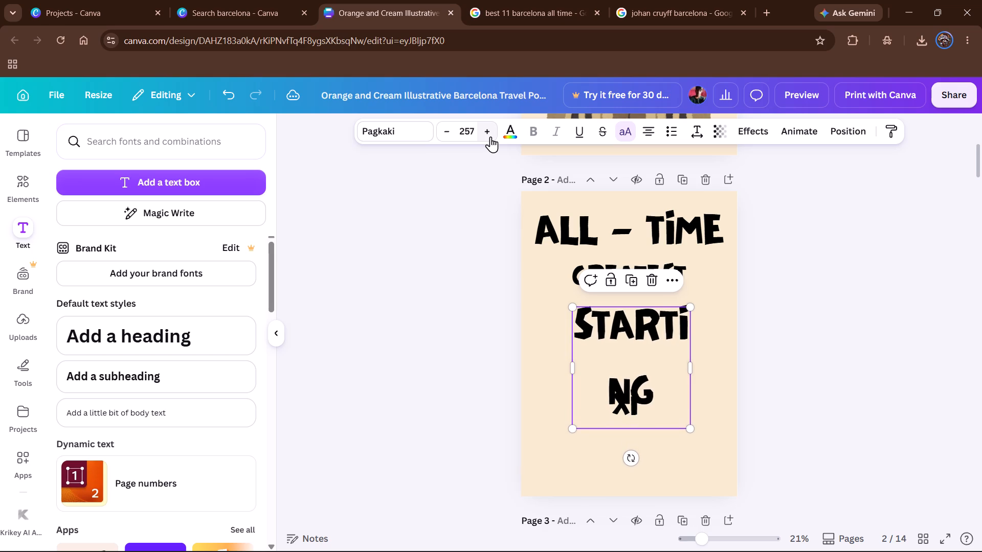
drag(569, 370, 536, 370)
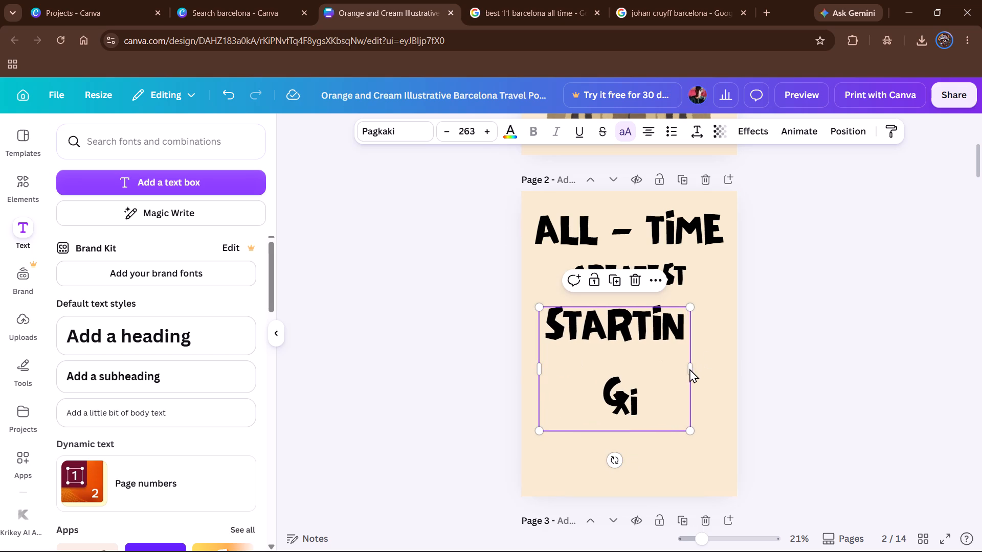
drag(692, 367, 726, 365)
Move "xi" up to just below "starting" and enlarge it to size 288.
drag(632, 413, 639, 397)
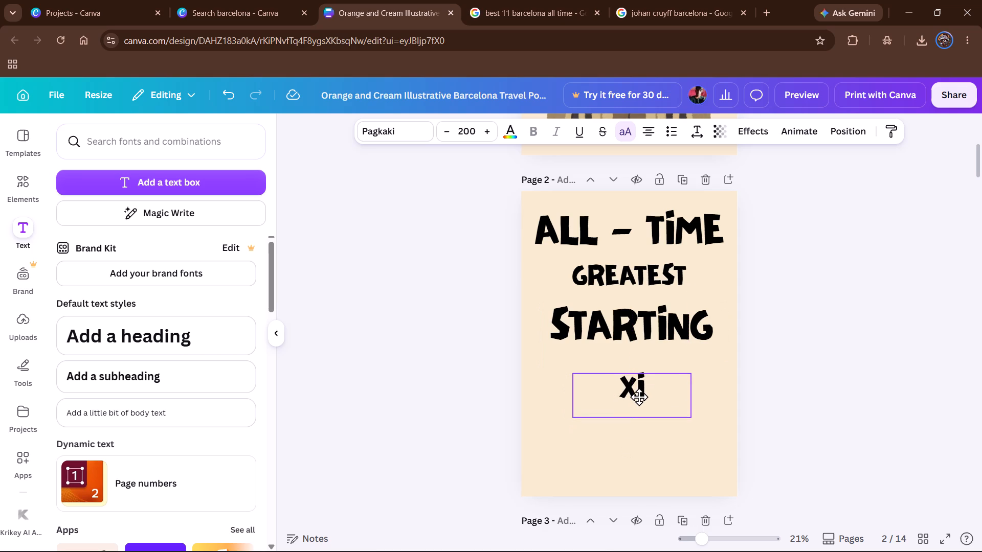
drag(639, 397, 640, 392)
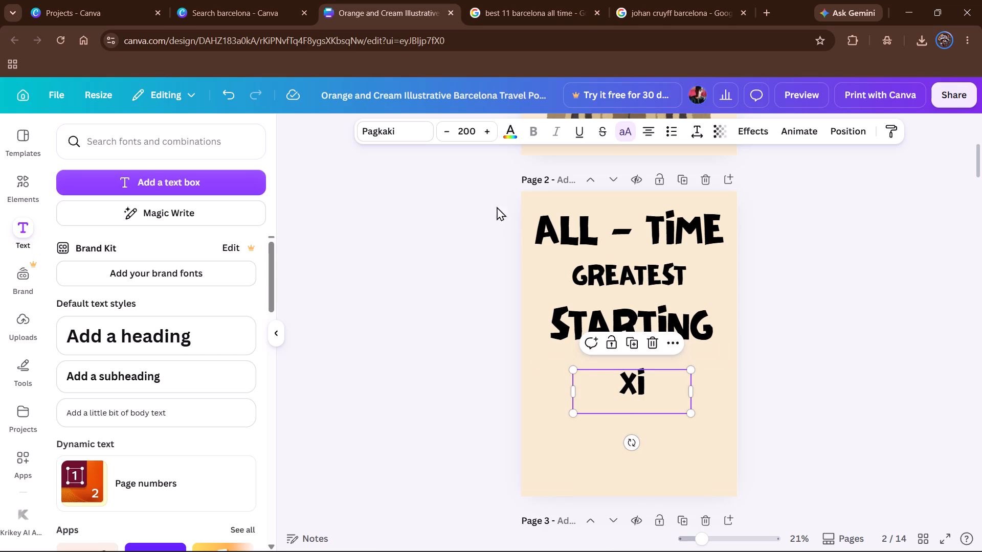
click(486, 132)
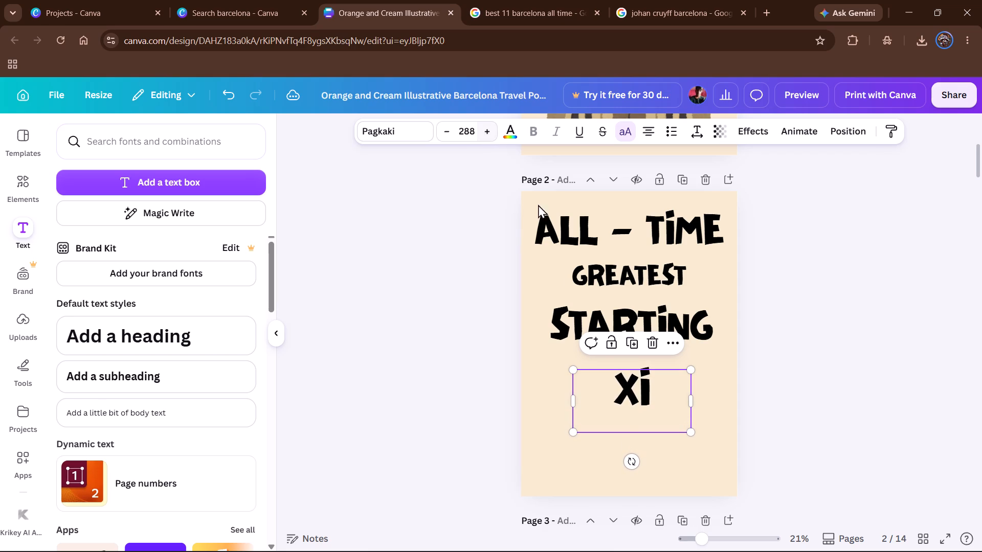
Colour "All - time" and "starting" dark orange, and "greatest" and "xi" yellow-orange, using the design's text colours.
click(630, 246)
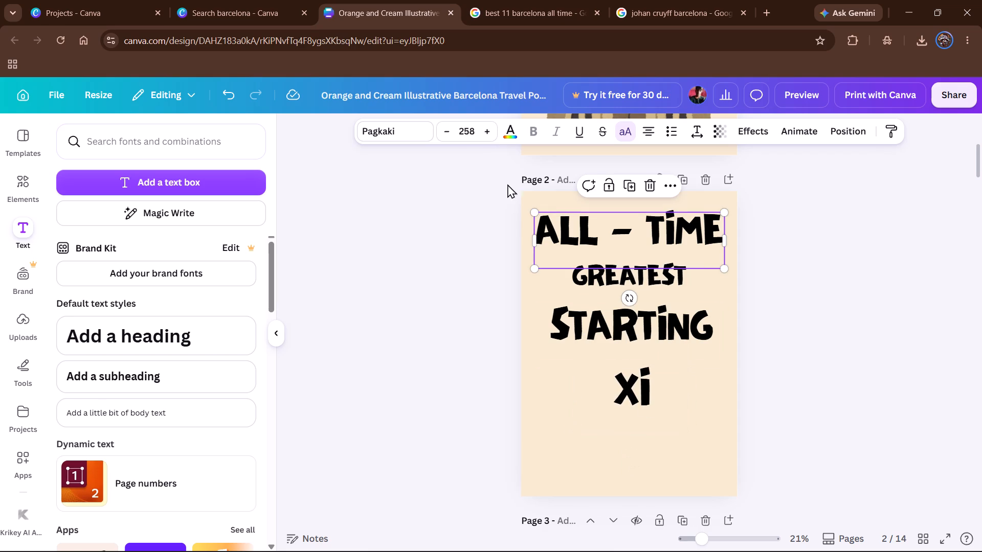
click(504, 126)
click(137, 224)
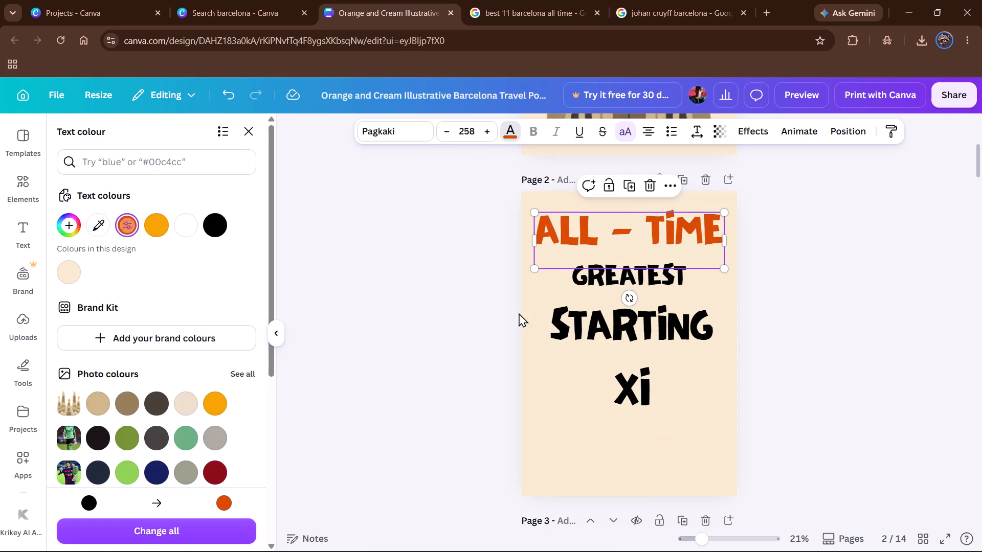
click(663, 279)
click(147, 233)
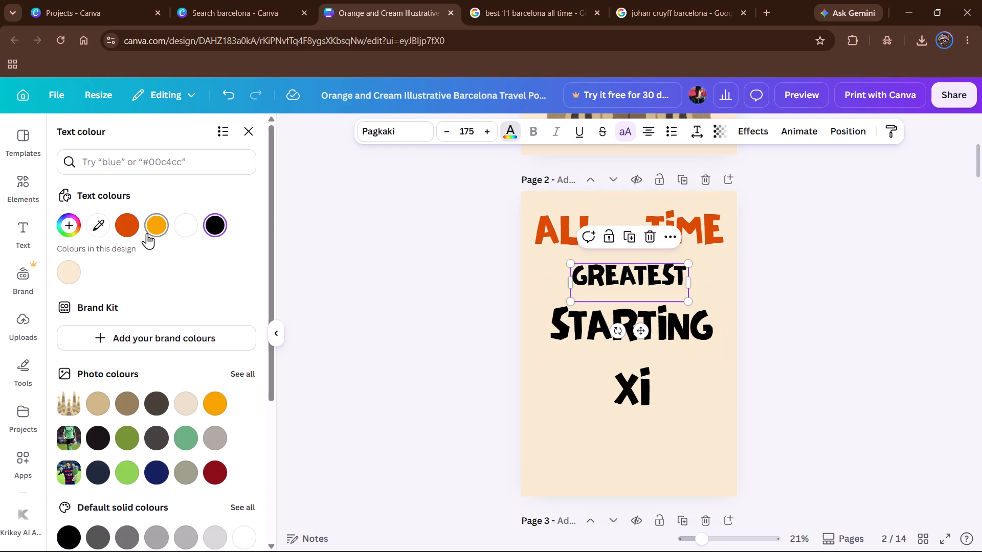
click(704, 326)
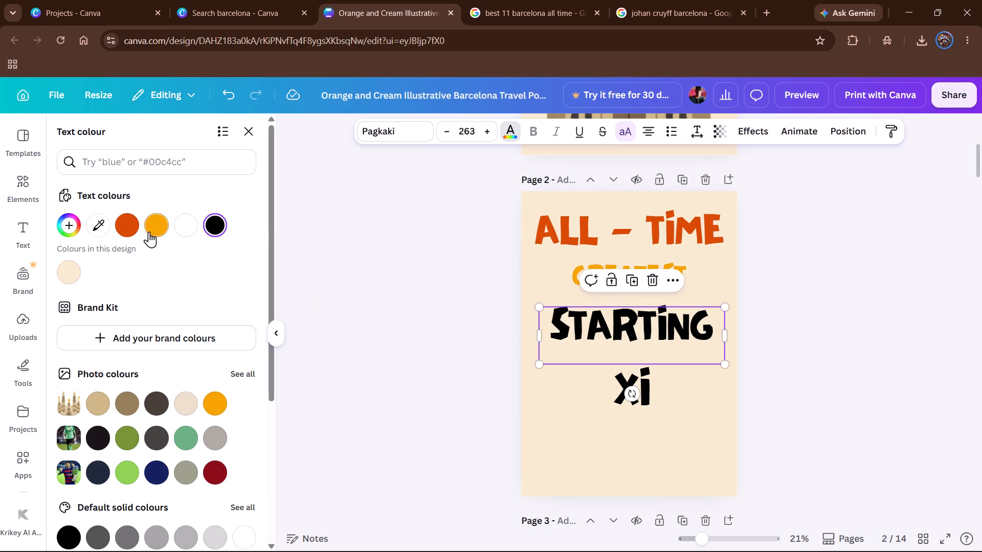
click(130, 229)
click(645, 413)
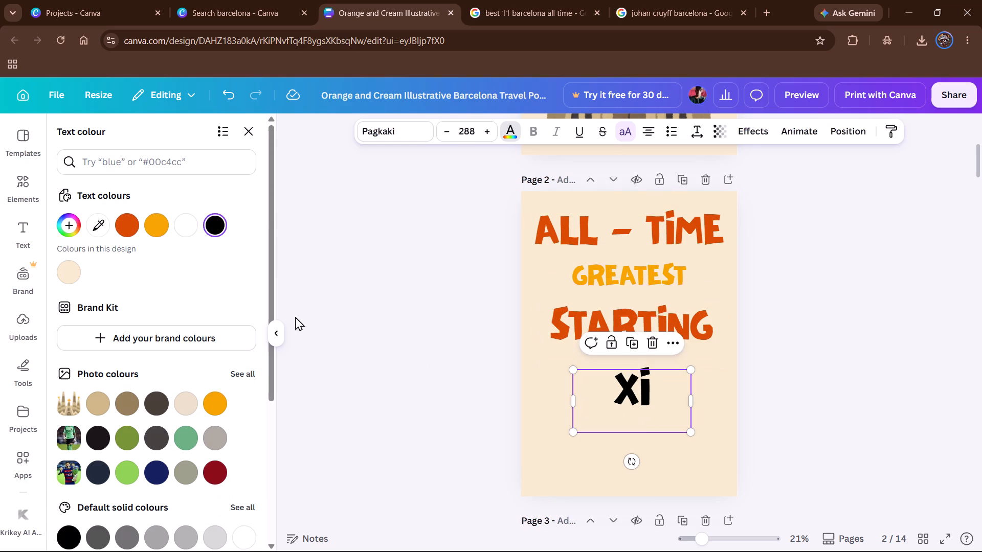
click(155, 229)
click(886, 339)
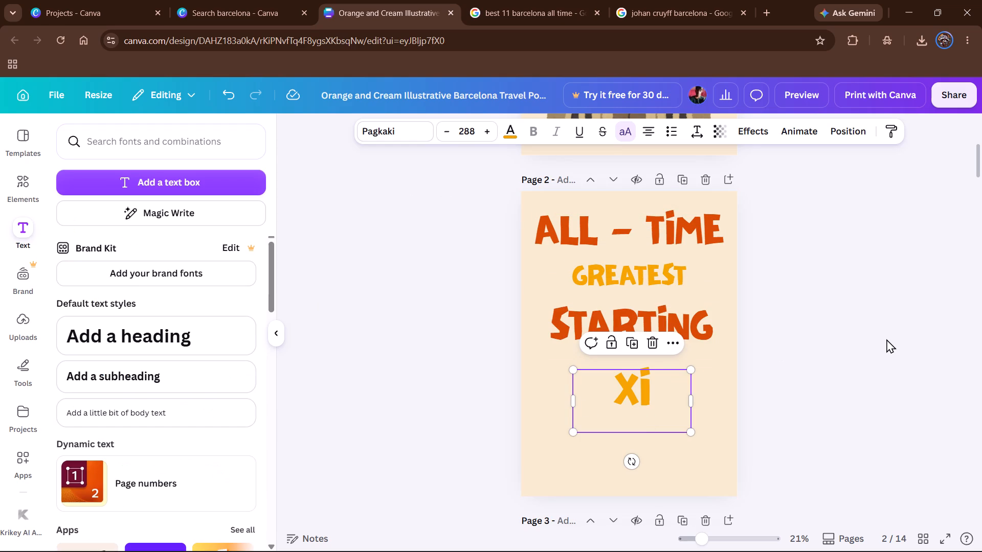
Add a "4 - 3 - 3" text box at size 250 below "xi", consulting the best 11 search results for the formation.
scroll(667, 429, down, 1)
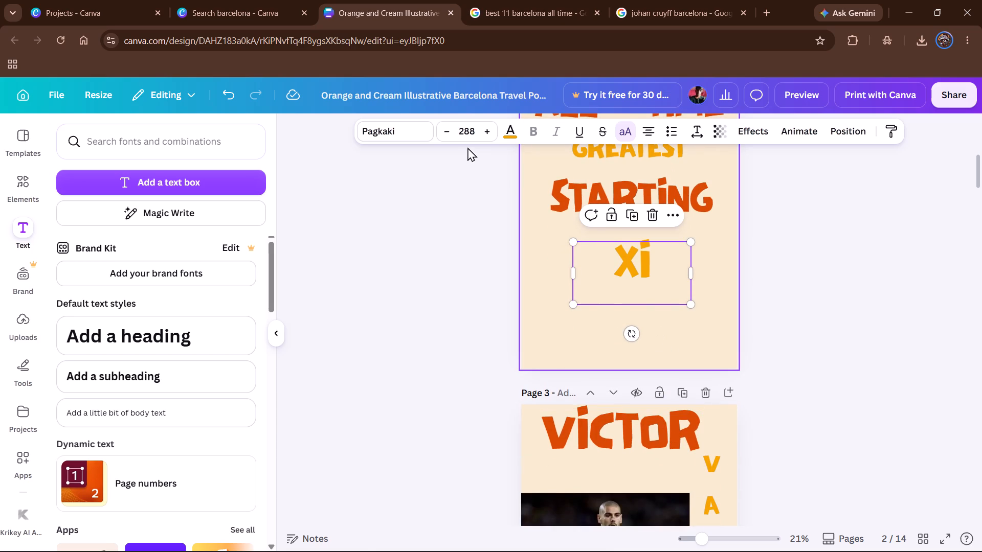
click(236, 191)
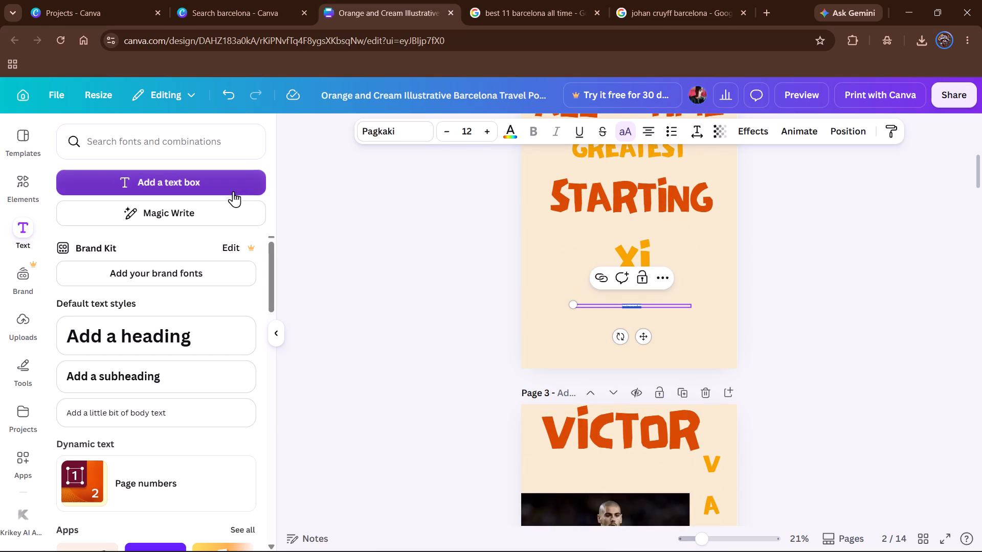
click(545, 20)
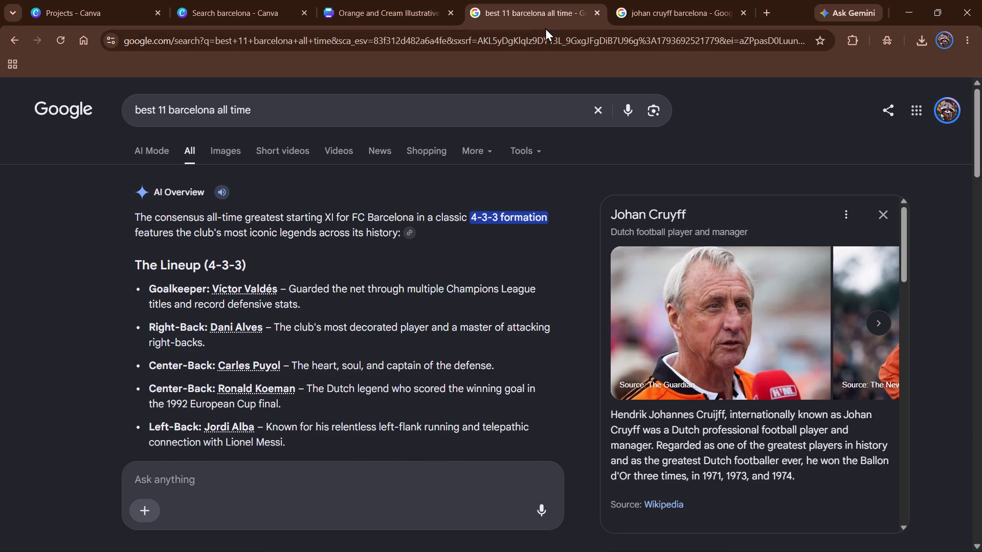
click(656, 5)
click(372, 0)
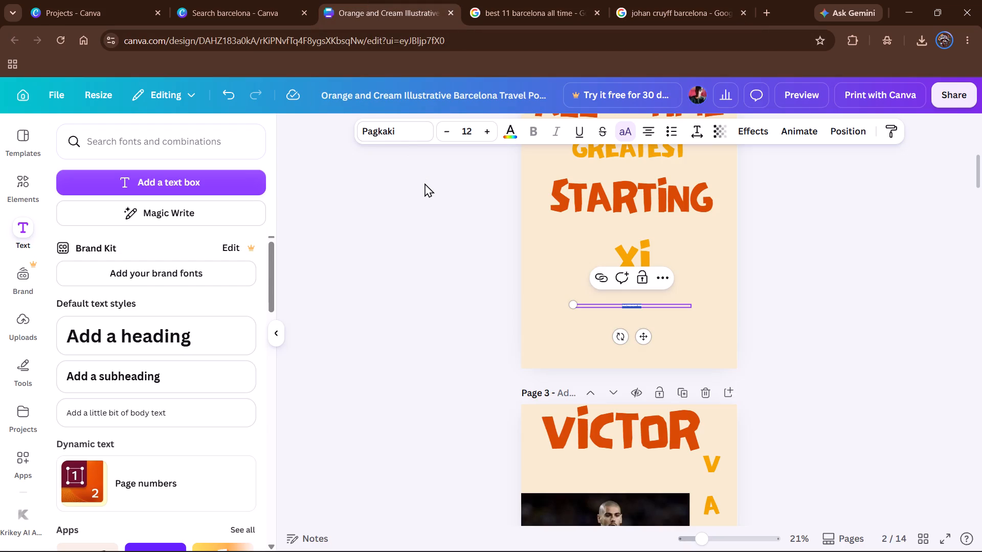
text(4 - 3 - 3)
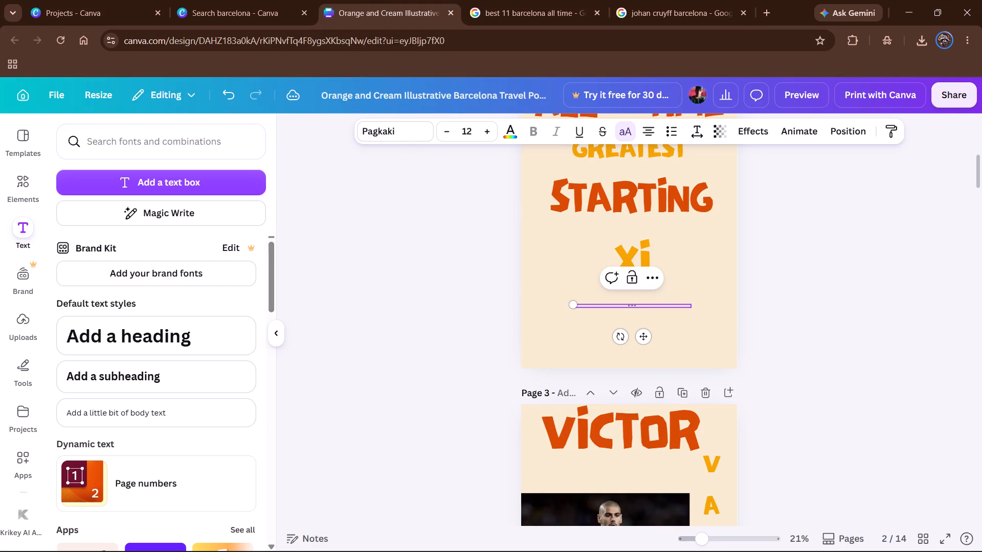
click(470, 126)
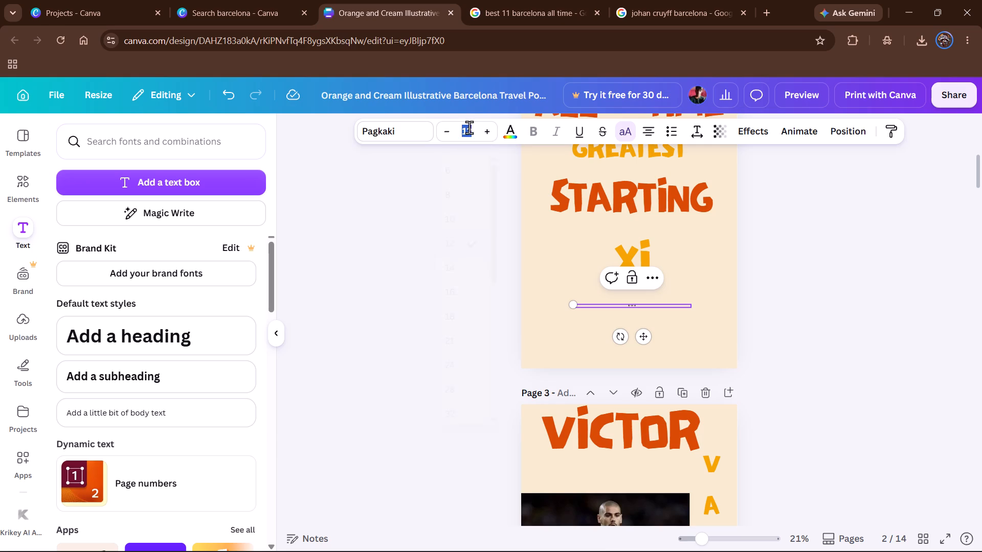
key(BackSpace)
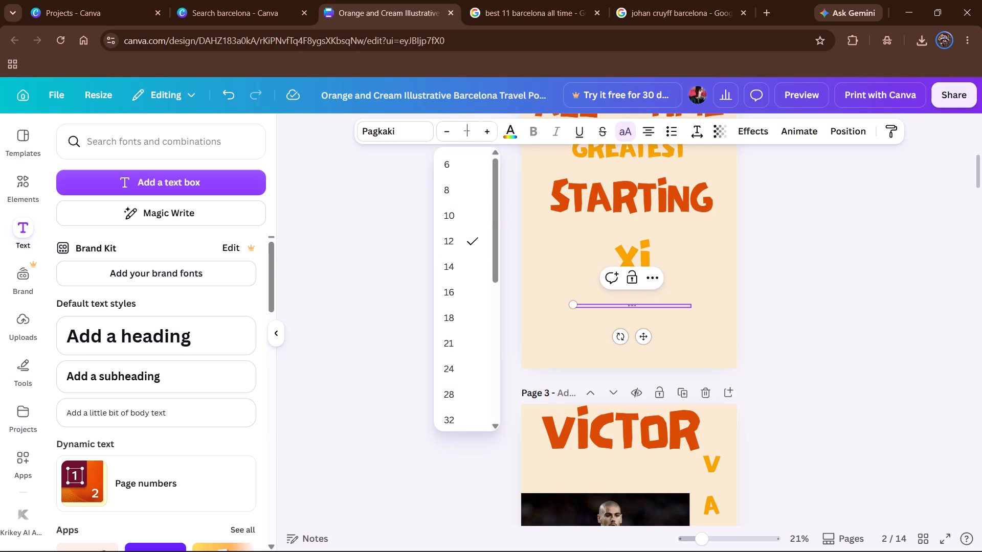
text(250)
key(Return)
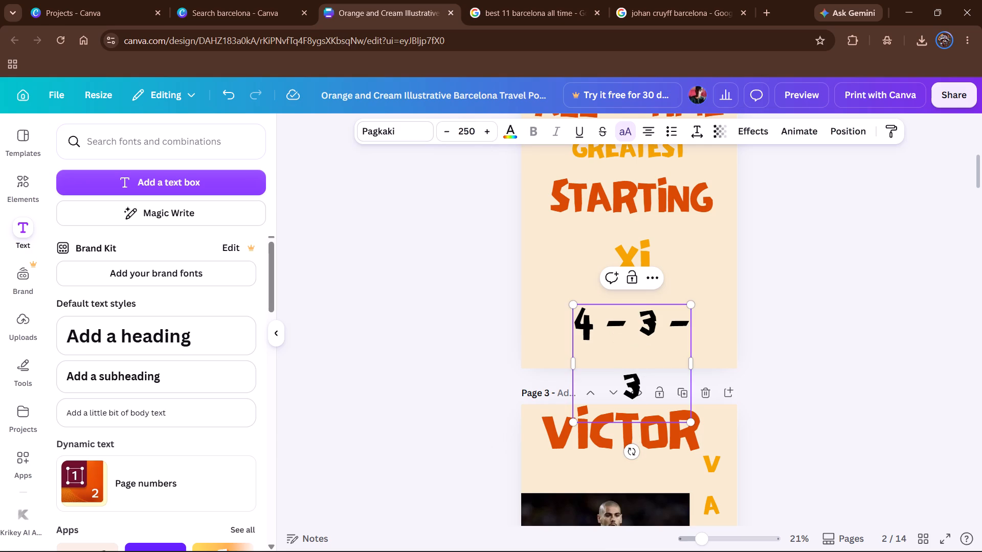
Widen the "4 - 3 - 3" text box on both sides so it fits on one line and enlarge it to size 298.
drag(572, 366, 538, 362)
click(489, 131)
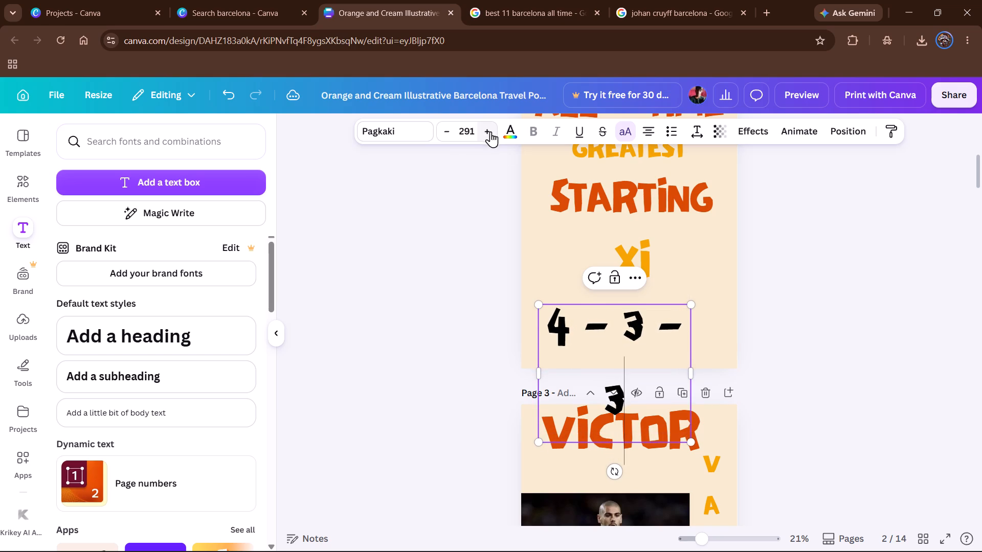
drag(691, 375, 728, 373)
click(701, 352)
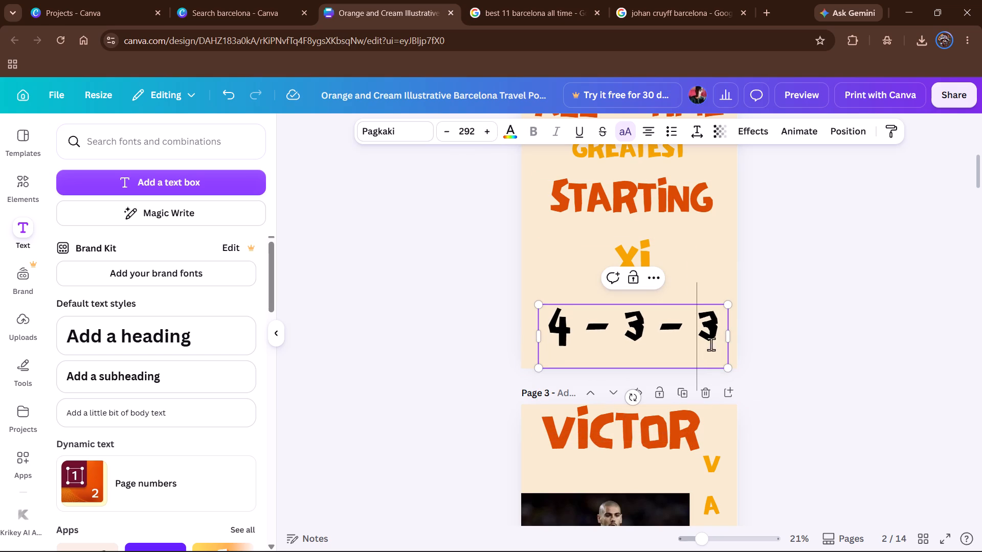
click(806, 296)
click(686, 347)
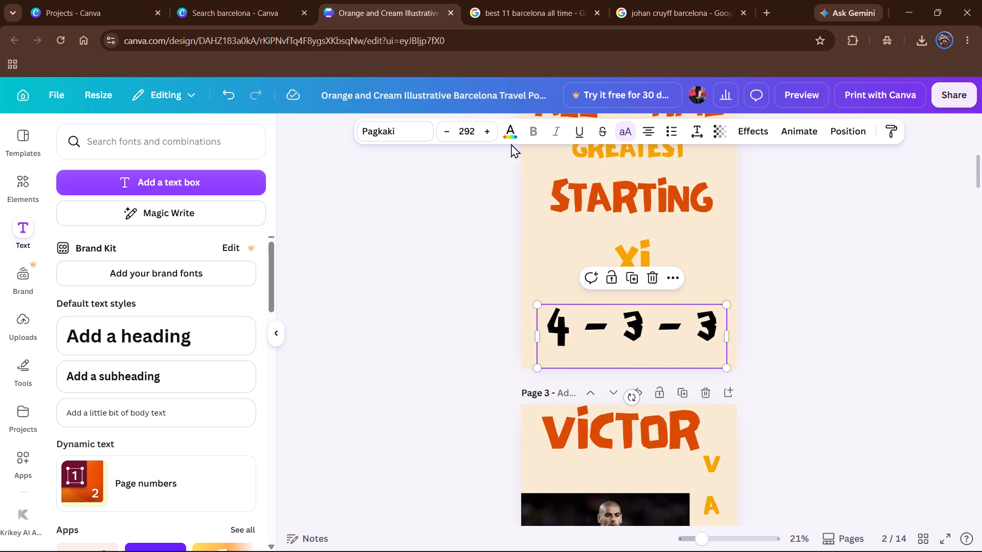
click(487, 135)
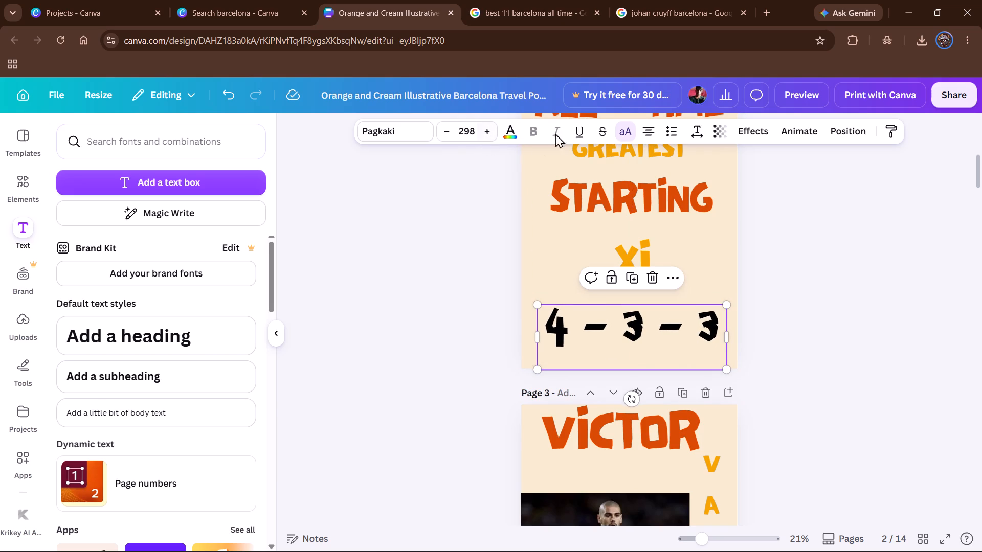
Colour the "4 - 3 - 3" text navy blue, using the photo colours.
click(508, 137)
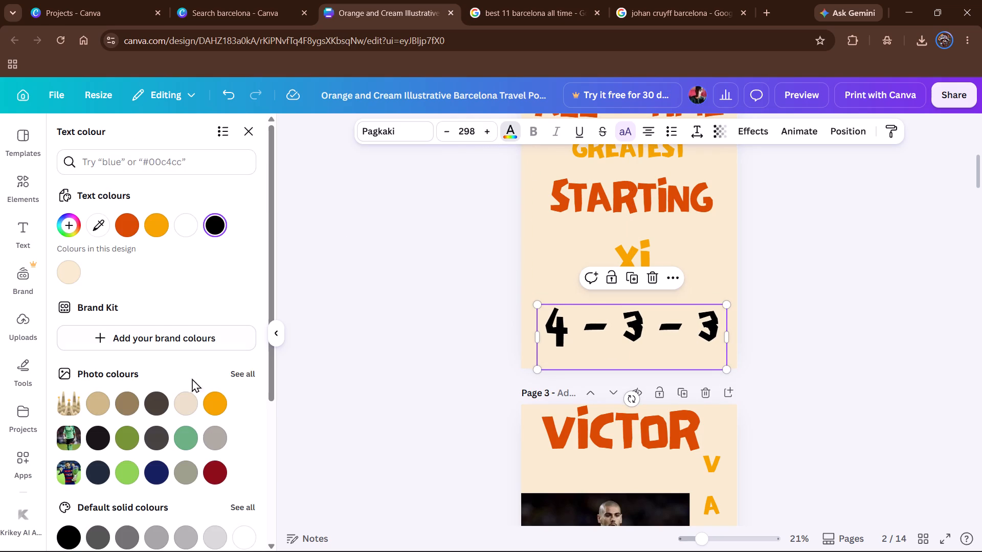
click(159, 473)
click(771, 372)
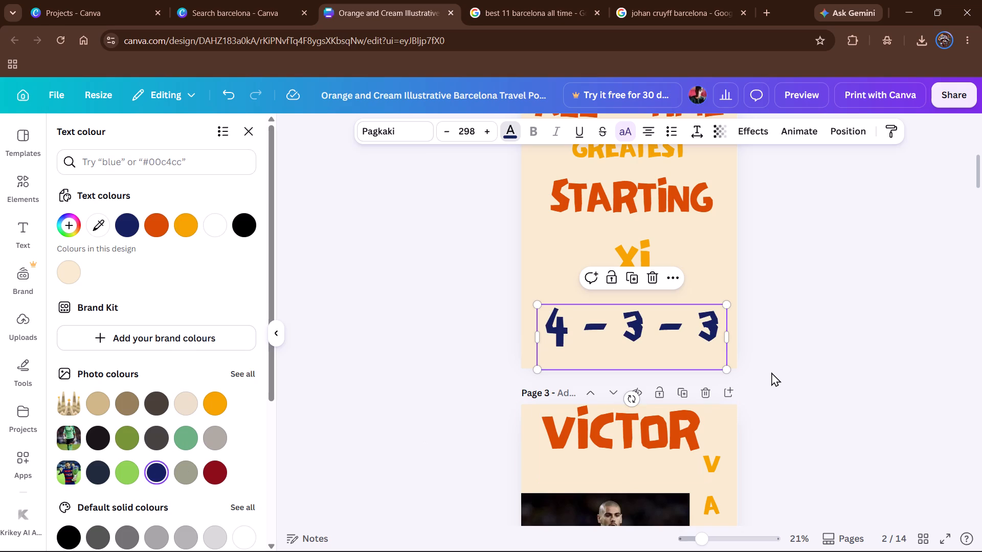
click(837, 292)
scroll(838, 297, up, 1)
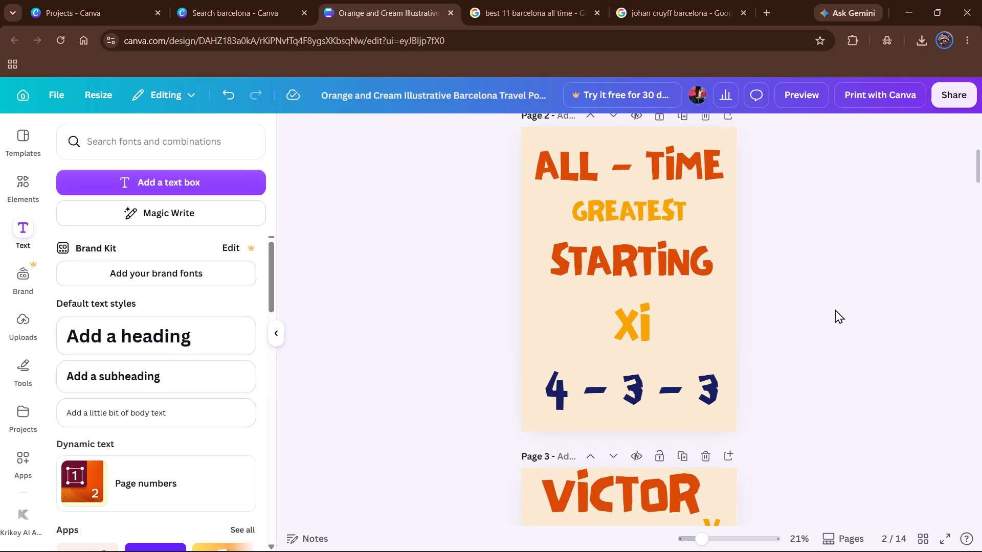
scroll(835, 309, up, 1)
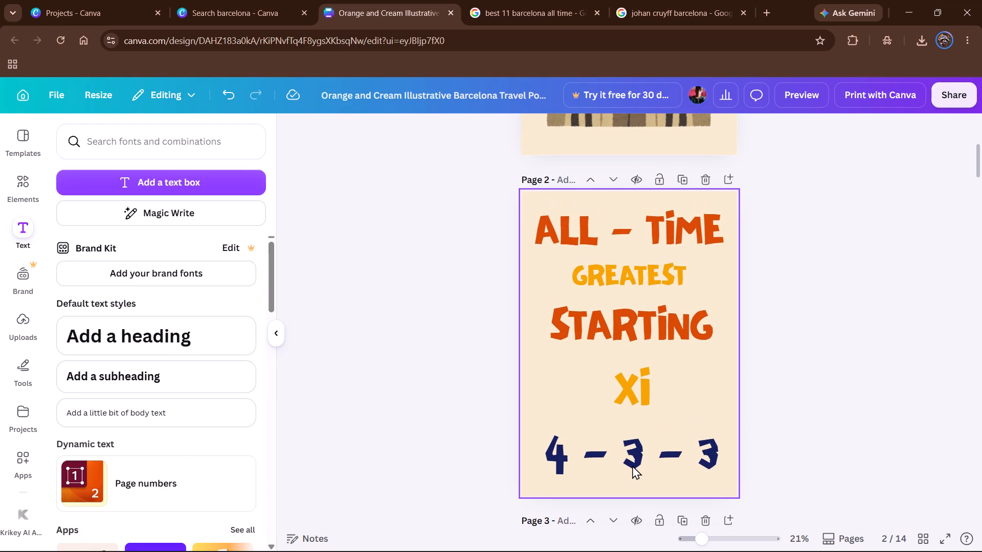
Add a "formation" text box to page 2 at size 100.
click(632, 465)
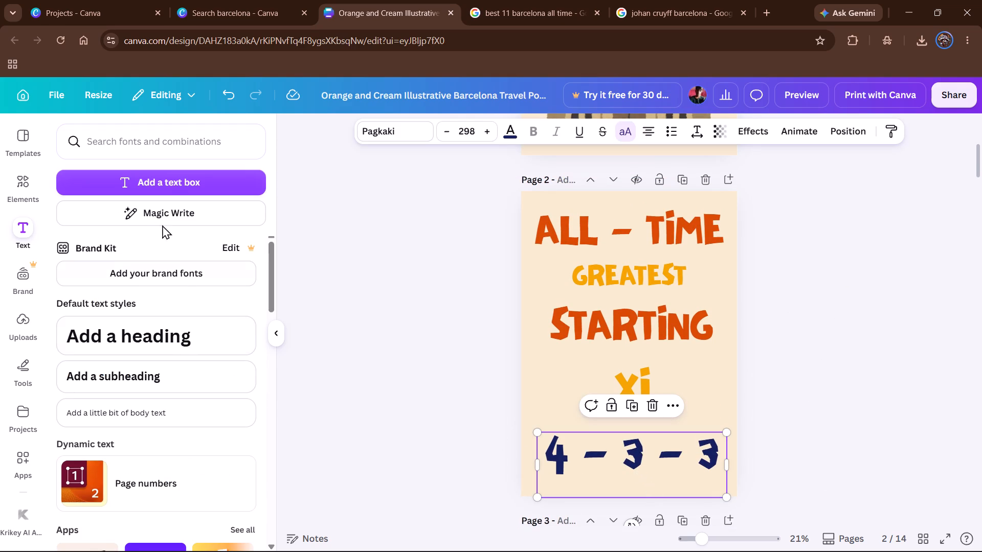
click(172, 189)
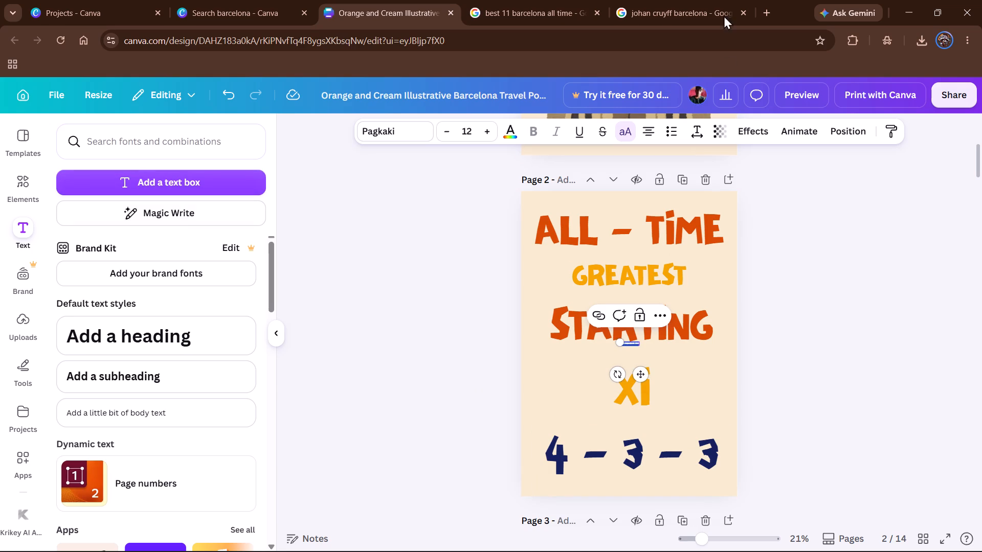
click(548, 0)
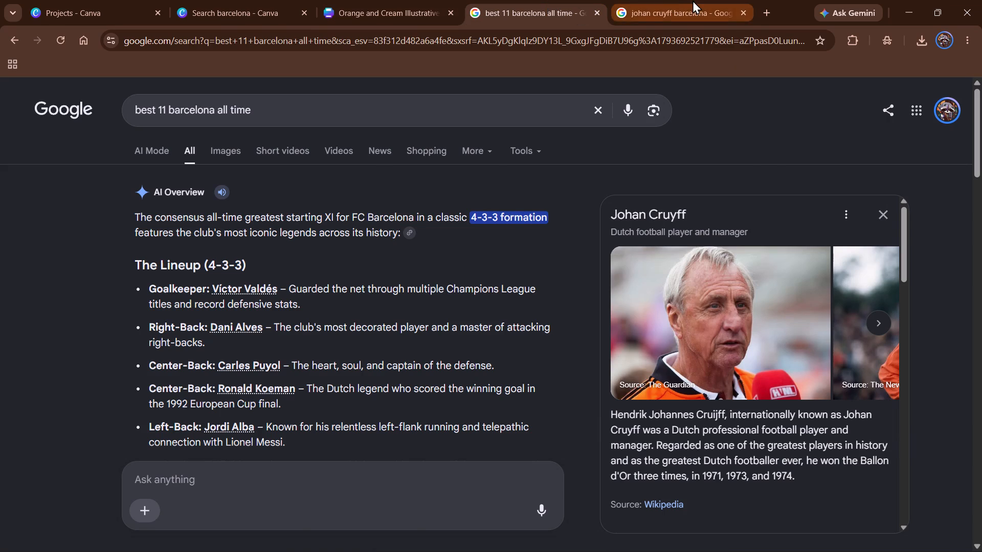
click(696, 0)
click(422, 0)
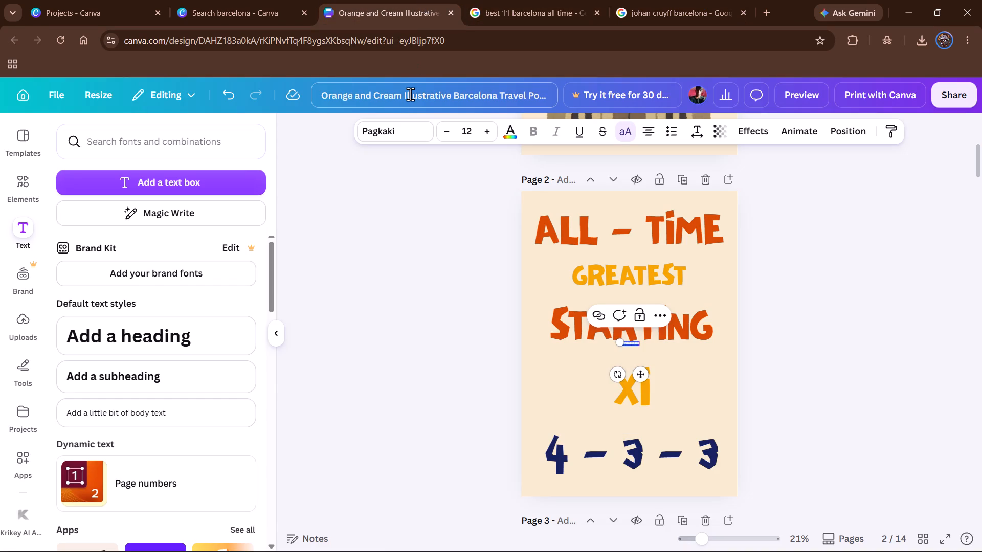
text(formation)
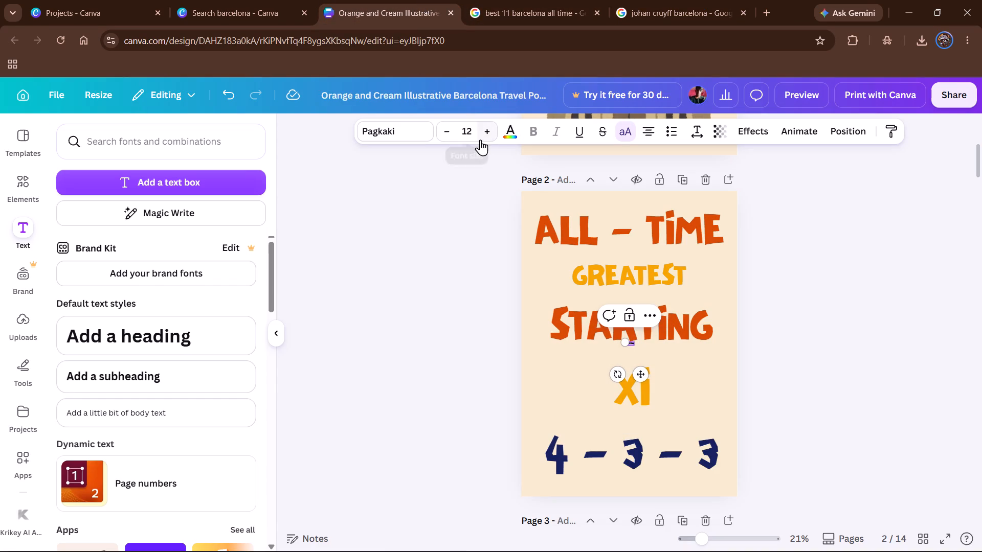
click(480, 140)
click(465, 134)
key(BackSpace)
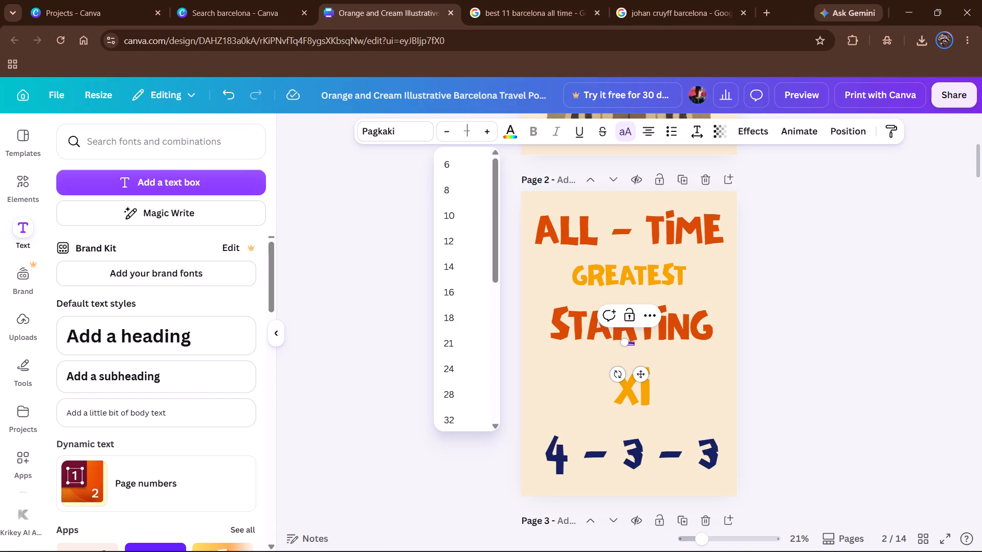
text(150)
key(Return)
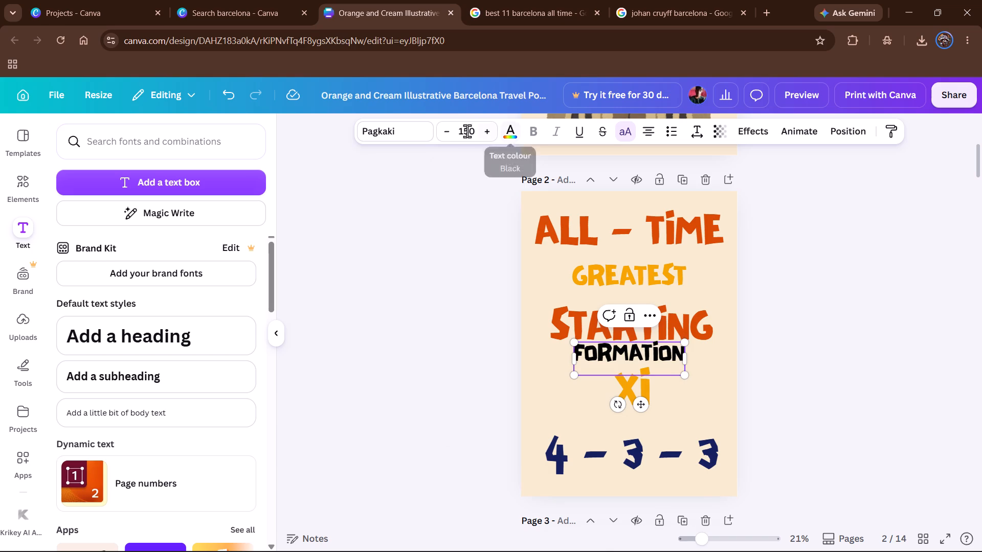
click(463, 129)
key(BackSpace)
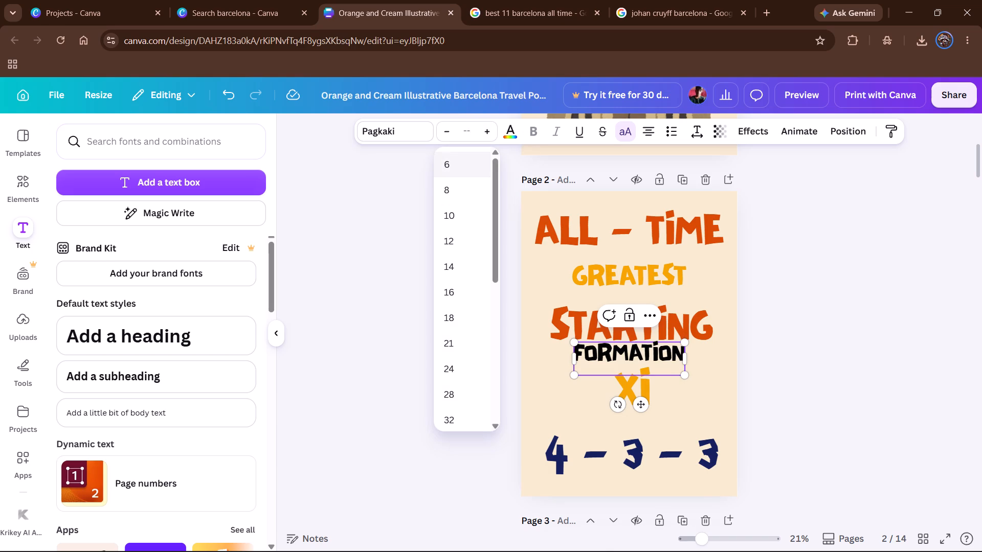
text(100)
key(Return)
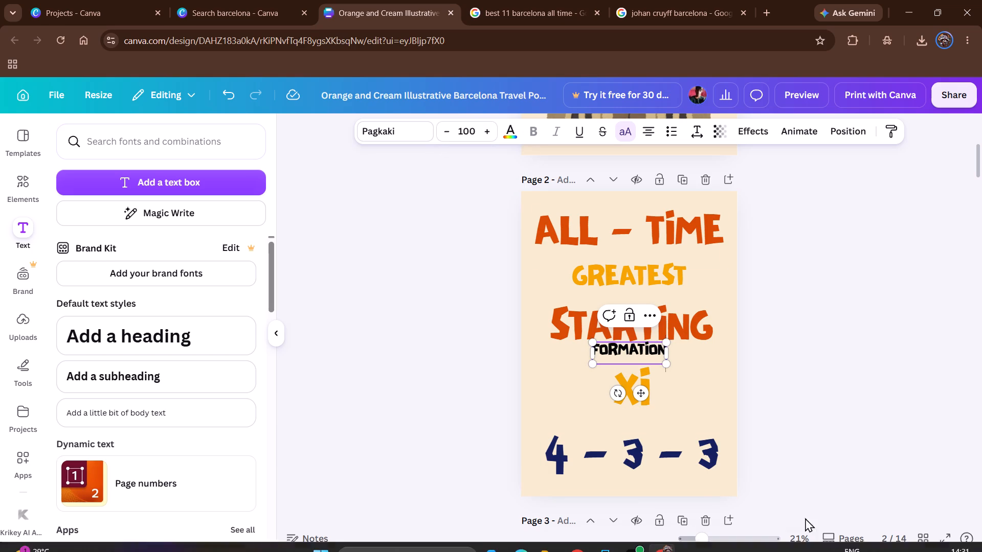
Move "formation" down to just below "4 - 3 - 3", centred near the page's bottom edge.
drag(641, 359, 640, 365)
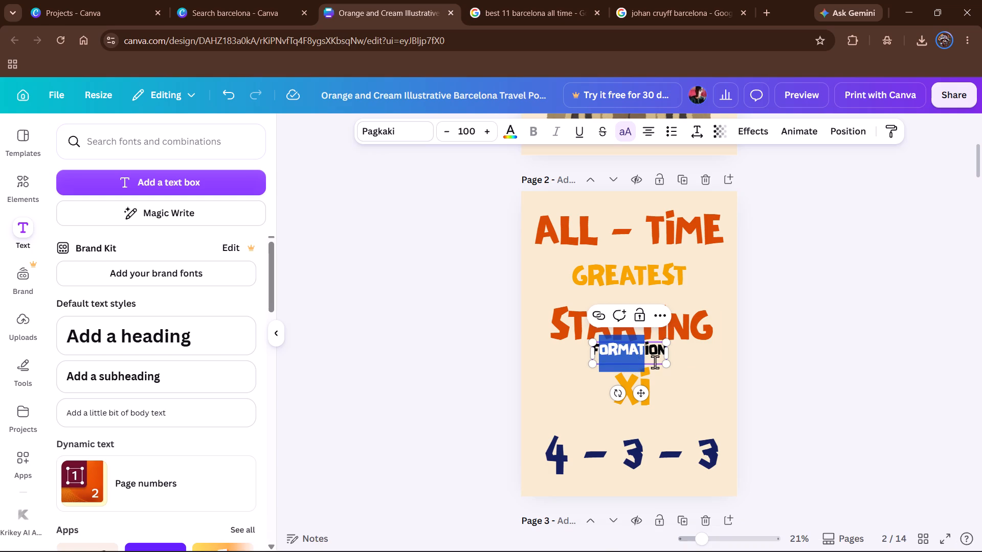
click(656, 360)
drag(641, 395, 634, 497)
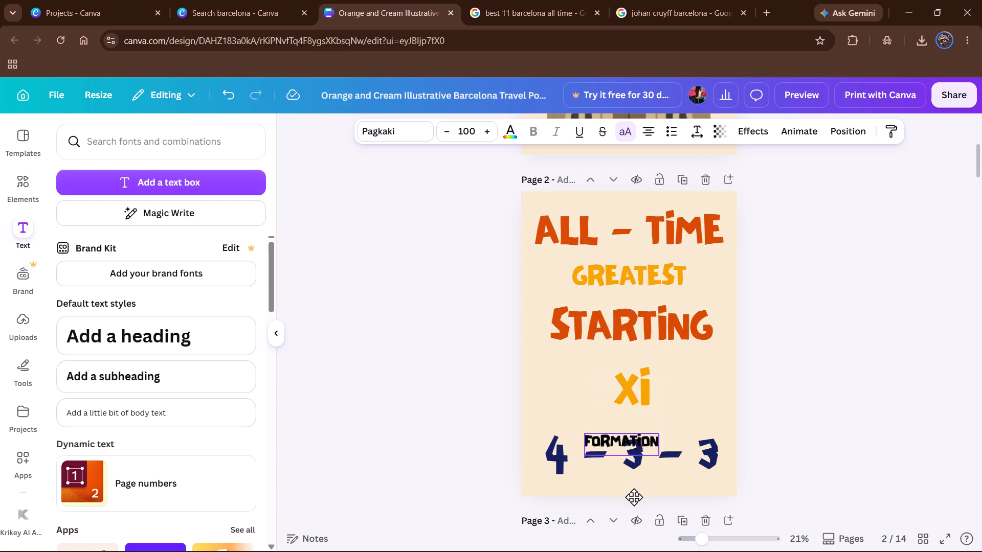
drag(634, 497, 641, 523)
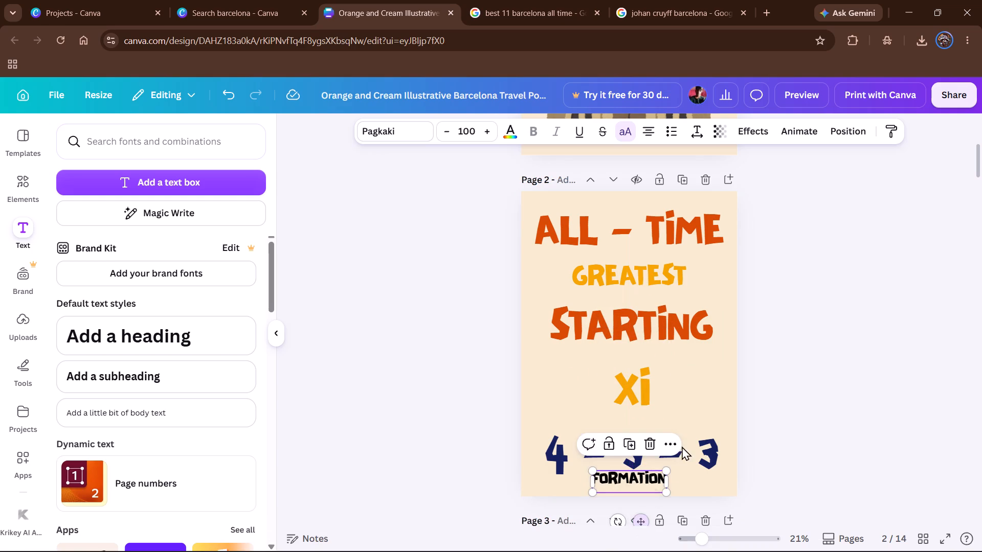
scroll(682, 446, down, 3)
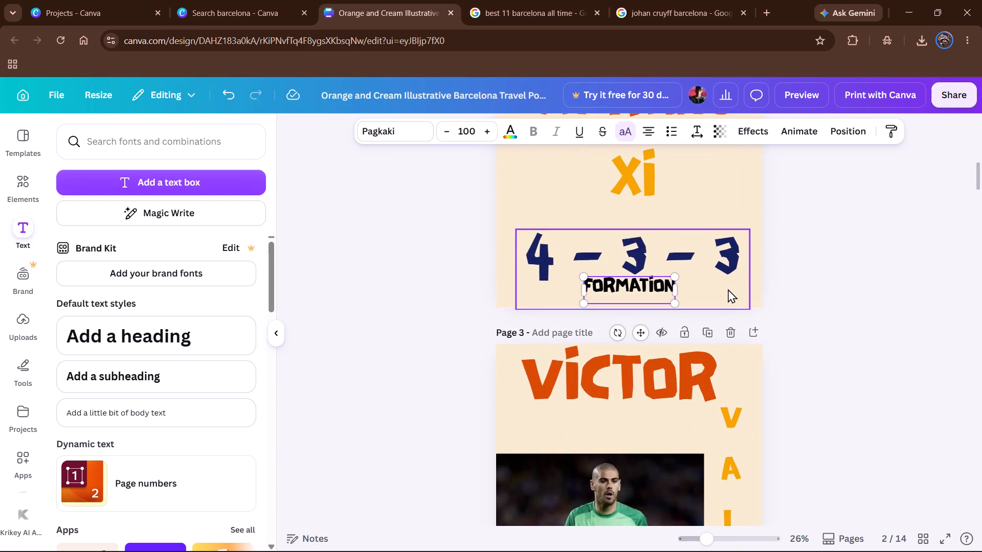
scroll(728, 289, up, 2)
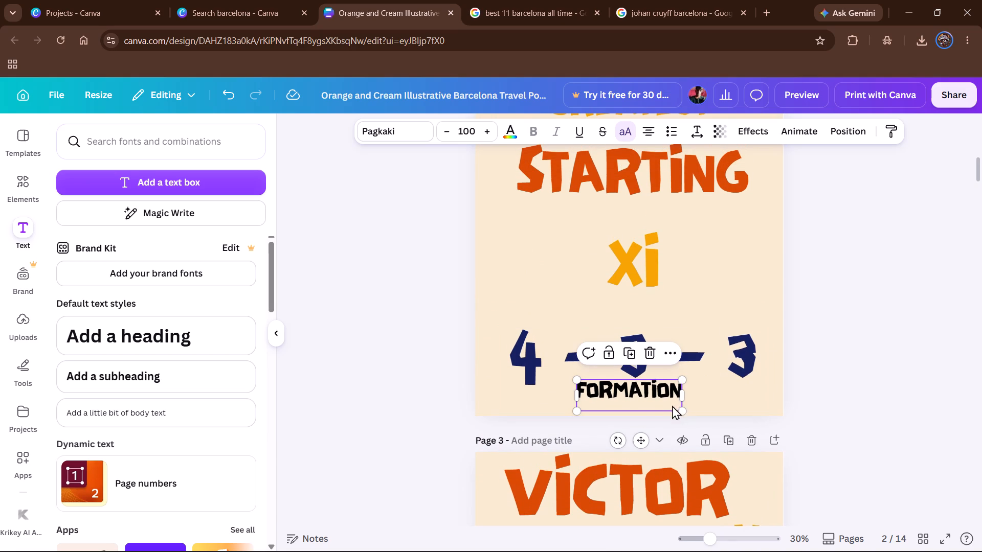
click(636, 443)
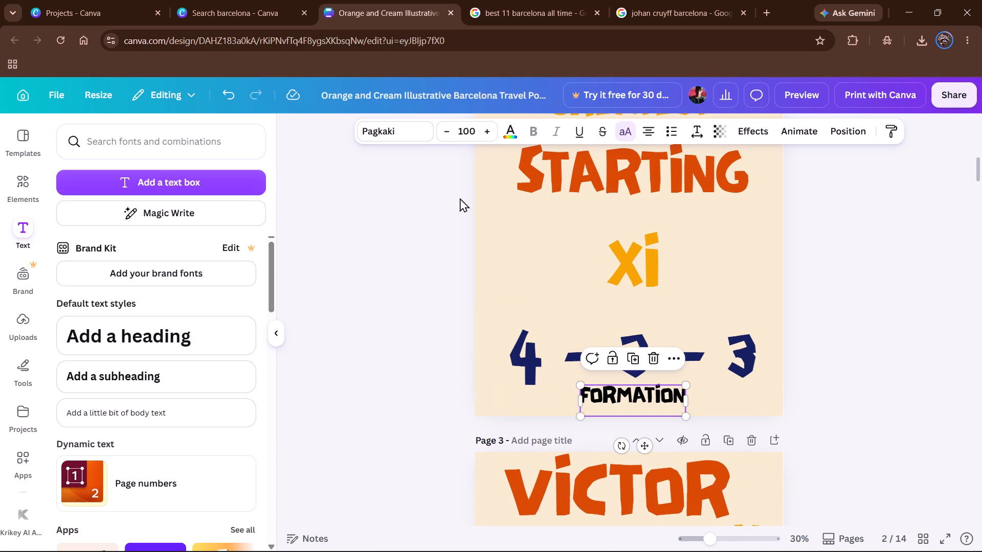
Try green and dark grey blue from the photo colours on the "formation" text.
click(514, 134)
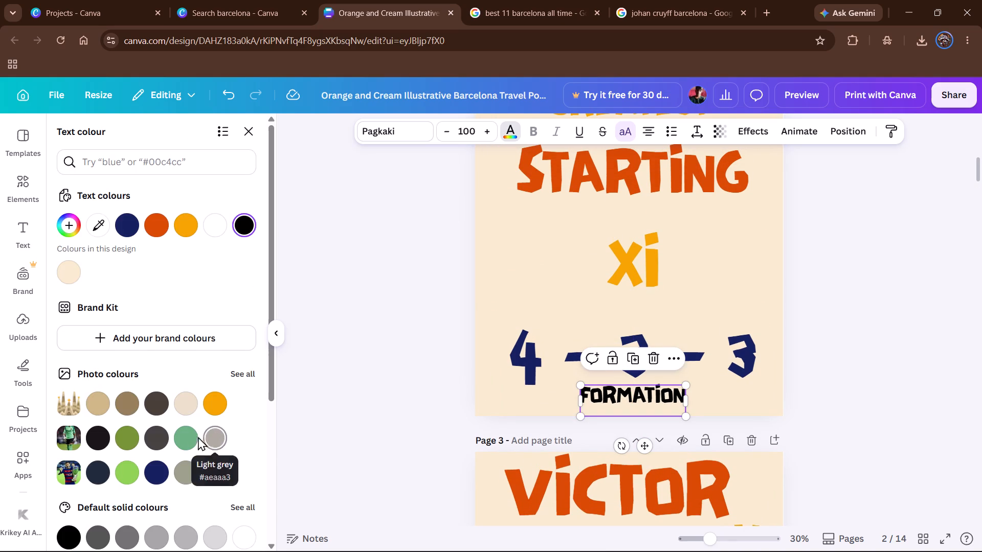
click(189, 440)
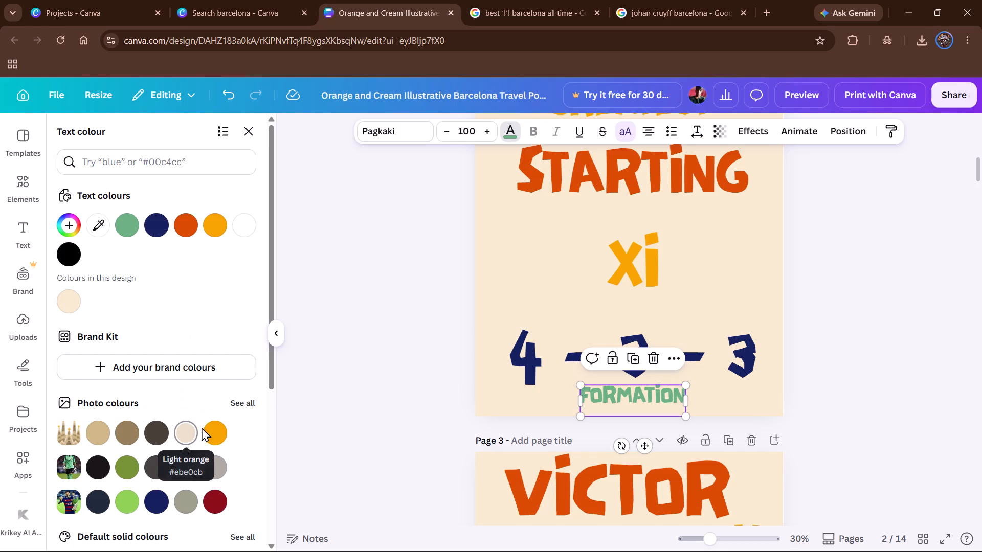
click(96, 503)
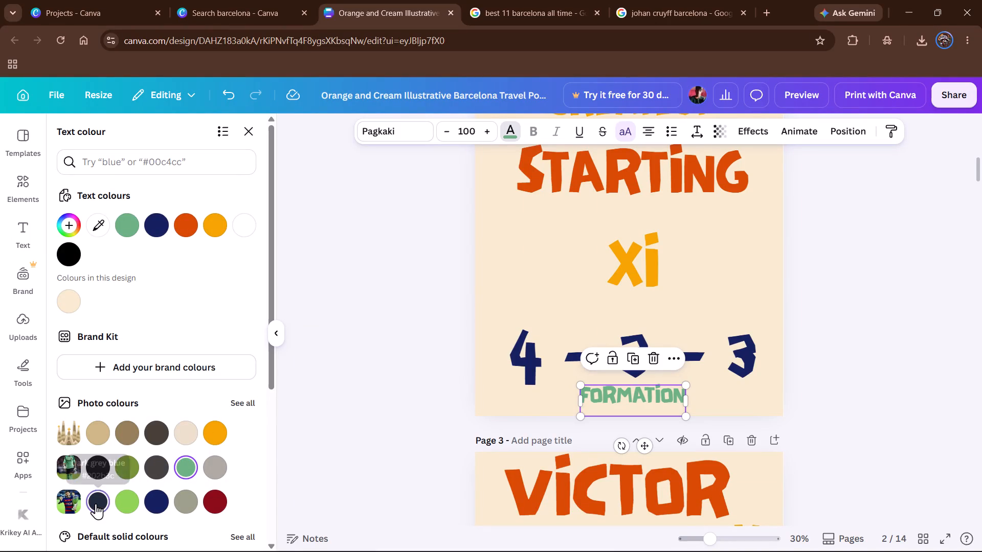
Colour "4 - 3 - 3" dark grey blue and "formation" dark grey #474341, using the photo colours.
click(532, 366)
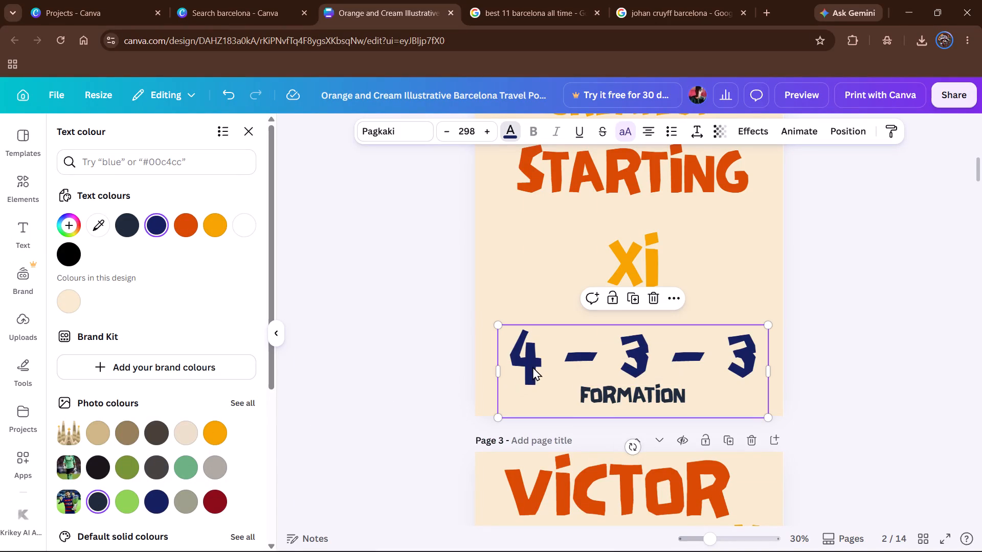
click(98, 502)
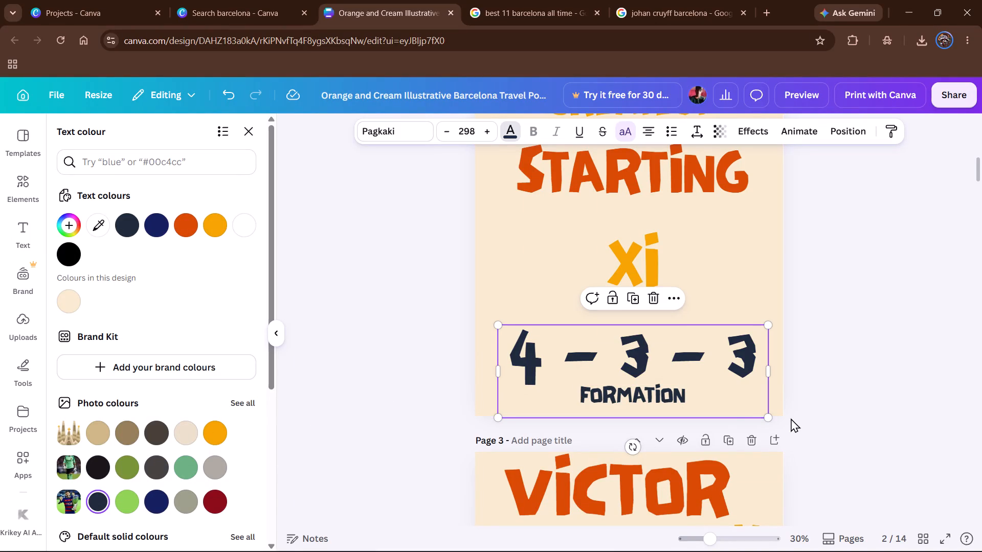
click(645, 404)
click(156, 466)
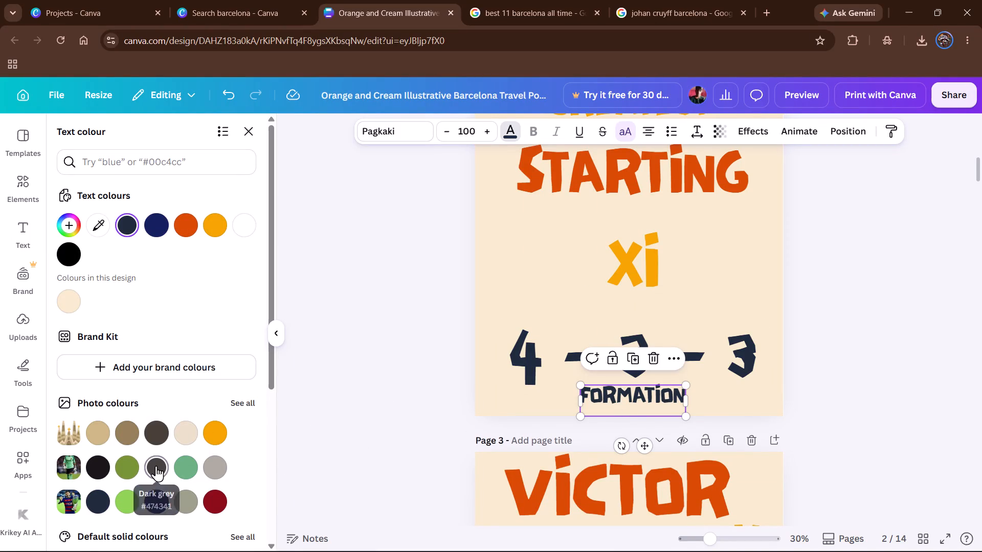
click(981, 379)
click(901, 379)
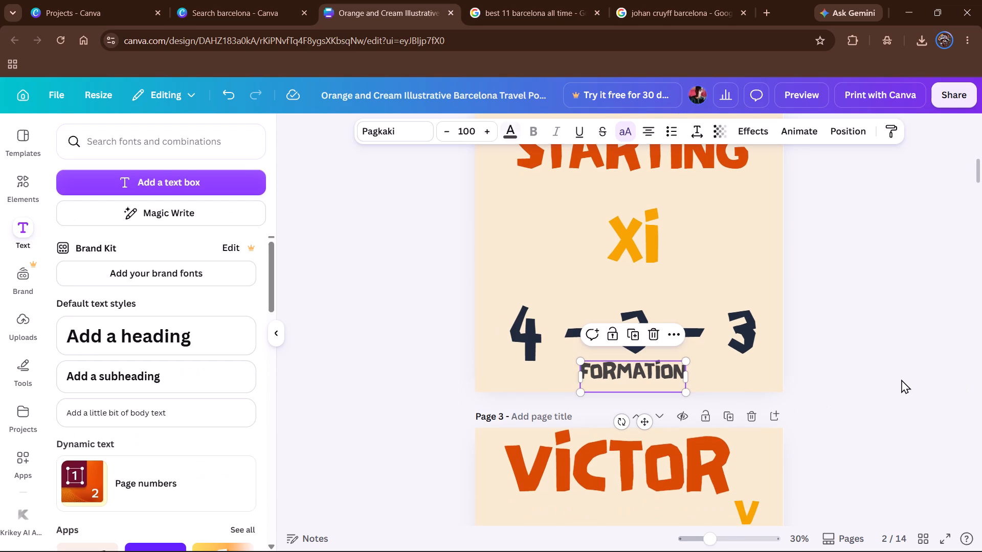
scroll(901, 379, up, 1)
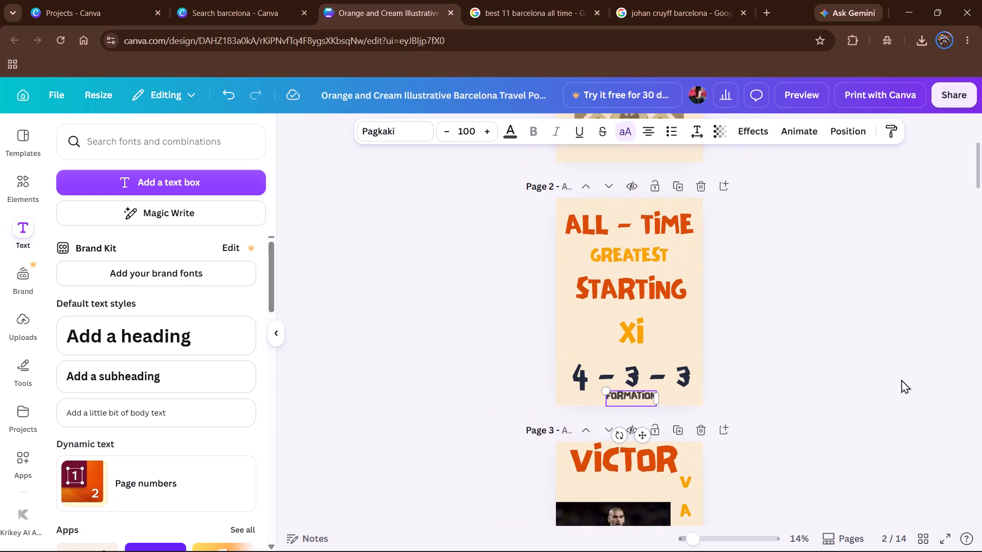
click(789, 350)
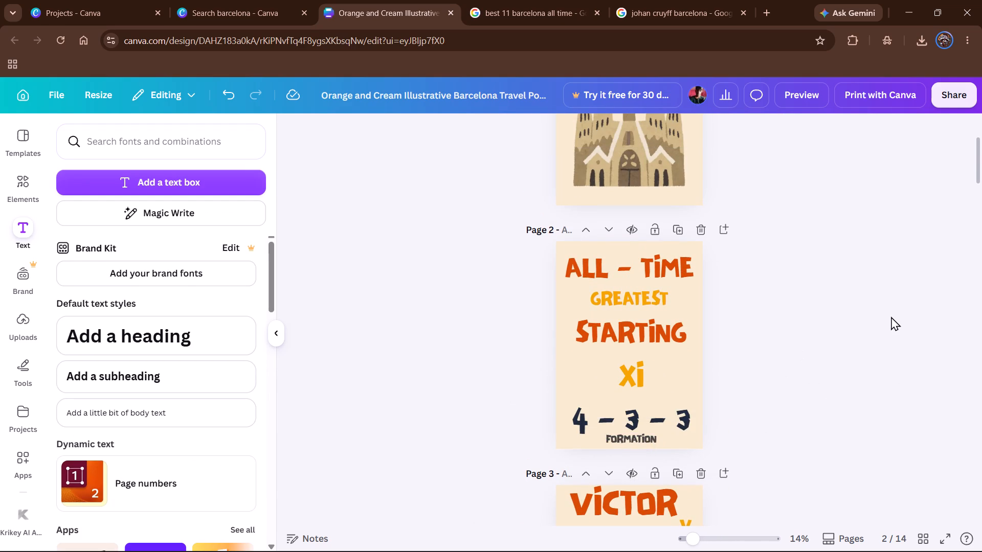
Move "4 - 3 - 3" and the "formation" text below it slightly up on page 2, keeping both centred.
drag(635, 418, 635, 411)
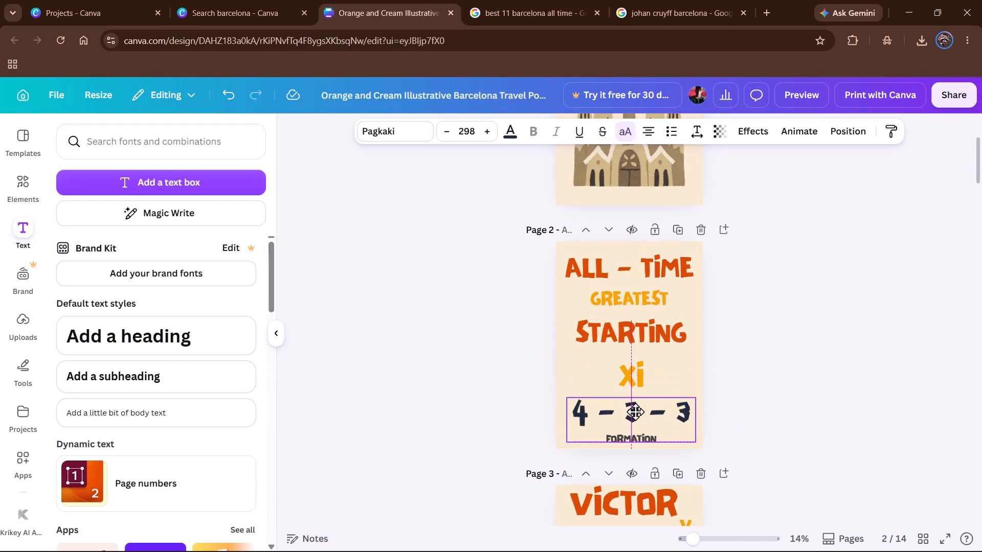
drag(635, 411, 635, 413)
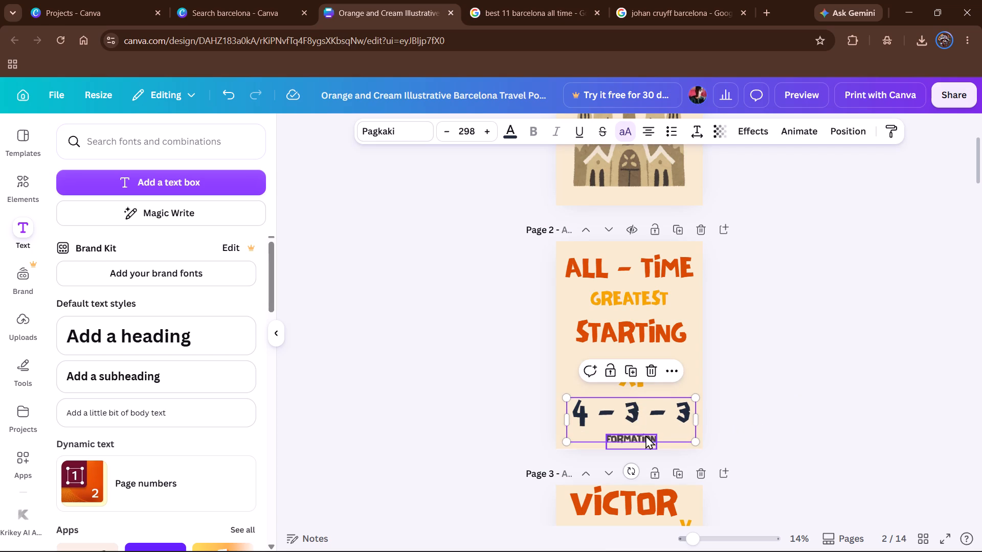
click(645, 435)
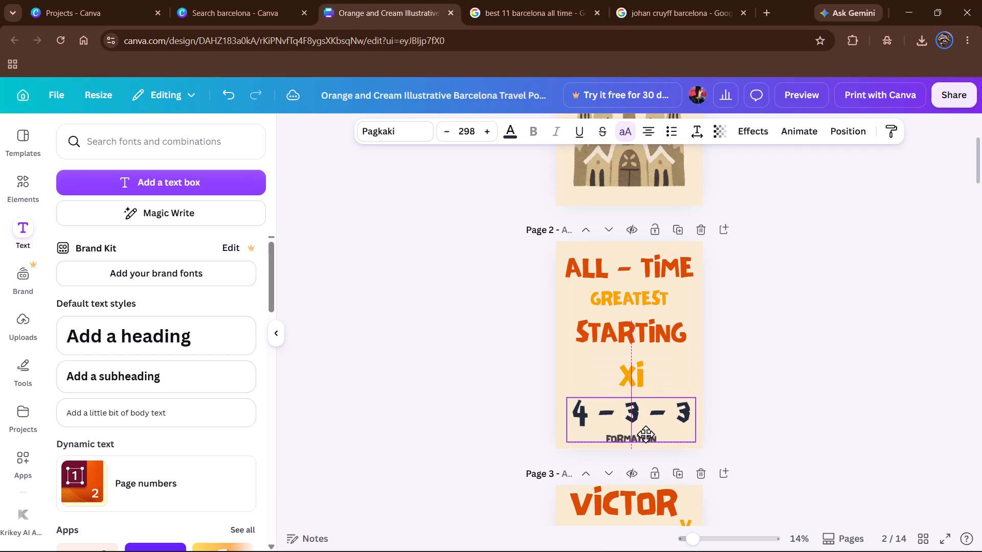
click(803, 395)
drag(642, 443, 642, 438)
click(828, 410)
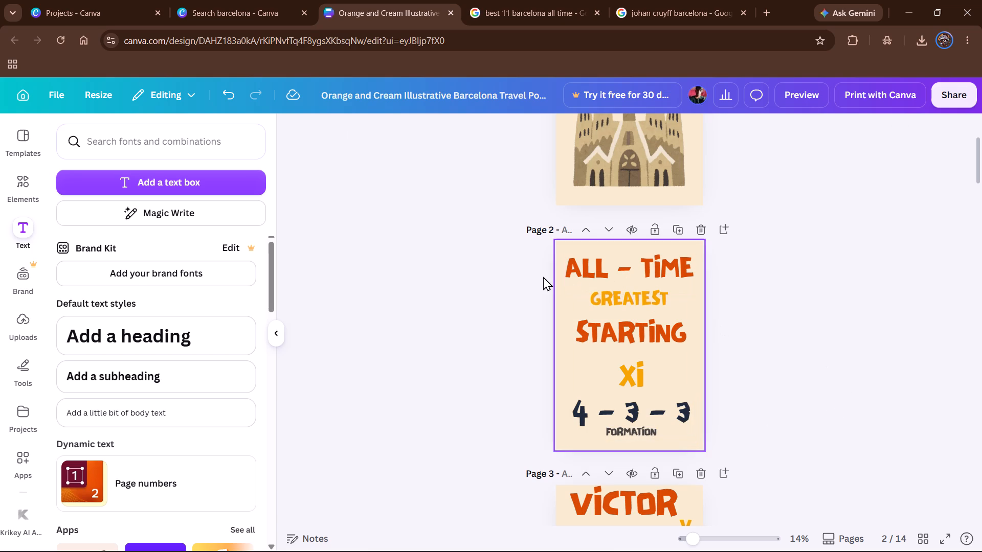
Apply the Typewriter text animation to "ALL - TIME" on page 2.
click(563, 271)
click(567, 274)
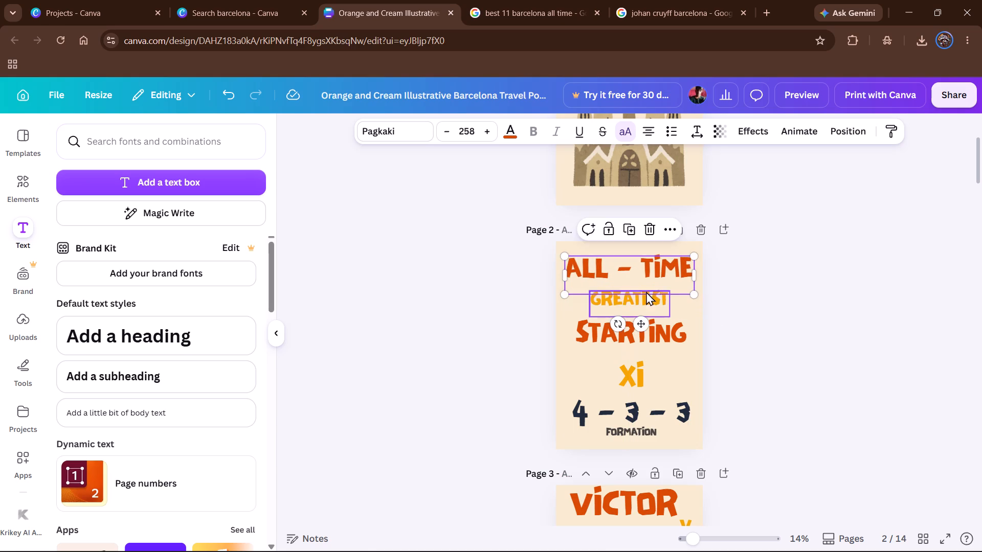
click(787, 295)
click(664, 272)
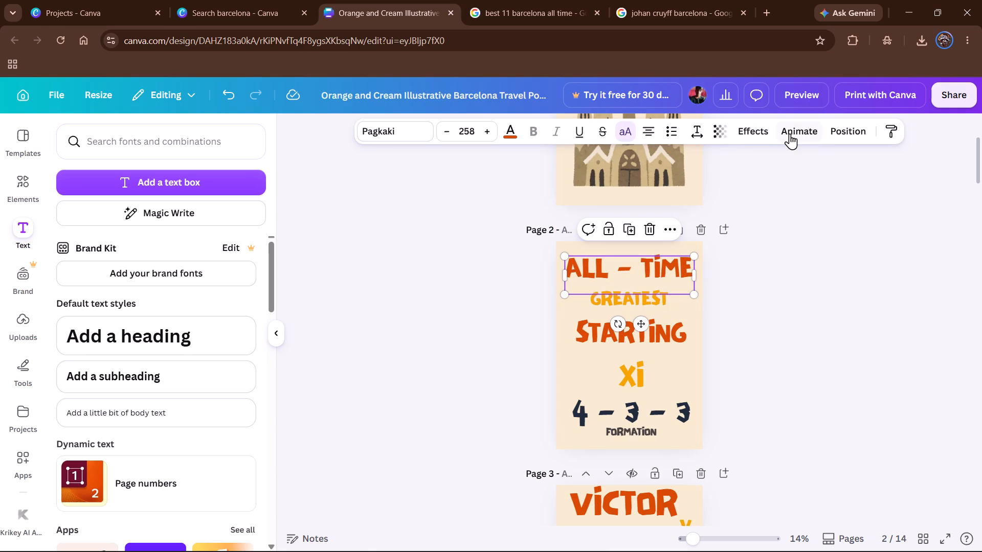
click(789, 133)
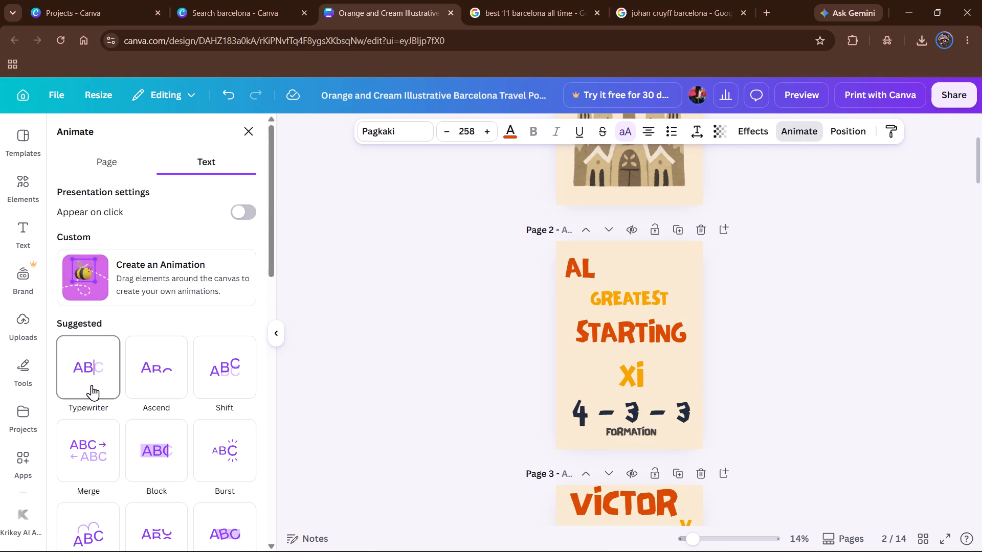
click(92, 385)
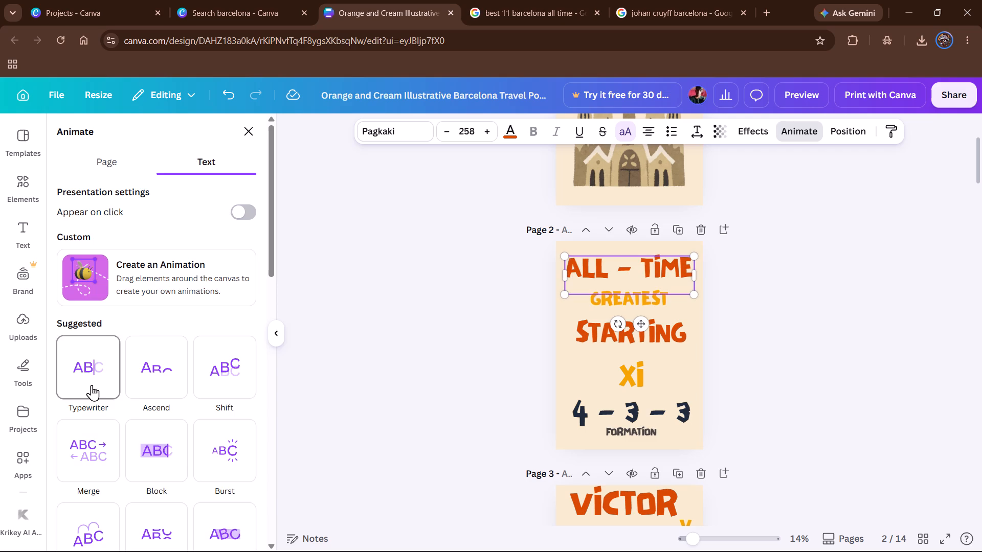
Apply the Burst text animation to "GREATEST" on page 2.
click(637, 300)
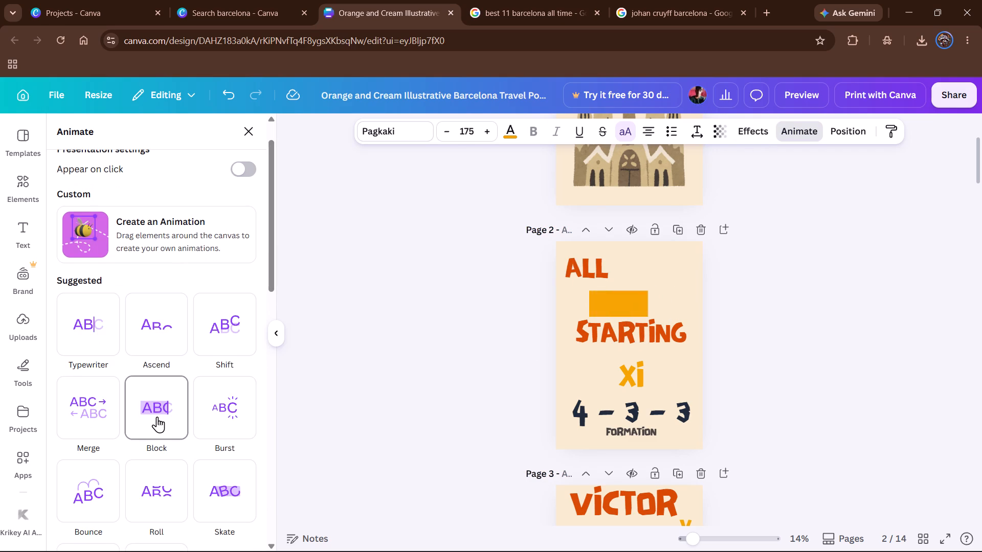
click(221, 413)
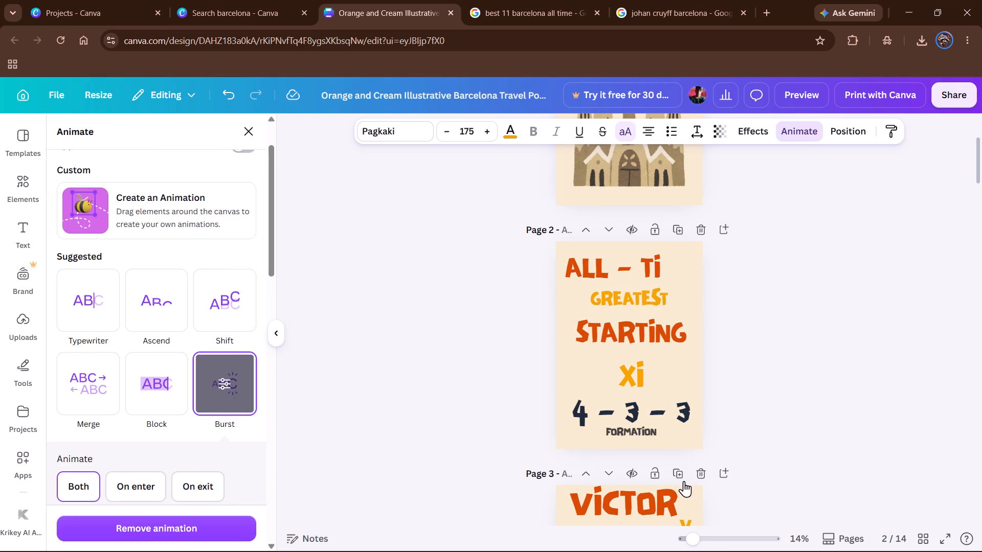
Apply the Bounce text animation to "STARTING" on page 2.
click(661, 336)
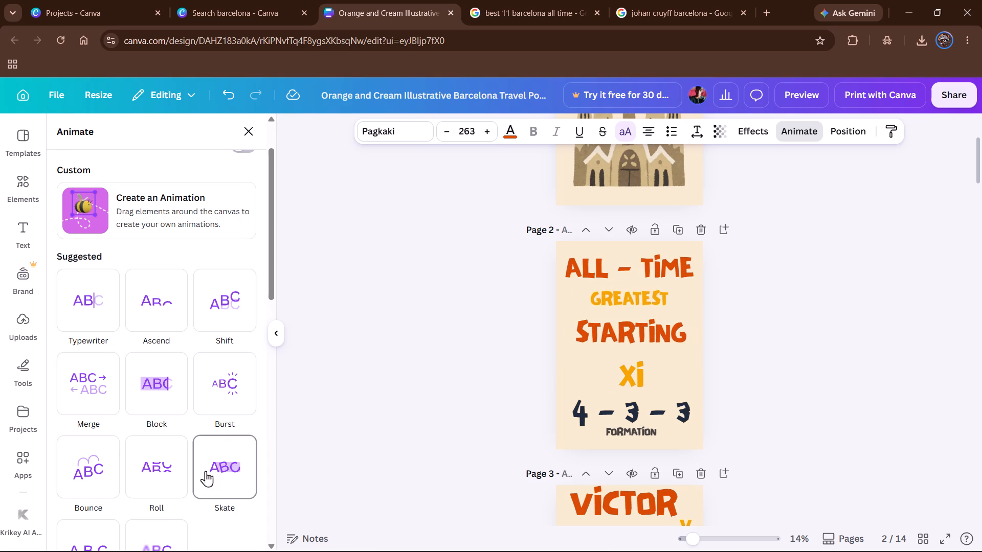
scroll(180, 474, down, 3)
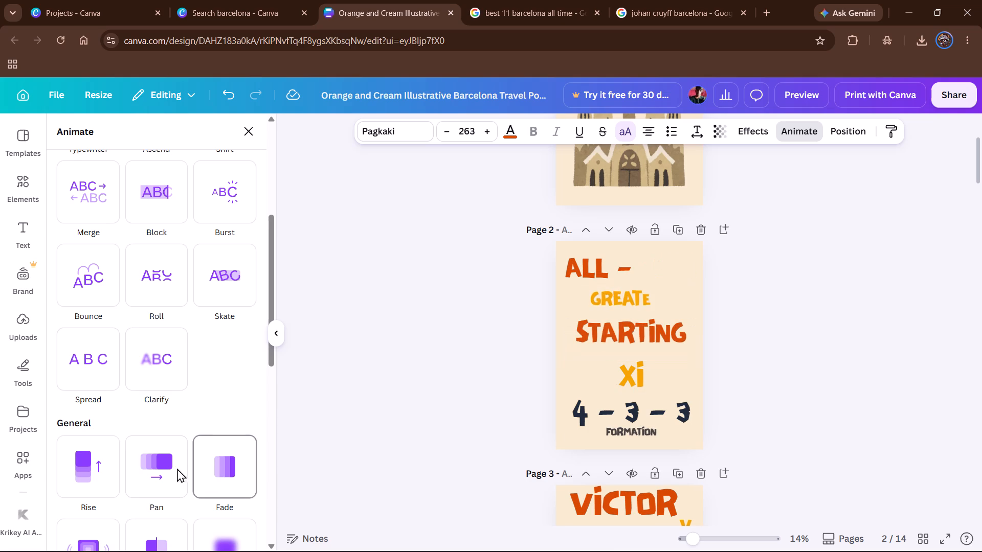
click(90, 263)
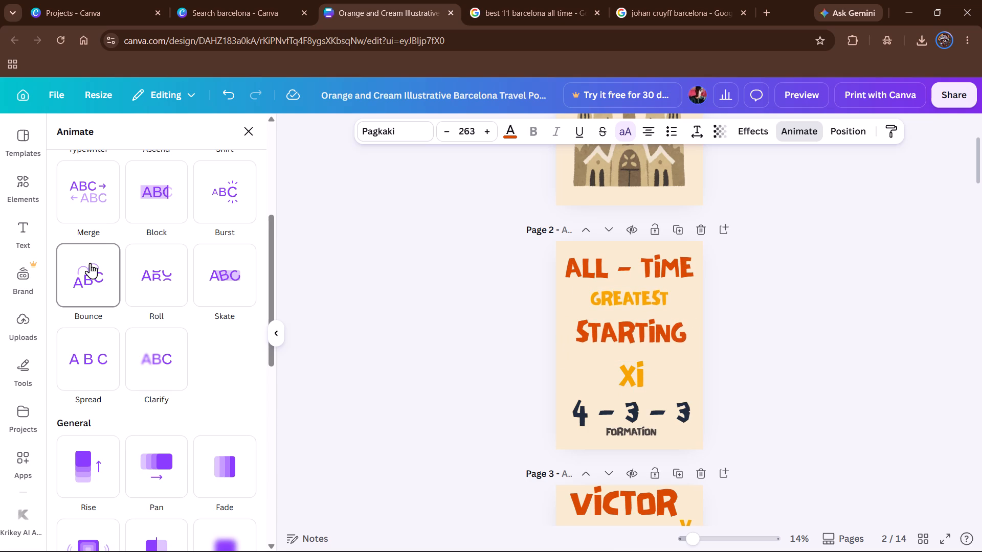
Apply the Clarify text animation to "XI" on page 2.
click(630, 382)
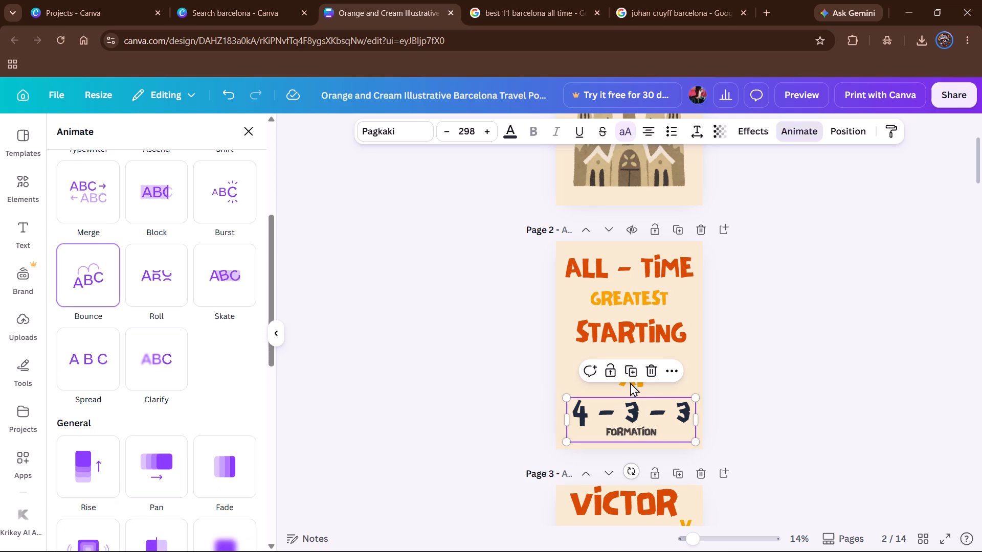
click(732, 366)
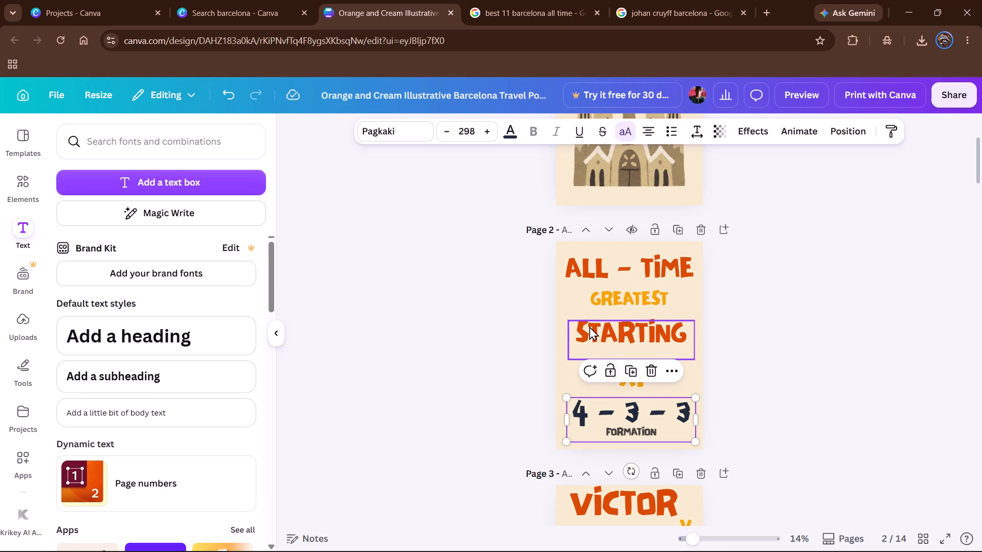
click(589, 326)
click(622, 366)
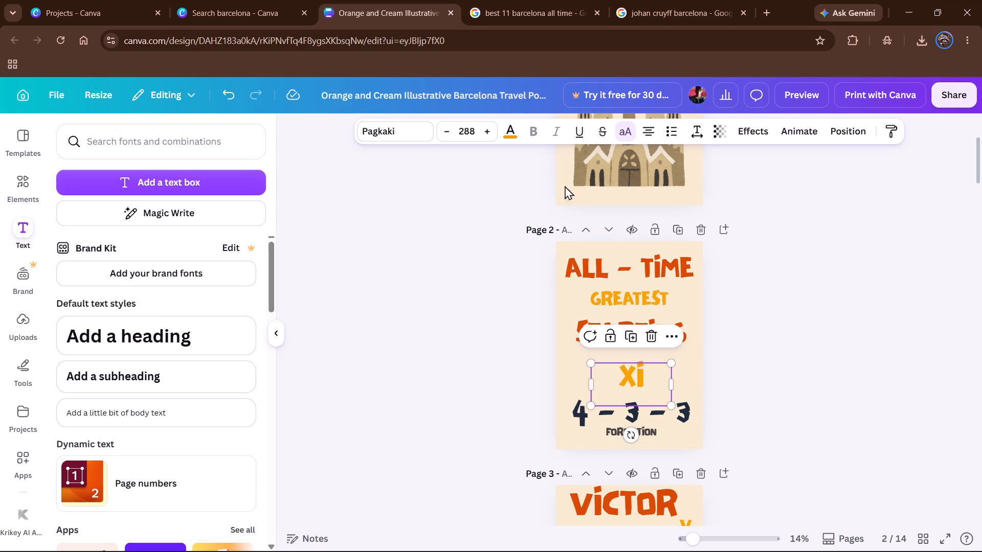
click(804, 125)
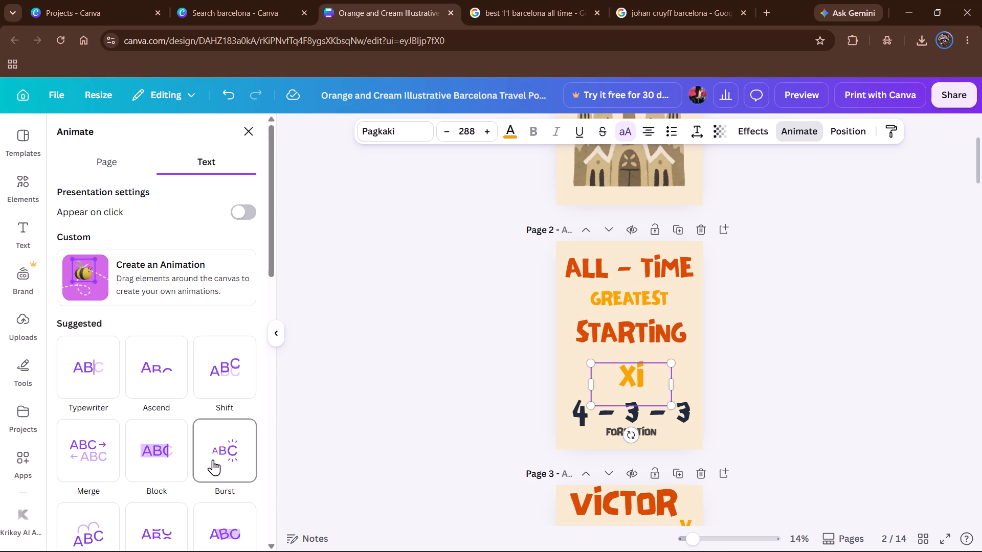
scroll(213, 459, down, 3)
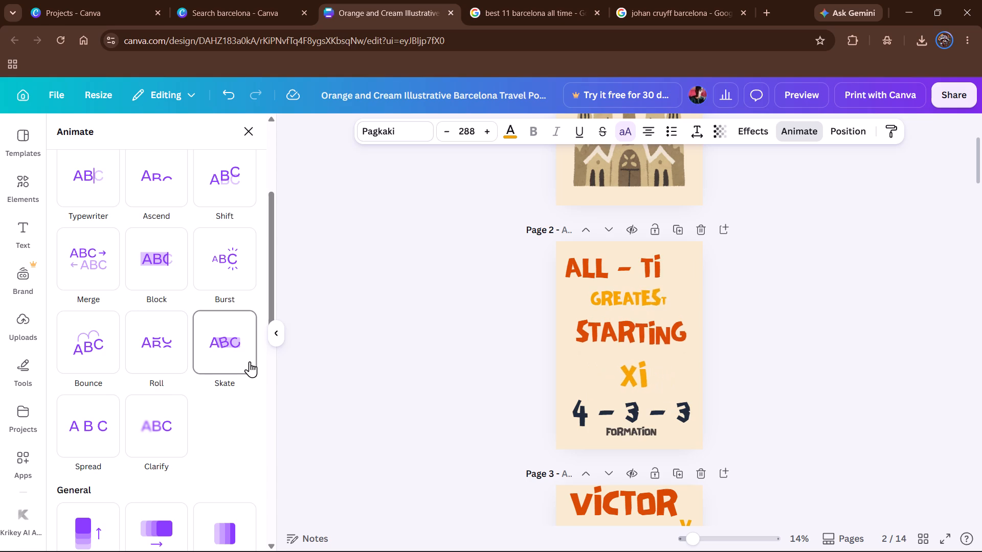
click(147, 433)
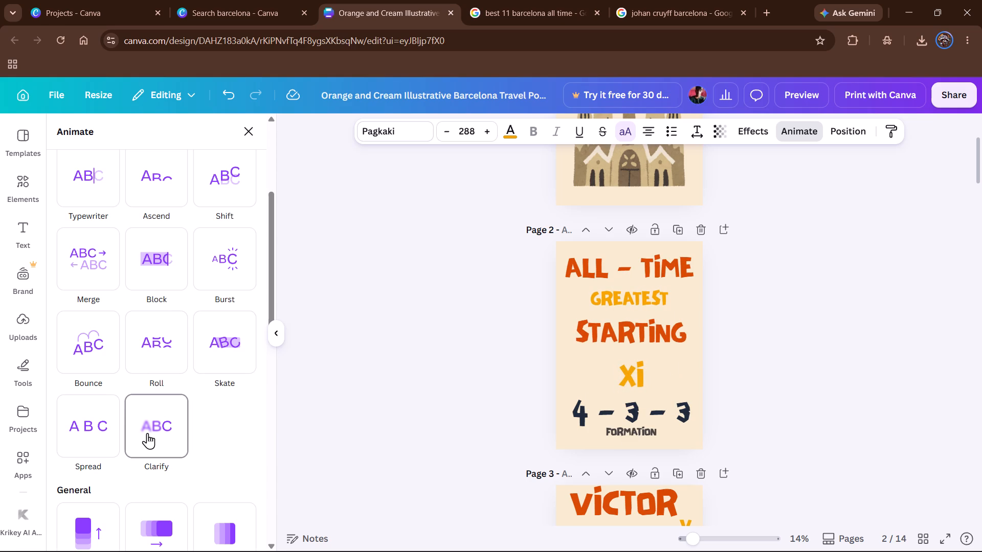
Apply the Tectonic animation to the "4 - 3 - 3" text on page 2.
click(654, 412)
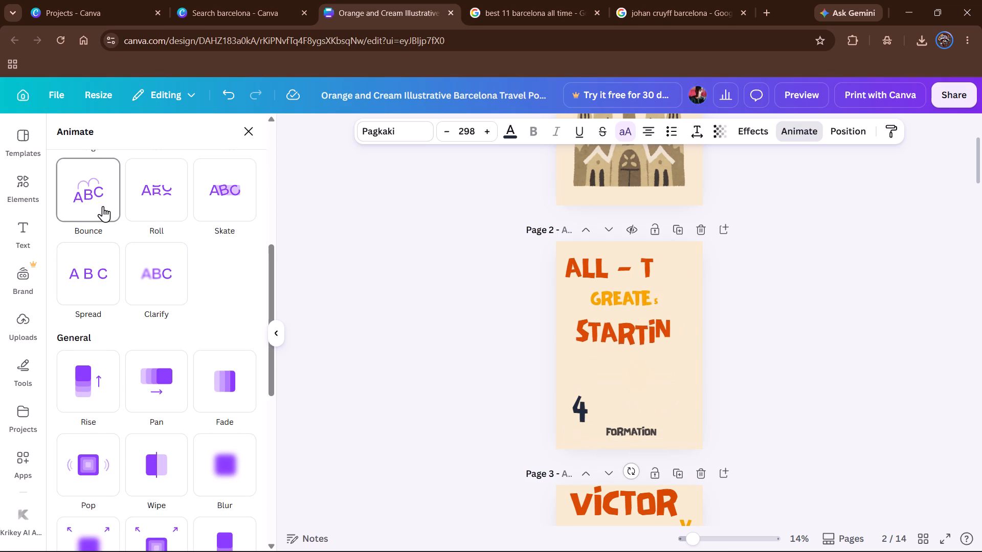
scroll(160, 482, down, 3)
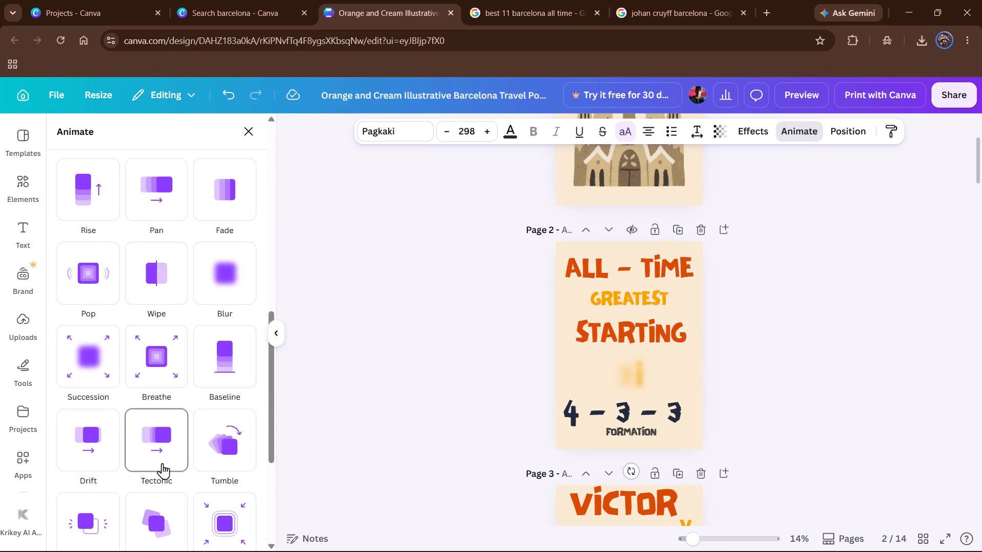
click(162, 463)
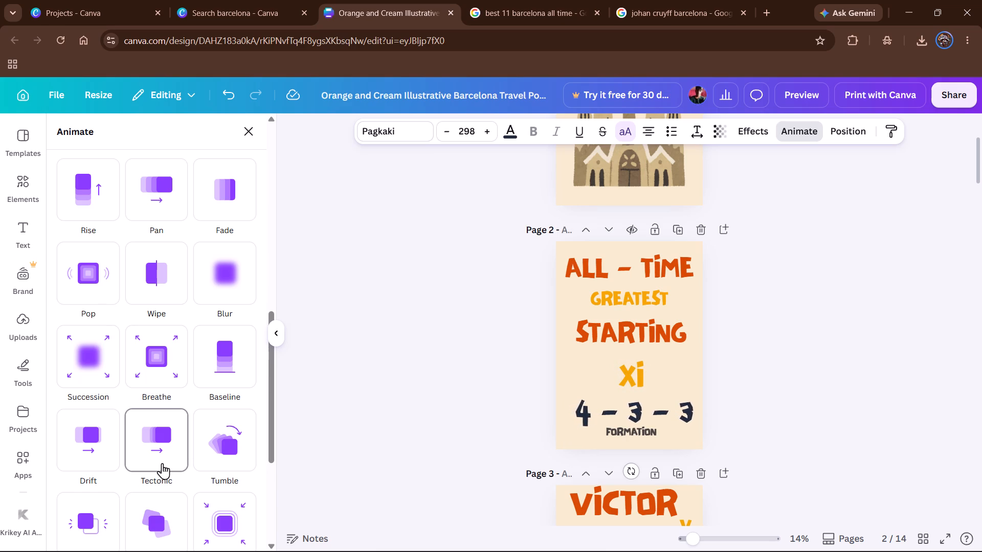
Apply the Wipe animation to the "formation" text on page 2.
click(629, 435)
scroll(111, 486, down, 6)
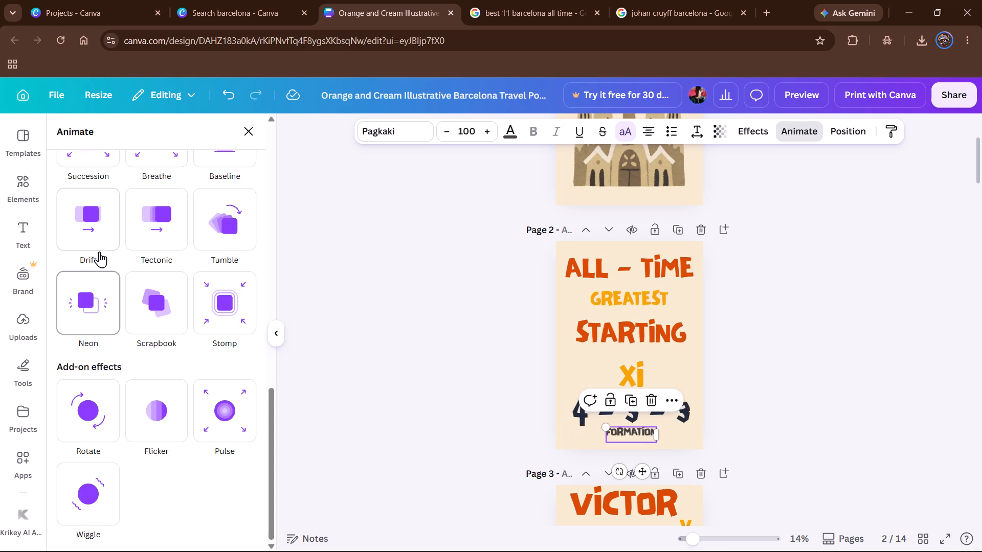
scroll(167, 344, down, 1)
scroll(167, 343, up, 2)
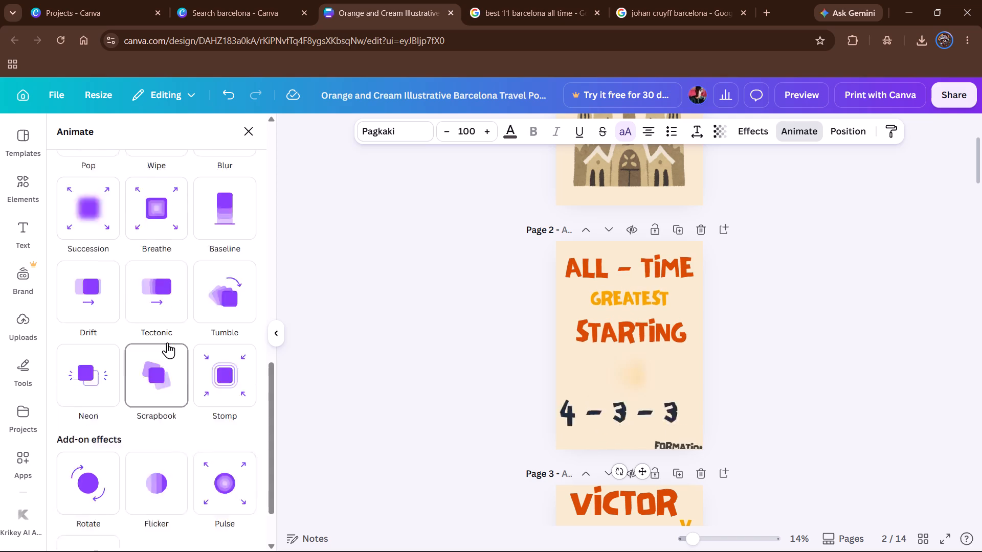
scroll(167, 342, up, 1)
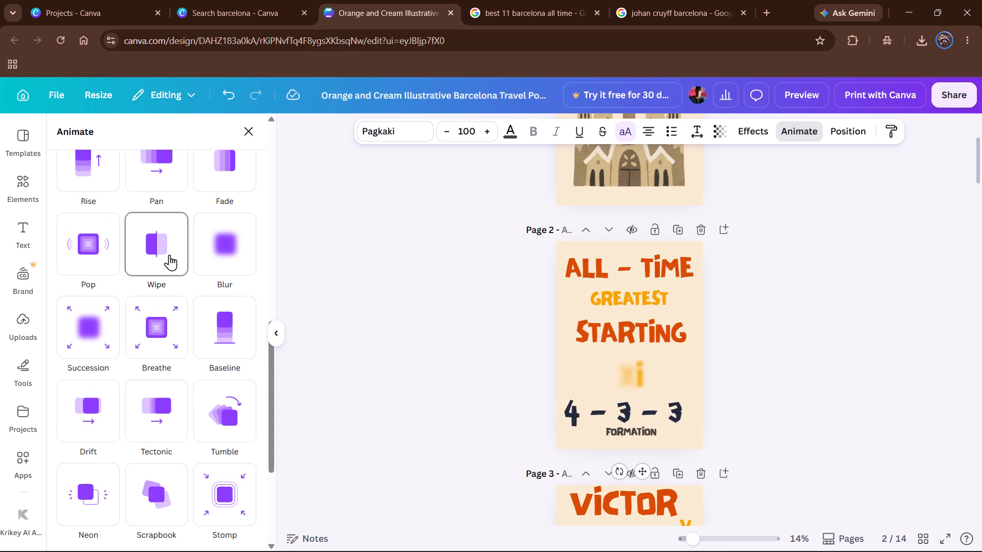
click(169, 255)
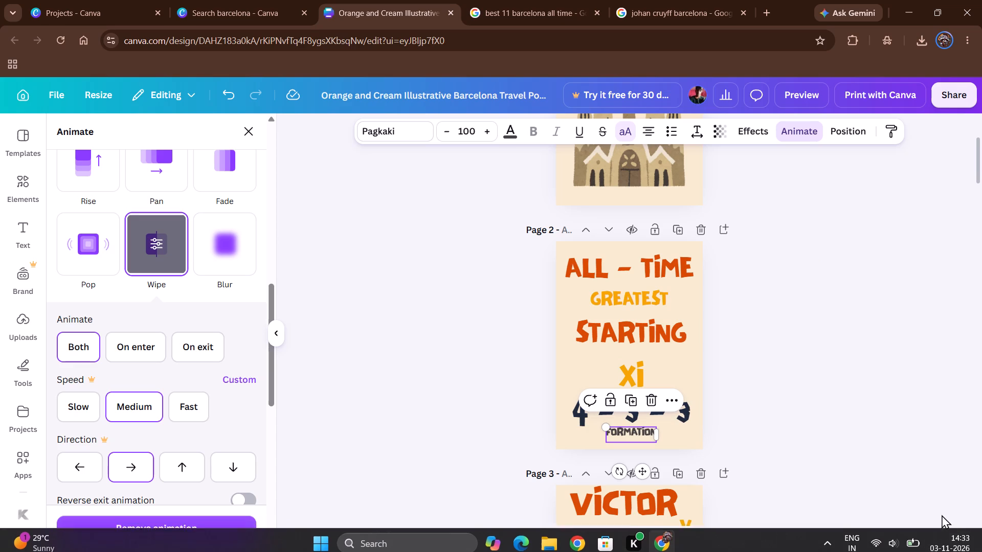
Play the animated design in full screen to review its pages and animations.
click(943, 540)
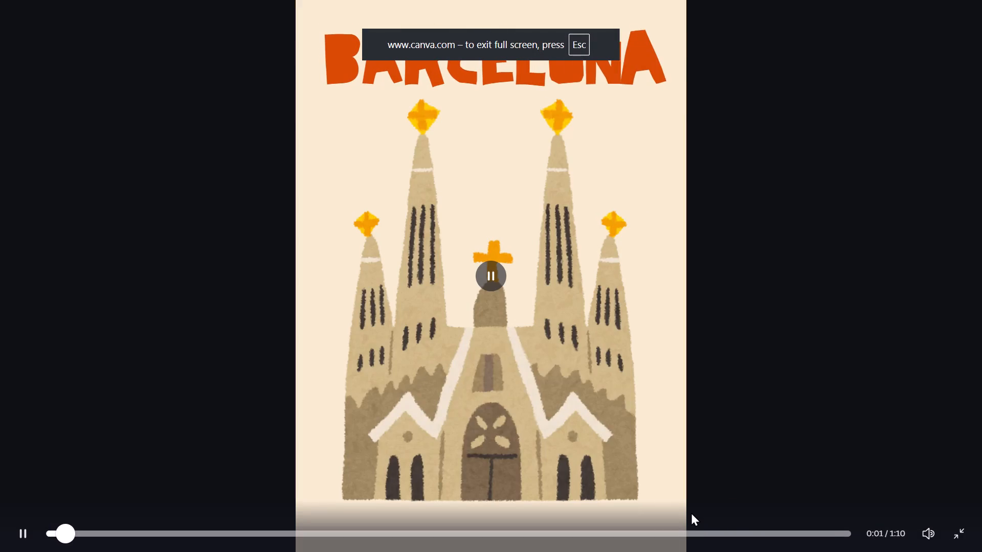
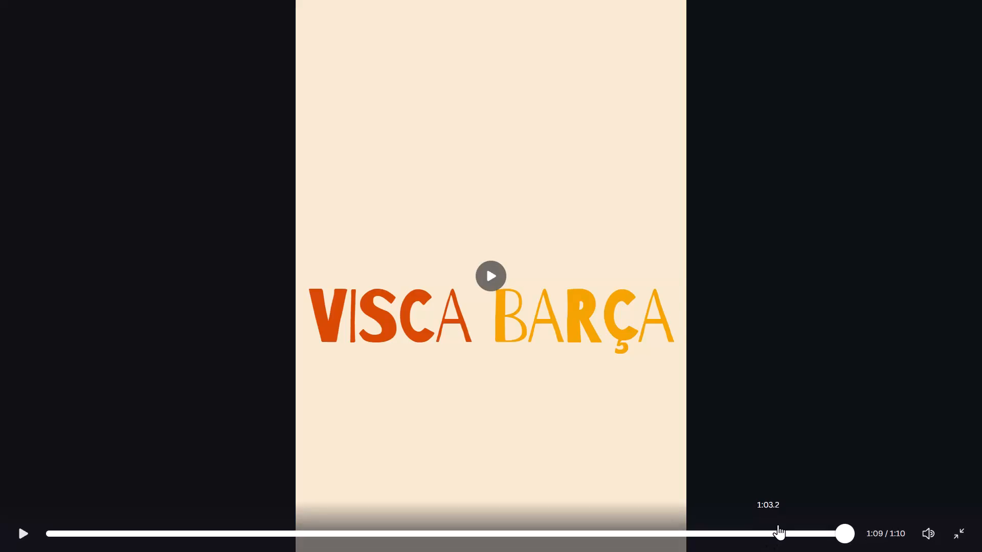
Exit the full-screen preview and return to the first page of the poster design in the editor.
click(959, 537)
scroll(726, 457, up, 7)
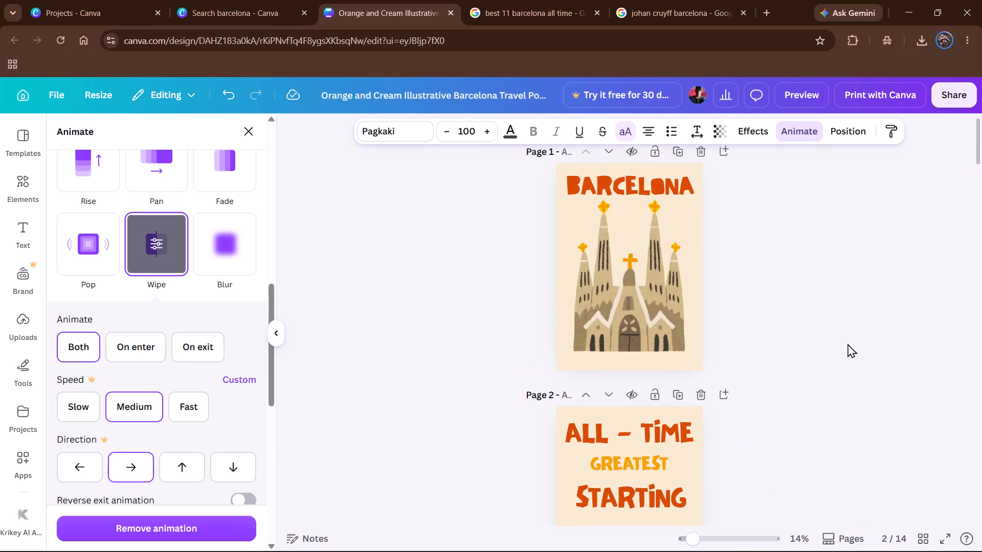